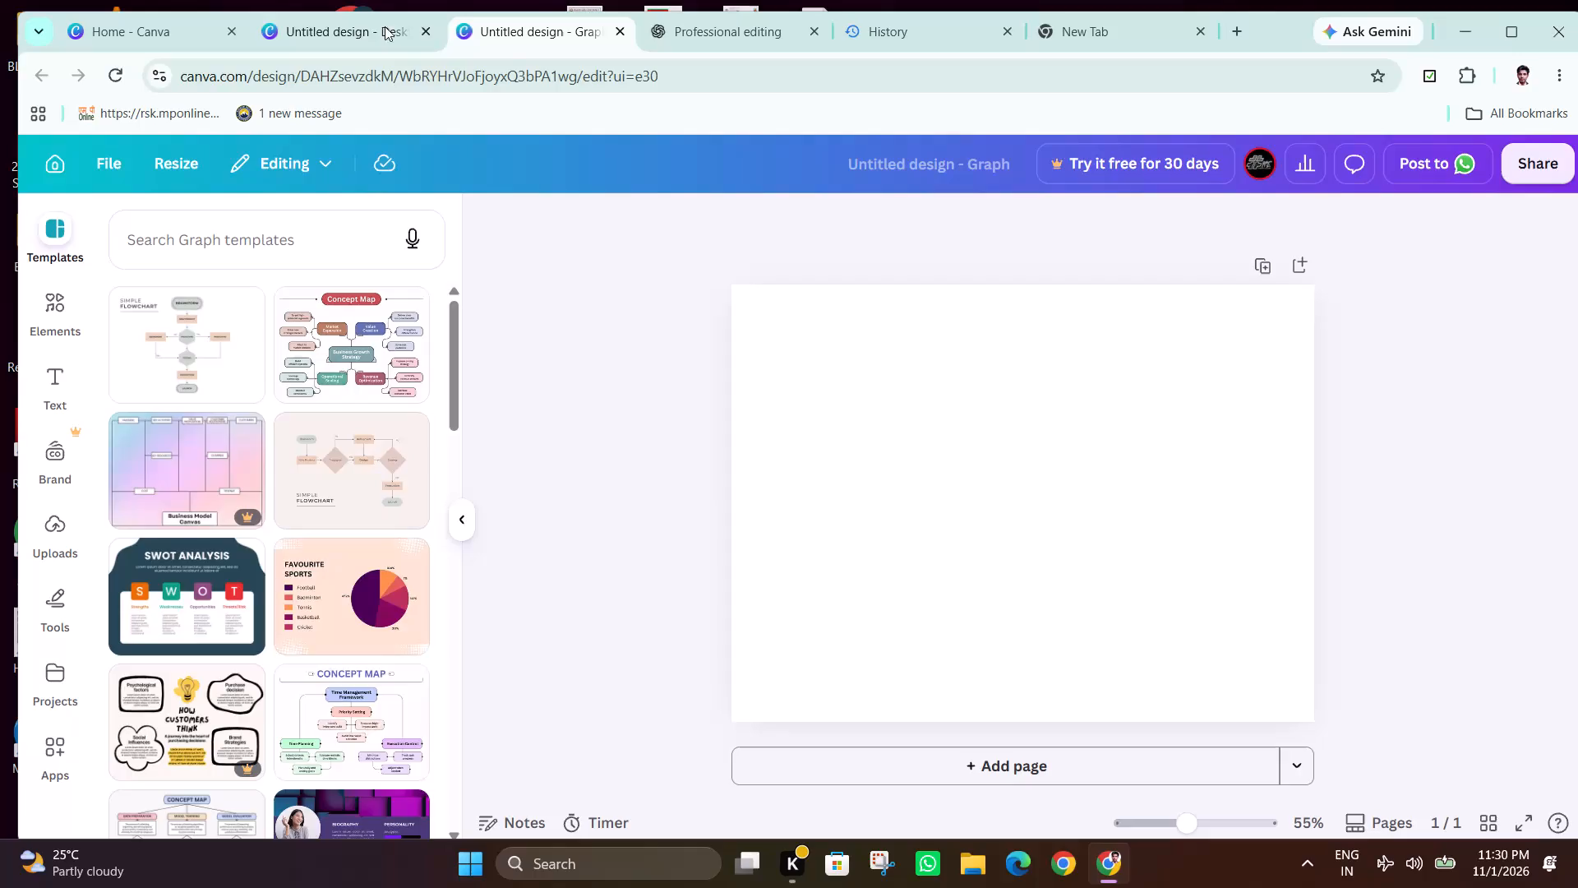
{"action": "left_click", "coordinate": [330, 35]}
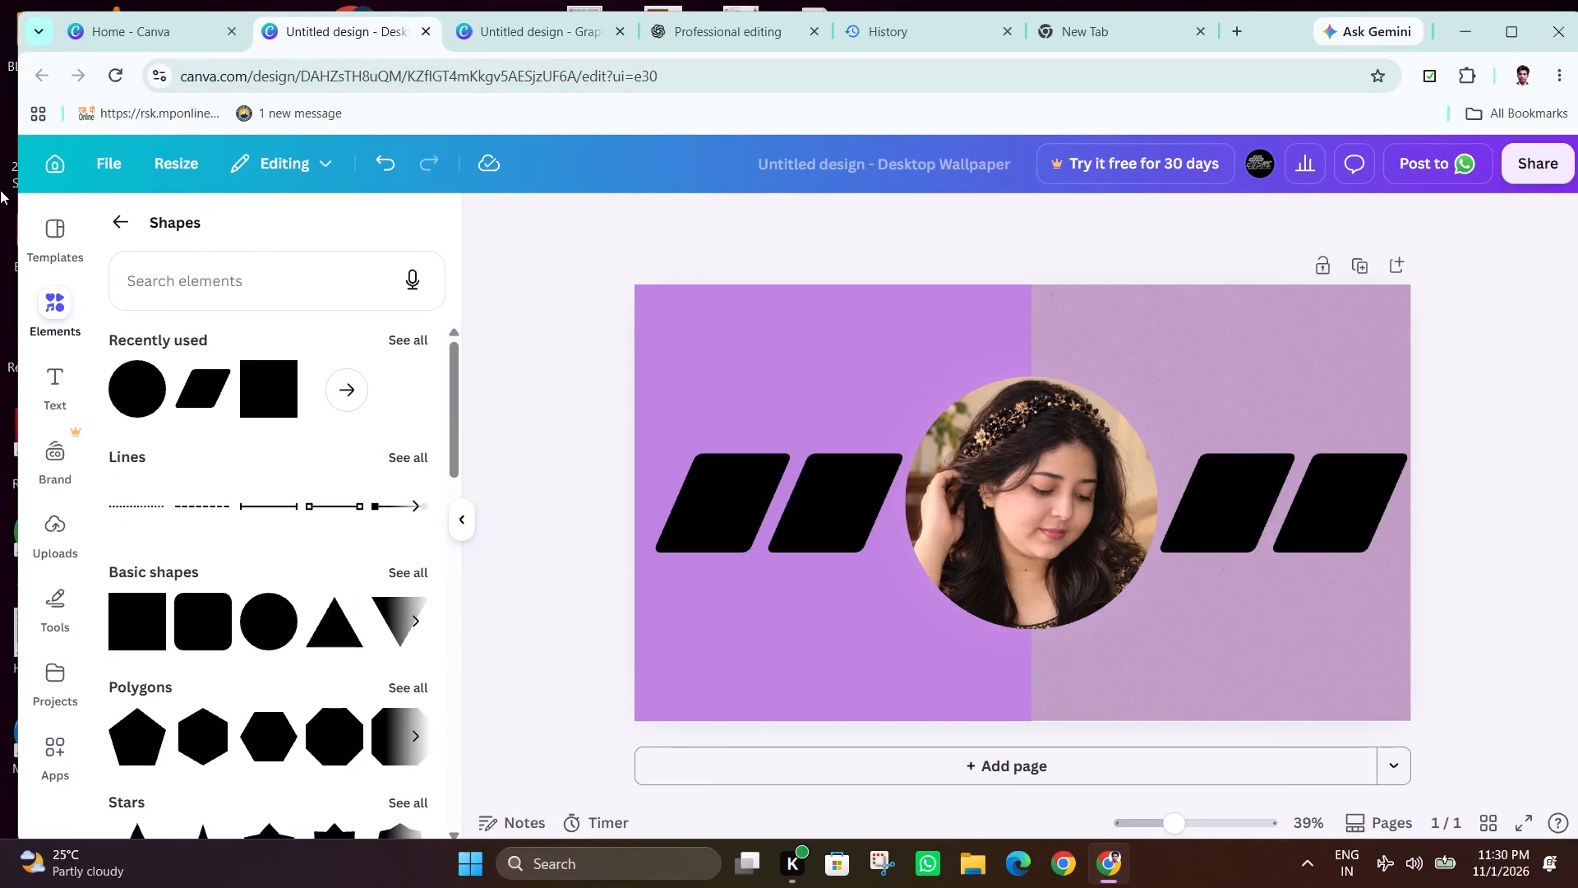
{"action": "left_click", "coordinate": [46, 172]}
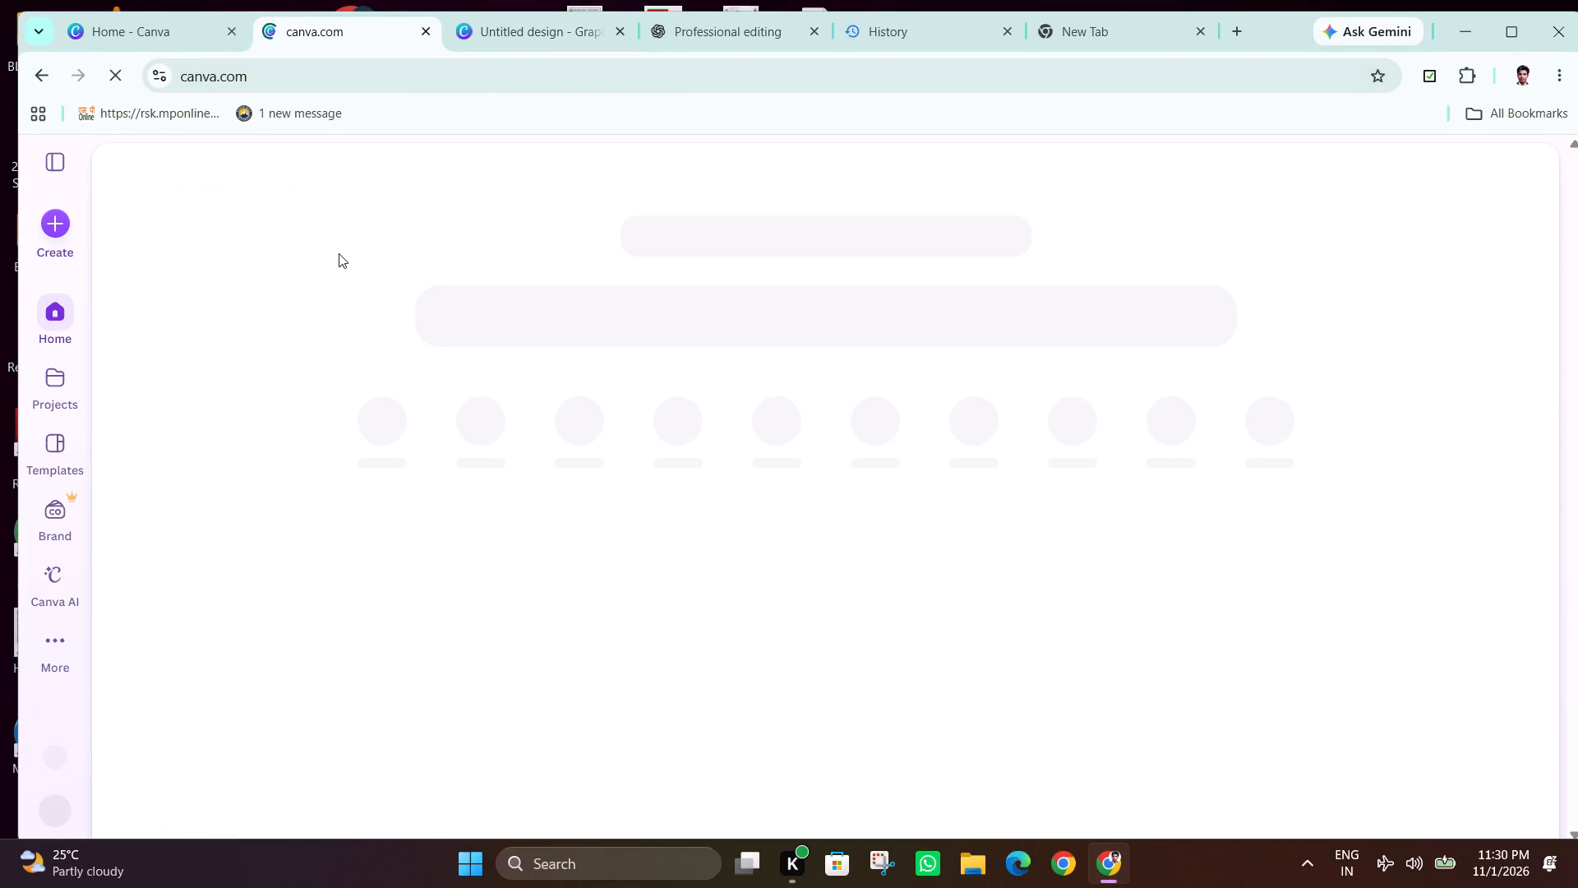
{"action": "scroll", "coordinate": [449, 539], "scroll_direction": "down", "scroll_amount": 1}
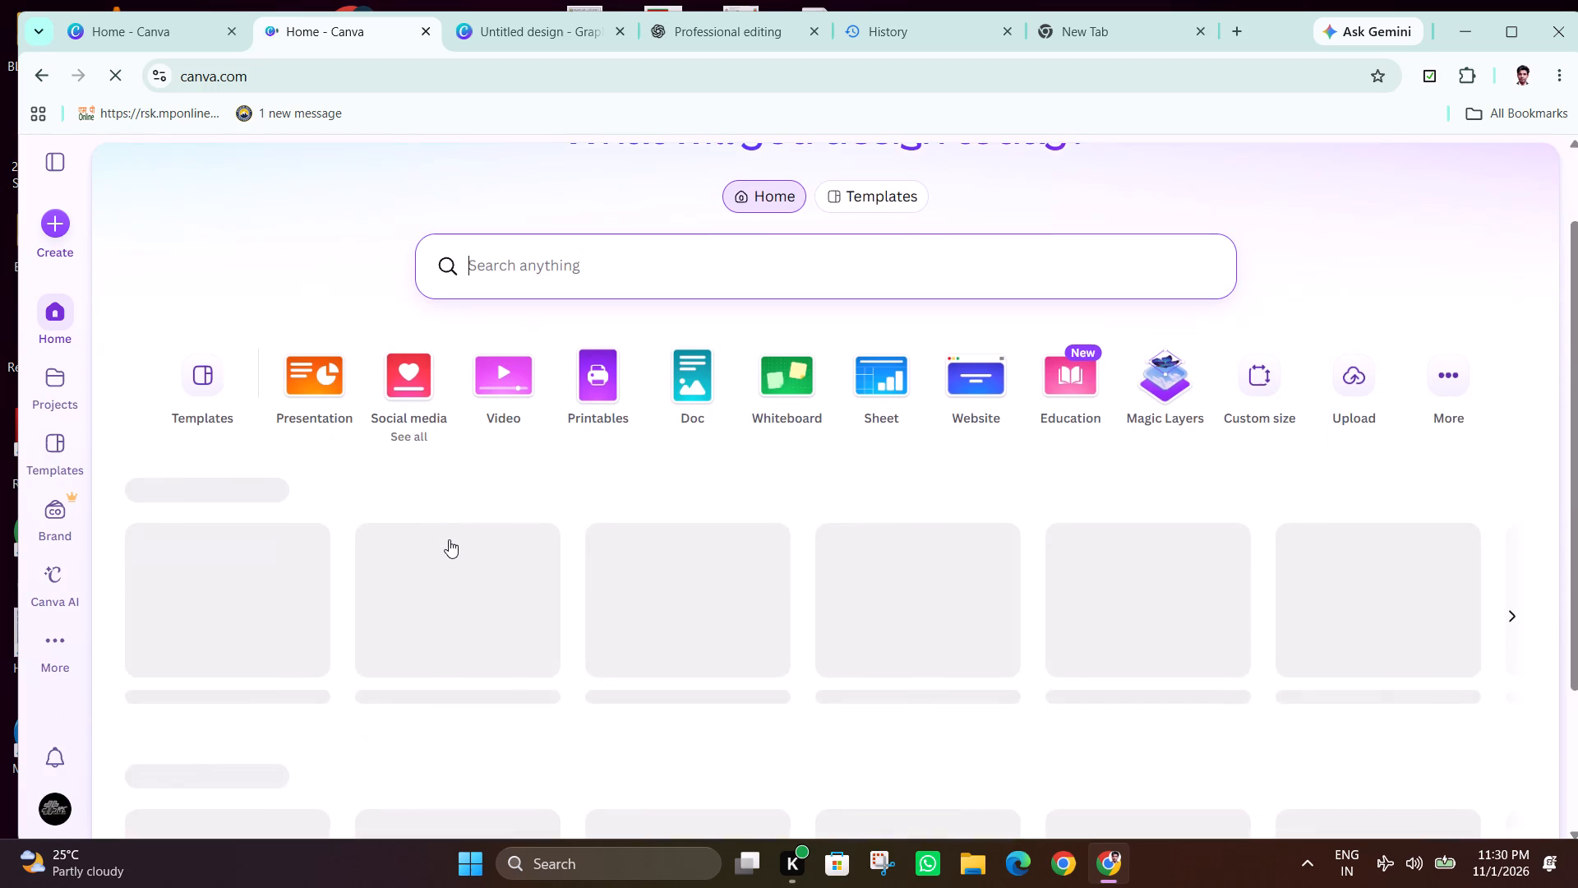
{"action": "scroll", "coordinate": [449, 539], "scroll_direction": "down", "scroll_amount": 1}
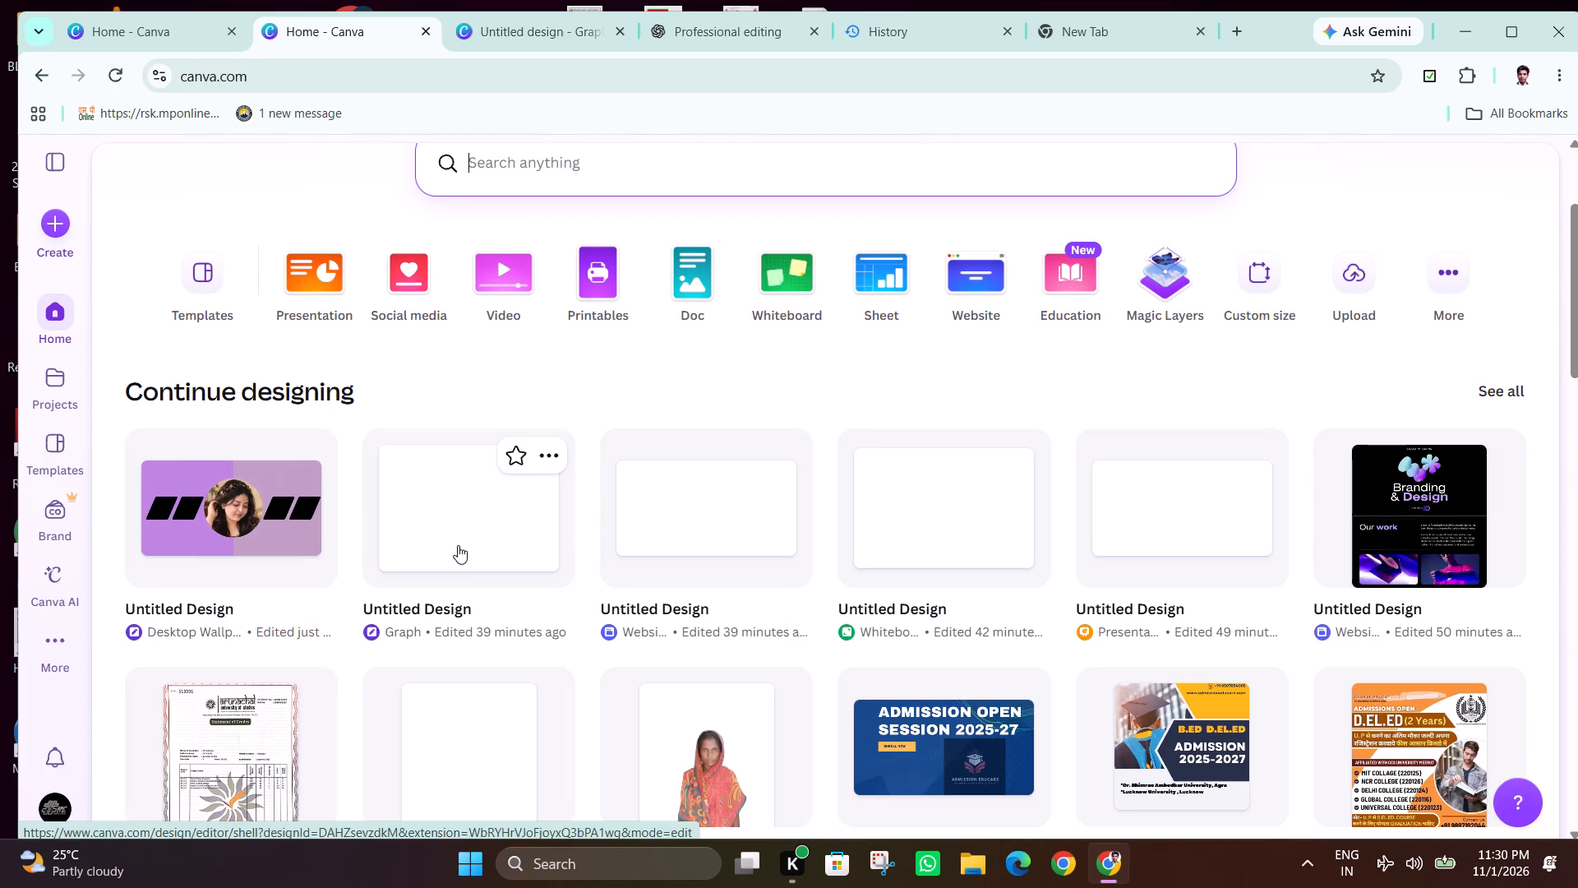
{"action": "left_click", "coordinate": [305, 447]}
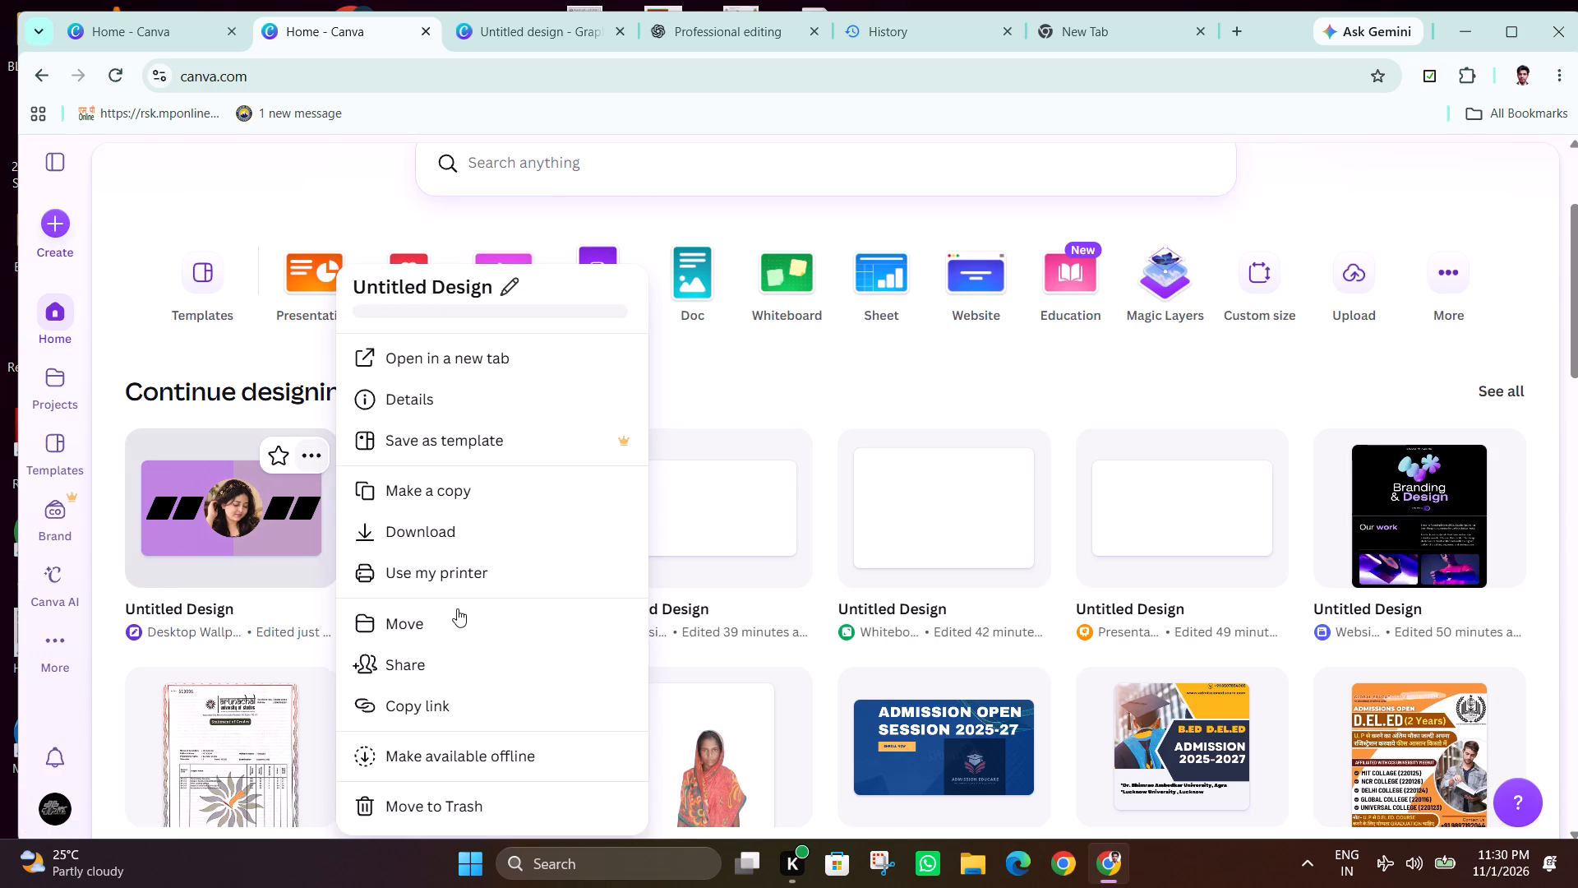
{"action": "left_click", "coordinate": [423, 803]}
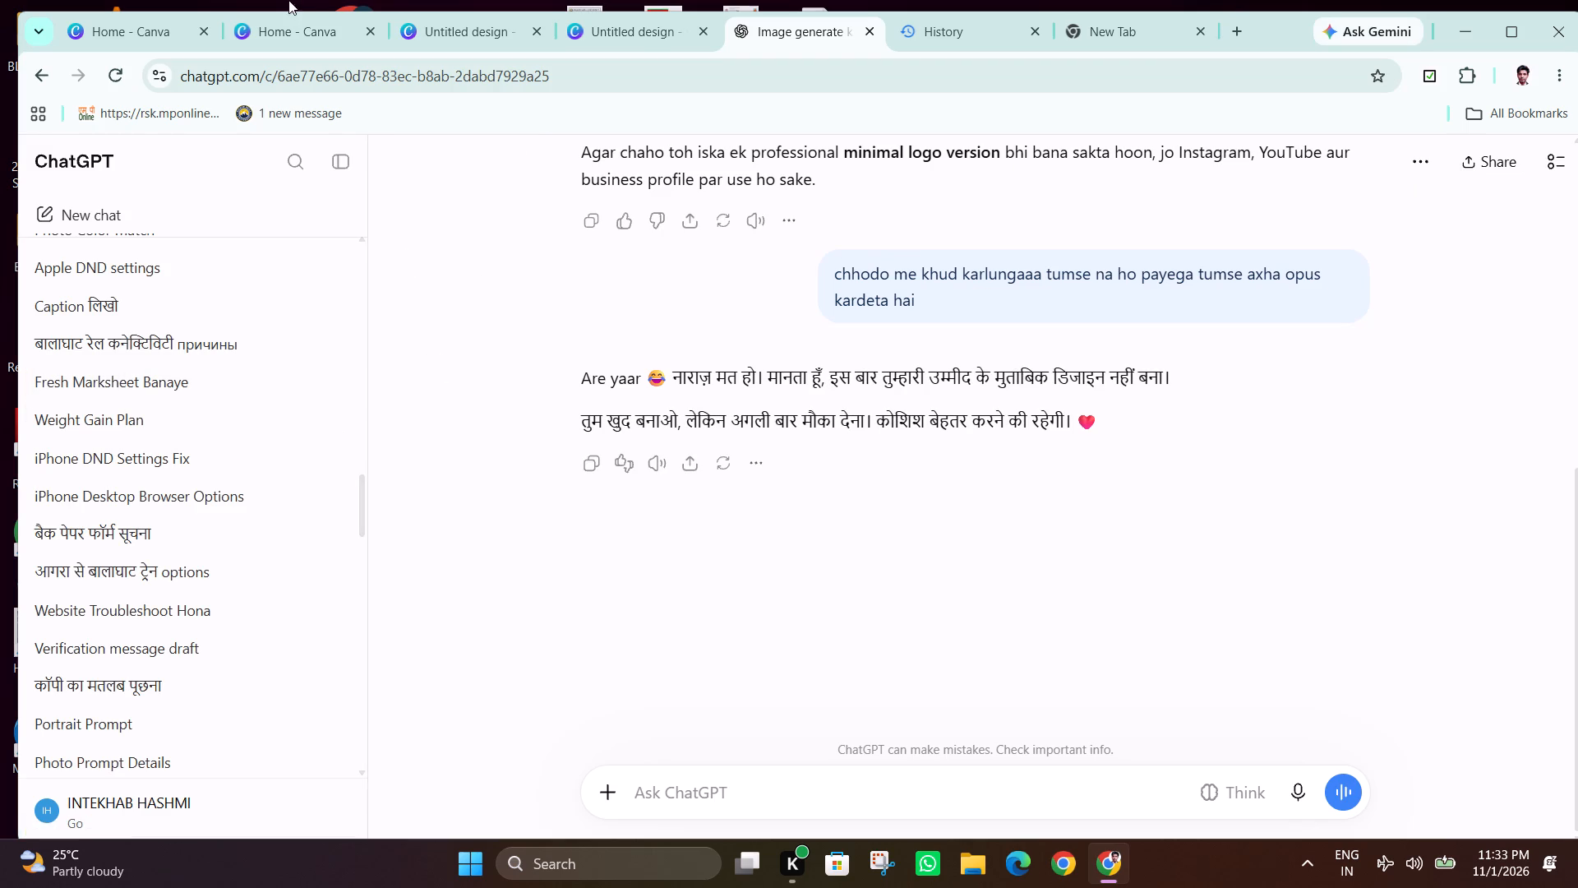
Switch back to the Canva logo design and look through the Logo templates for a suitable studio style.
{"action": "left_click", "coordinate": [454, 22]}
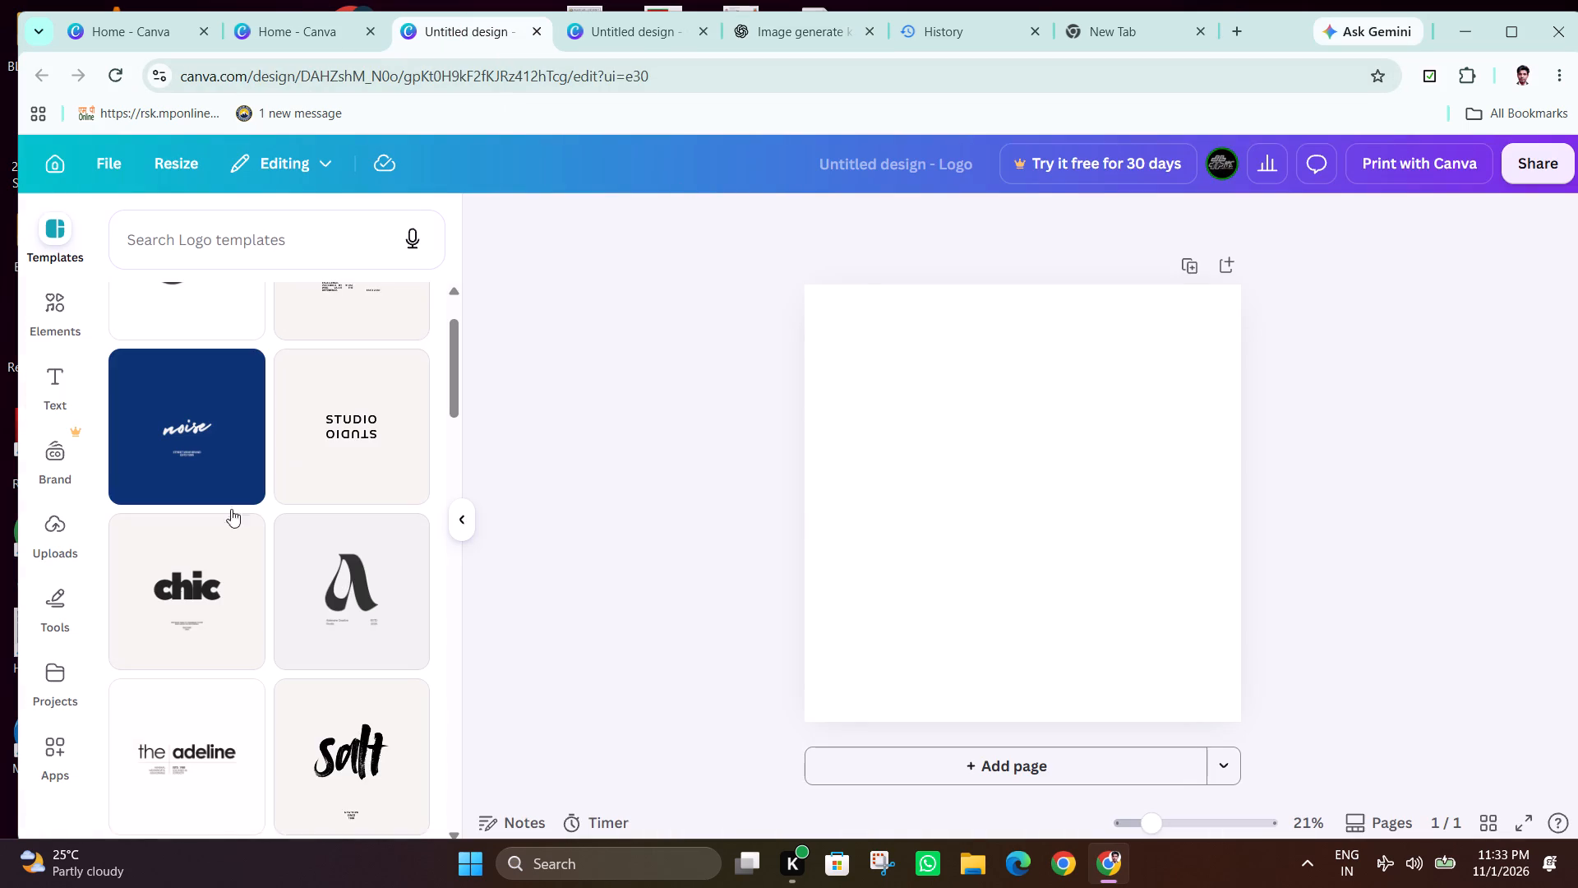
{"action": "scroll", "coordinate": [192, 637], "scroll_direction": "down", "scroll_amount": 4}
{"action": "scroll", "coordinate": [204, 632], "scroll_direction": "up", "scroll_amount": 2}
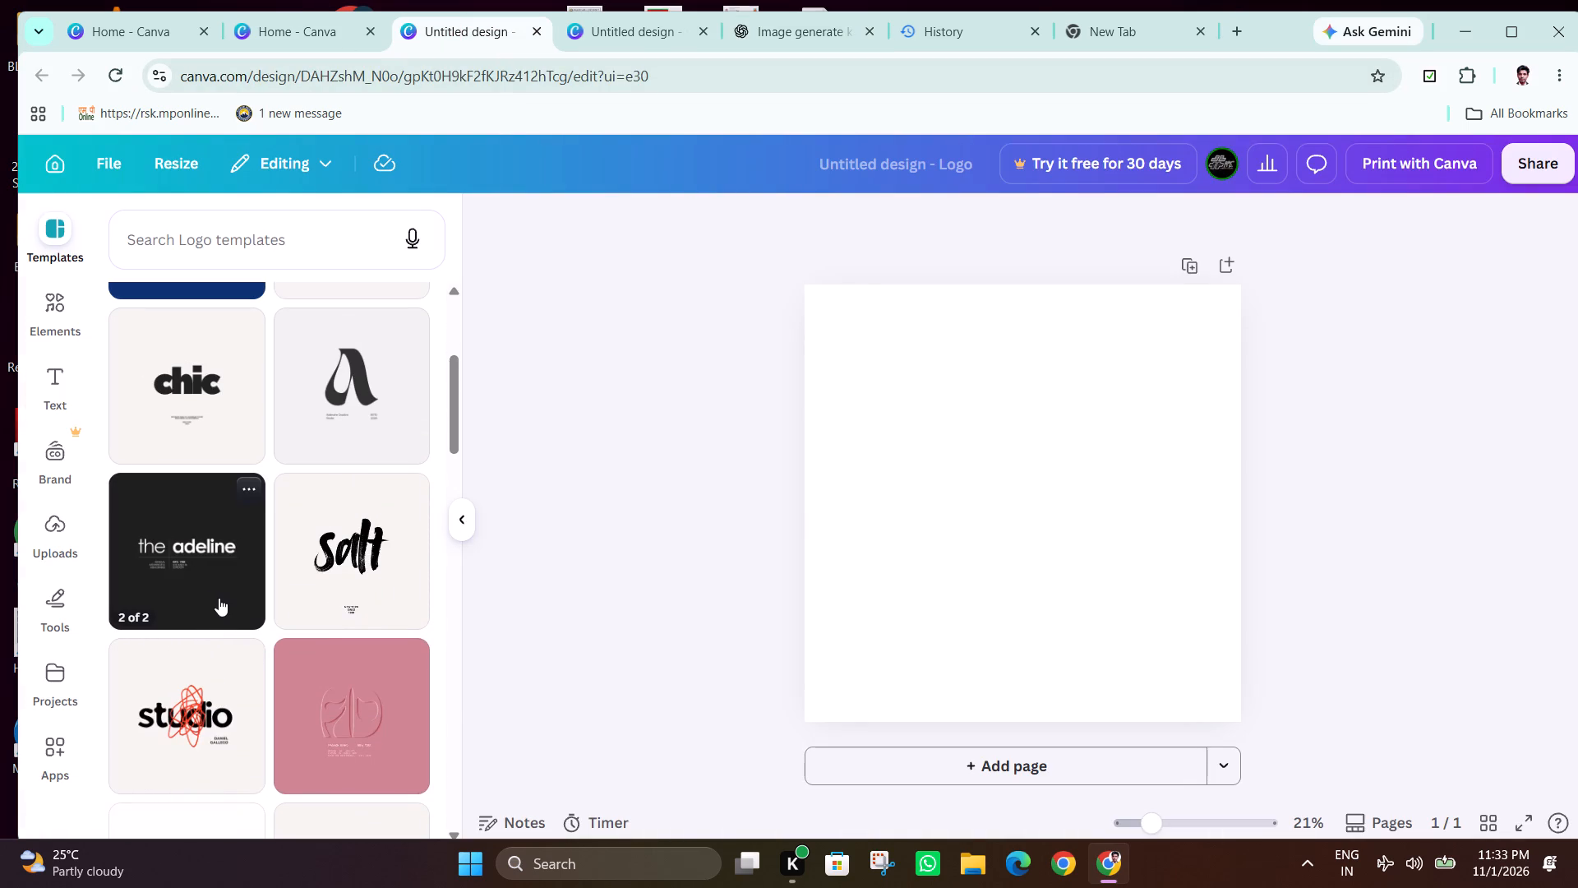
{"action": "scroll", "coordinate": [226, 595], "scroll_direction": "down", "scroll_amount": 10}
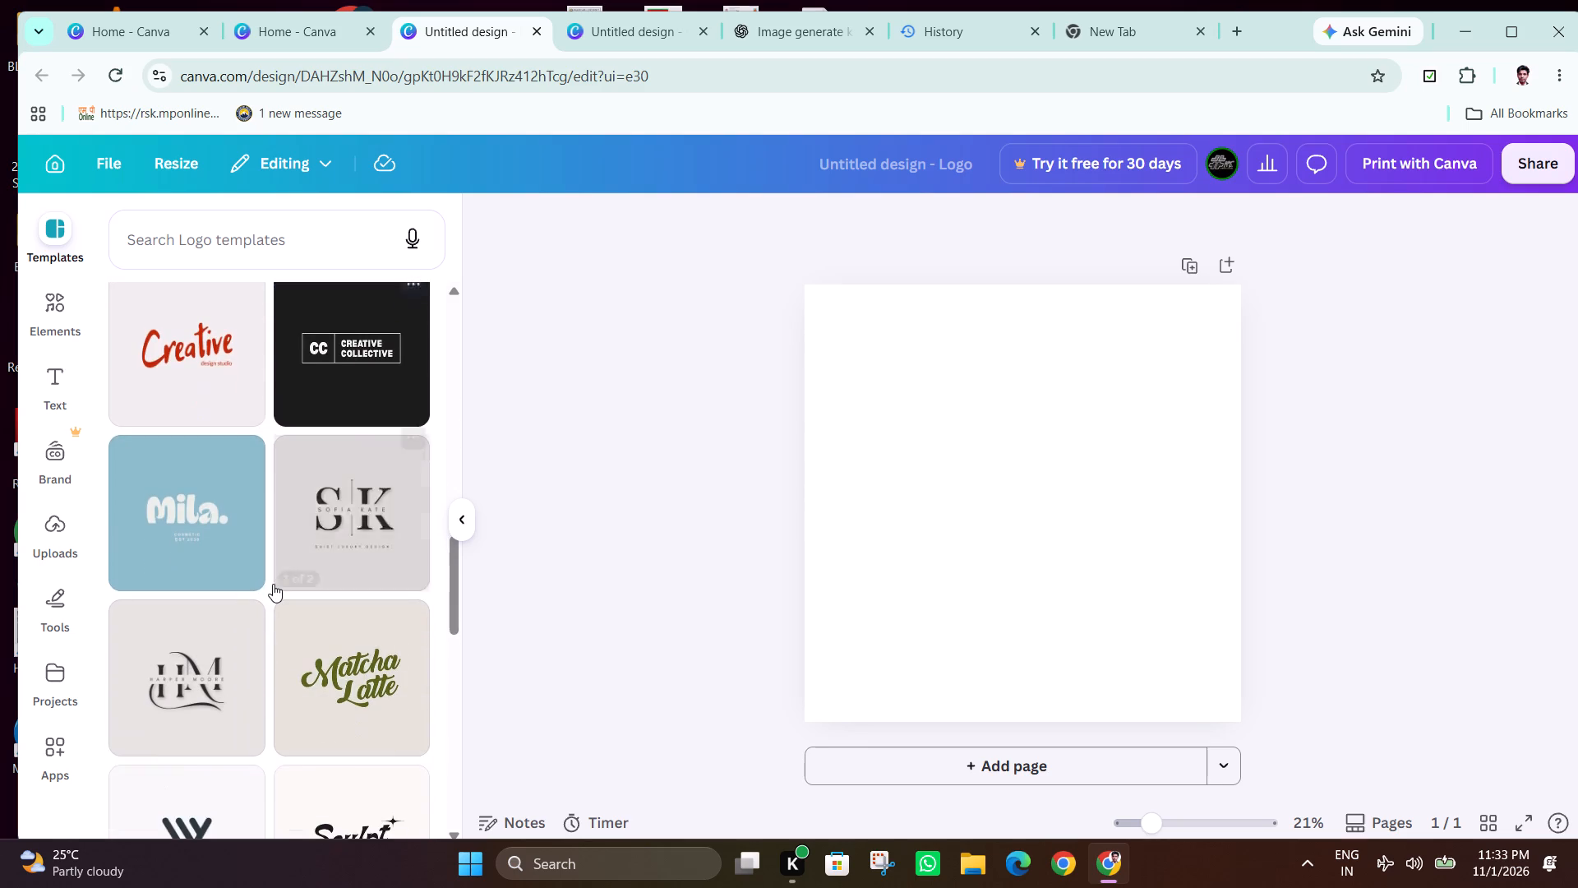
{"action": "scroll", "coordinate": [273, 584], "scroll_direction": "down", "scroll_amount": 2}
{"action": "scroll", "coordinate": [273, 584], "scroll_direction": "up", "scroll_amount": 9}
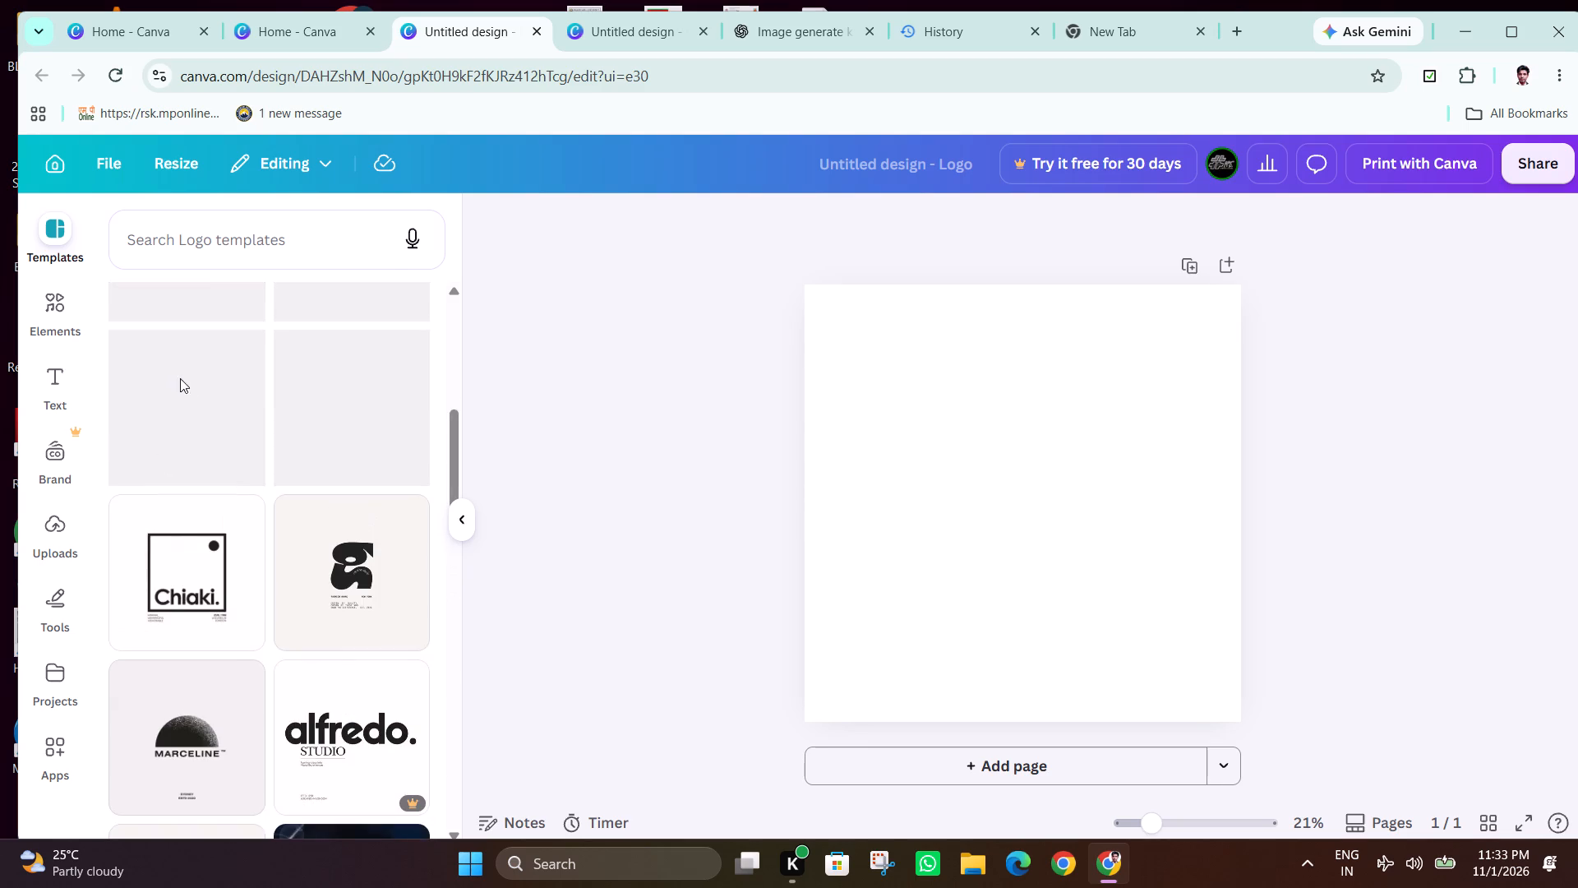
{"action": "scroll", "coordinate": [195, 393], "scroll_direction": "up", "scroll_amount": 5}
{"action": "scroll", "coordinate": [535, 377], "scroll_direction": "up", "scroll_amount": 5}
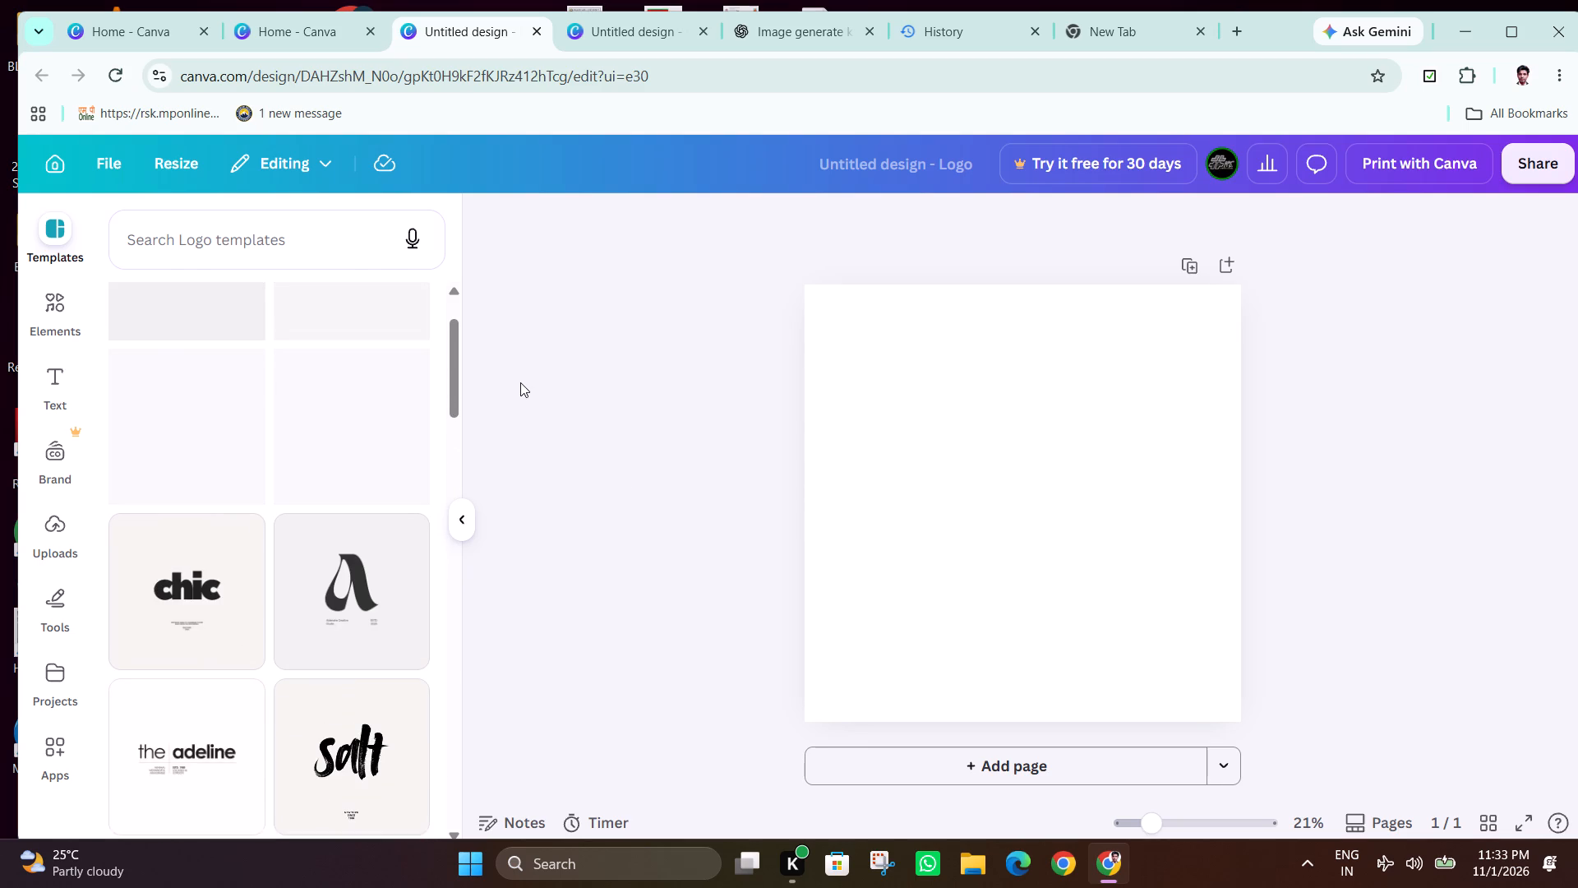
Add the recently used circle shape to the page, enlarge it to about half the page width and centre it both ways.
{"action": "left_click", "coordinate": [61, 318]}
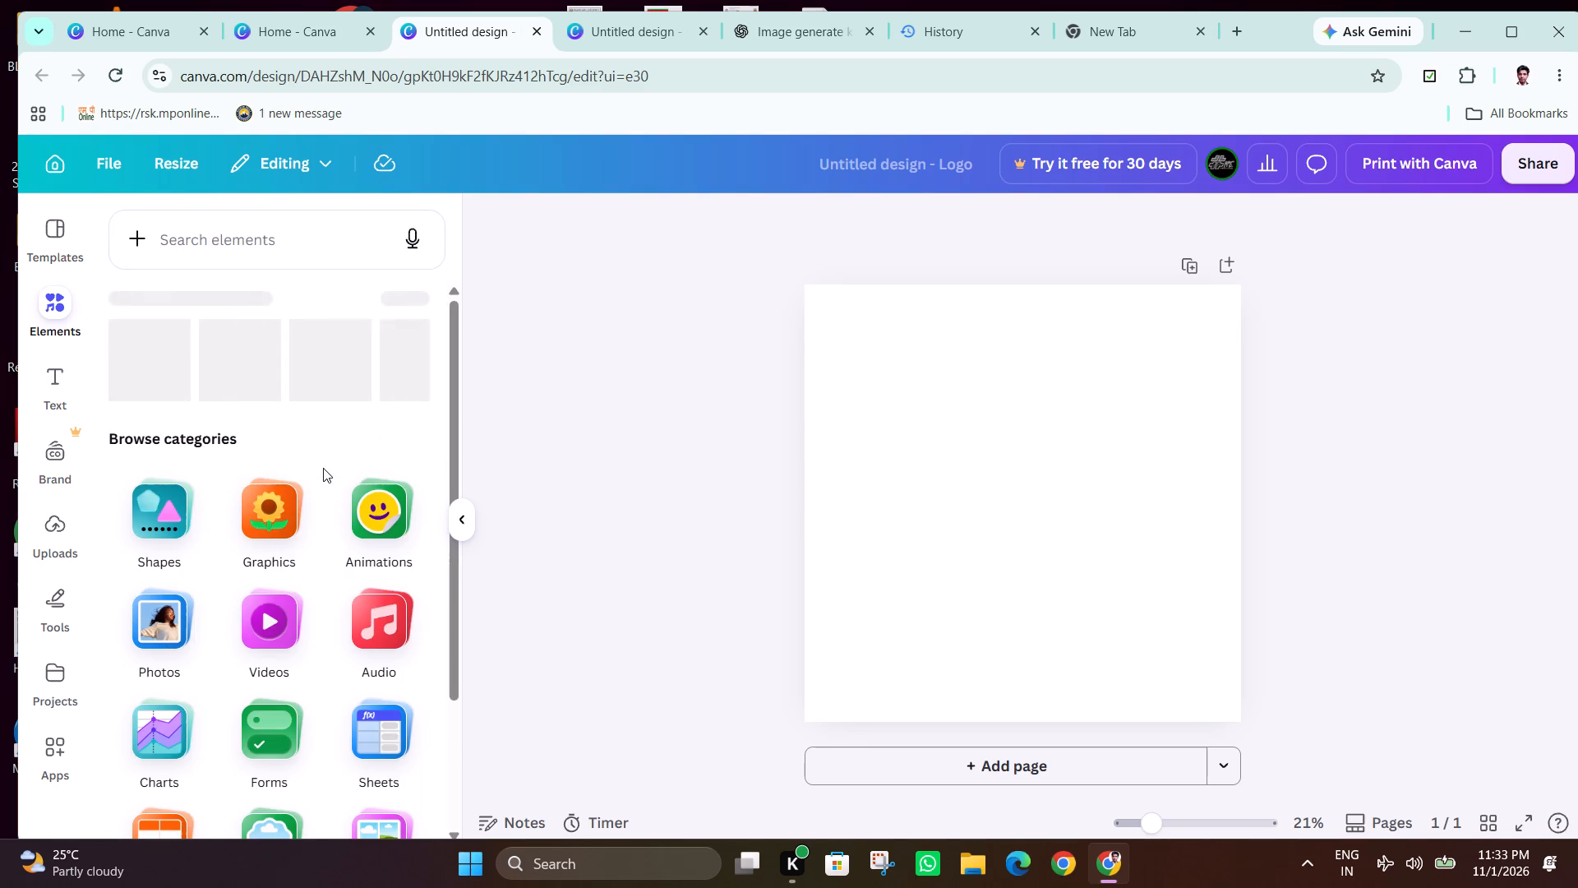
{"action": "left_click_drag", "start_coordinate": [240, 357], "coordinate": [987, 481]}
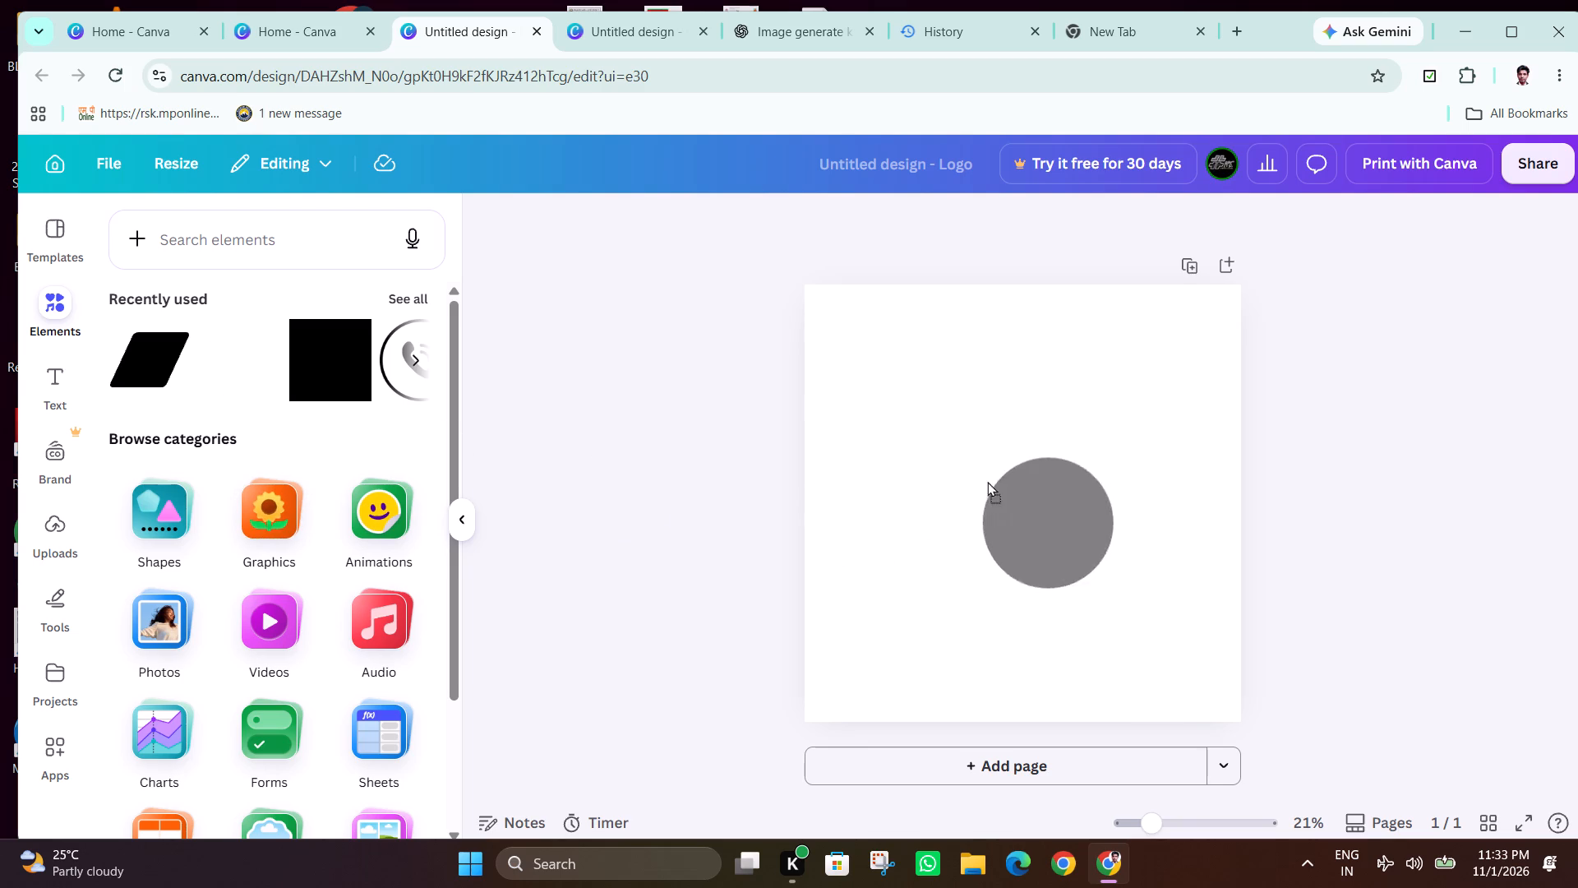
{"action": "left_click_drag", "start_coordinate": [987, 481], "coordinate": [982, 441]}
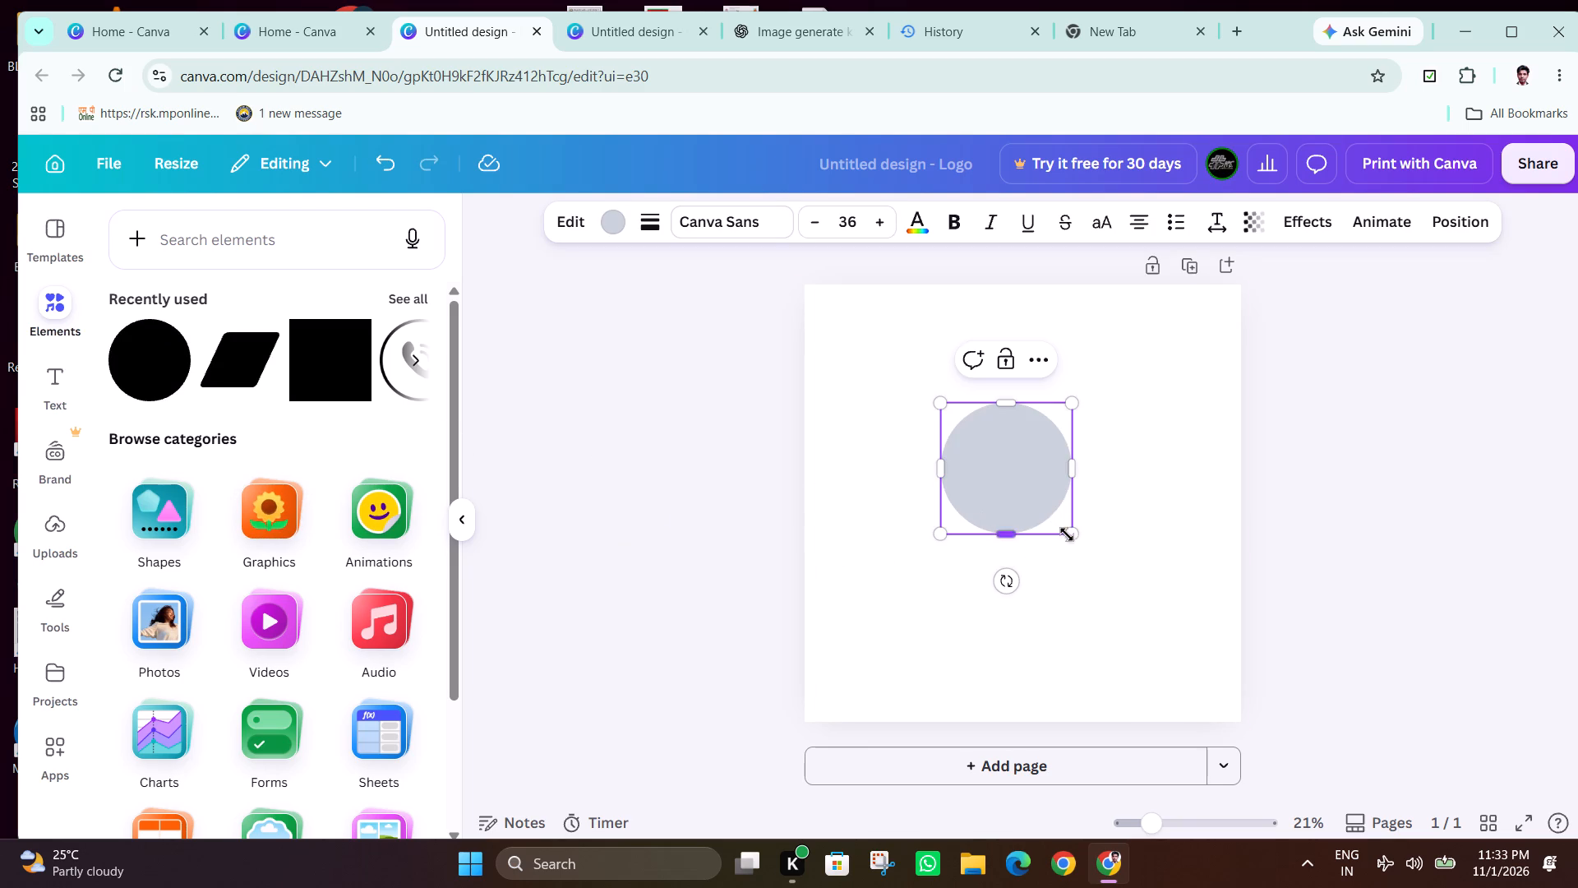
{"action": "left_click_drag", "start_coordinate": [1072, 534], "coordinate": [1144, 638]}
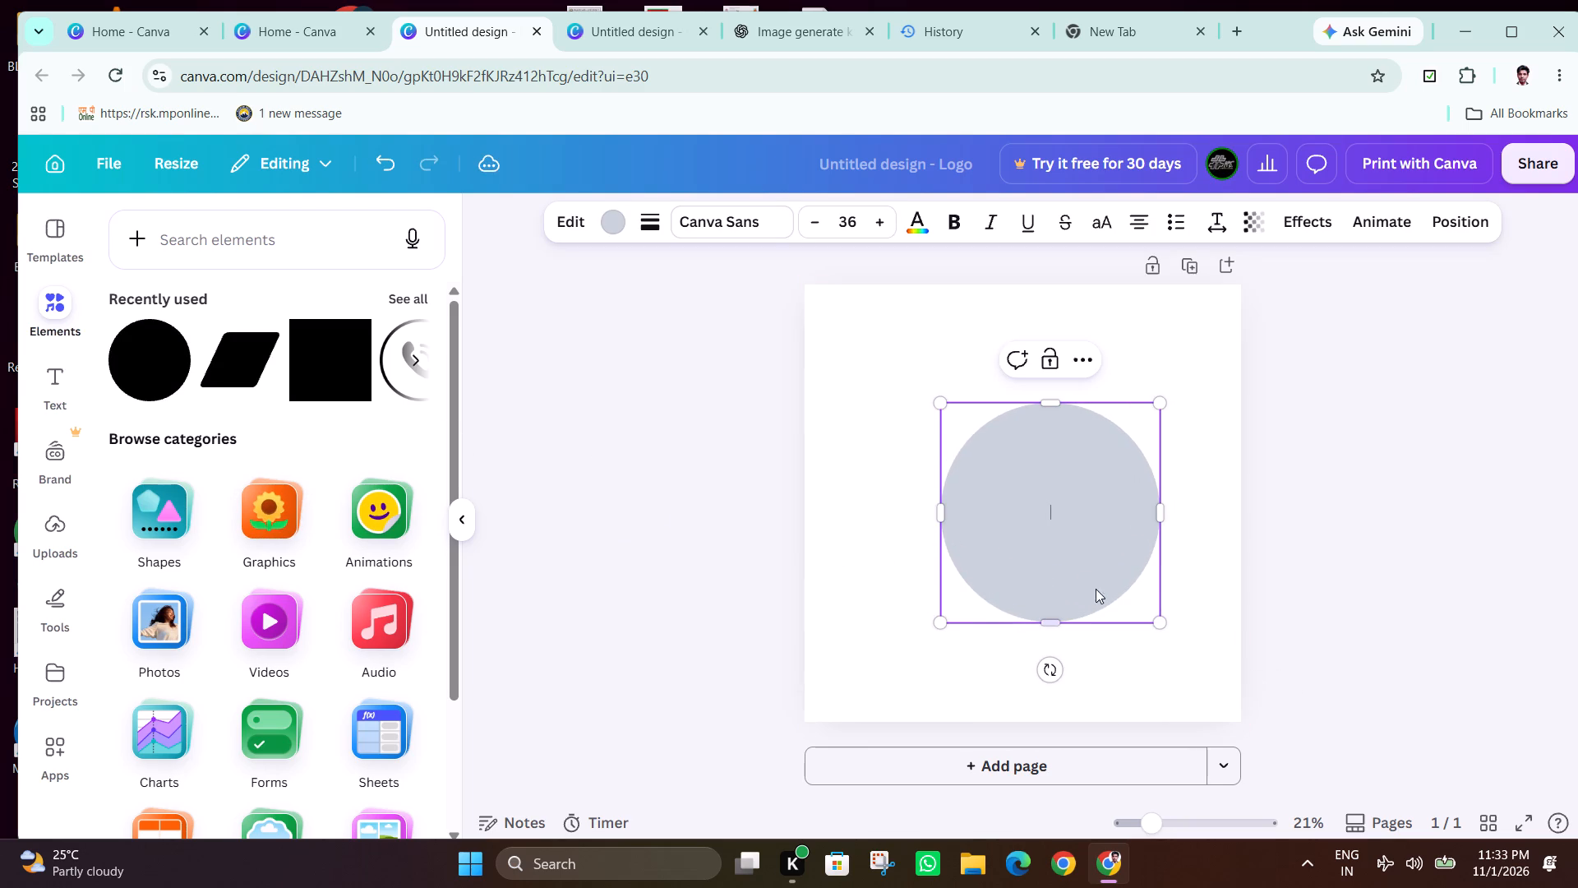
{"action": "left_click", "coordinate": [919, 399]}
{"action": "left_click_drag", "start_coordinate": [1081, 513], "coordinate": [1038, 483]}
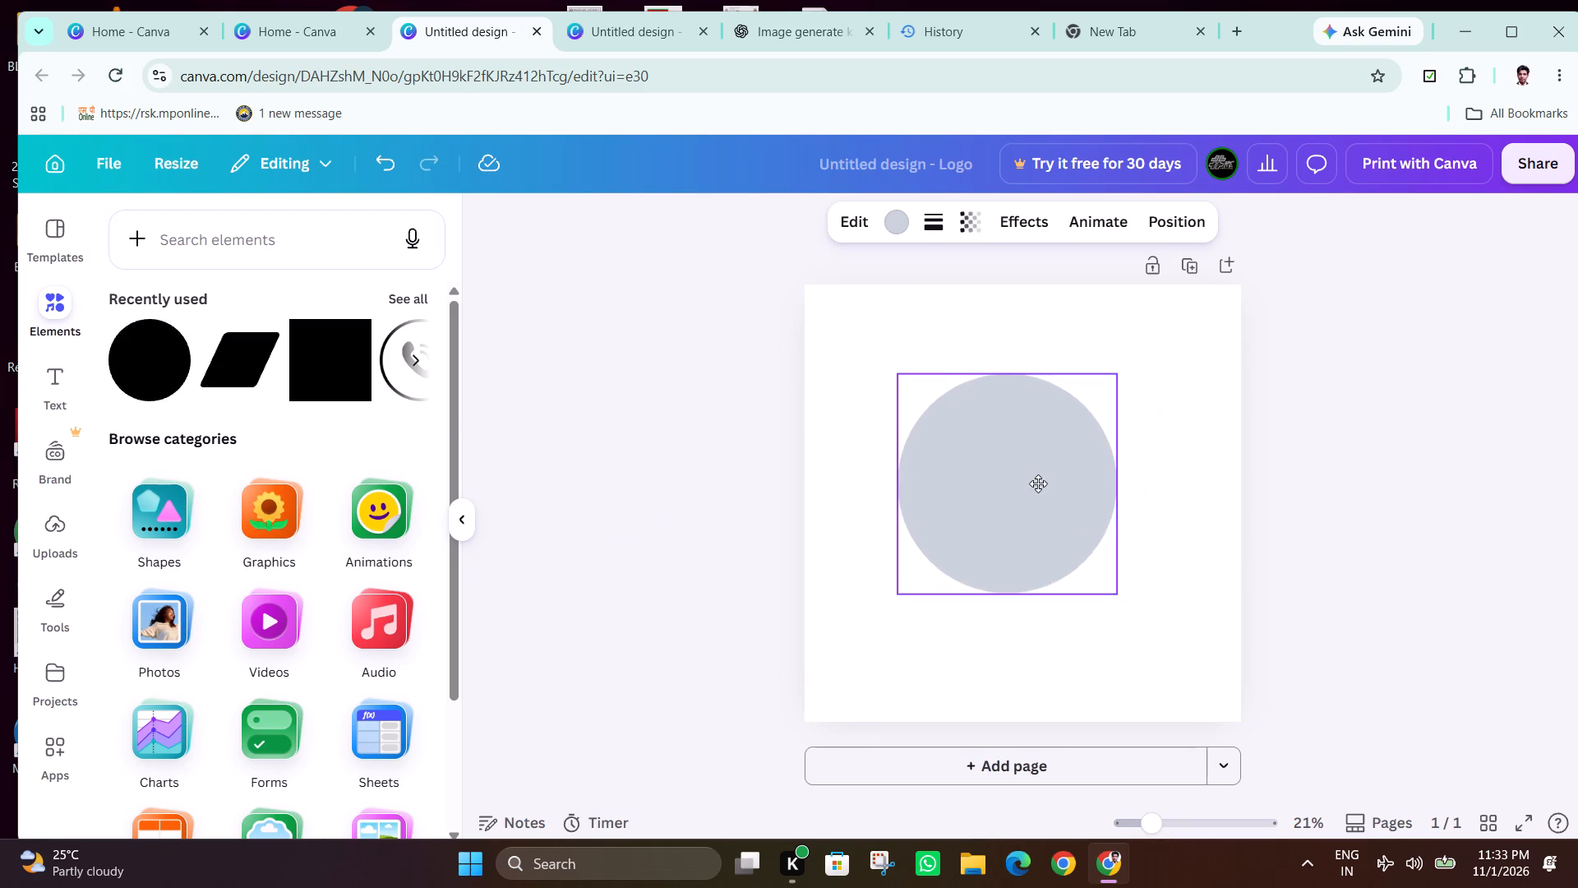
{"action": "left_click_drag", "start_coordinate": [1038, 483], "coordinate": [1048, 500]}
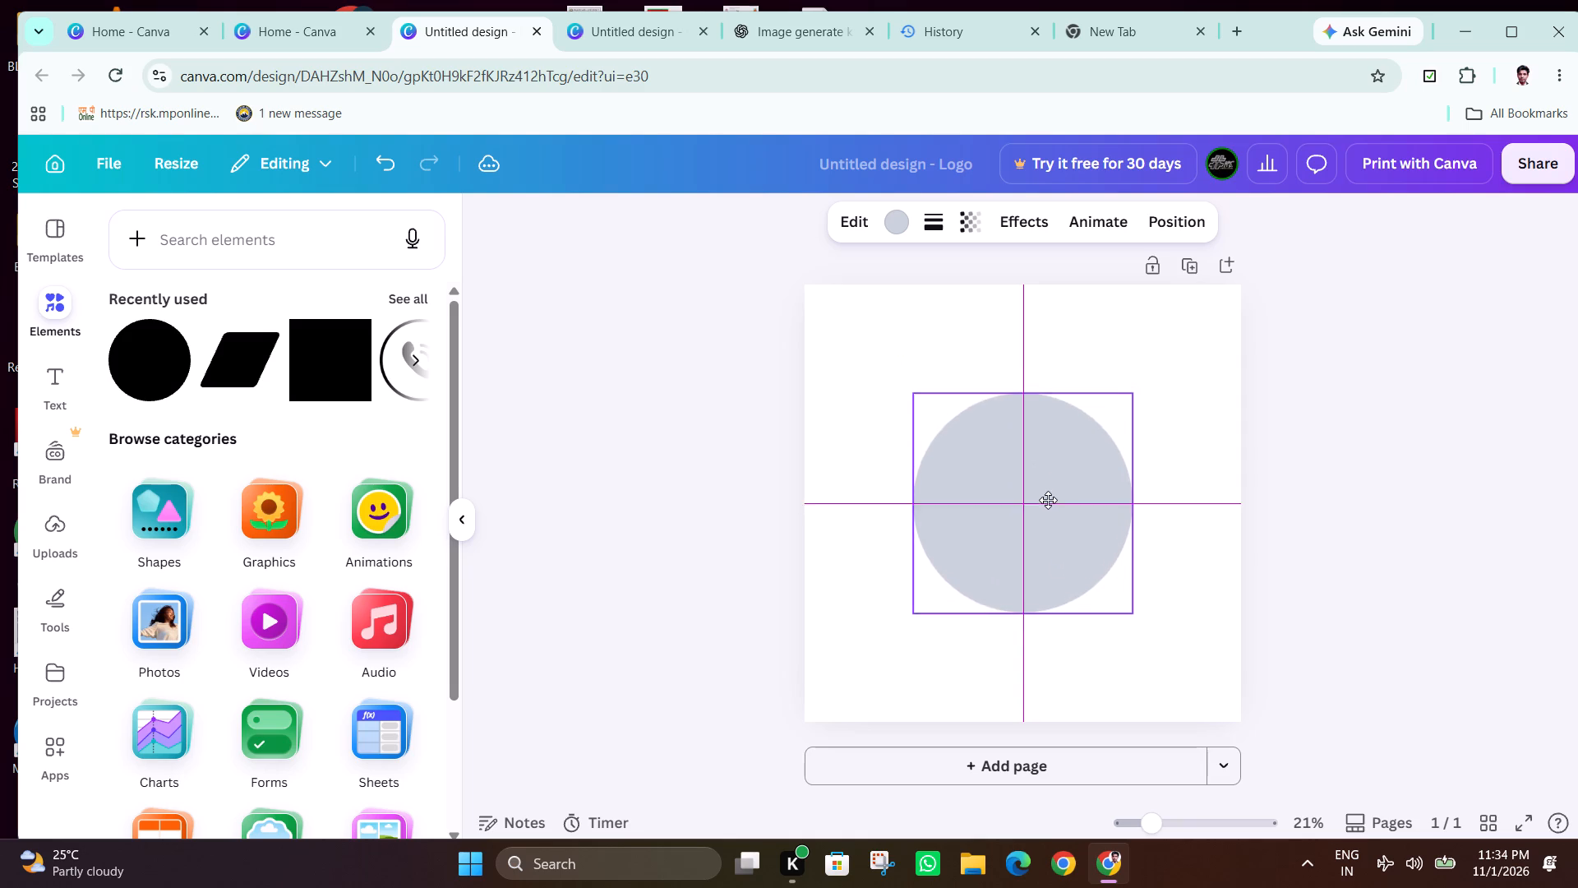
{"action": "left_click_drag", "start_coordinate": [1048, 500], "coordinate": [1049, 502]}
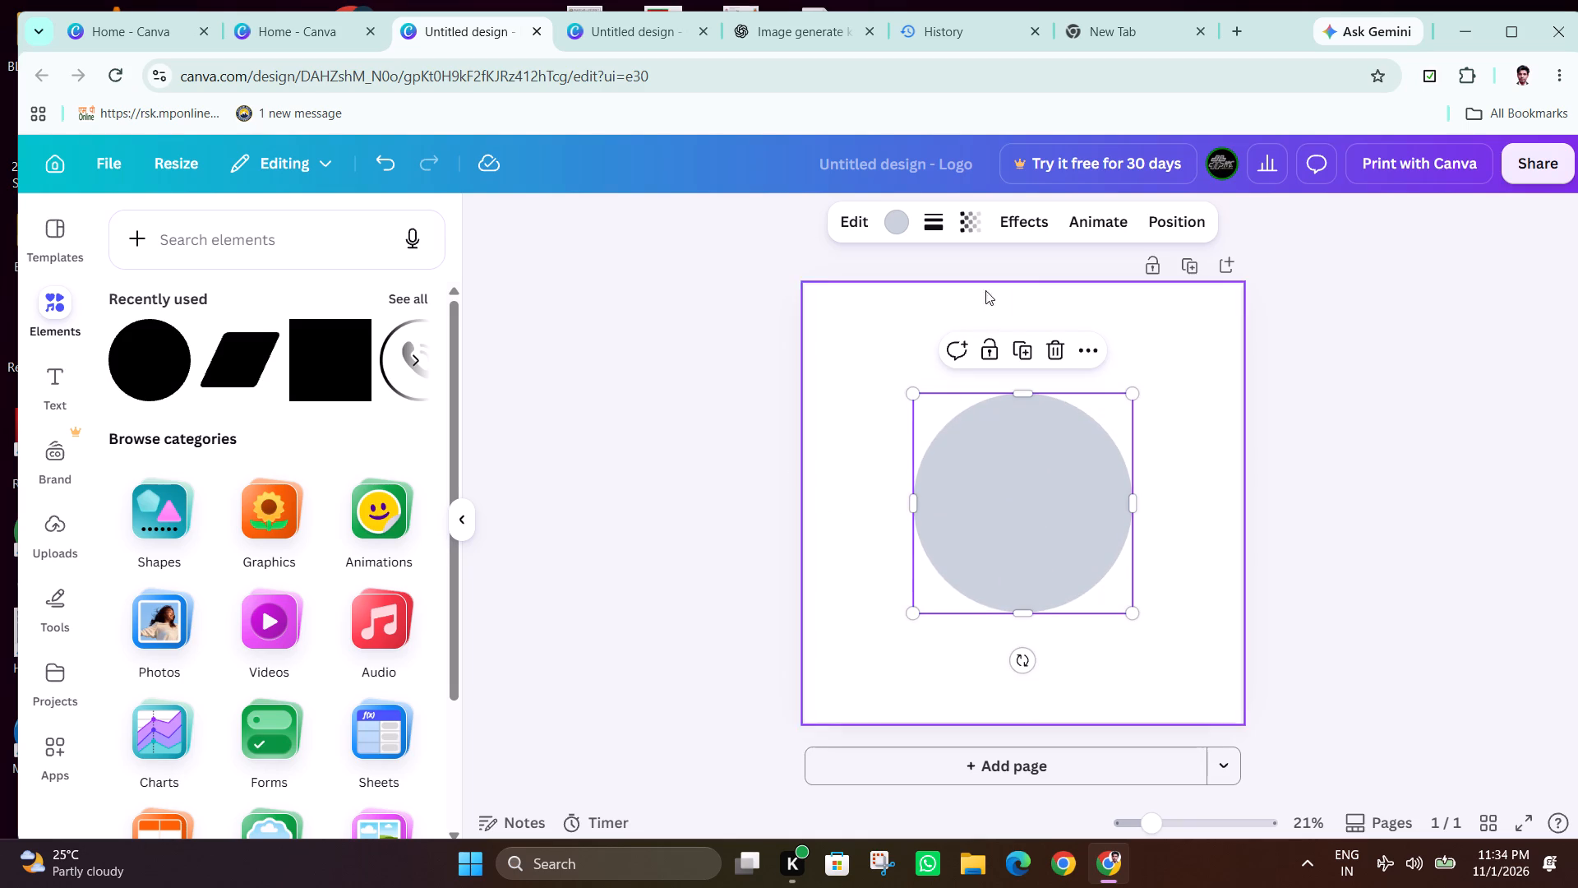
Recolour the circle from the default purple swatch to a lighter solid purple, #A882F2.
{"action": "left_click", "coordinate": [897, 219]}
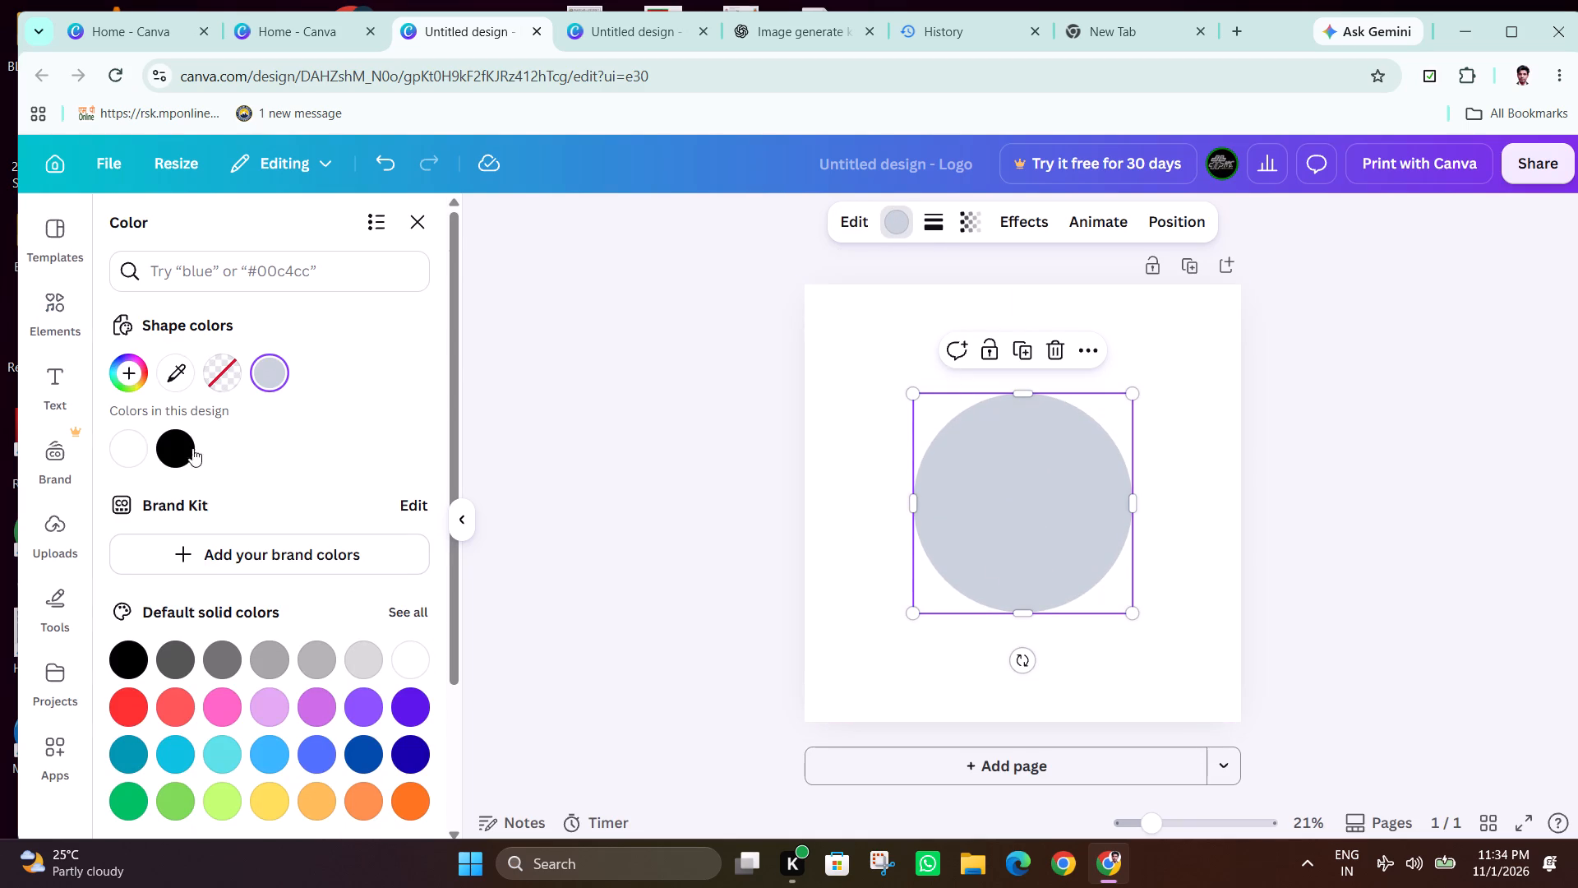
{"action": "left_click", "coordinate": [354, 715]}
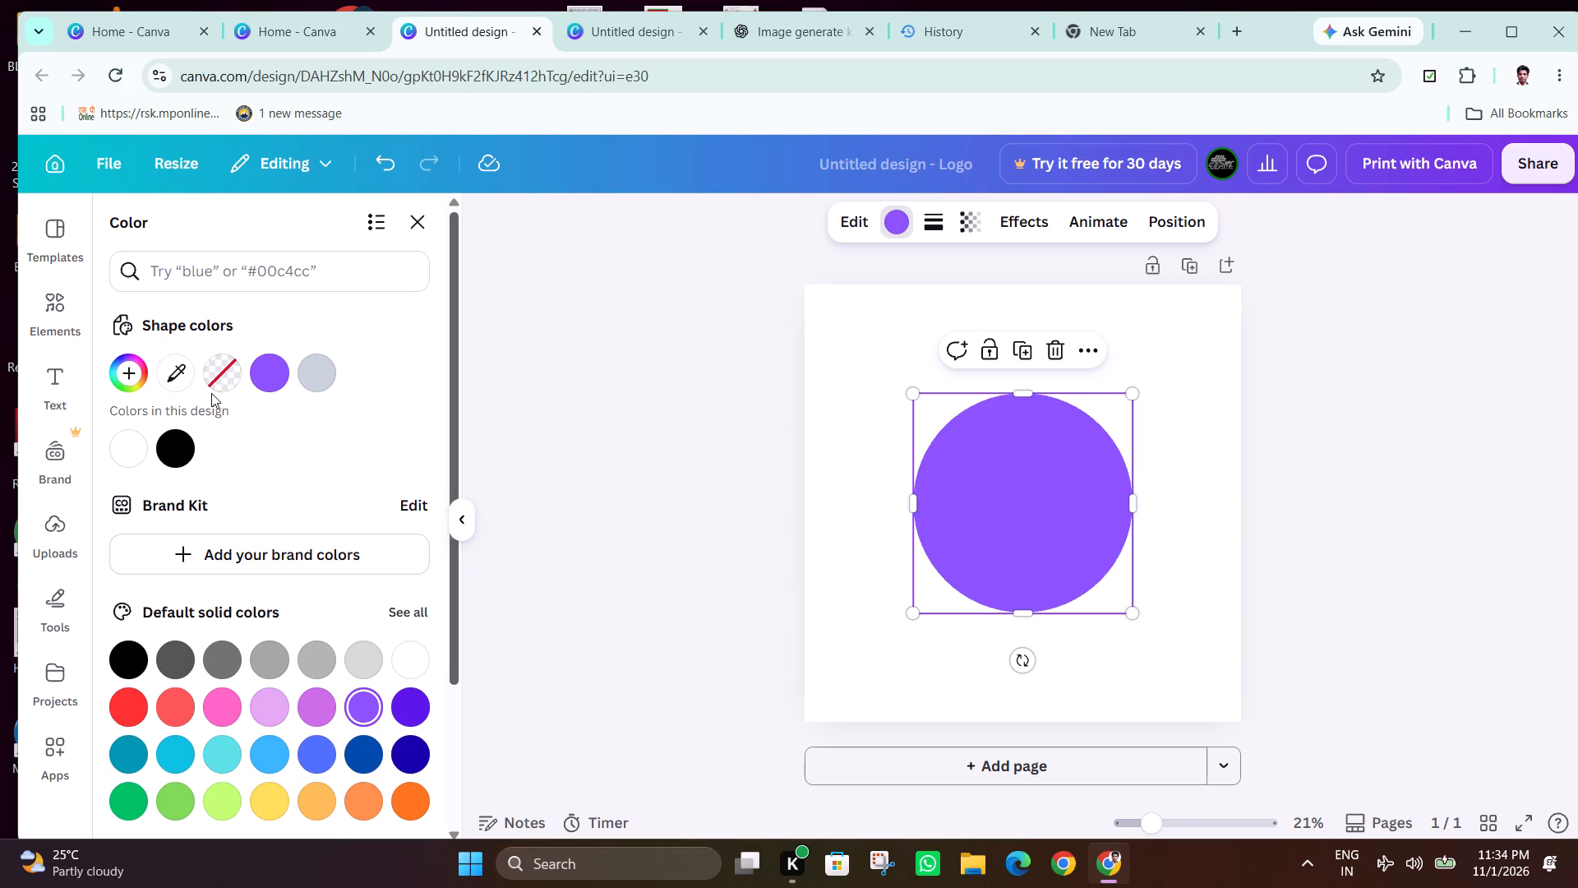
{"action": "left_click", "coordinate": [267, 373]}
{"action": "left_click", "coordinate": [267, 373]}
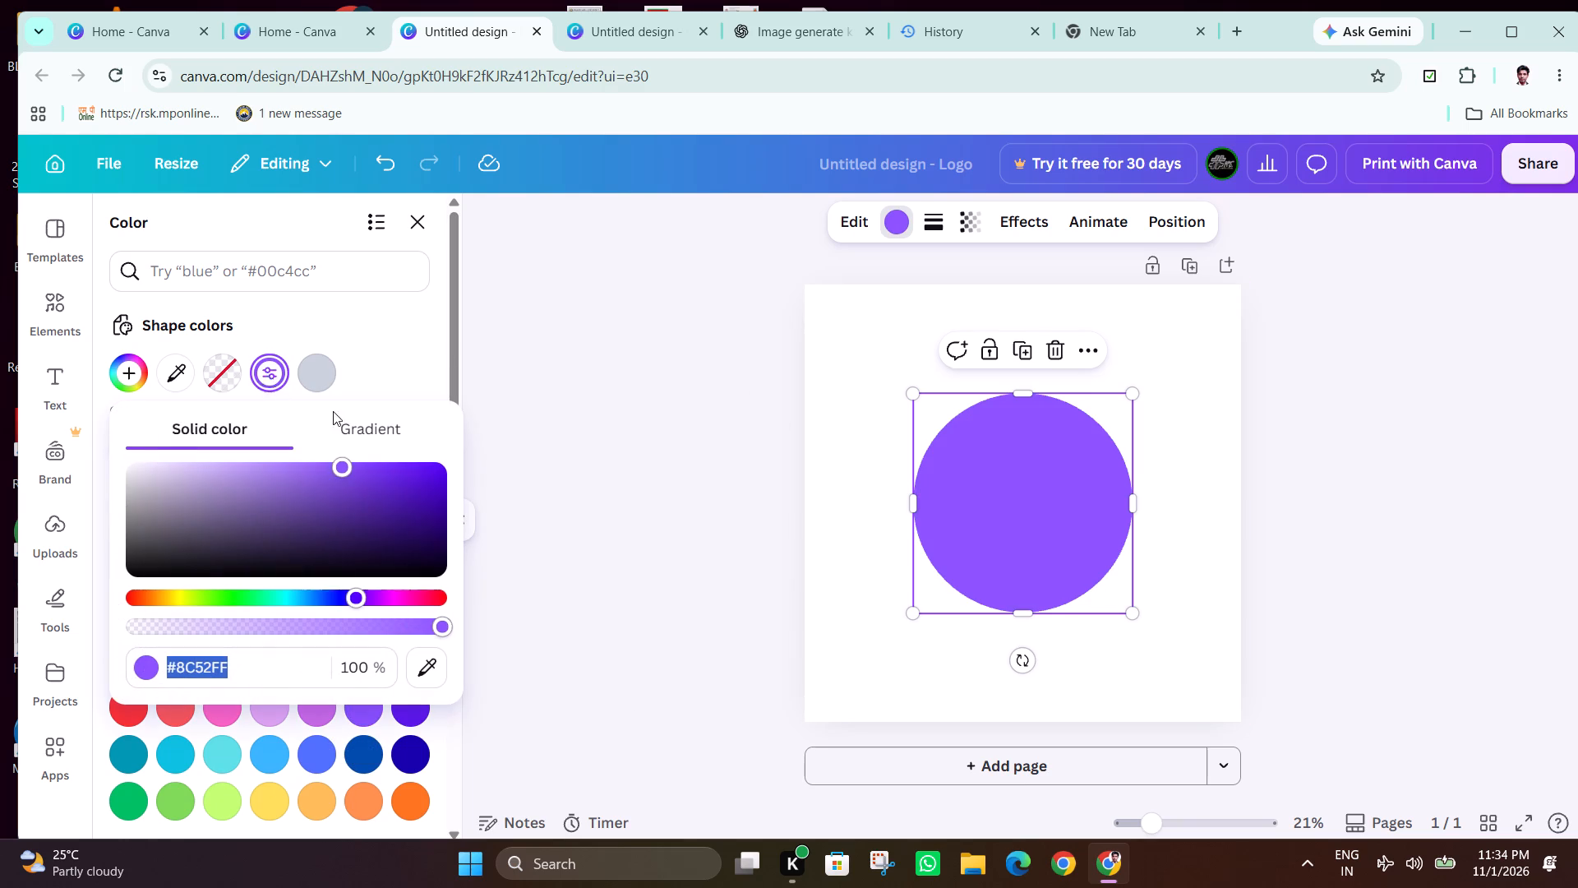
{"action": "left_click", "coordinate": [275, 469]}
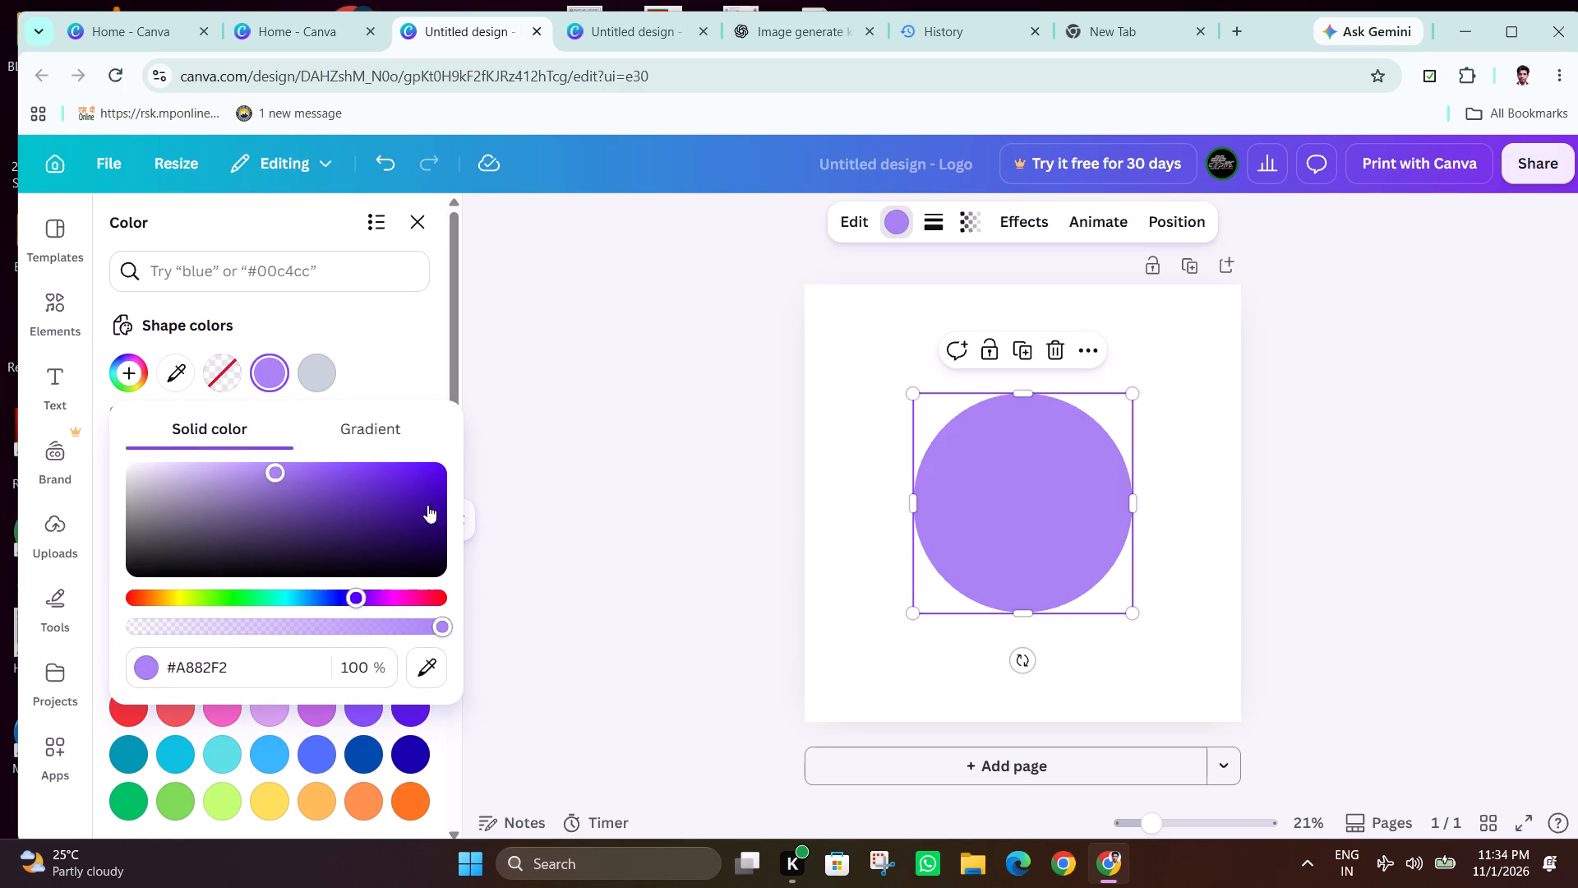
{"action": "left_click", "coordinate": [630, 385]}
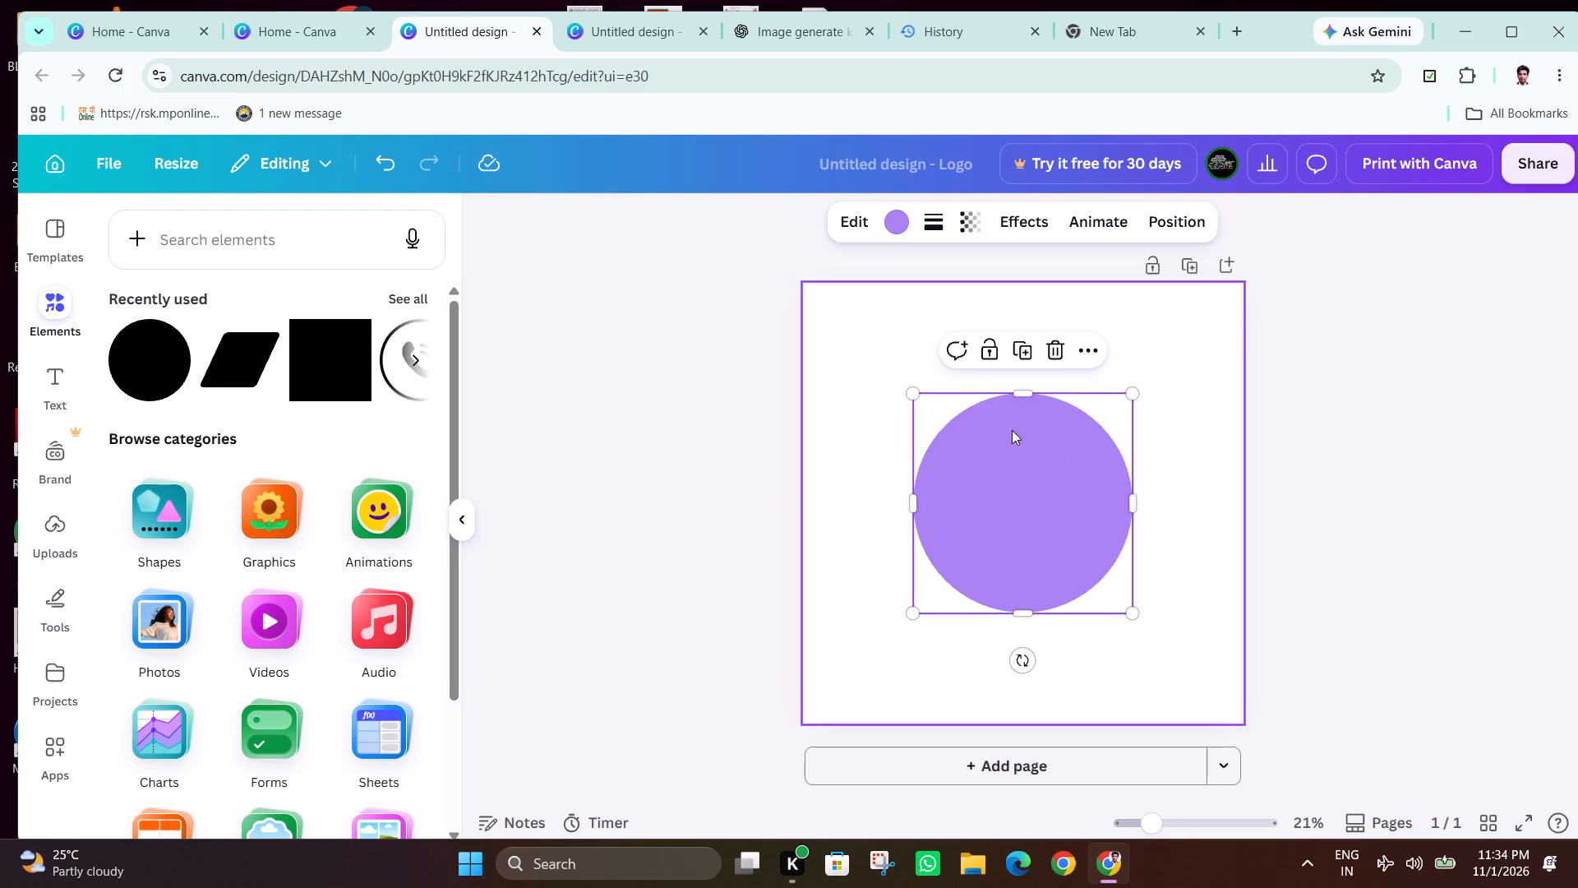
Enlarge the purple circle slightly and place it horizontally centred, a little above the middle of the page.
{"action": "left_click_drag", "start_coordinate": [913, 395], "coordinate": [890, 367]}
{"action": "left_click_drag", "start_coordinate": [1006, 489], "coordinate": [1020, 469]}
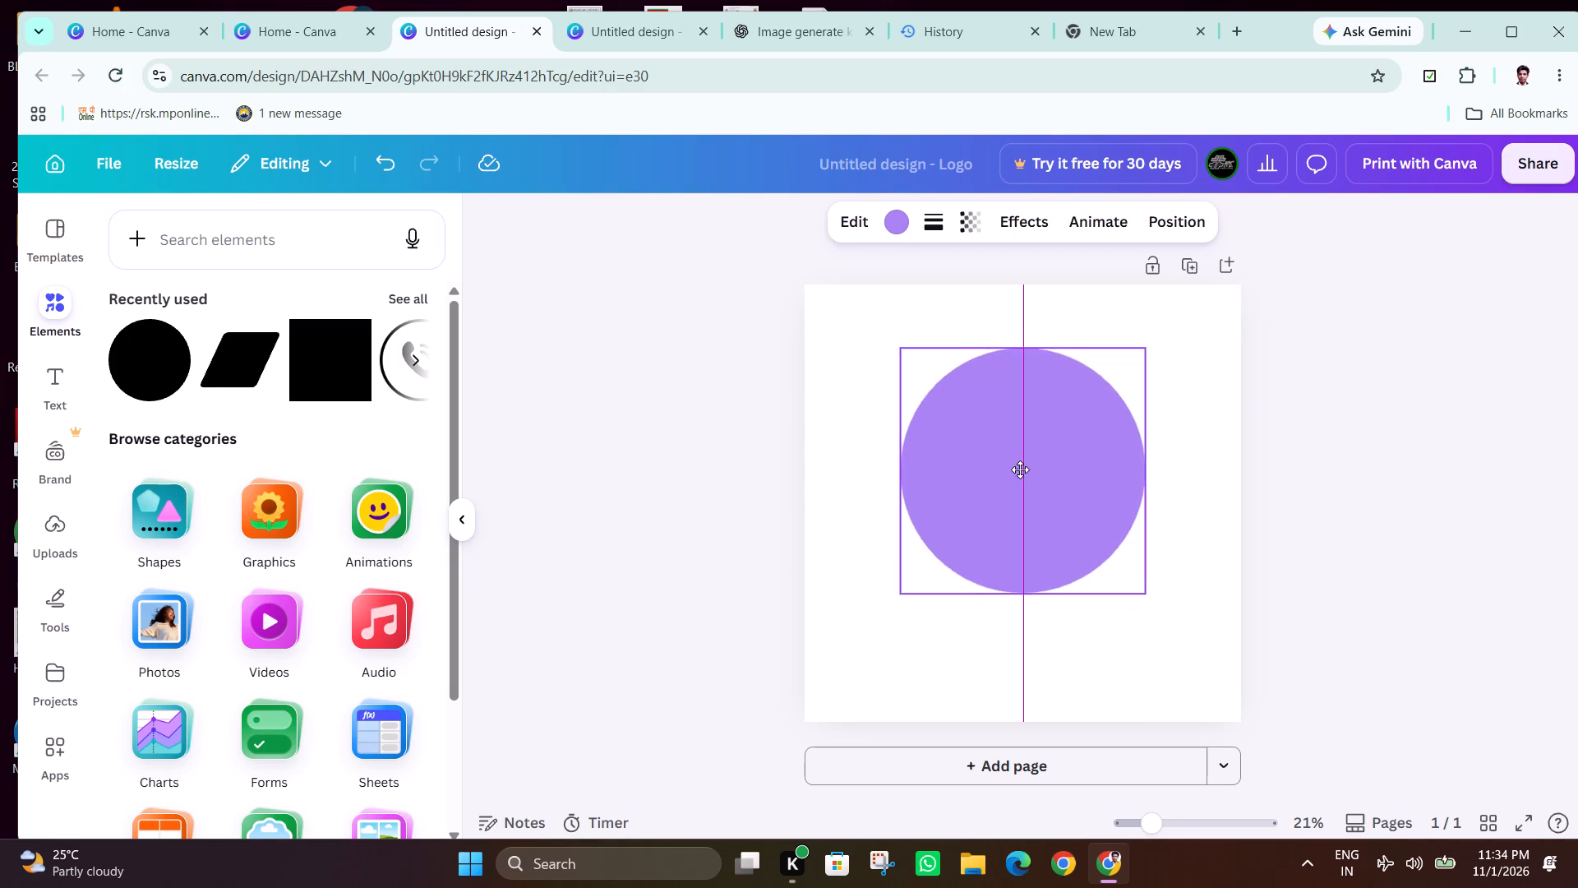
{"action": "left_click_drag", "start_coordinate": [1020, 469], "coordinate": [1021, 483]}
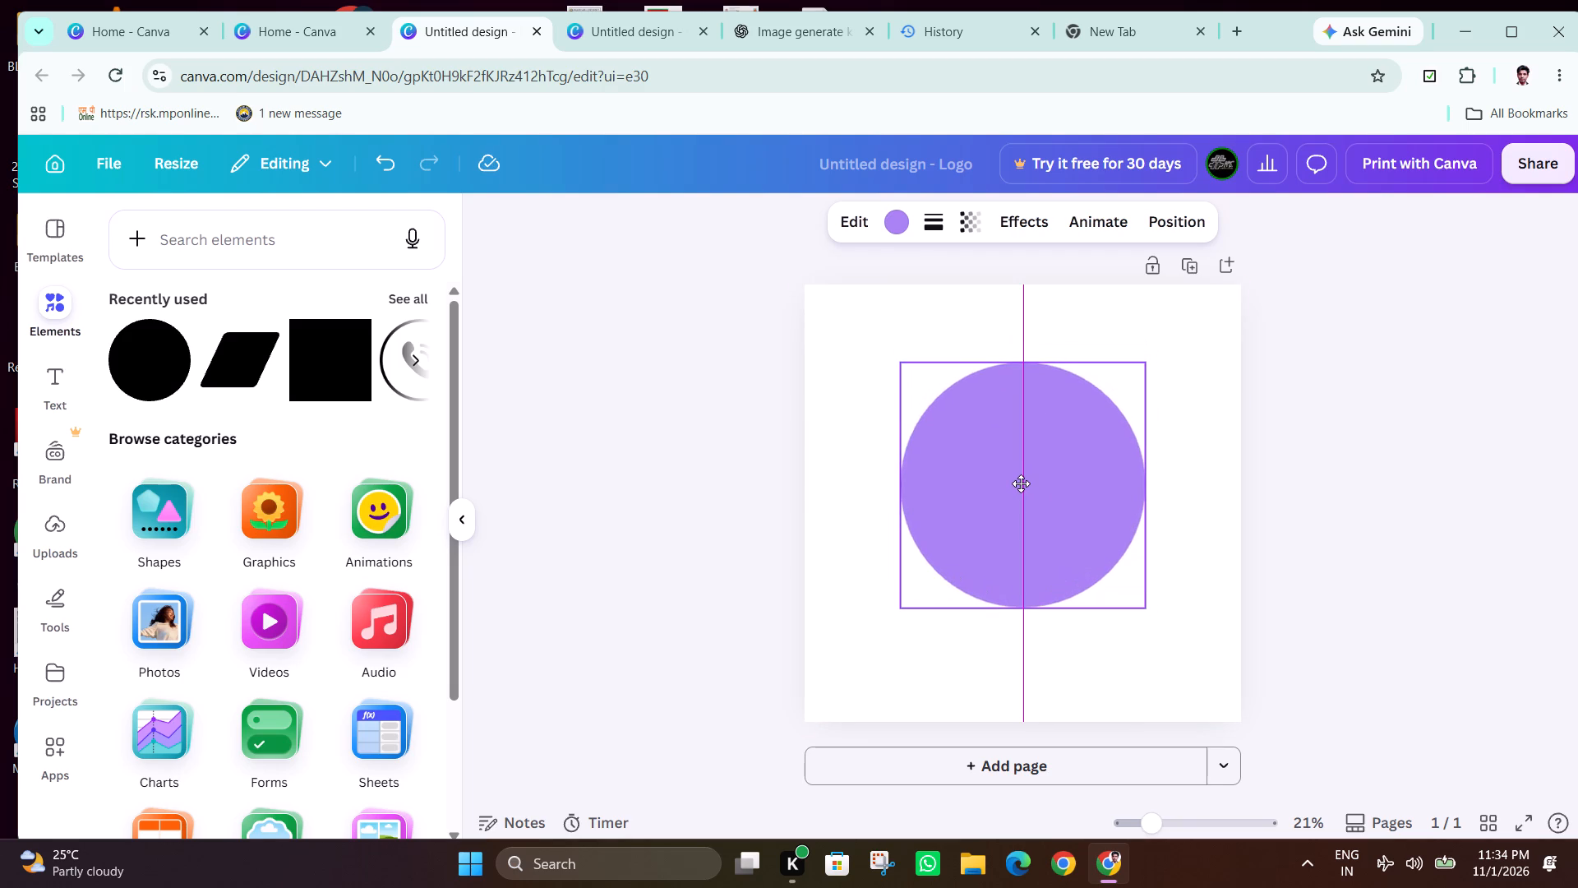
{"action": "left_click_drag", "start_coordinate": [1021, 483], "coordinate": [1021, 486]}
{"action": "left_click", "coordinate": [1464, 489]}
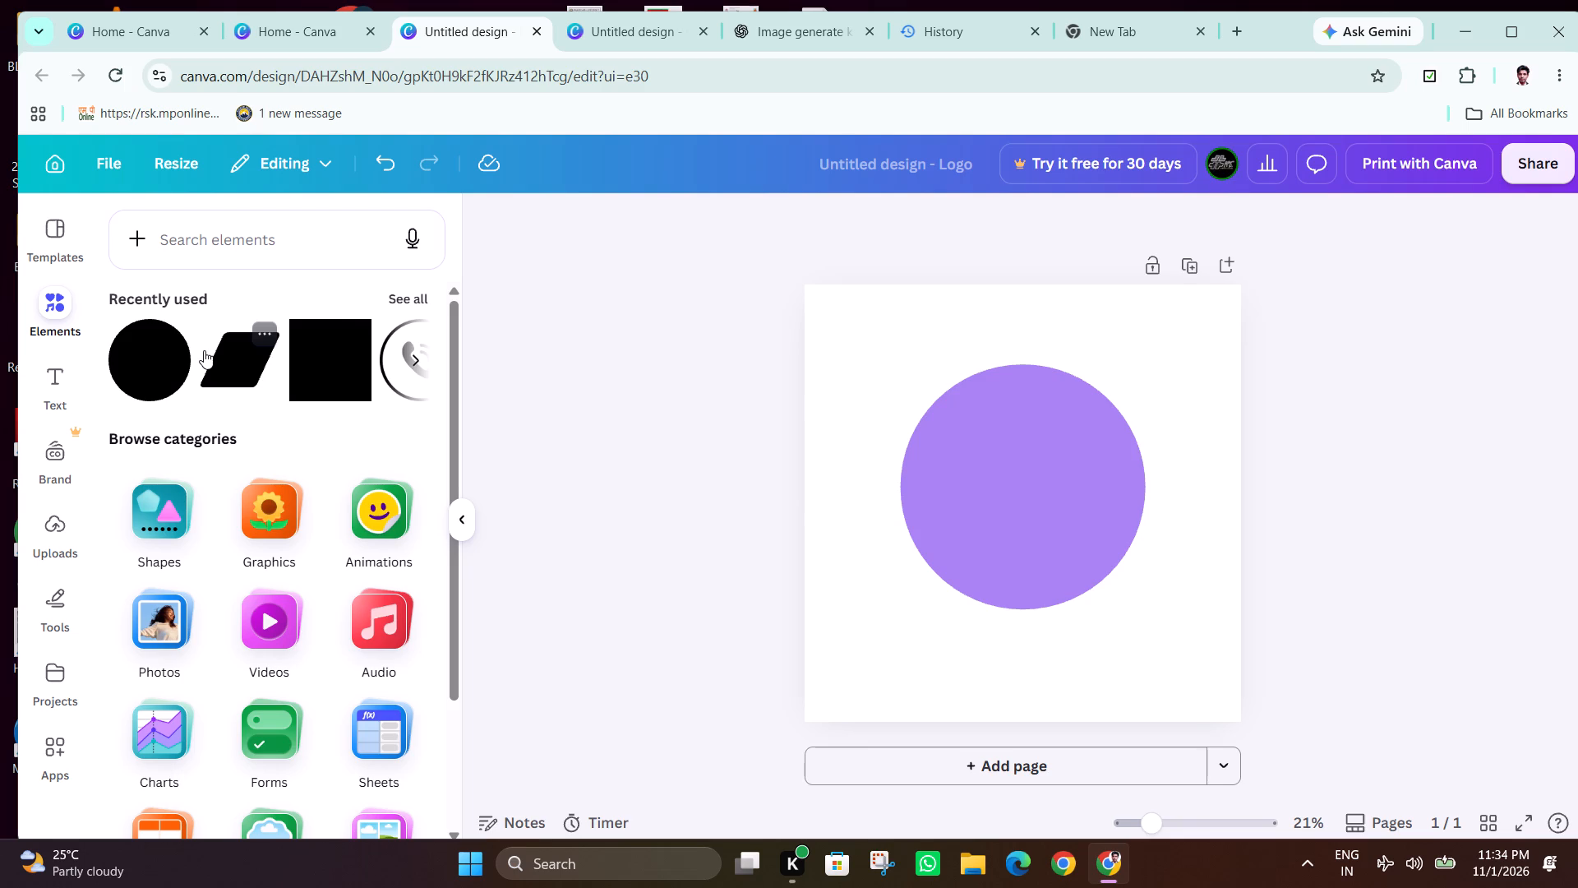
Set the page background colour to black.
{"action": "left_click", "coordinate": [893, 315]}
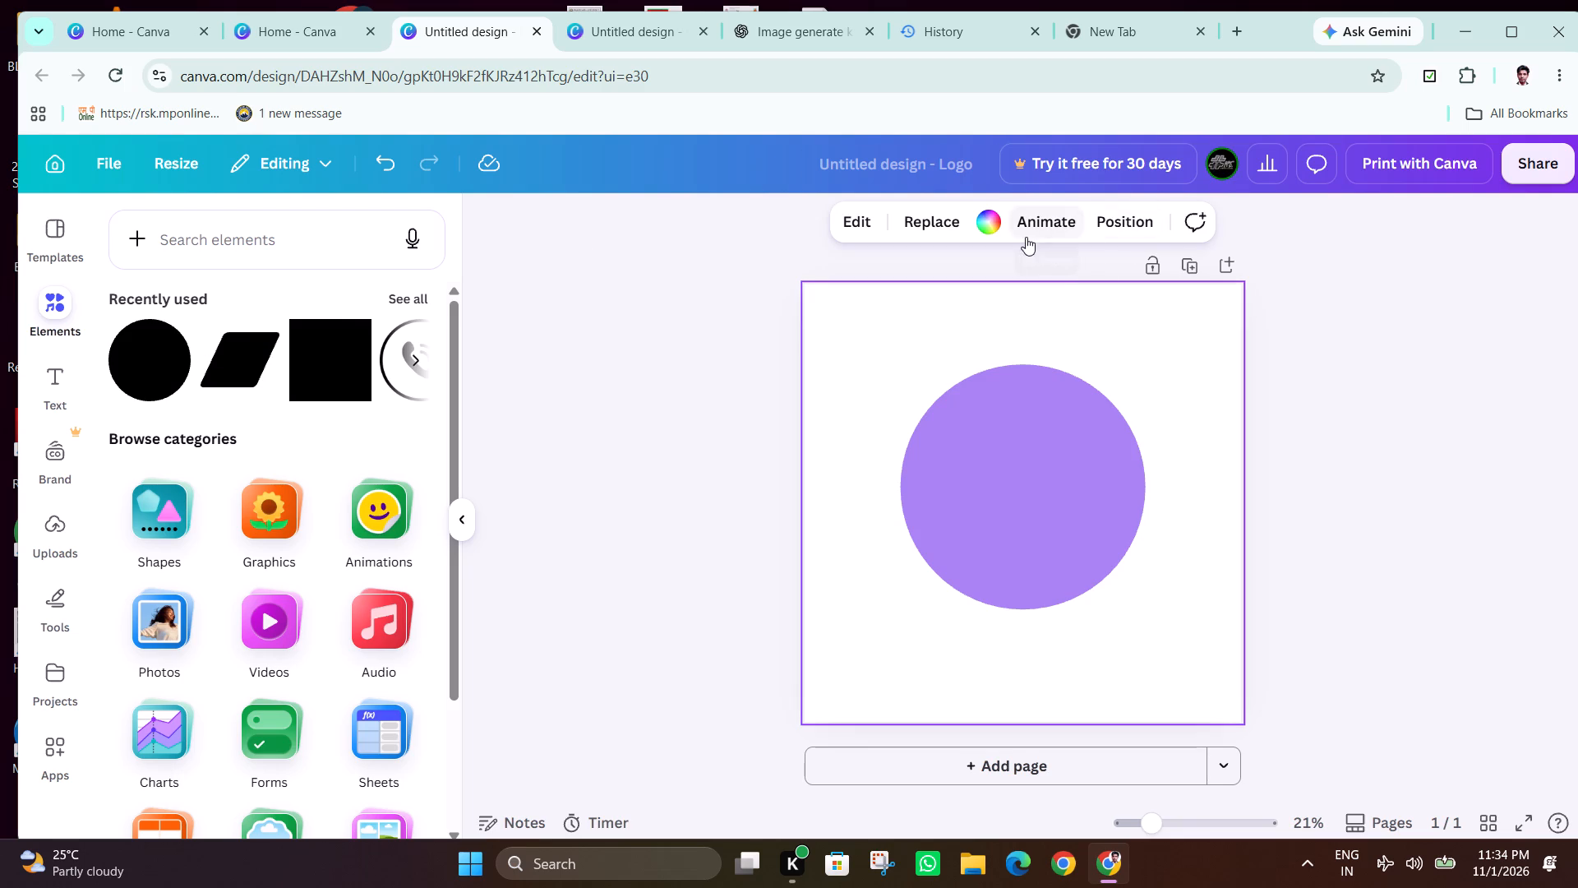
{"action": "left_click", "coordinate": [989, 222]}
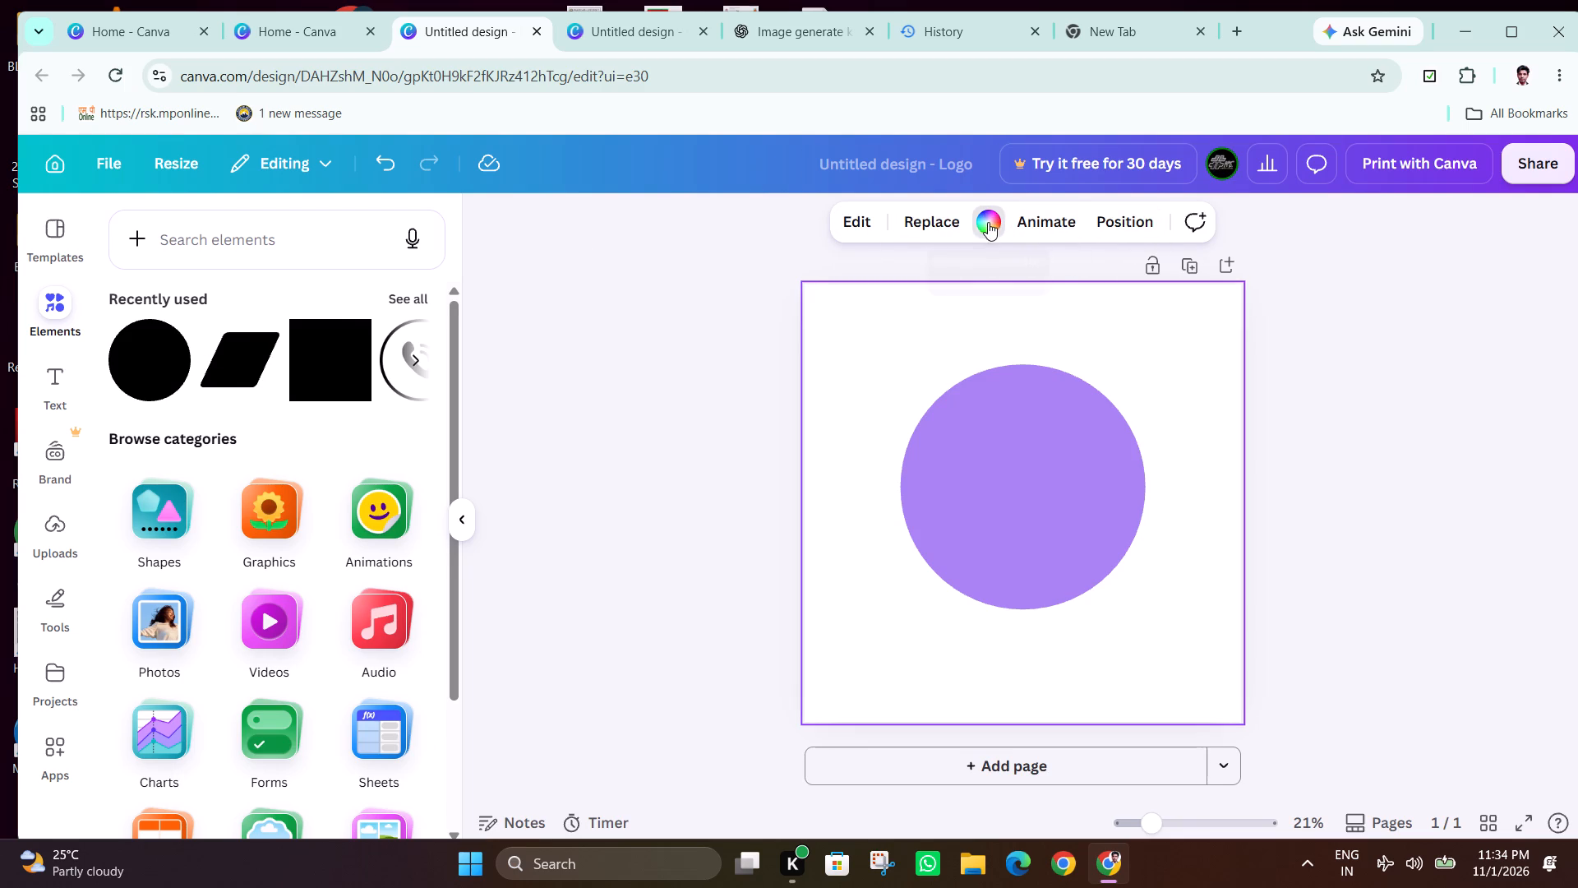
{"action": "left_click", "coordinate": [167, 451]}
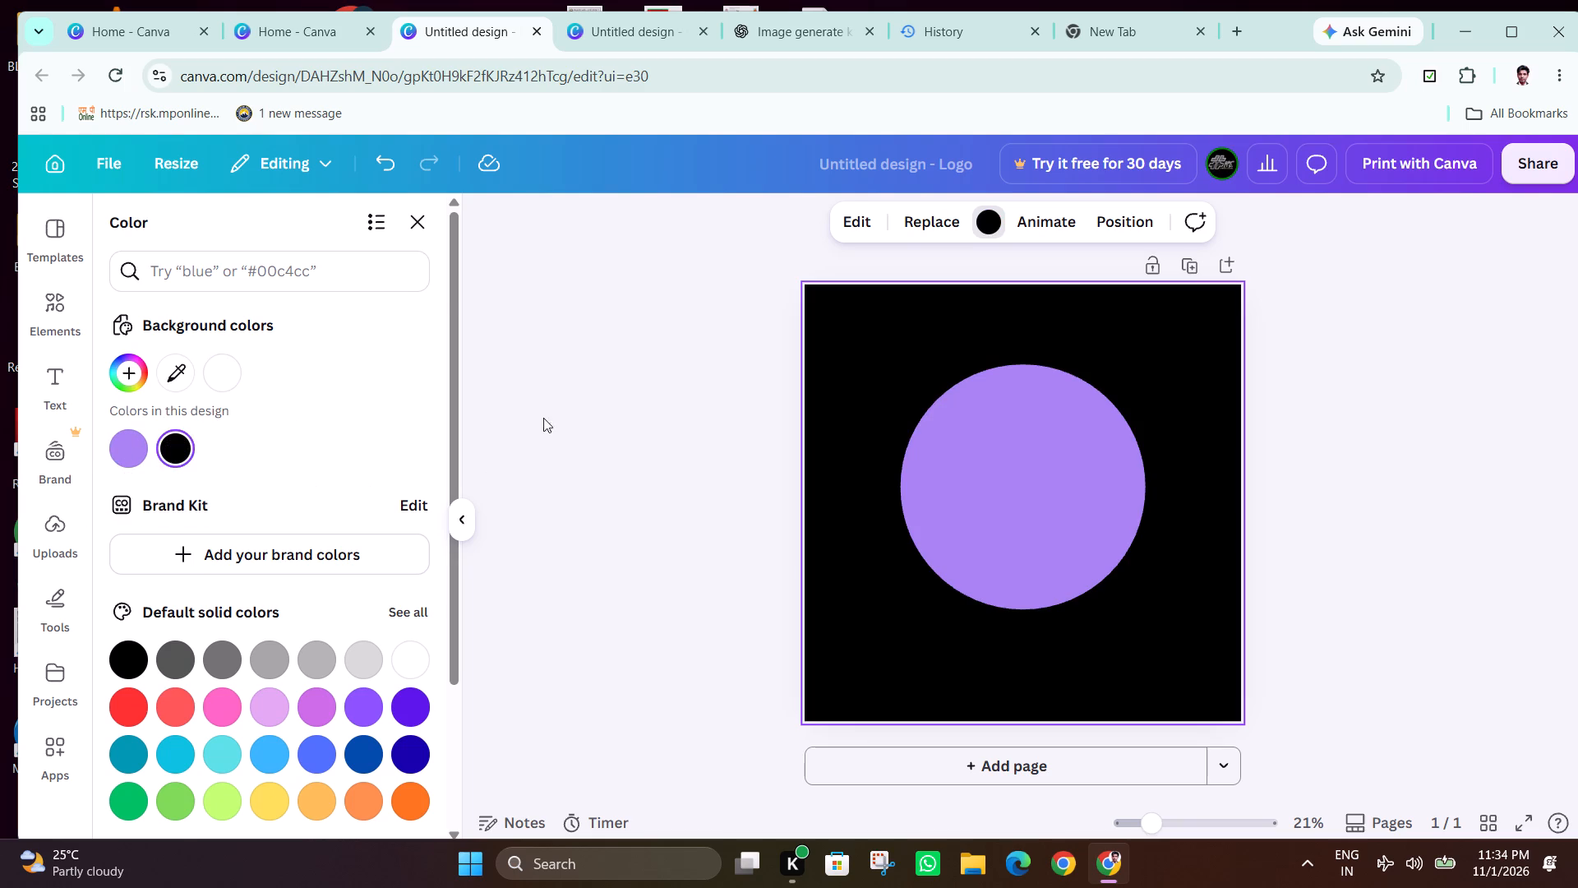
{"action": "left_click", "coordinate": [557, 367]}
Move the purple circle slightly higher on the black page, keeping it horizontally centred.
{"action": "left_click", "coordinate": [1019, 506]}
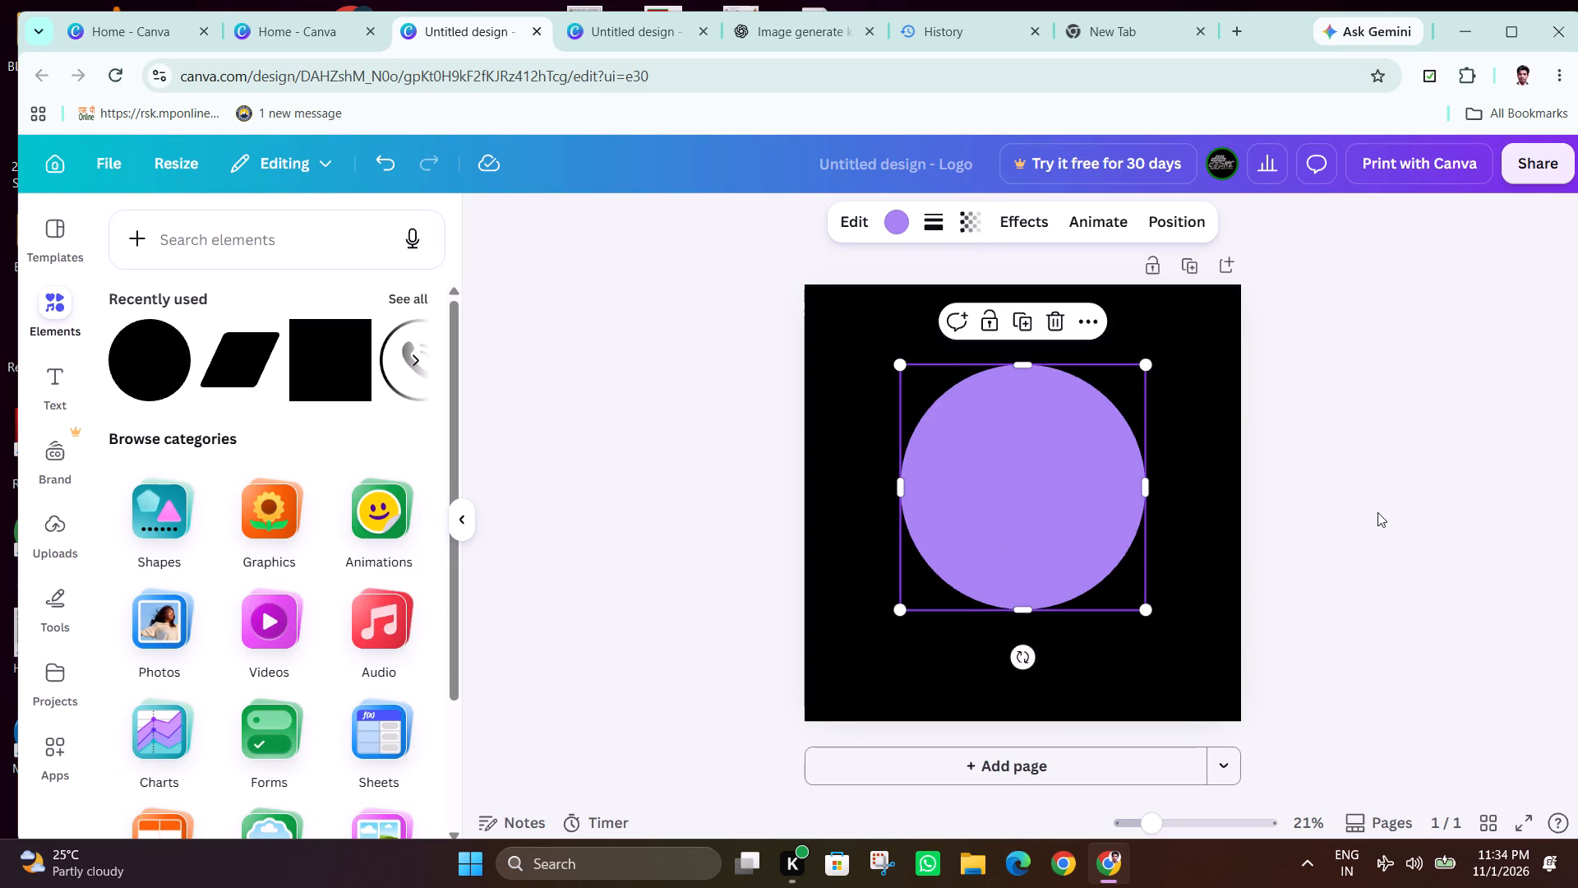
{"action": "left_click", "coordinate": [1381, 426]}
{"action": "left_click_drag", "start_coordinate": [1048, 479], "coordinate": [1046, 470]}
{"action": "left_click", "coordinate": [1516, 454]}
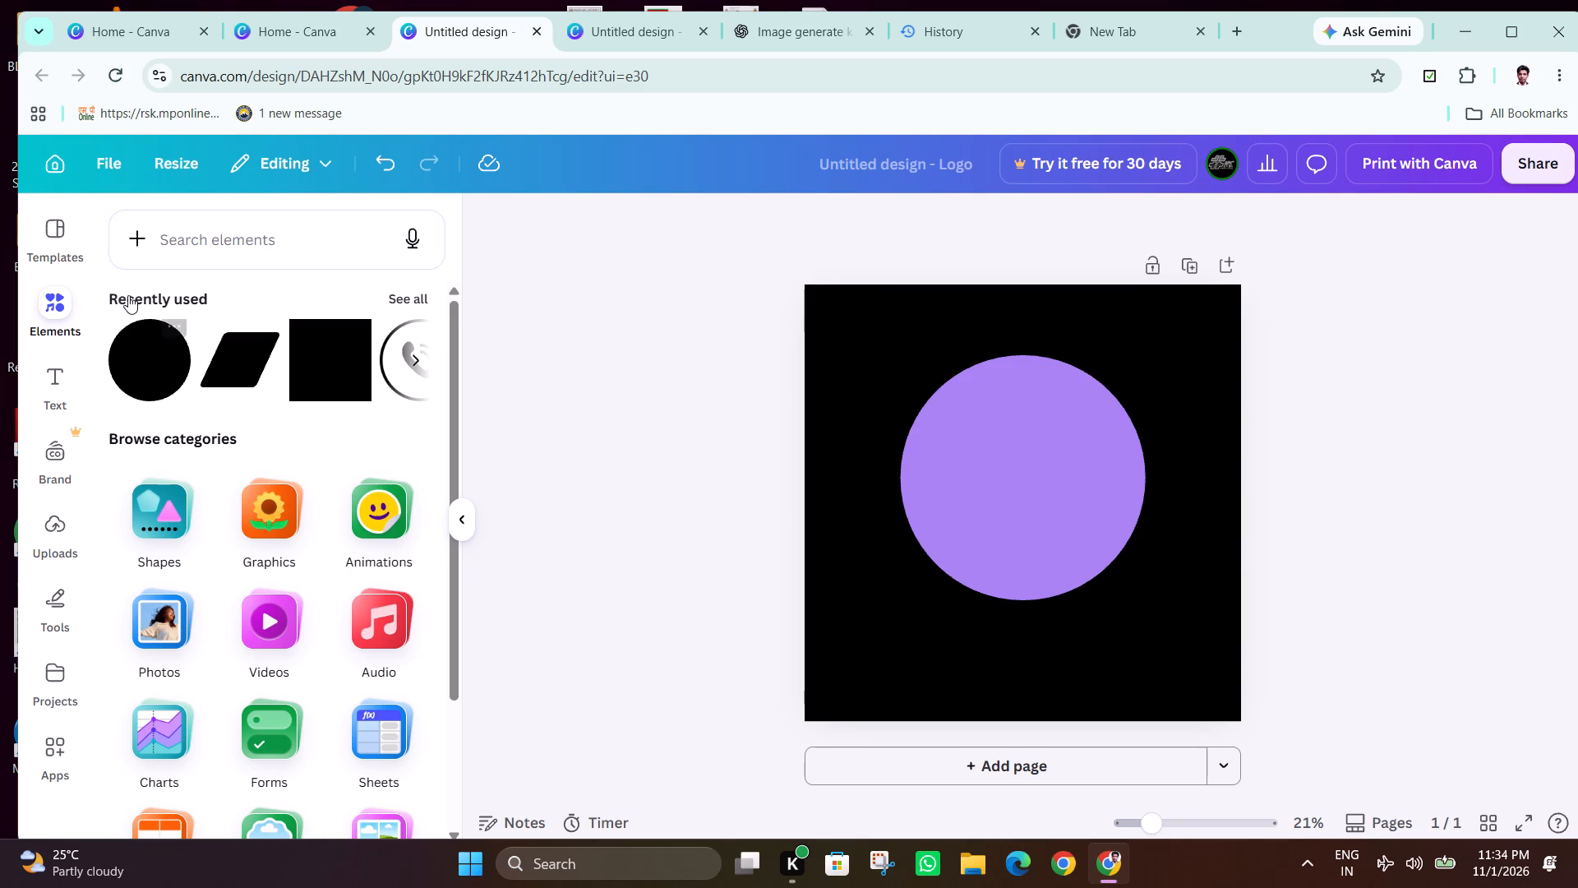
Add the D-shaped flowchart shape with one rounded end on top of the purple circle.
{"action": "scroll", "coordinate": [195, 425], "scroll_direction": "up", "scroll_amount": 2}
{"action": "scroll", "coordinate": [197, 432], "scroll_direction": "down", "scroll_amount": 2}
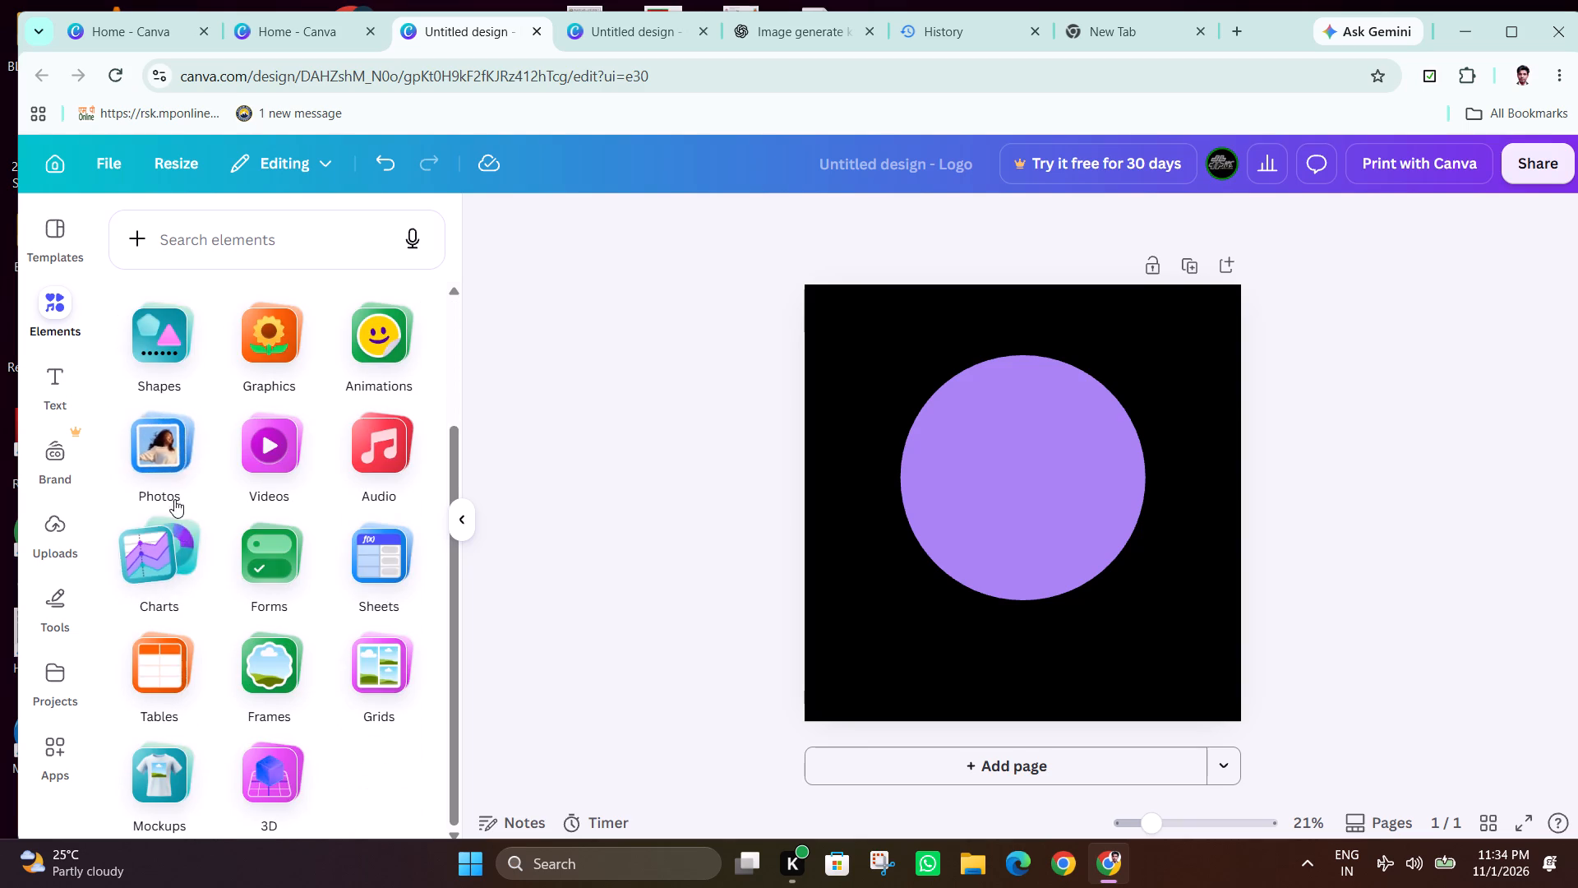
{"action": "left_click", "coordinate": [165, 348]}
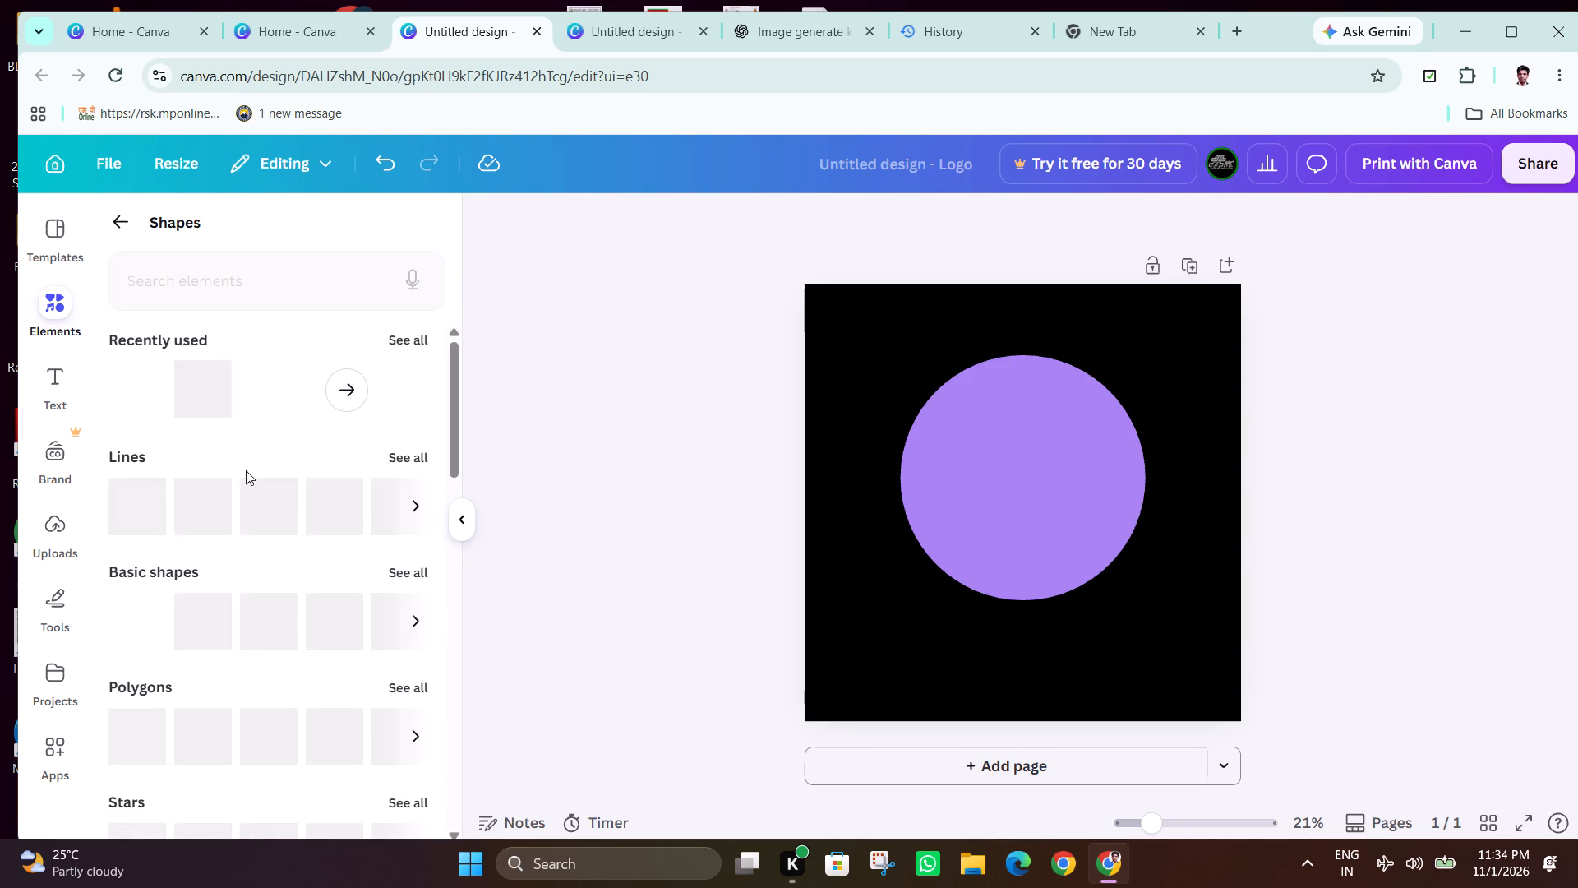
{"action": "scroll", "coordinate": [267, 585], "scroll_direction": "down", "scroll_amount": 2}
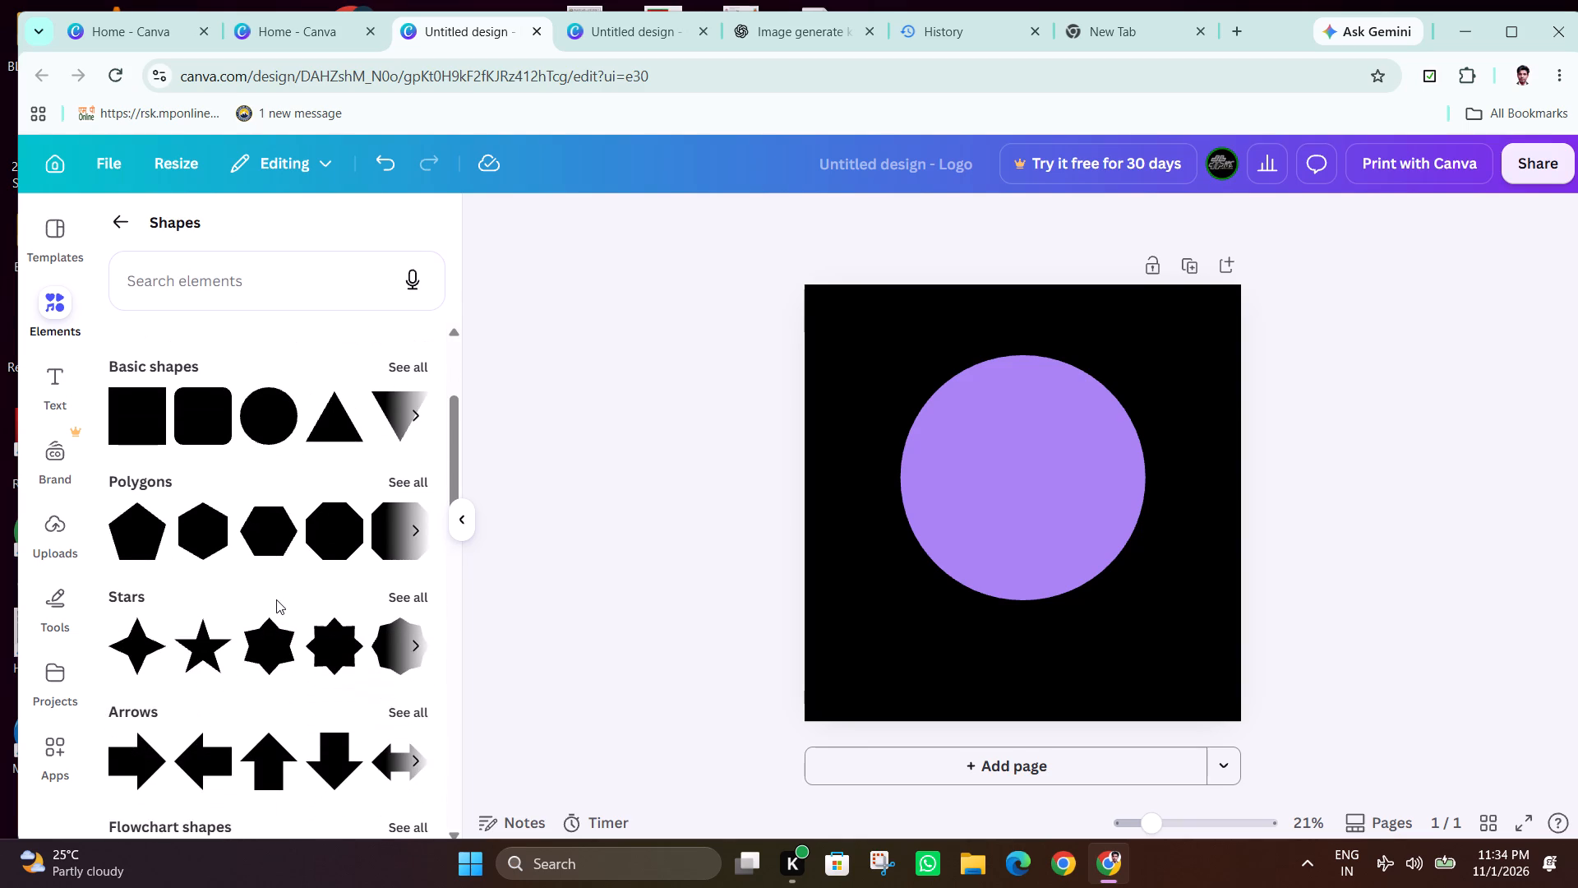
{"action": "scroll", "coordinate": [249, 551], "scroll_direction": "down", "scroll_amount": 3}
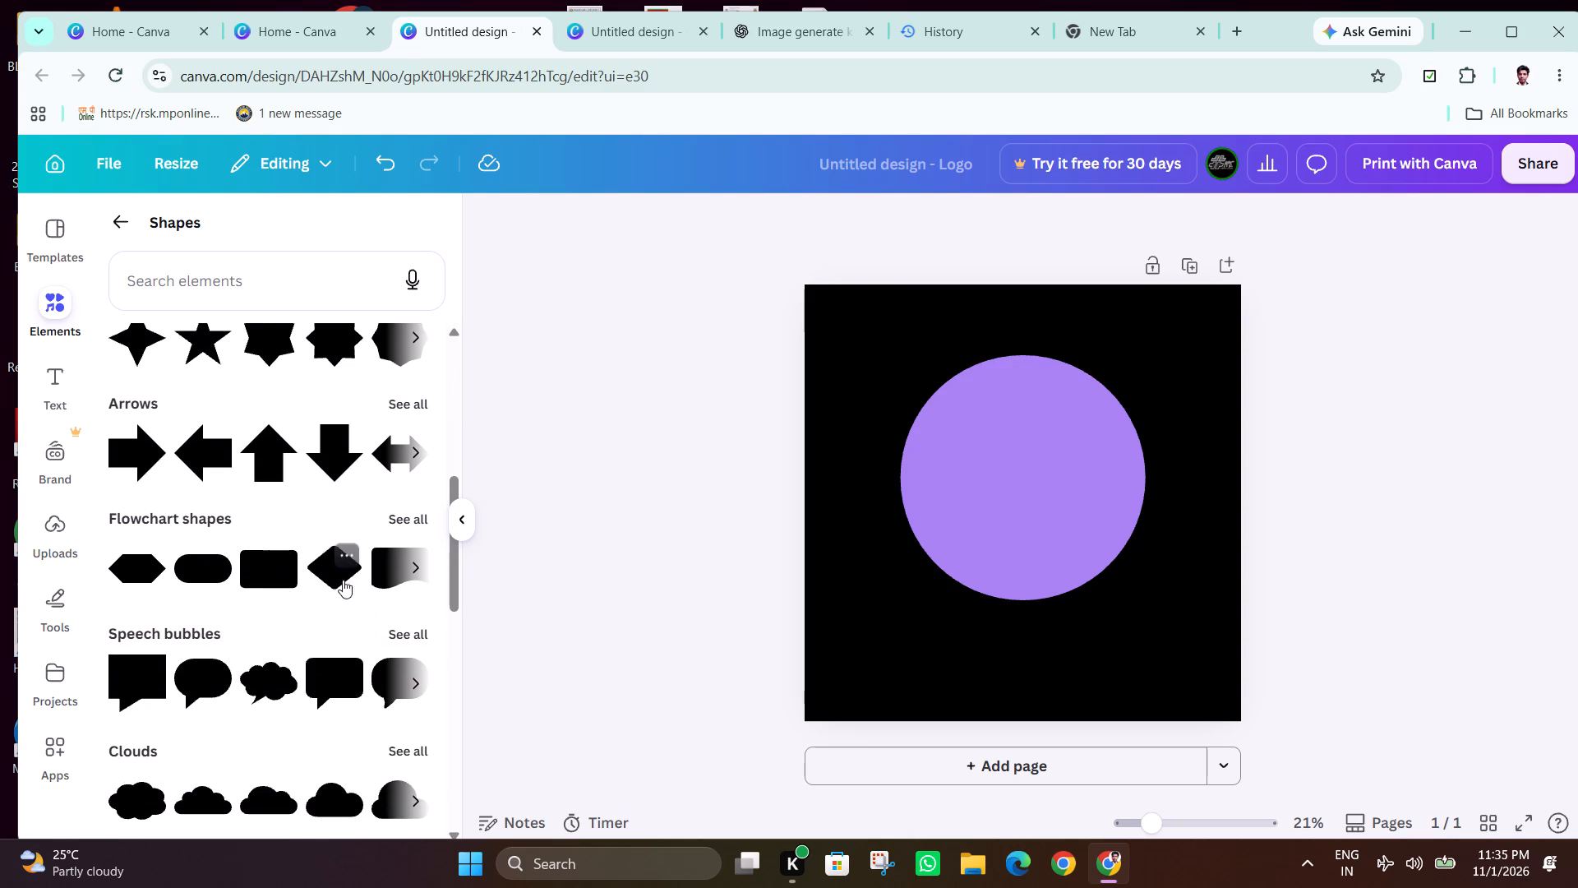
{"action": "left_click", "coordinate": [413, 571]}
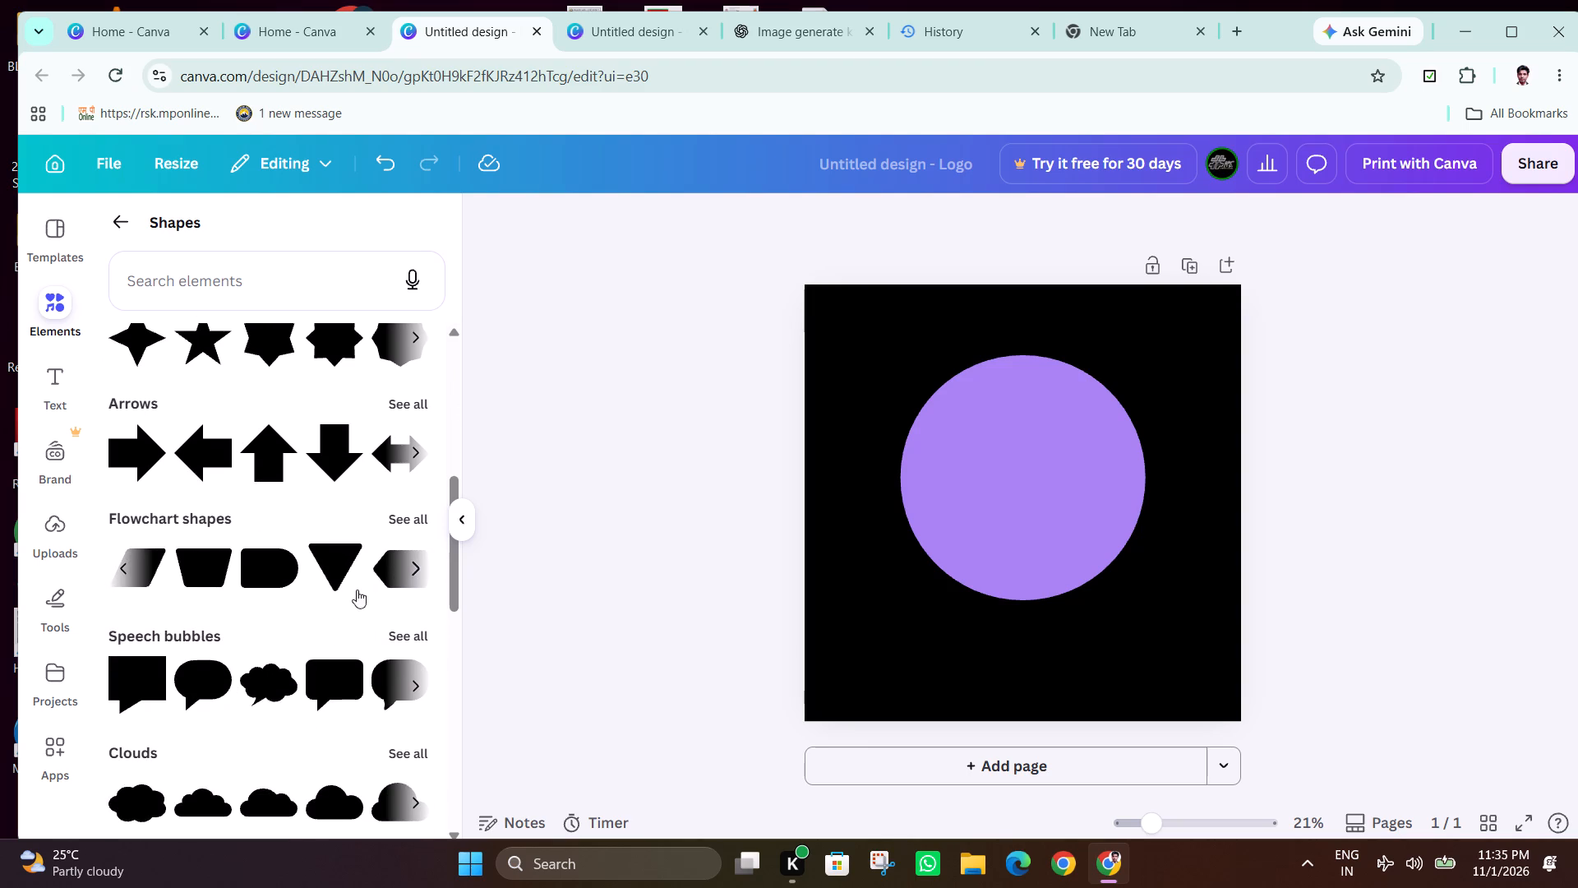
{"action": "left_click", "coordinate": [256, 570]}
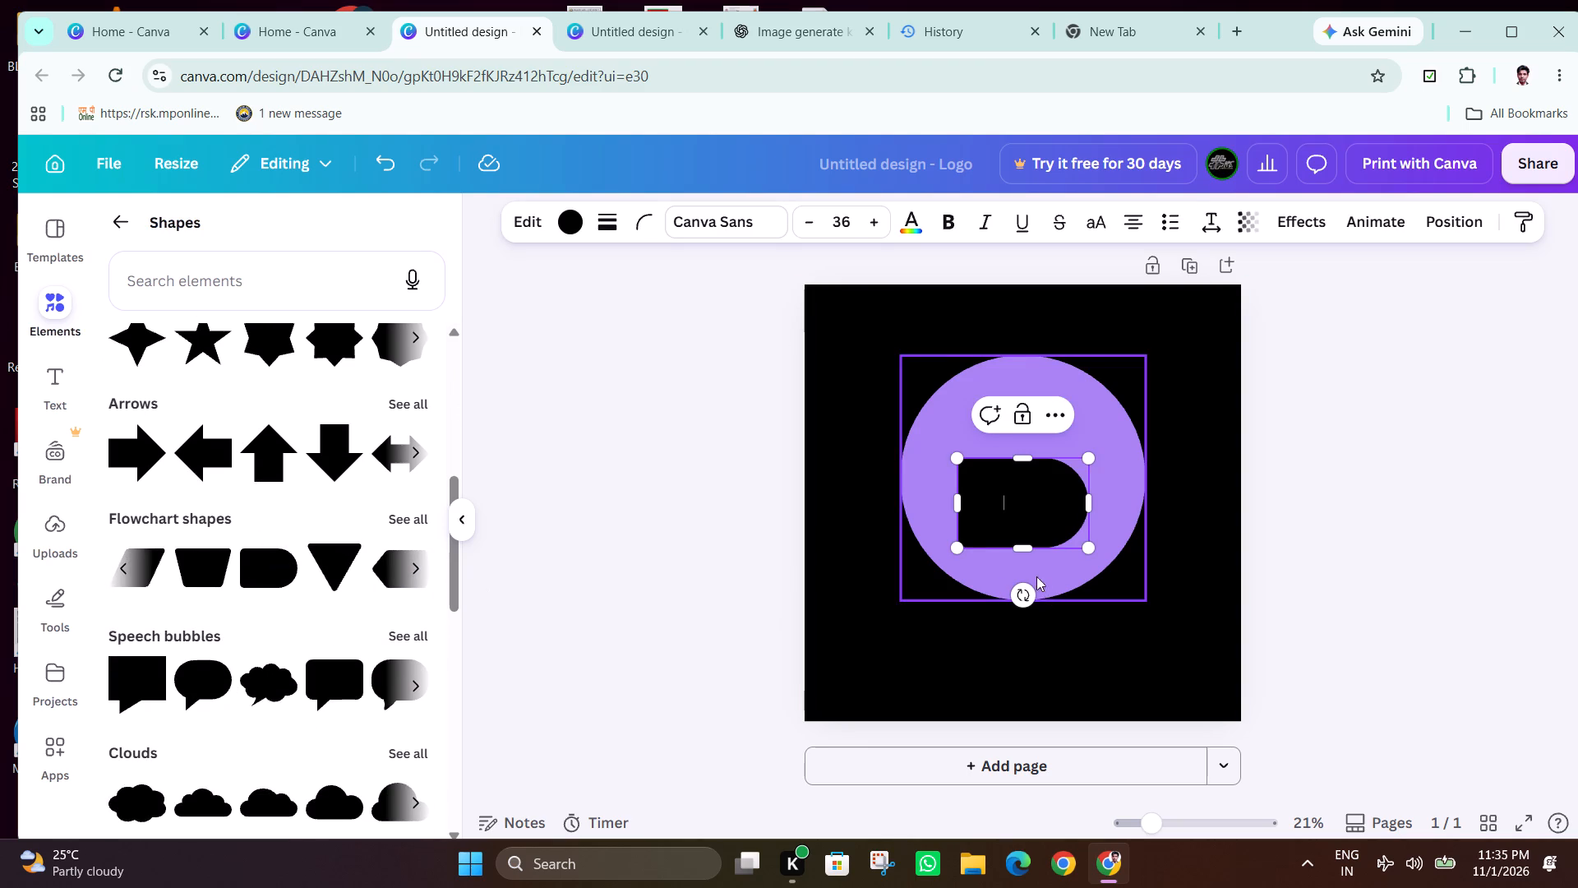
{"action": "left_click", "coordinate": [1368, 539]}
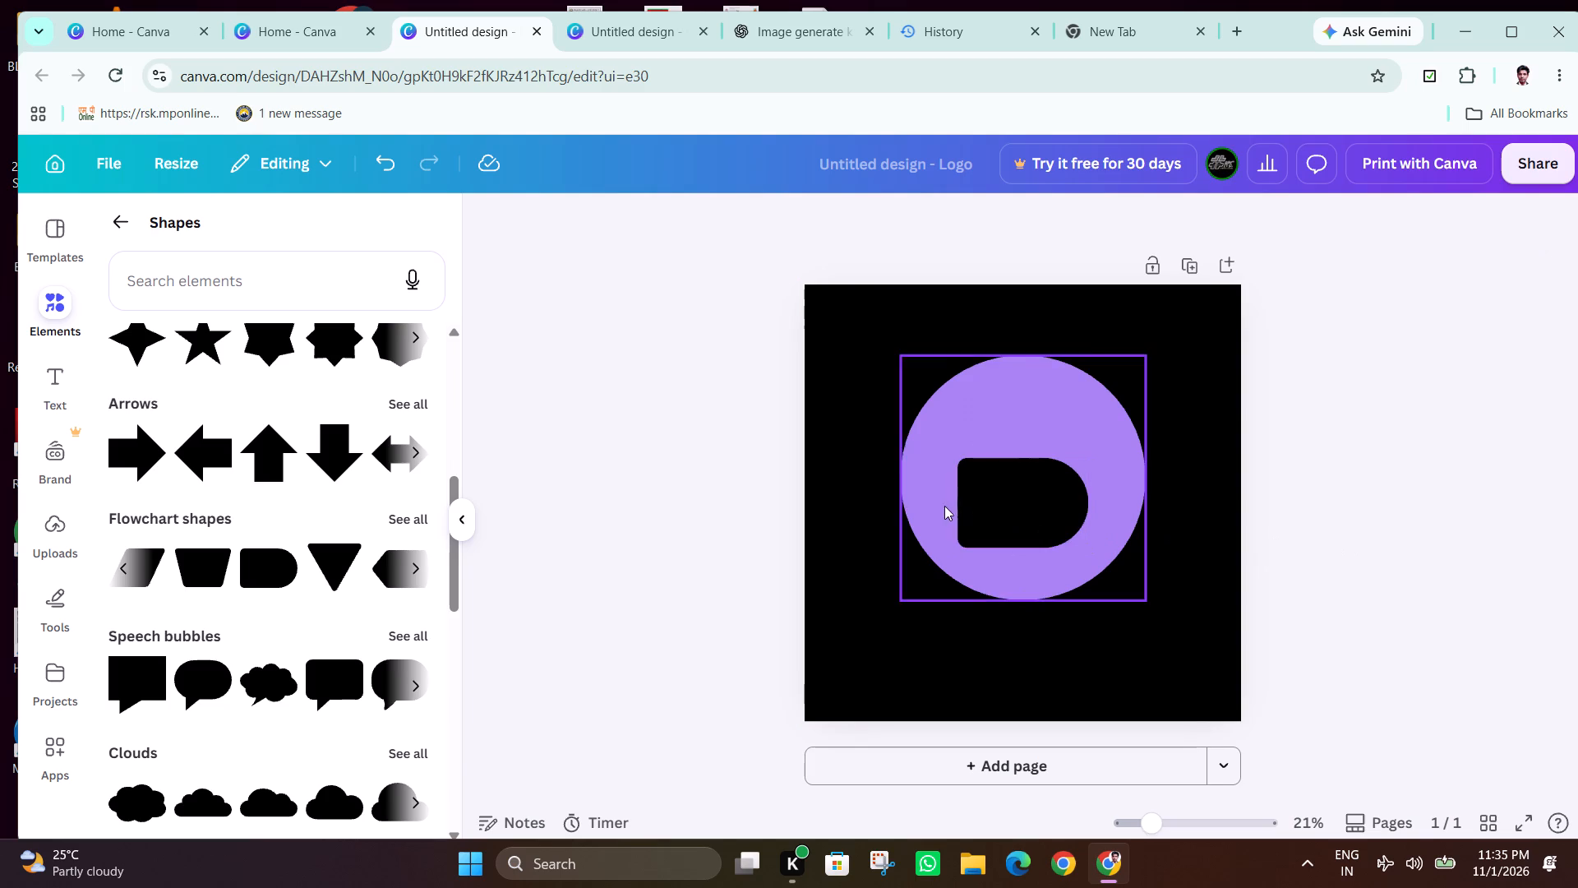
Recolour the D-shaped flowchart shape to the white already used in the design.
{"action": "left_click", "coordinate": [991, 506]}
{"action": "left_click", "coordinate": [847, 222]}
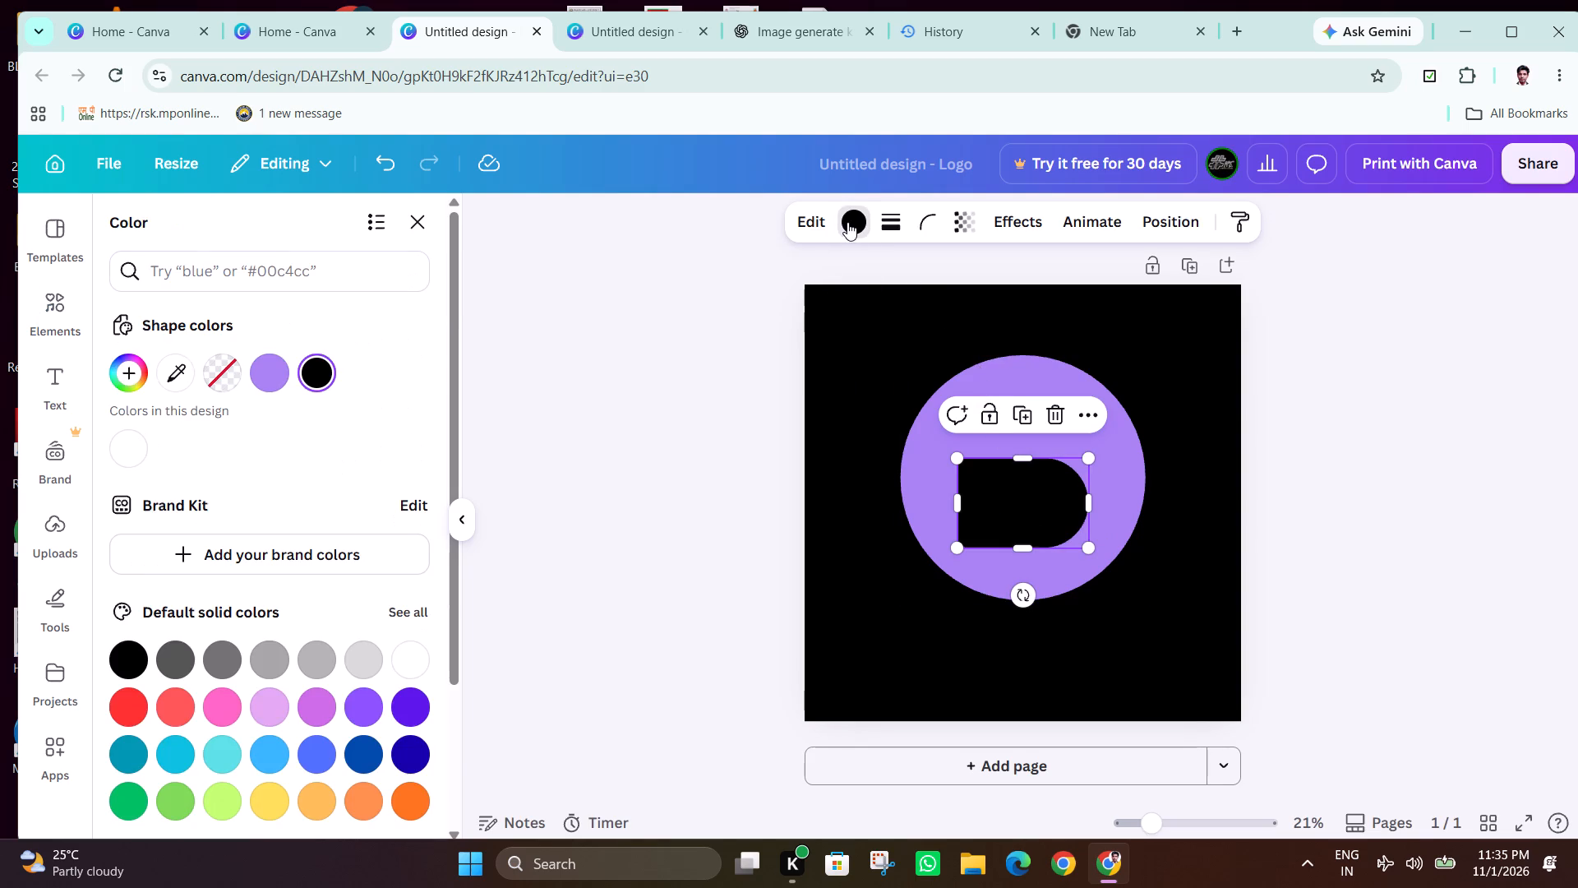
{"action": "left_click", "coordinate": [272, 372]}
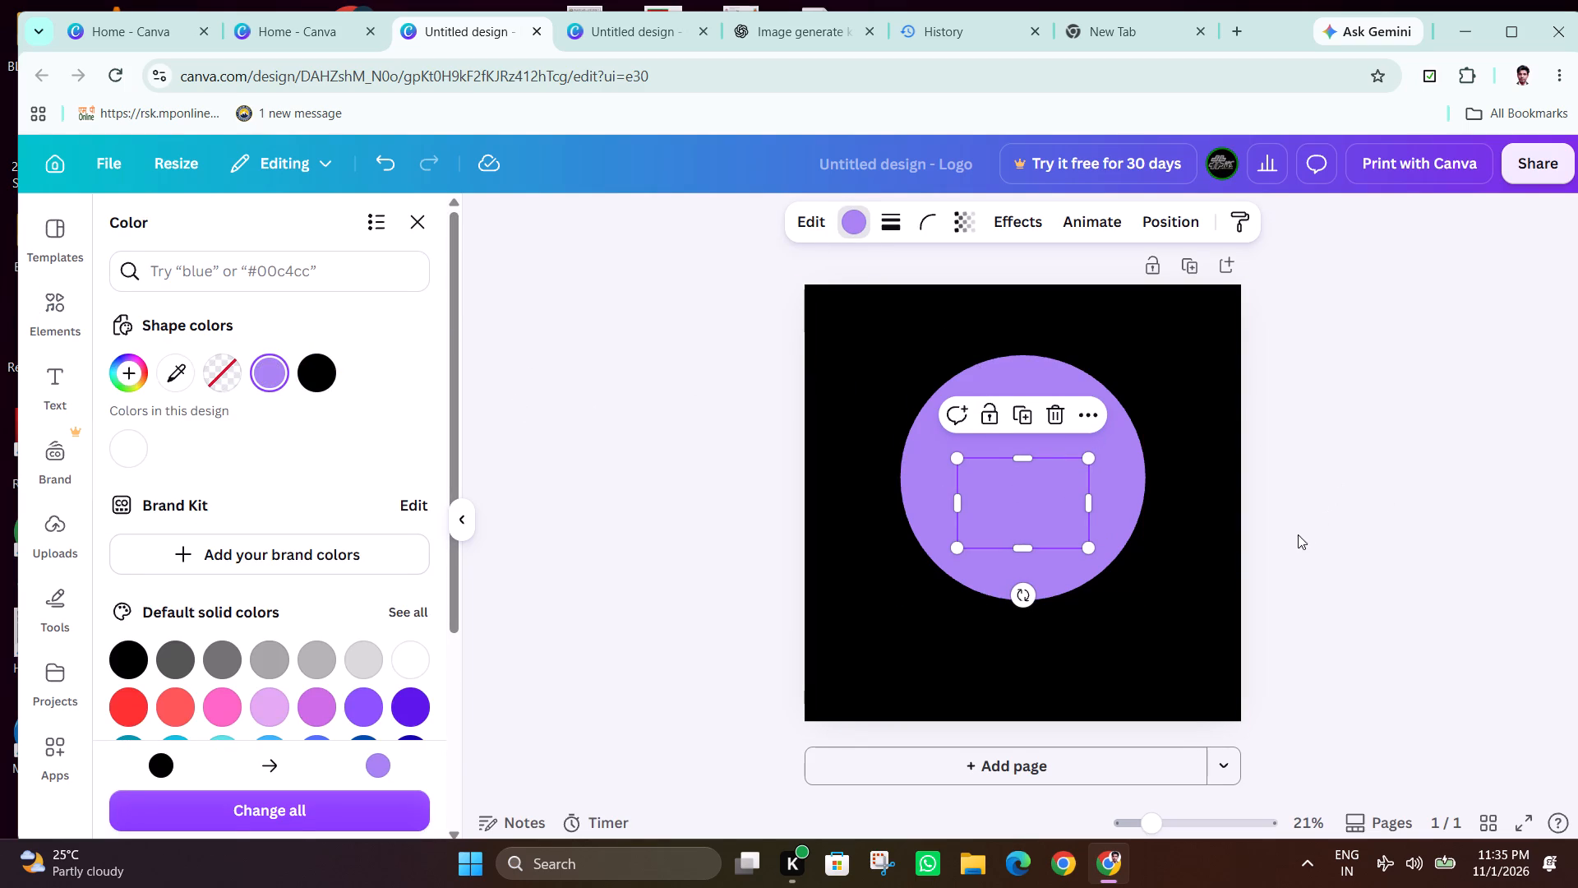
{"action": "left_click", "coordinate": [851, 219]}
{"action": "left_click", "coordinate": [855, 215]}
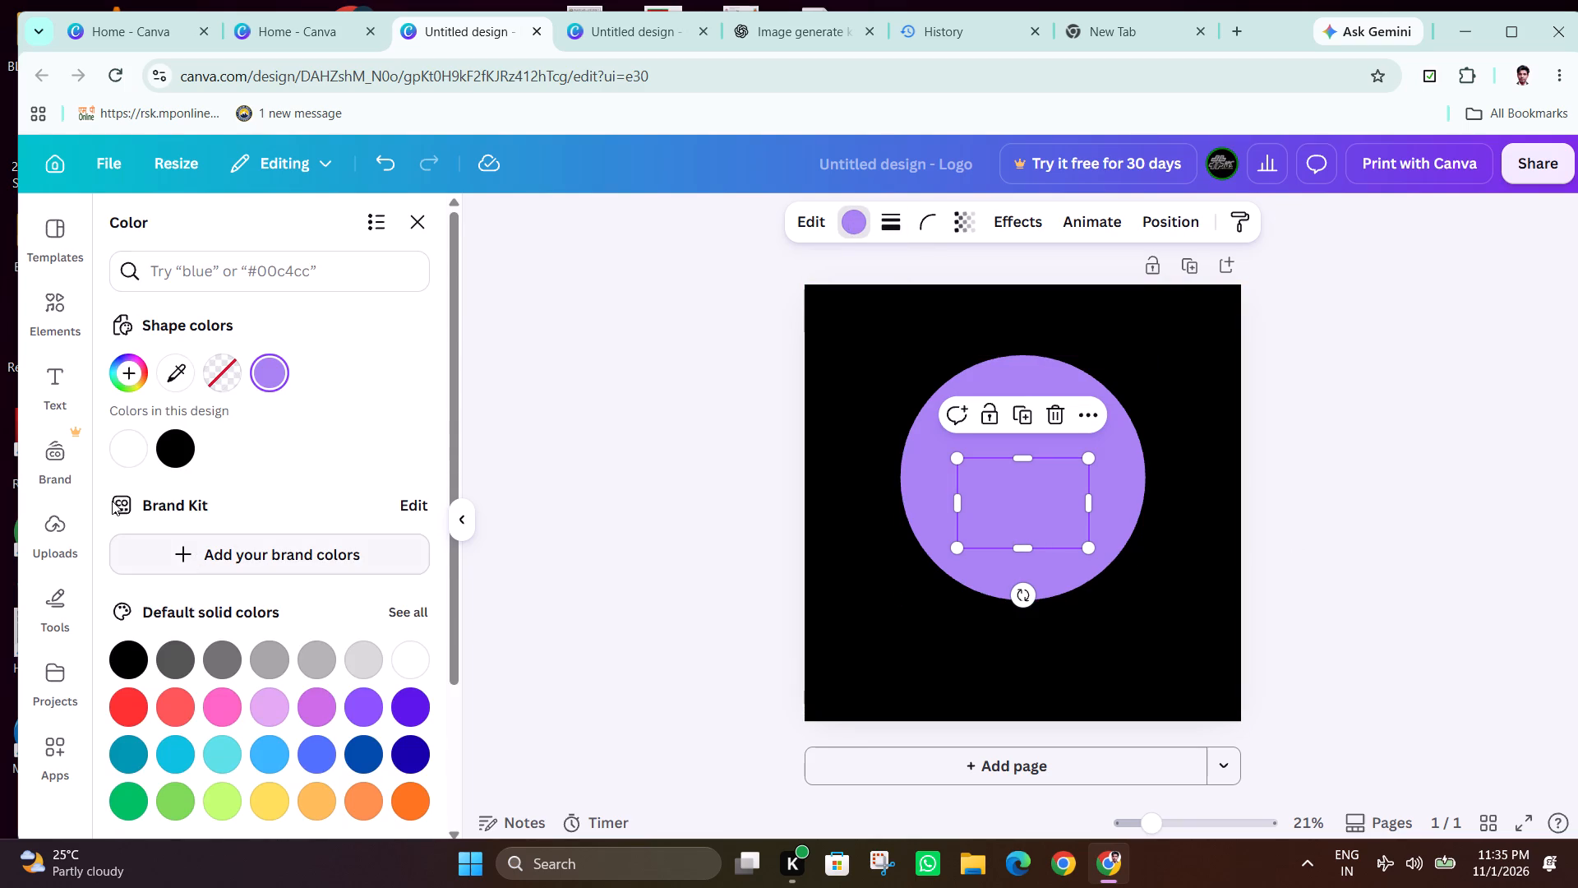
{"action": "left_click", "coordinate": [123, 451]}
{"action": "left_click", "coordinate": [1319, 434]}
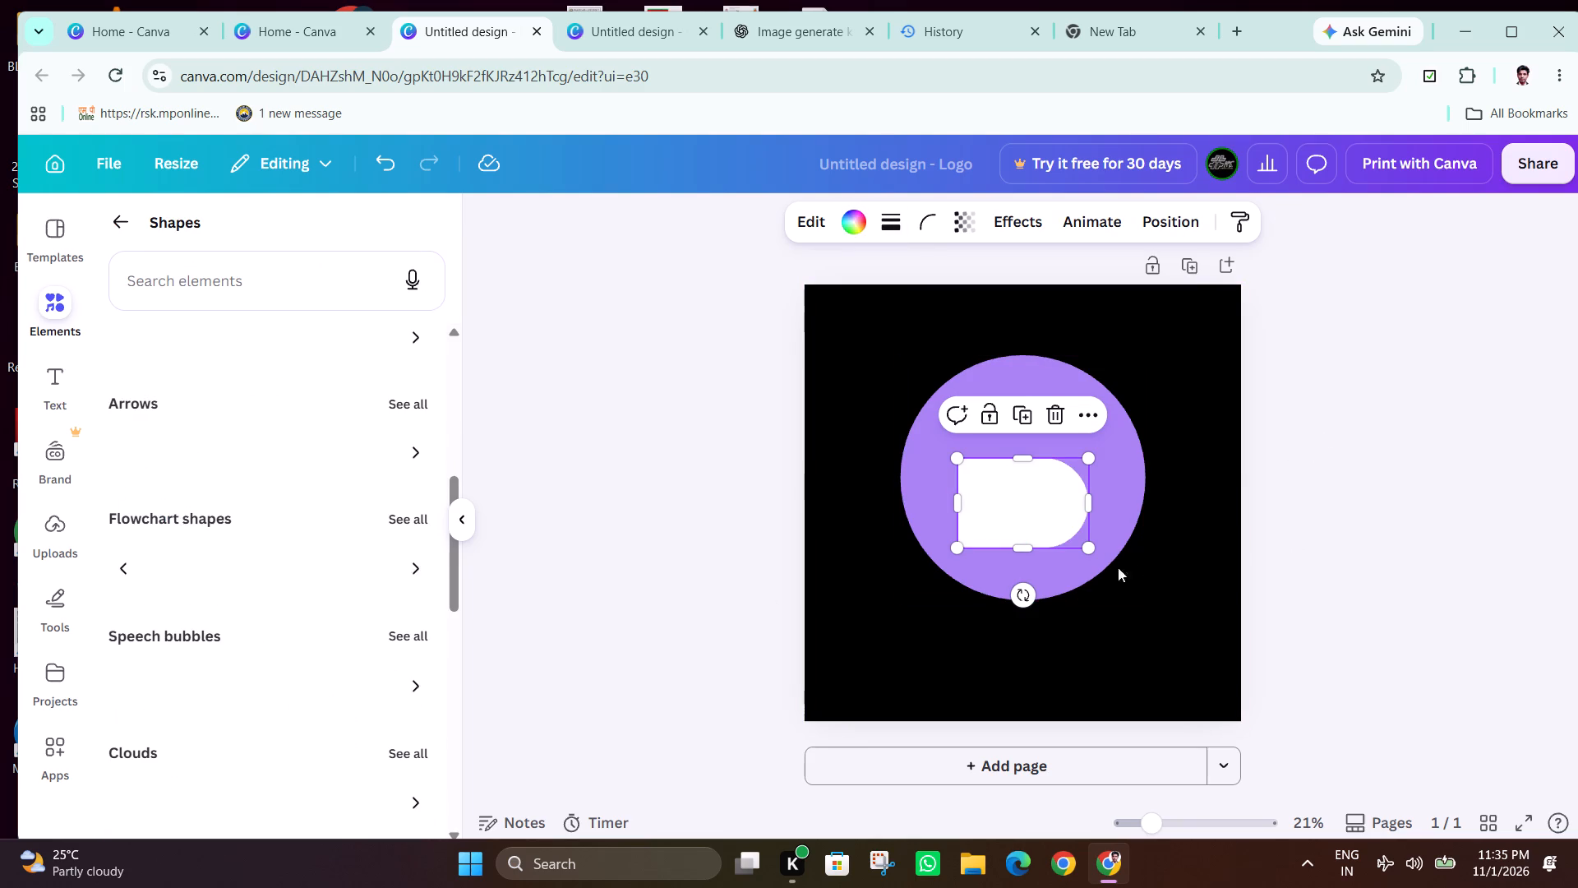
Reduce the white shape's height to about 328 and rotate it 180° so its rounded end points left.
{"action": "left_click_drag", "start_coordinate": [1020, 543], "coordinate": [1027, 514]}
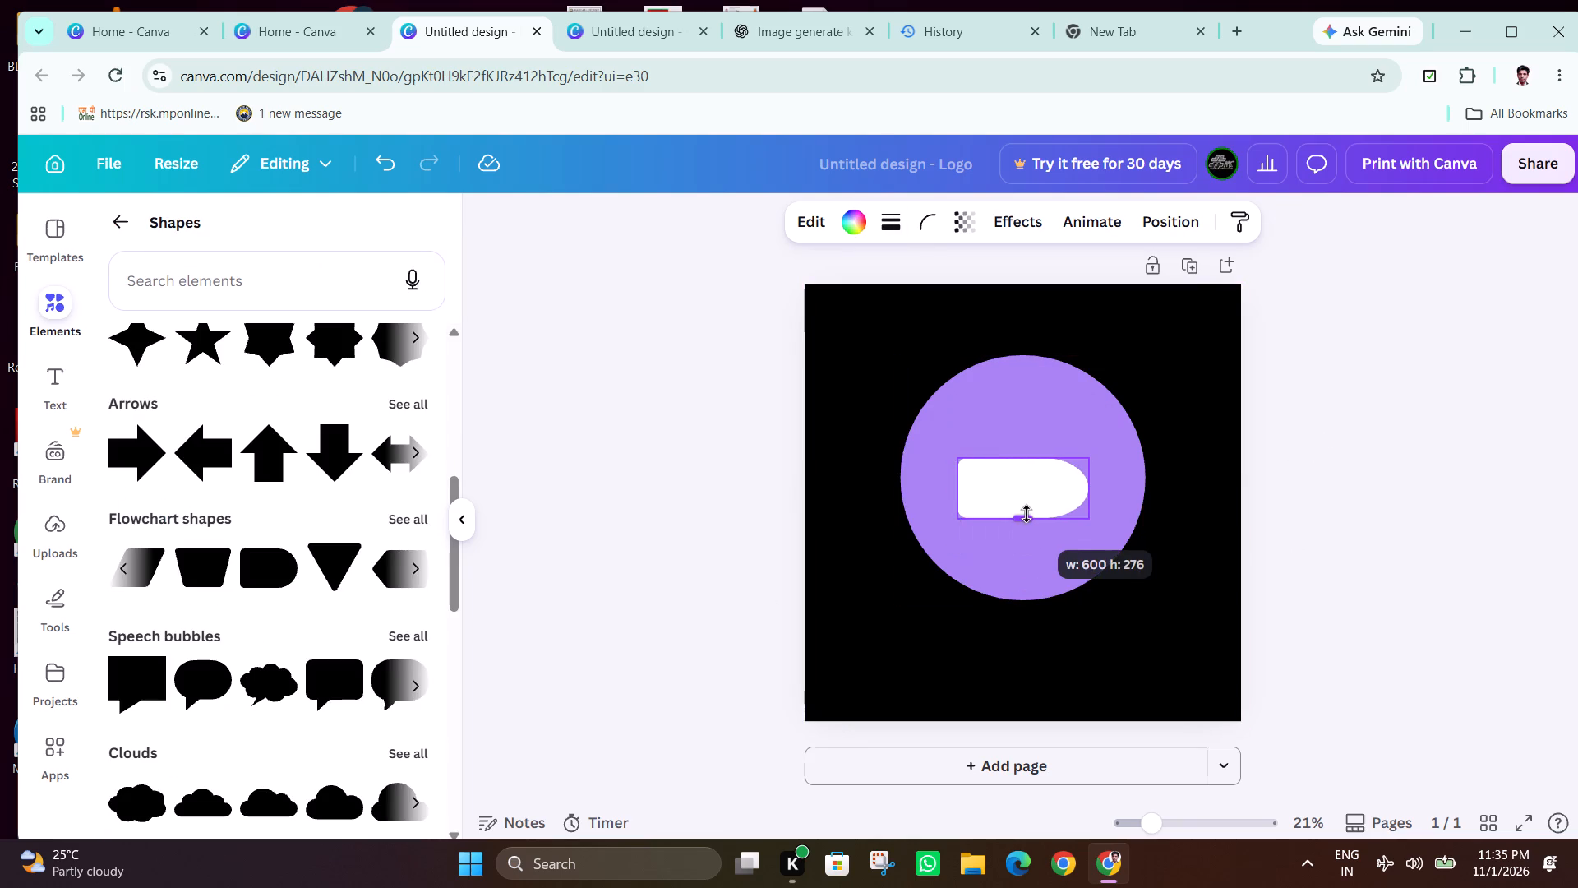
{"action": "left_click_drag", "start_coordinate": [1027, 514], "coordinate": [1030, 525]}
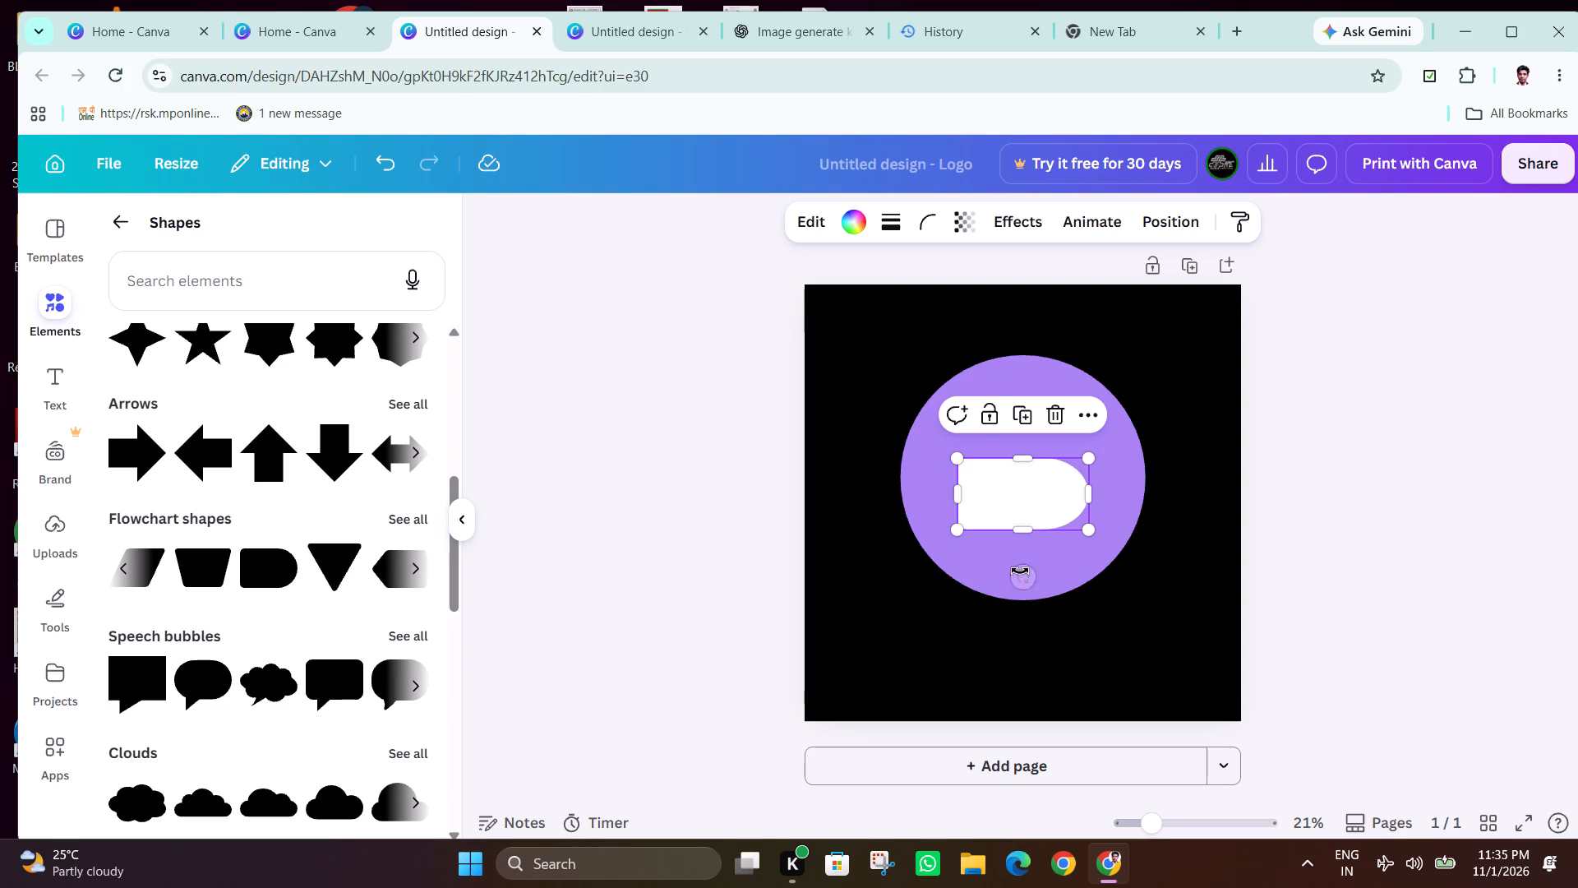
{"action": "left_click_drag", "start_coordinate": [1020, 579], "coordinate": [820, 255]}
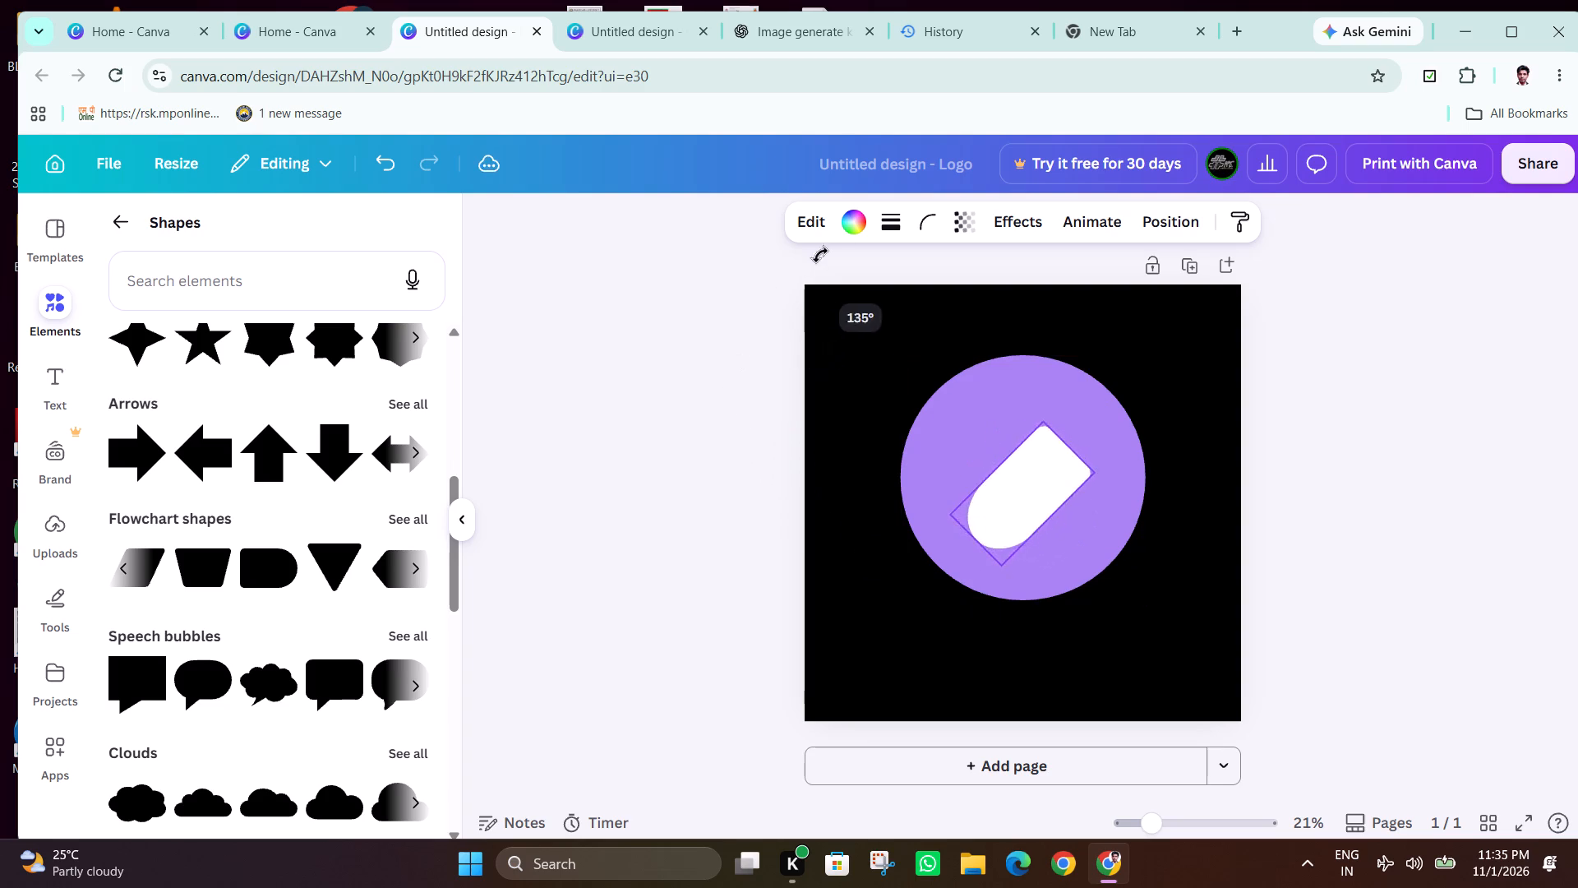
{"action": "left_click_drag", "start_coordinate": [820, 255], "coordinate": [1012, 263]}
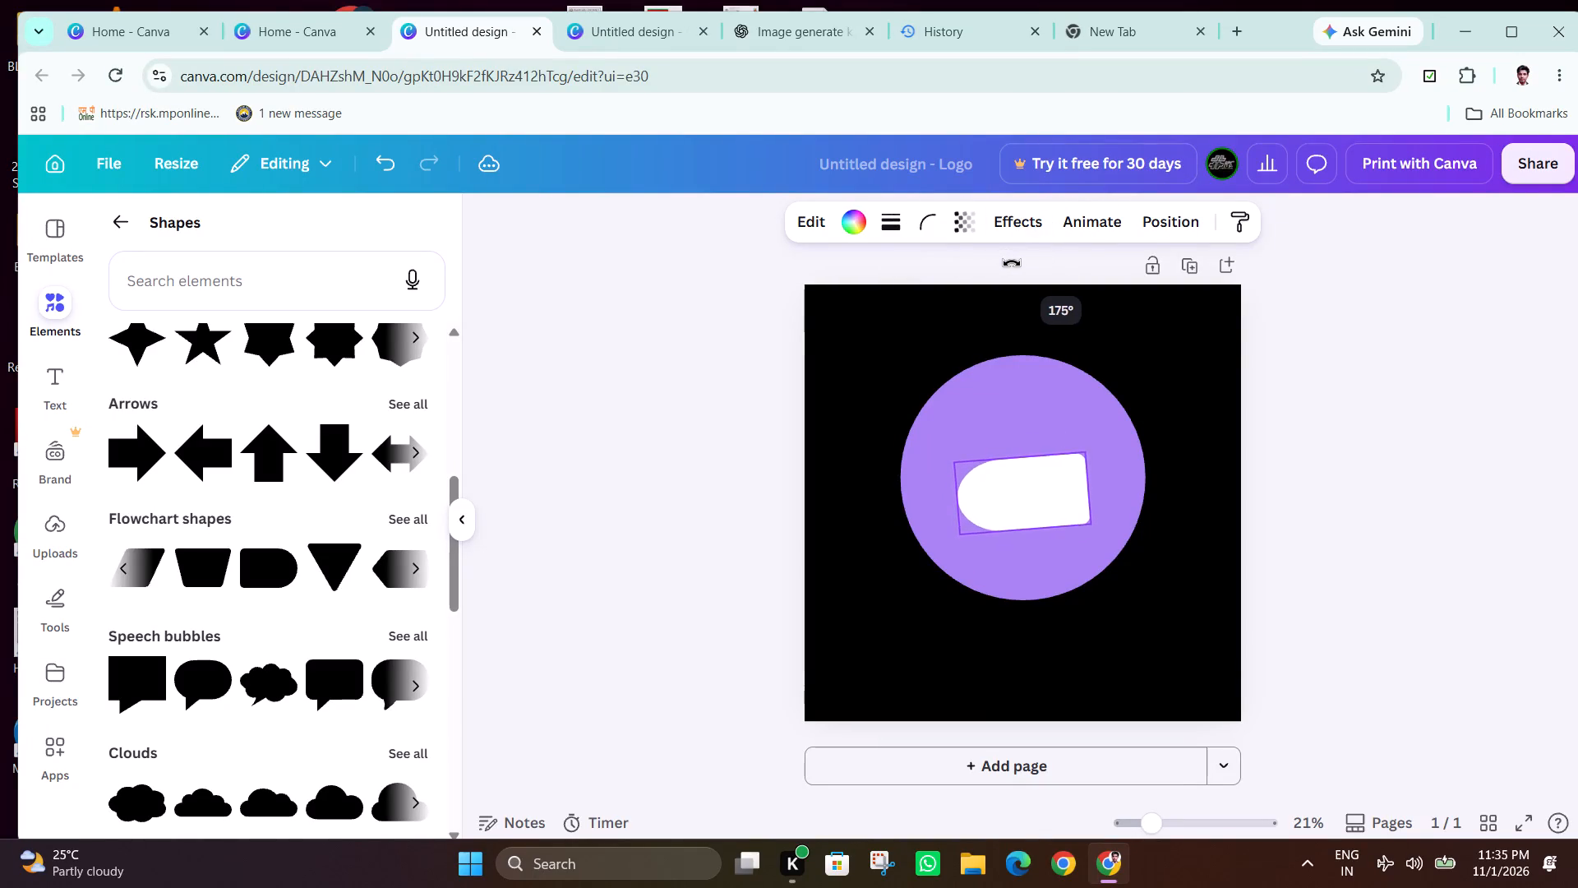
{"action": "left_click_drag", "start_coordinate": [1012, 263], "coordinate": [1025, 263]}
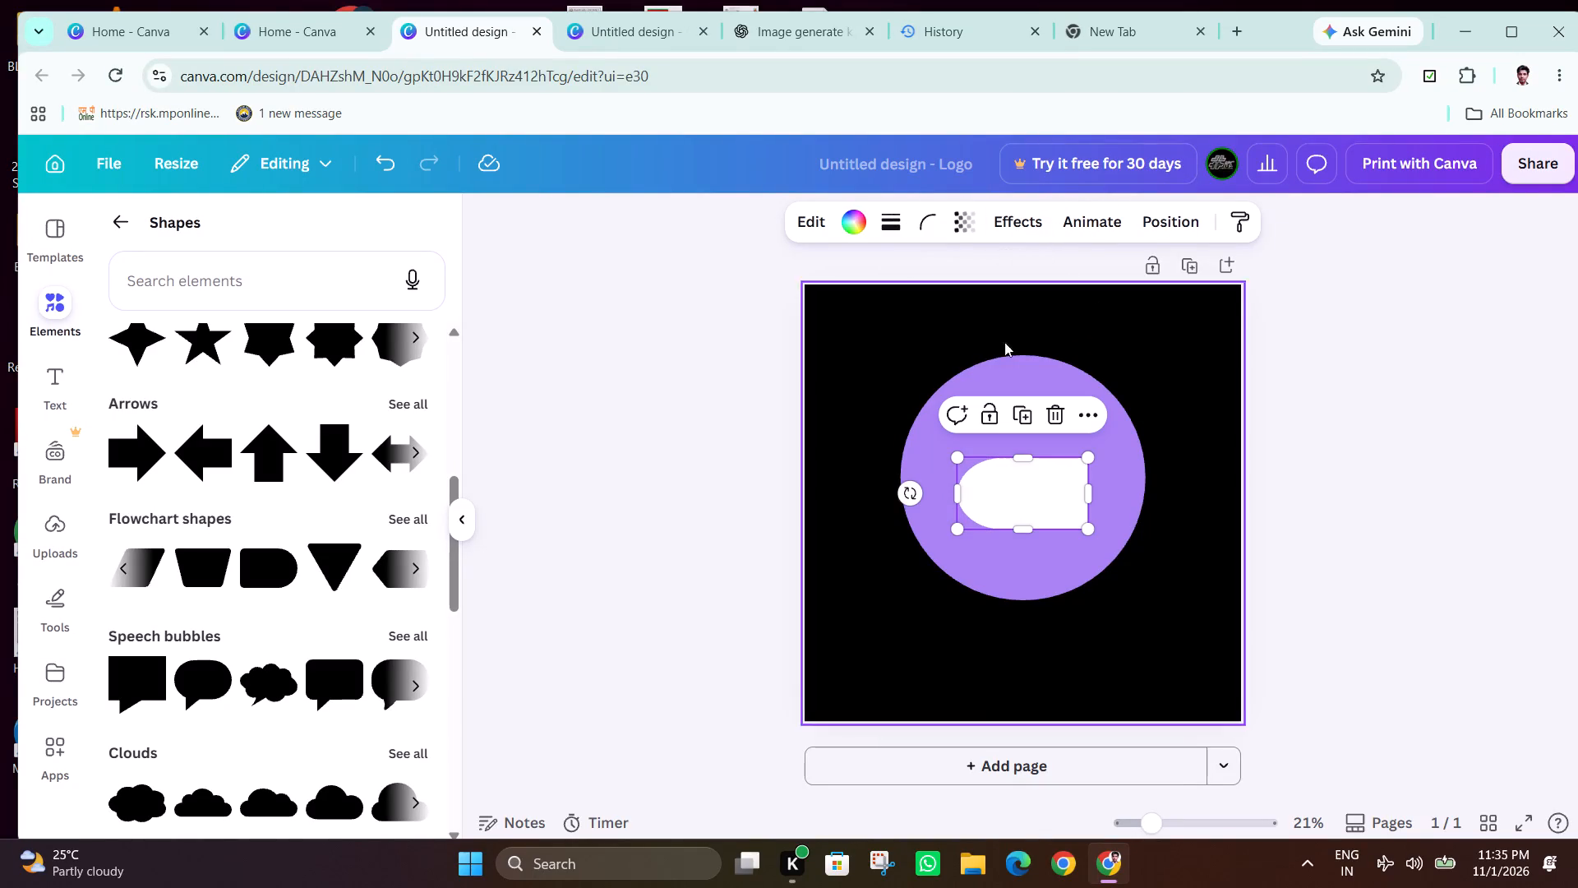
Move the white shape across the circle's left edge and widen it into a long bar, rounded end outside the circle, square end past its centre.
{"action": "left_click_drag", "start_coordinate": [1024, 485], "coordinate": [962, 470]}
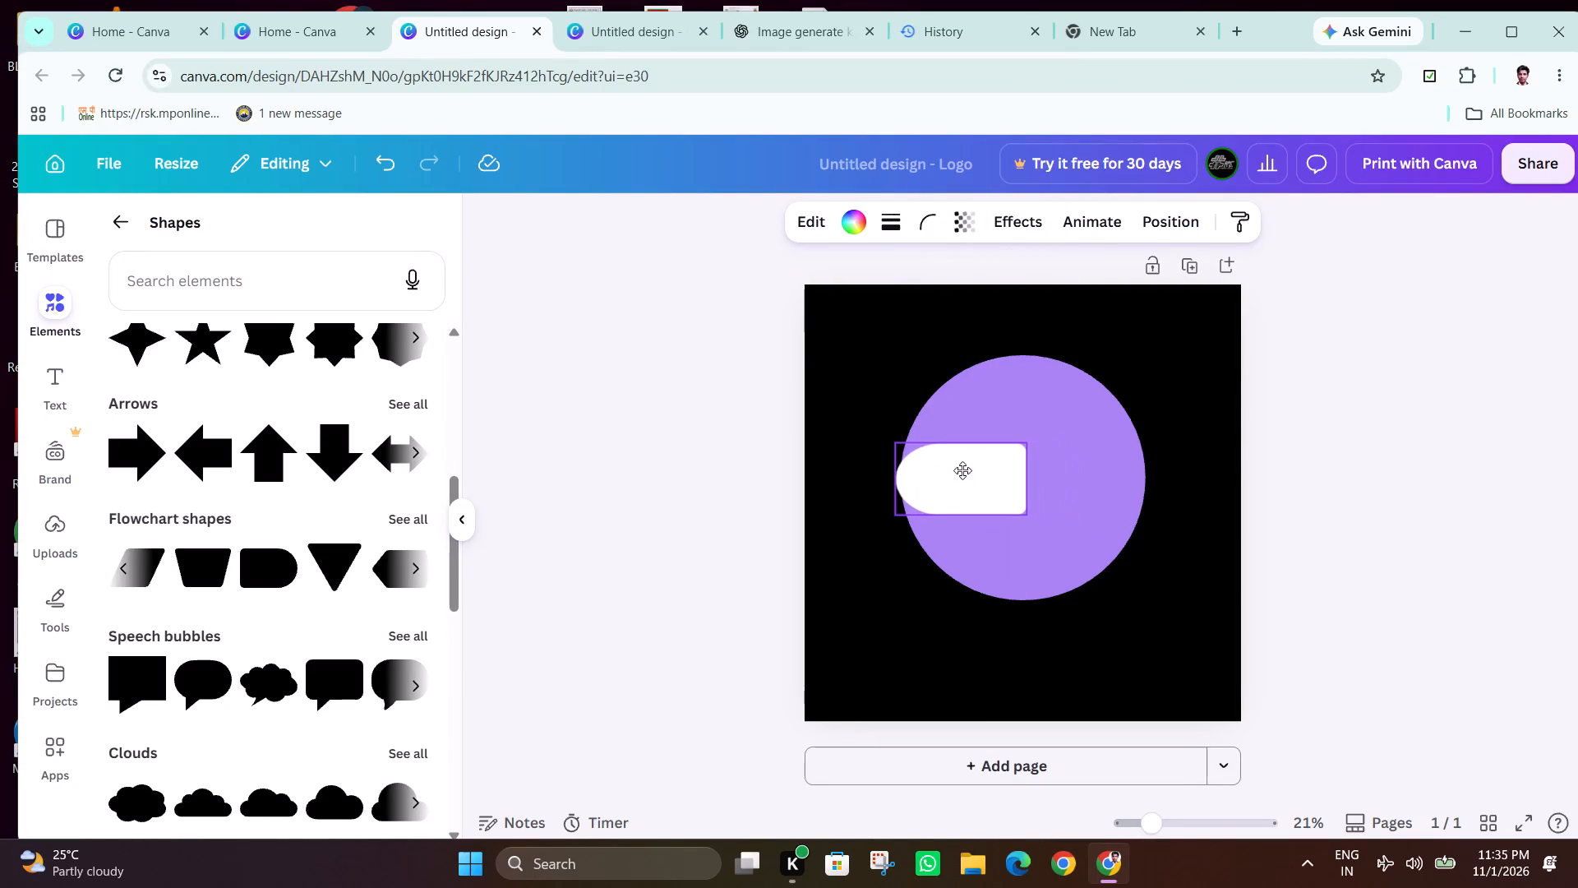
{"action": "left_click_drag", "start_coordinate": [962, 470], "coordinate": [930, 476]}
{"action": "left_click_drag", "start_coordinate": [995, 482], "coordinate": [1071, 486]}
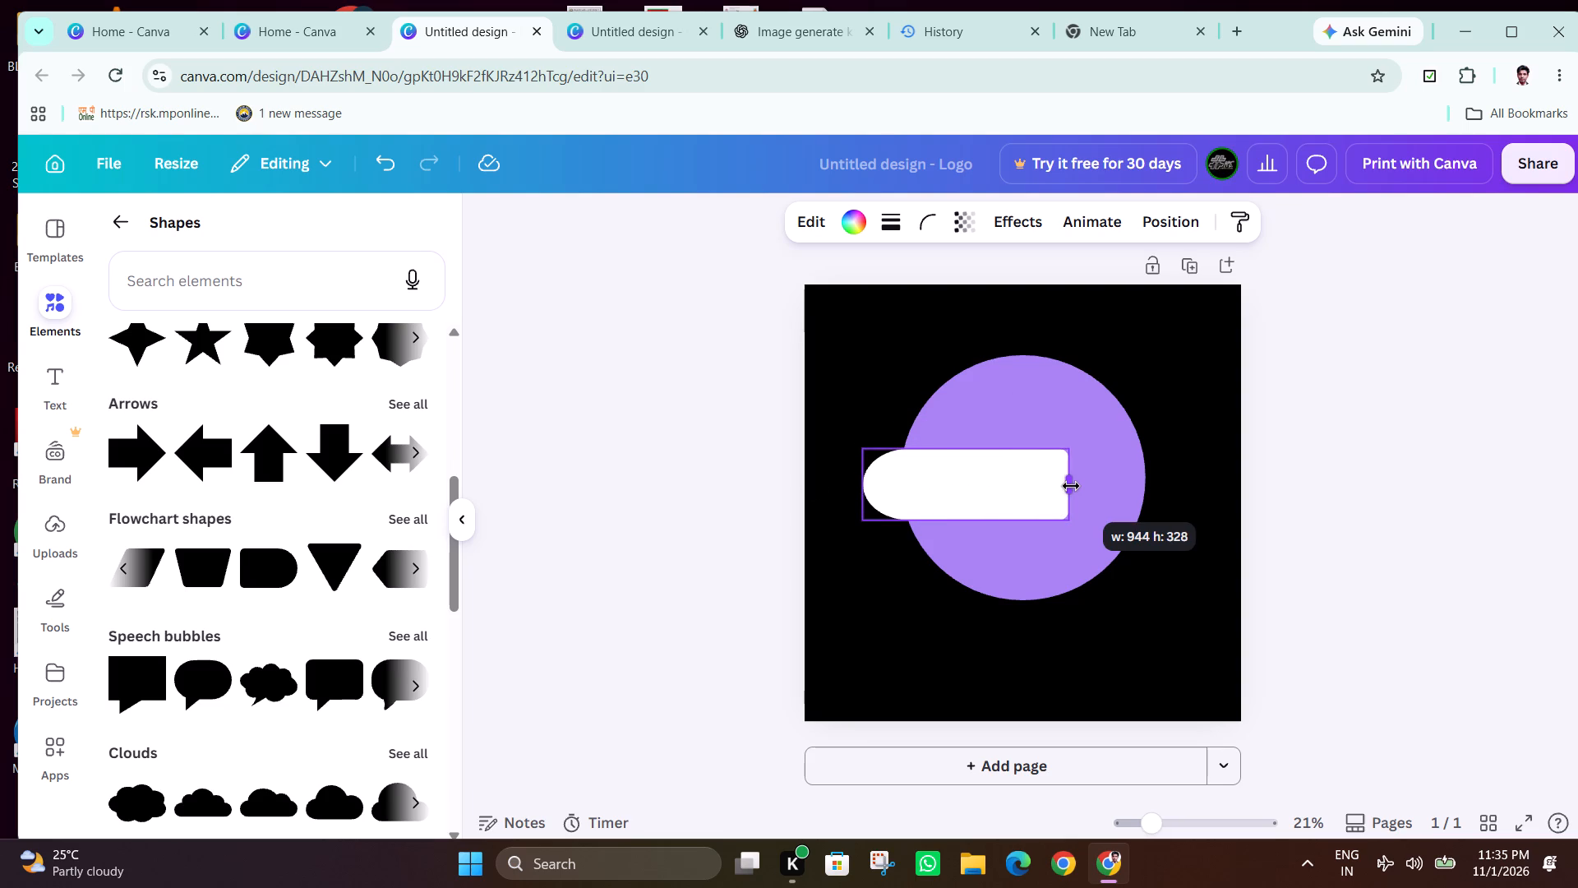
{"action": "left_click_drag", "start_coordinate": [1071, 486], "coordinate": [1074, 486]}
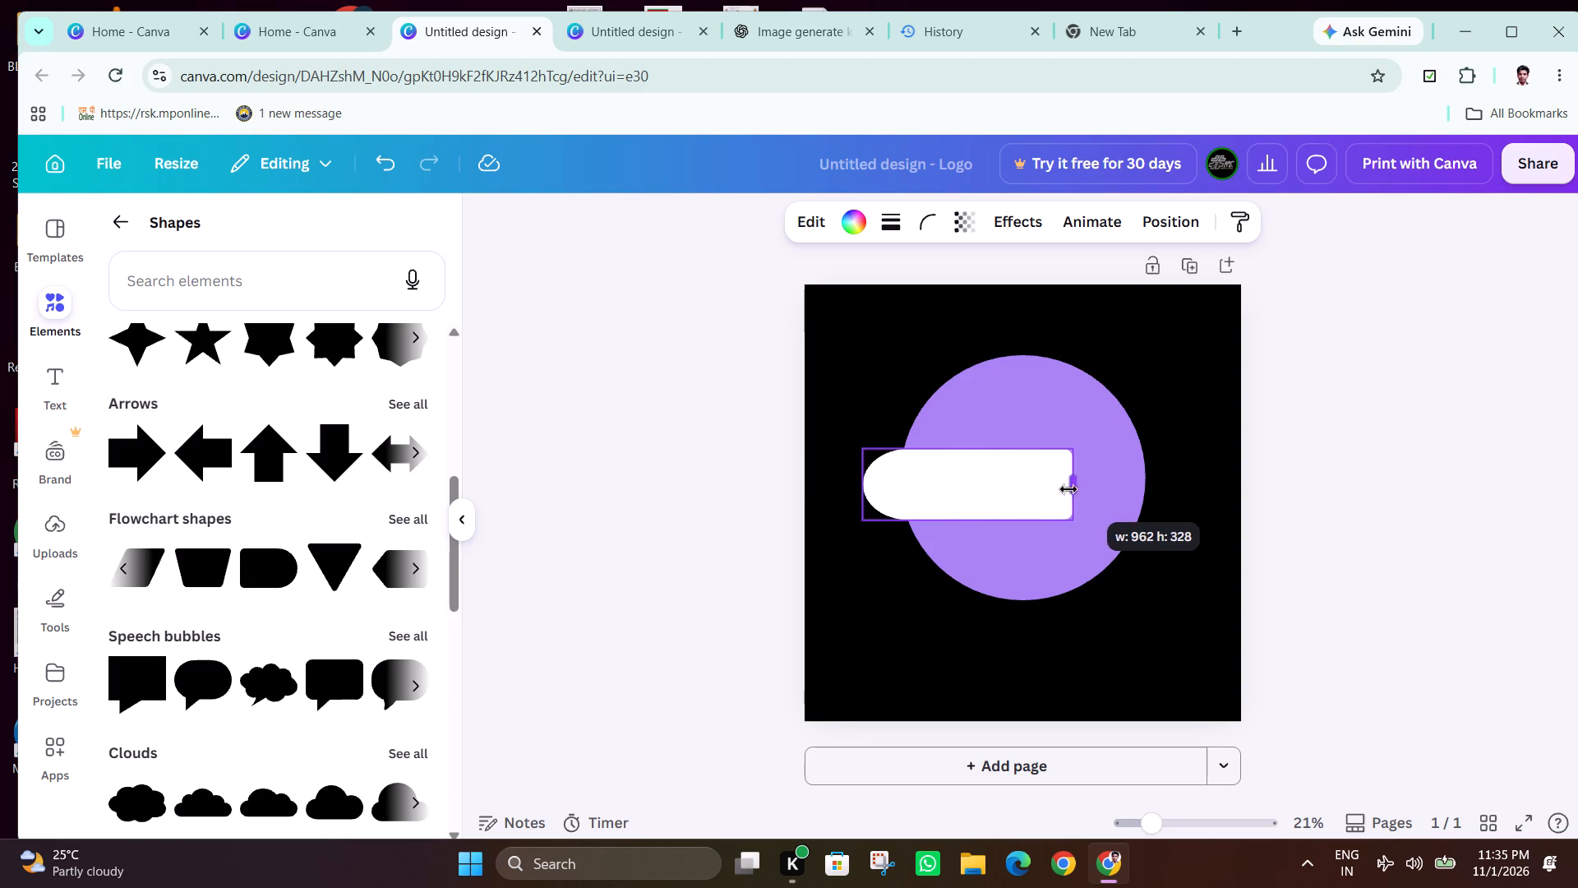
{"action": "left_click", "coordinate": [1199, 377]}
{"action": "left_click", "coordinate": [1444, 469]}
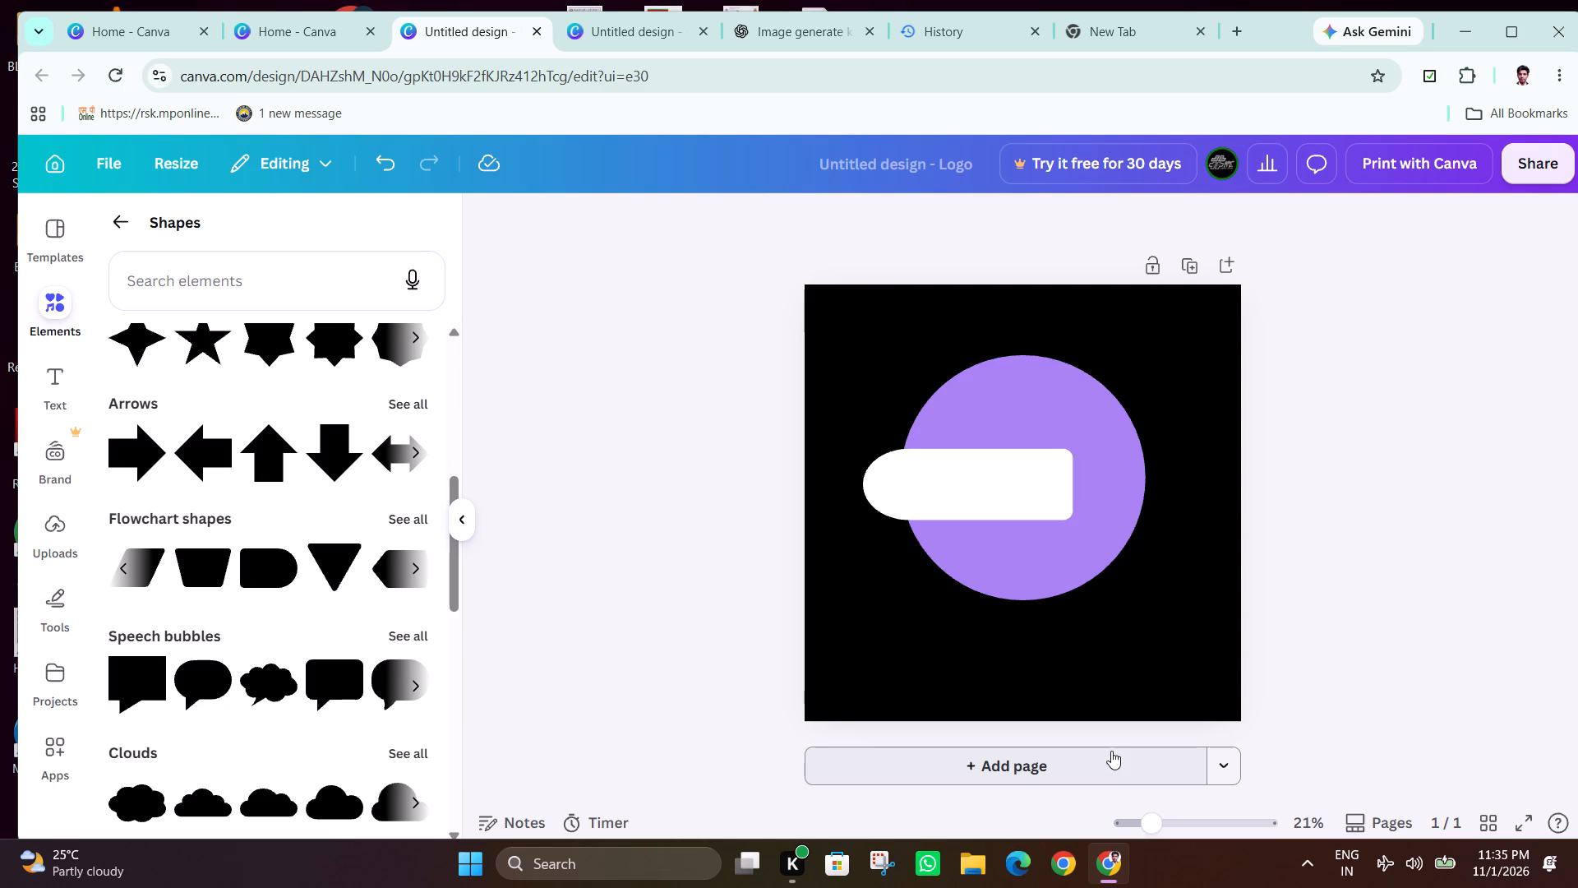
{"action": "left_click", "coordinate": [895, 483]}
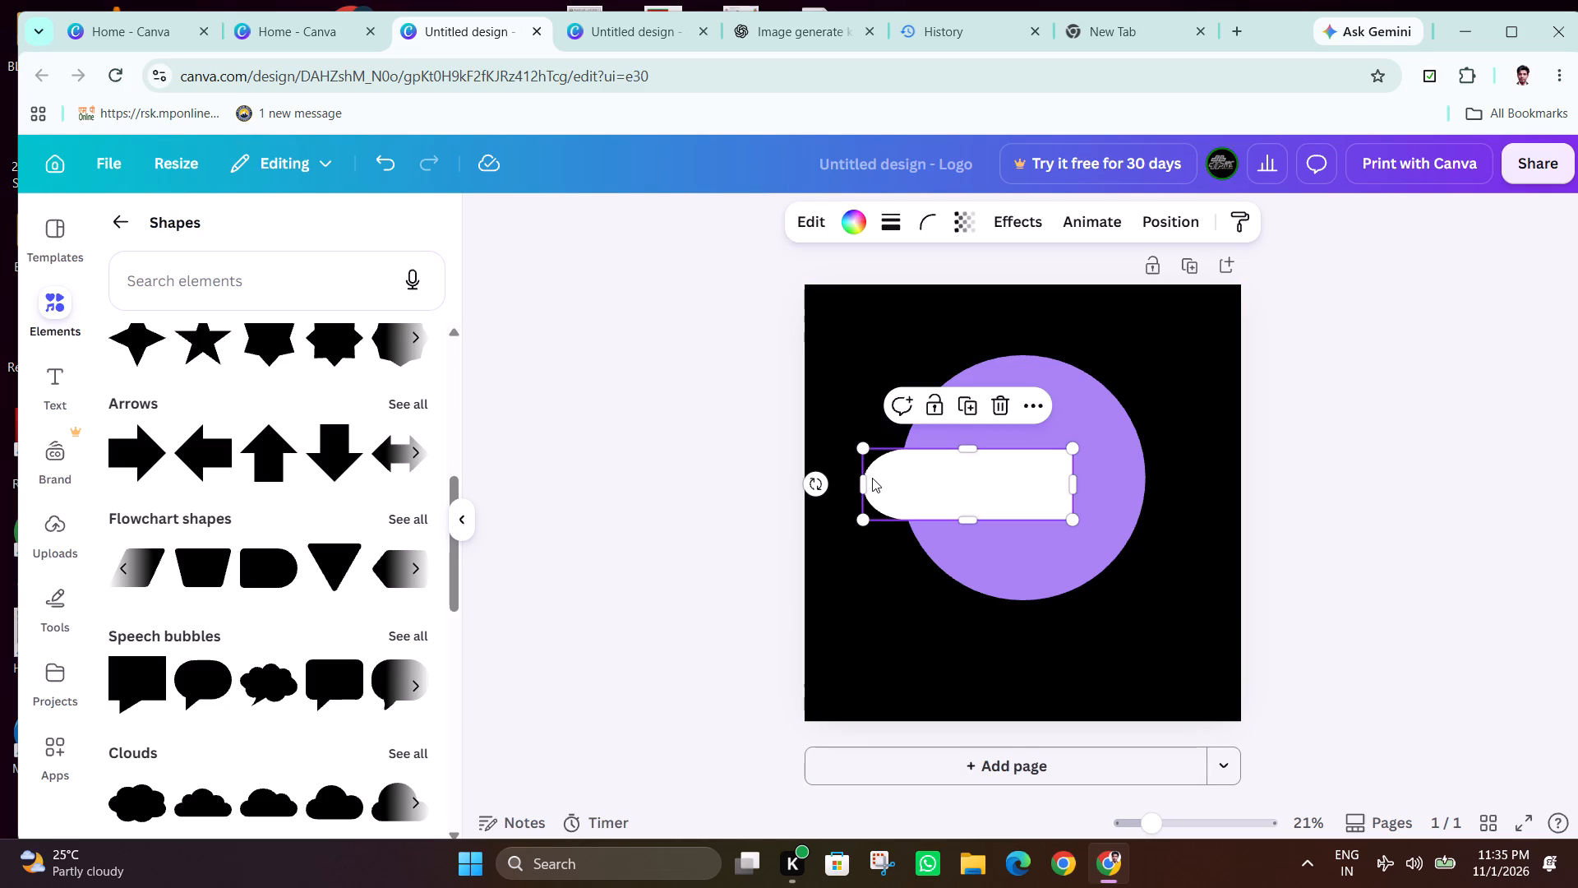
{"action": "left_click", "coordinate": [861, 483]}
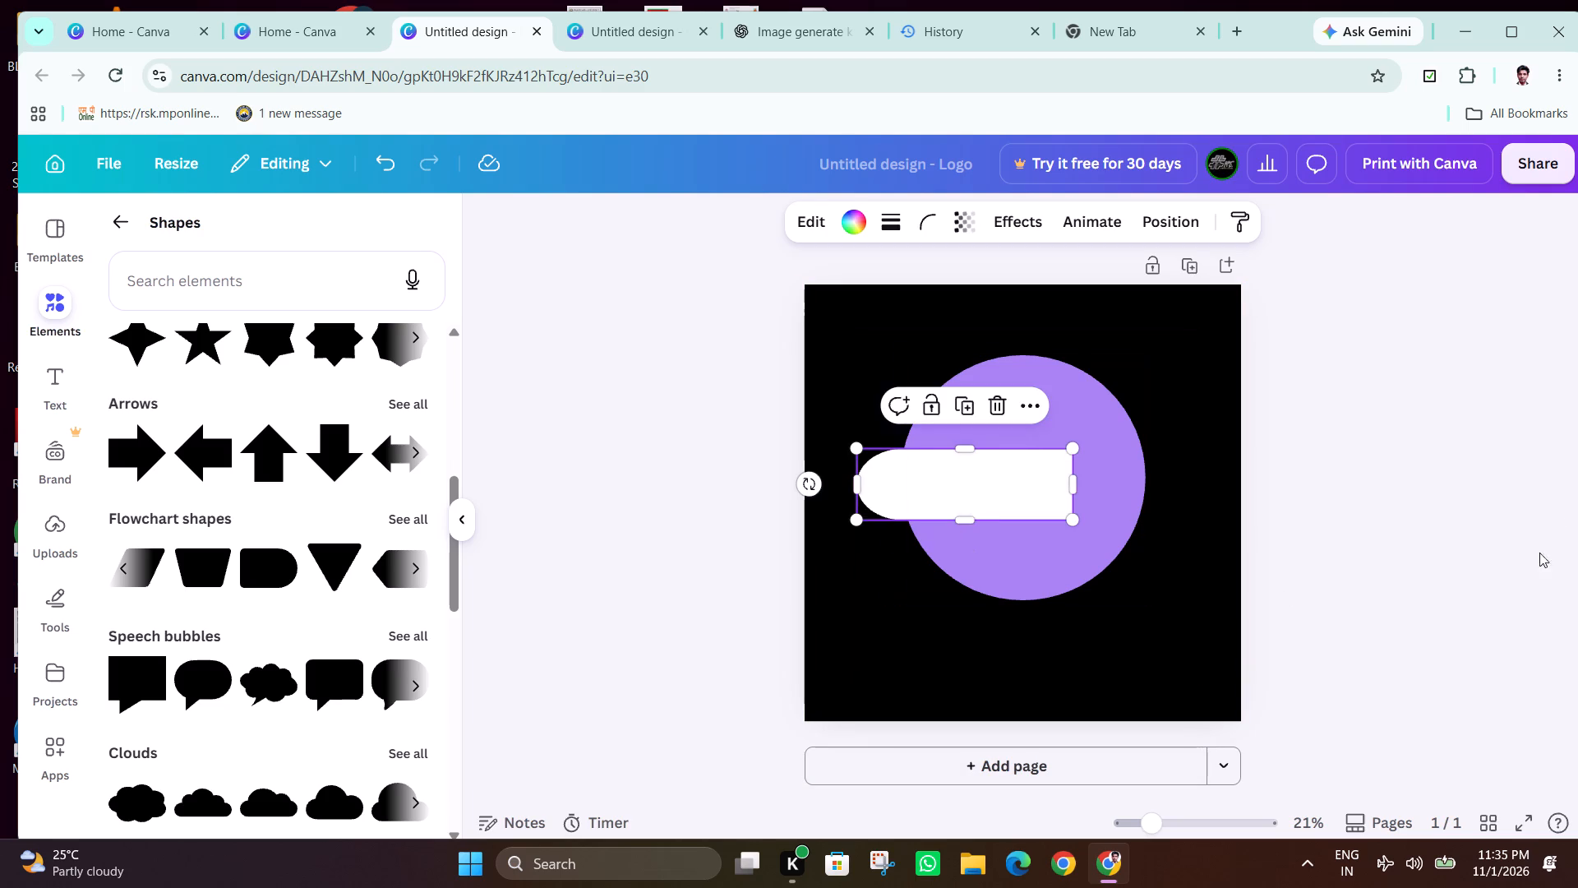
{"action": "left_click", "coordinate": [1557, 407]}
Close the unused blank Graph design and the duplicate Canva home page in the browser.
{"action": "scroll", "coordinate": [1252, 664], "scroll_direction": "up", "scroll_amount": 4}
{"action": "scroll", "coordinate": [1090, 793], "scroll_direction": "down", "scroll_amount": 3}
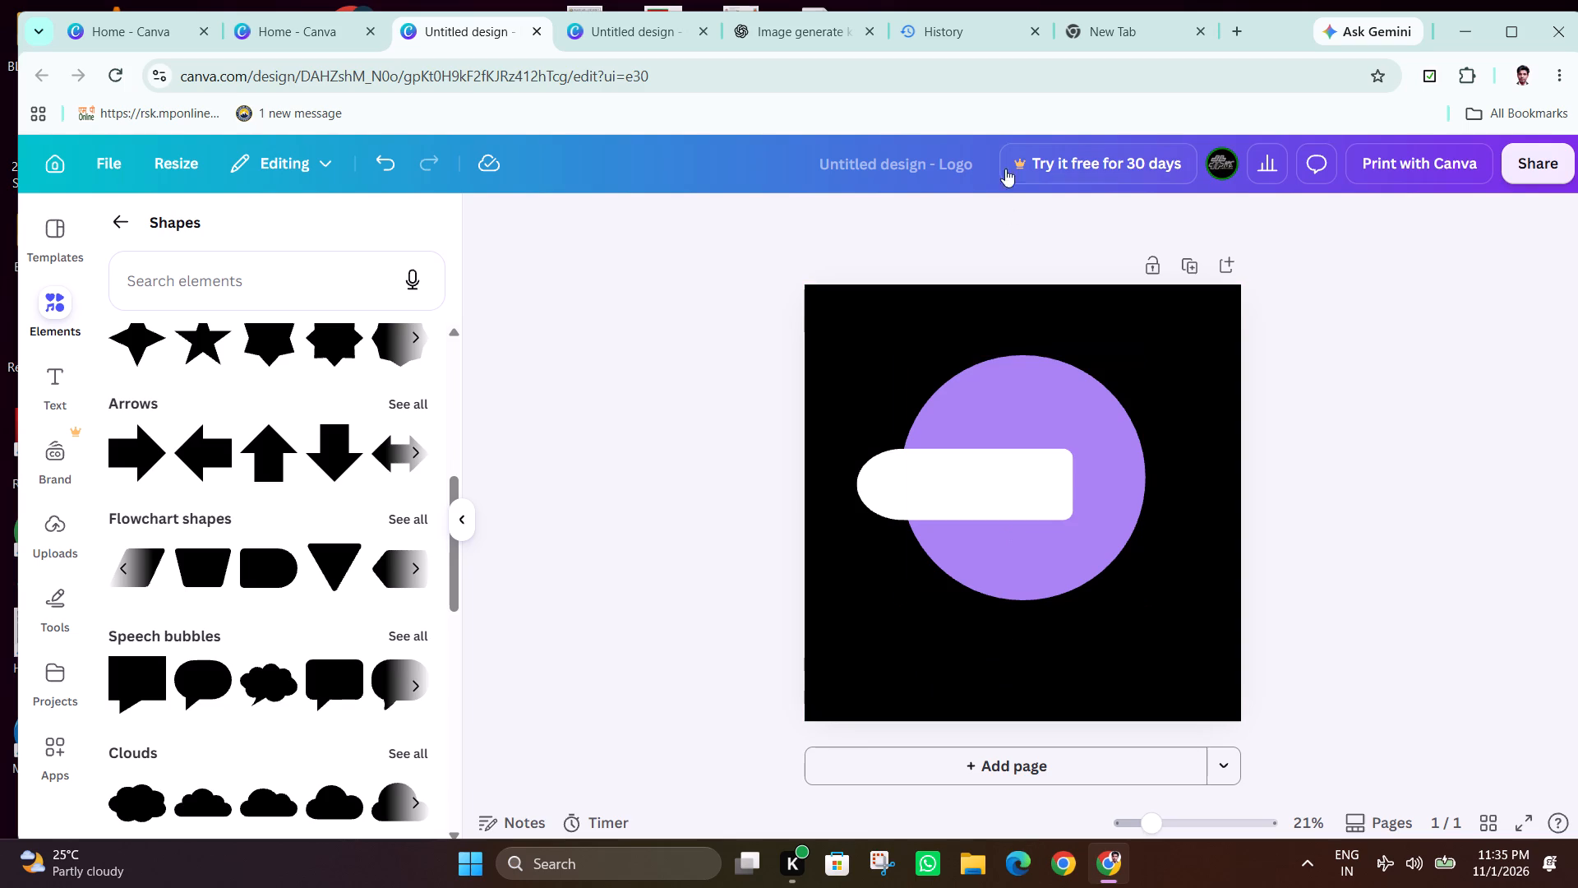
{"action": "left_click", "coordinate": [789, 26]}
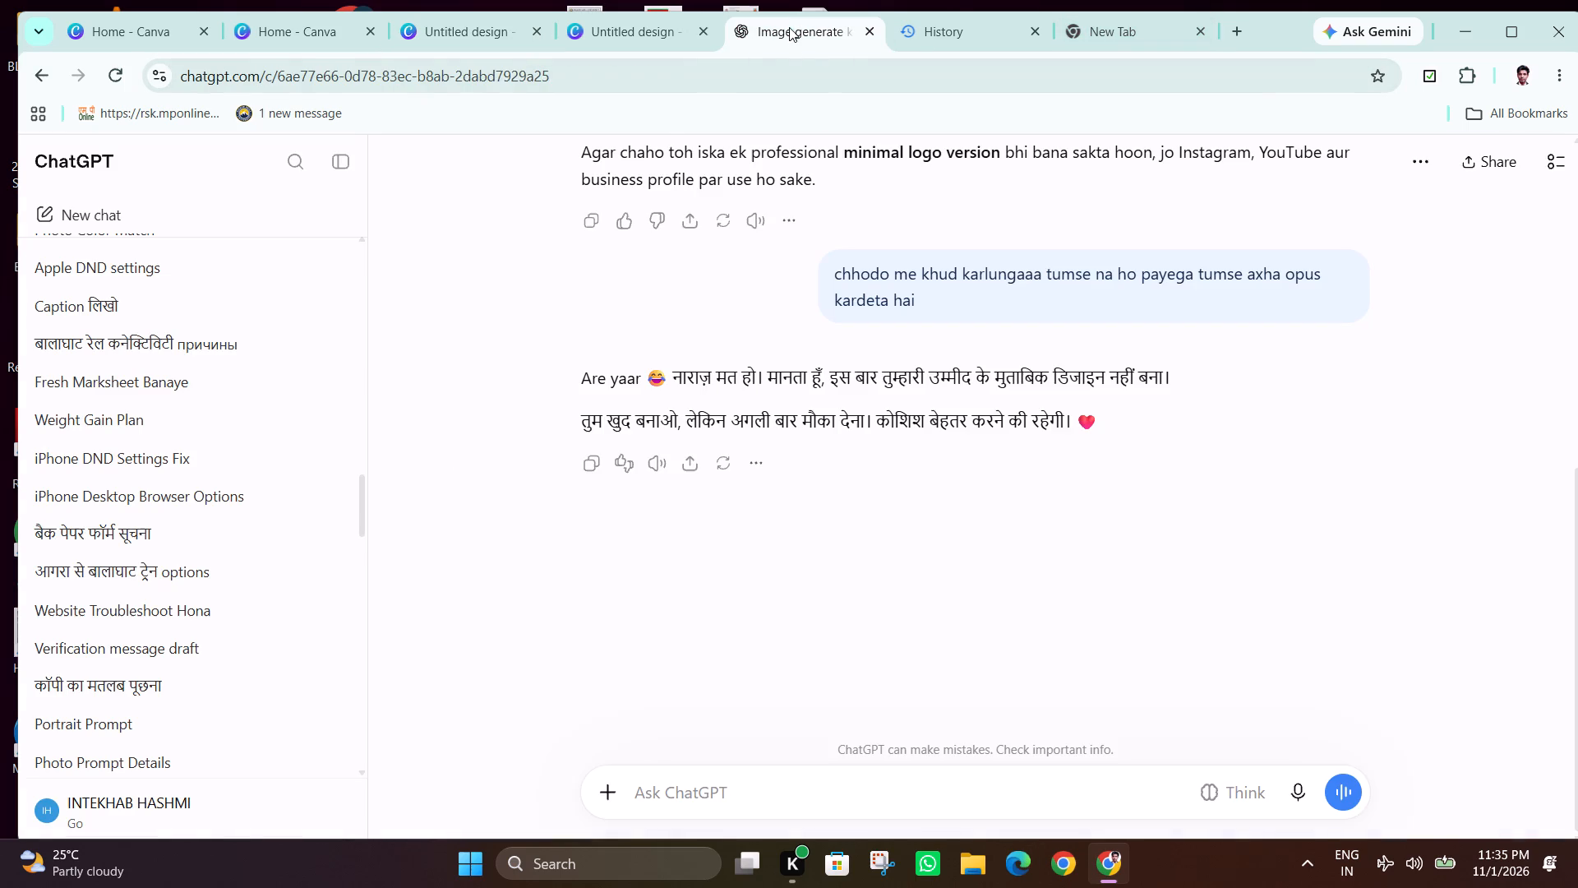
{"action": "left_click", "coordinate": [650, 41]}
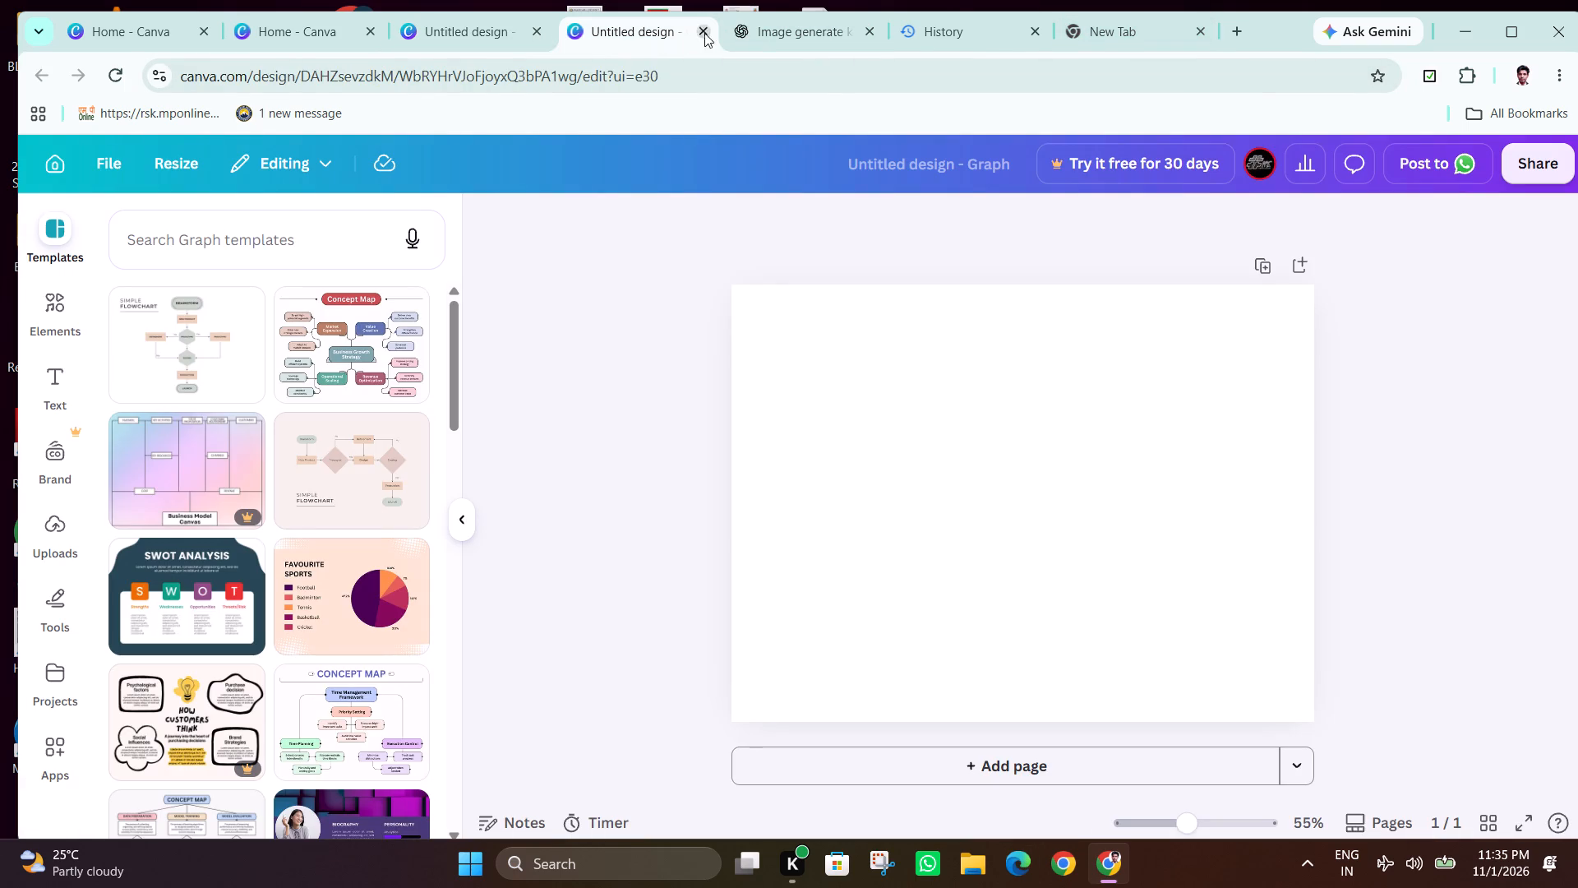
{"action": "left_click", "coordinate": [705, 31]}
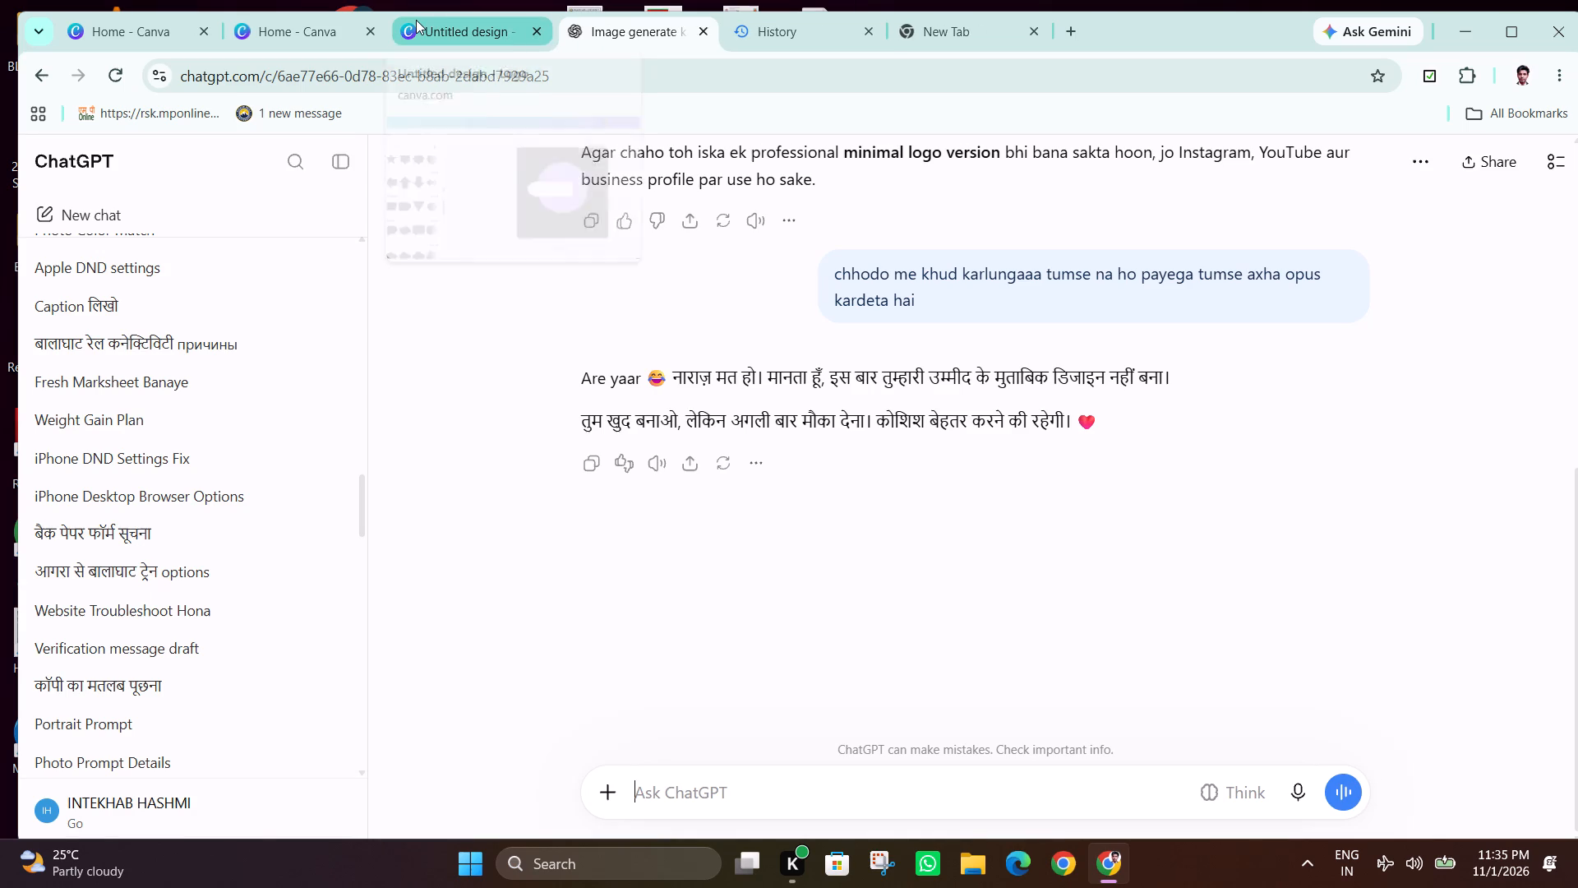
{"action": "left_click", "coordinate": [379, 32]}
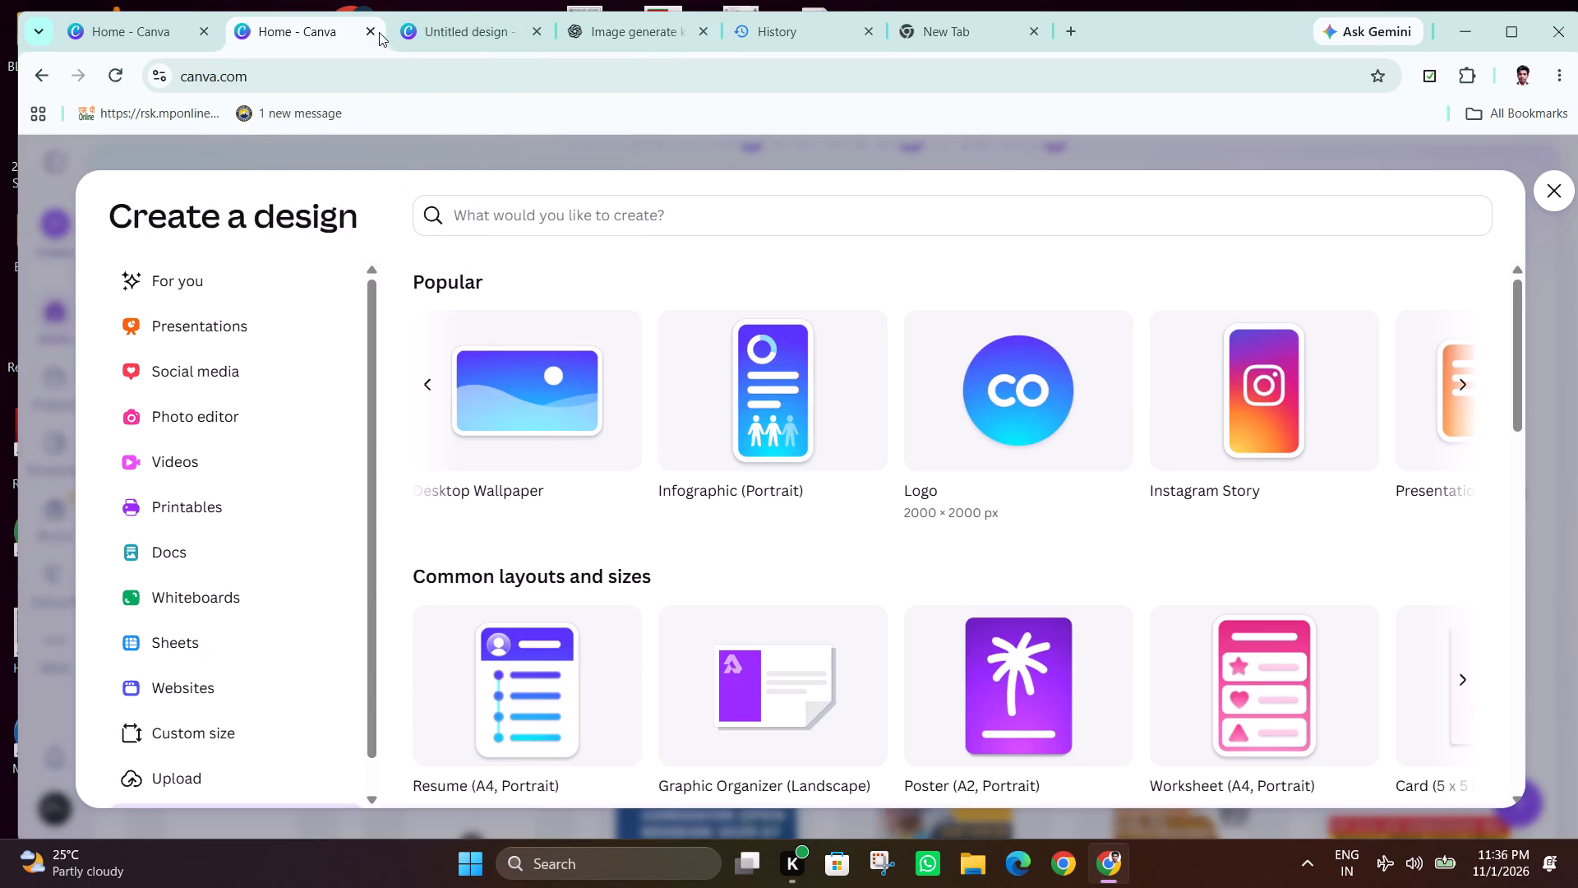
{"action": "left_click", "coordinate": [370, 34]}
Switch to the ChatGPT conversation and find the generated image for The Visuals Studio.
{"action": "left_click", "coordinate": [439, 31]}
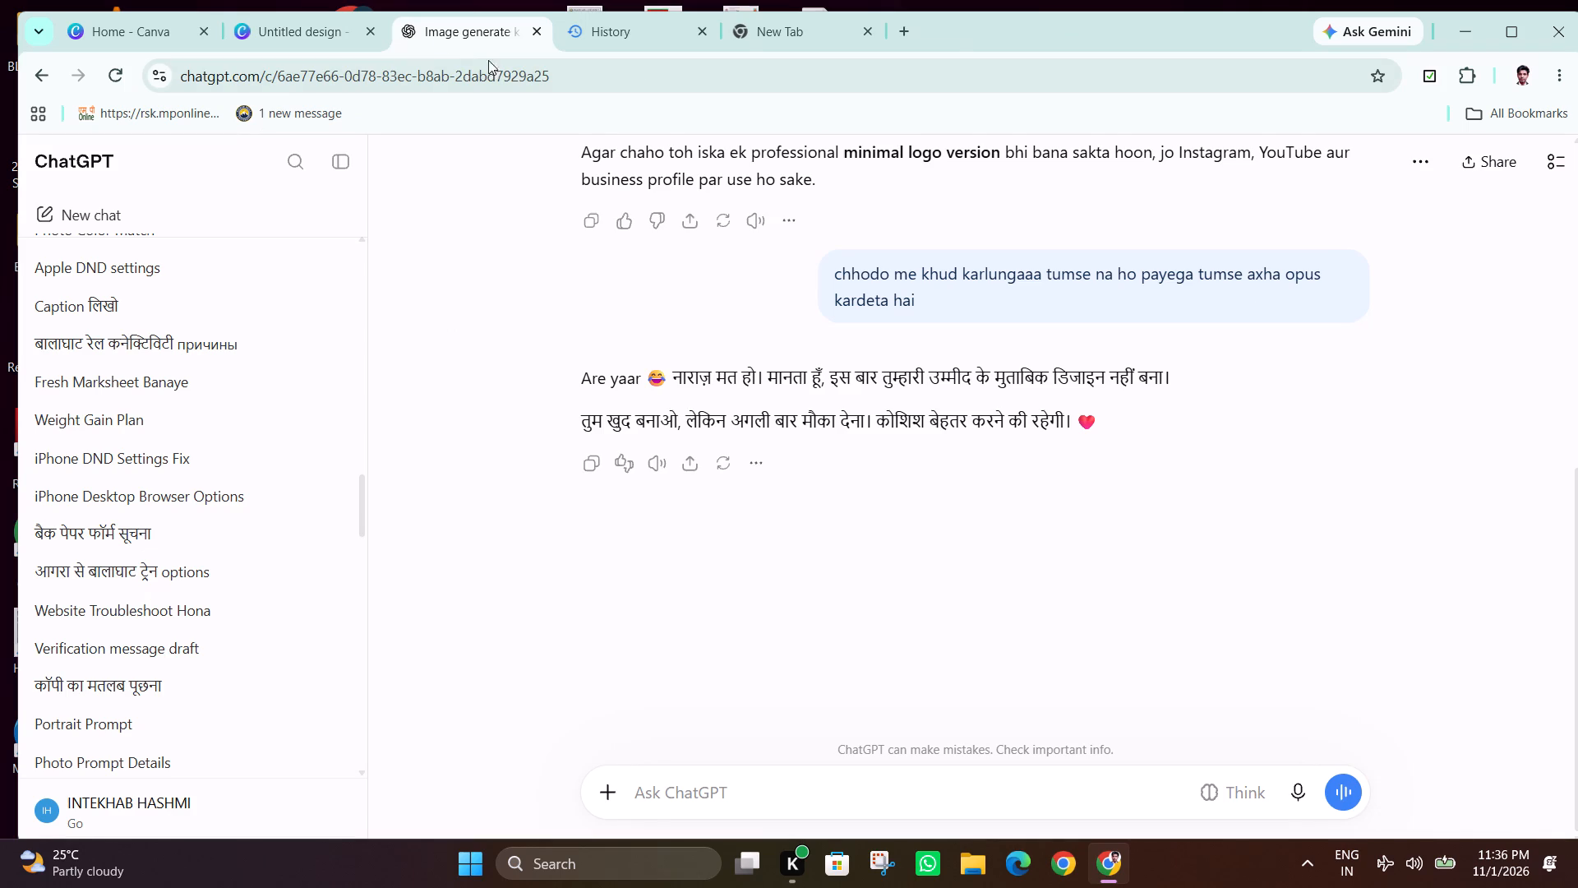
{"action": "scroll", "coordinate": [1143, 423], "scroll_direction": "up", "scroll_amount": 5}
{"action": "scroll", "coordinate": [1062, 397], "scroll_direction": "up", "scroll_amount": 2}
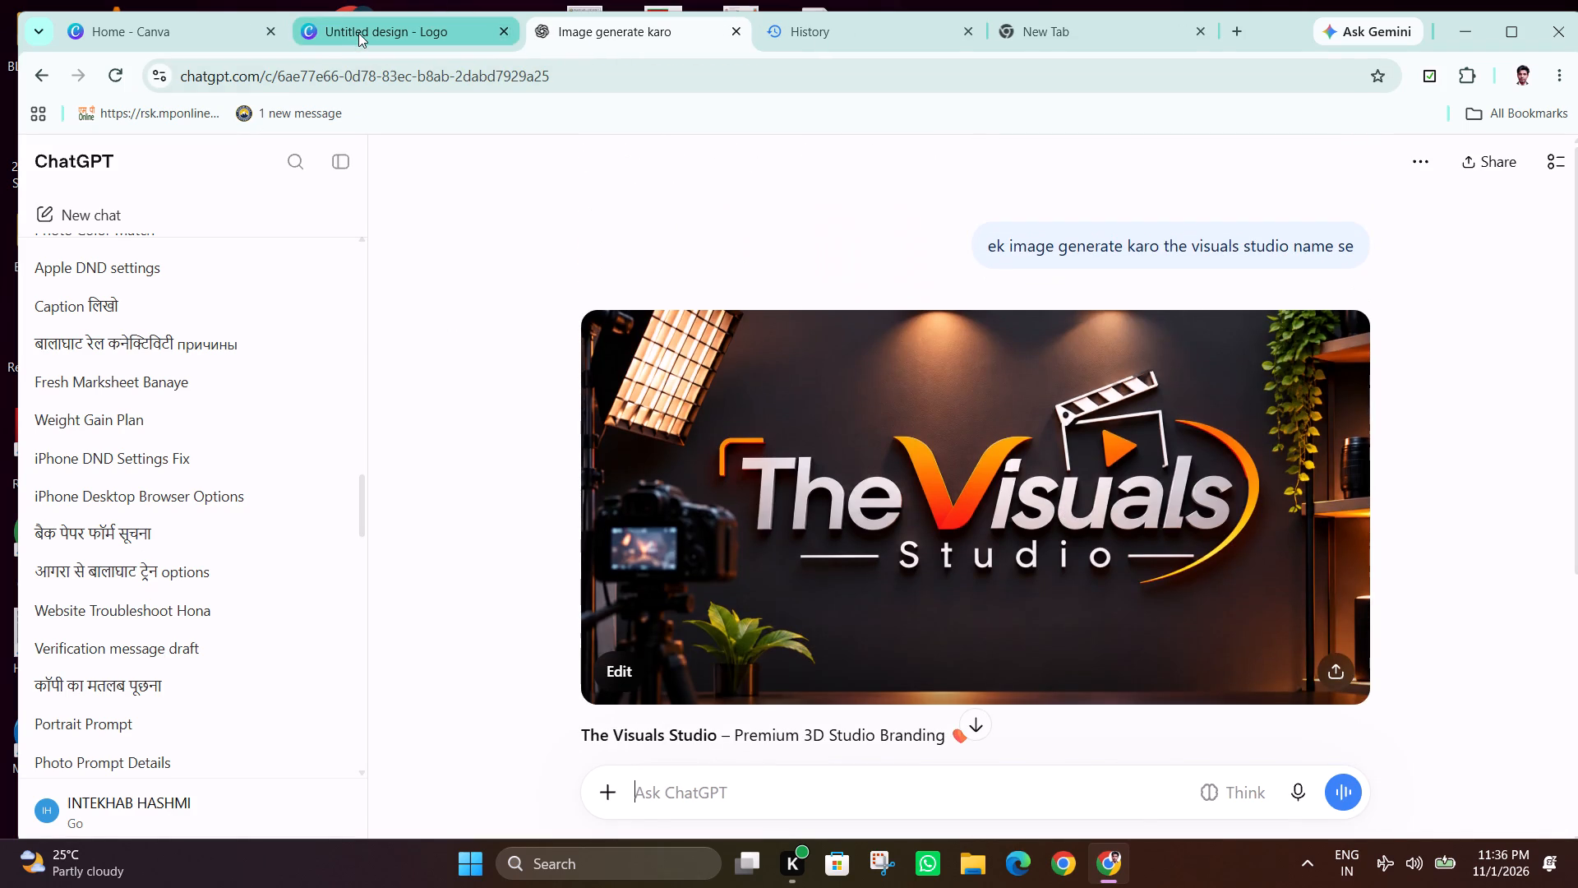
{"action": "left_click", "coordinate": [358, 33]}
{"action": "left_click", "coordinate": [940, 463]}
{"action": "right_click", "coordinate": [948, 479]}
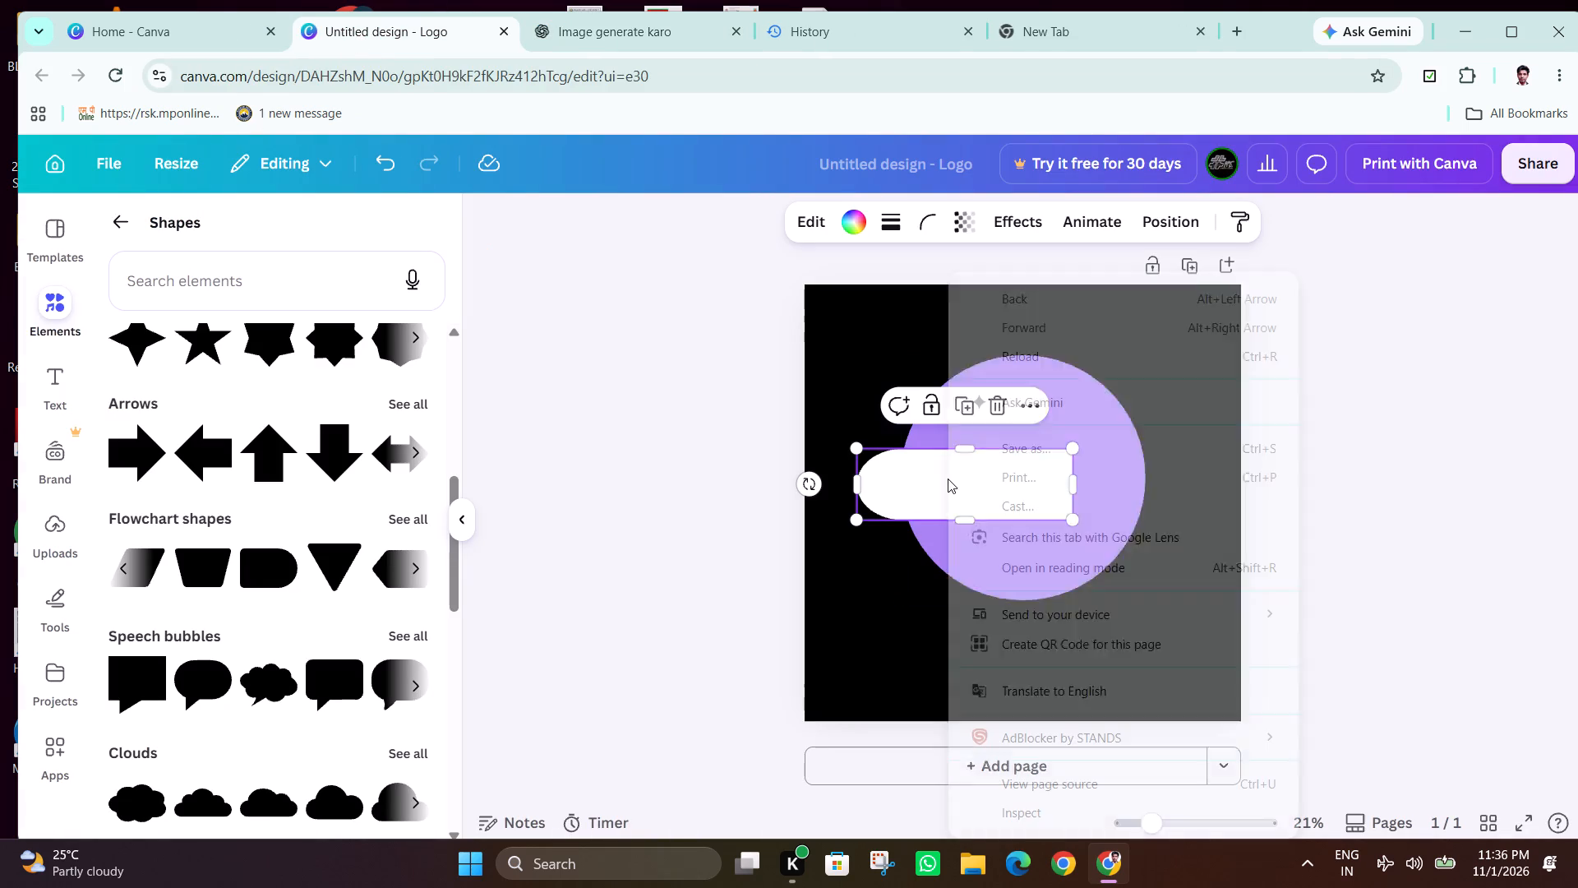
{"action": "left_click", "coordinate": [683, 331]}
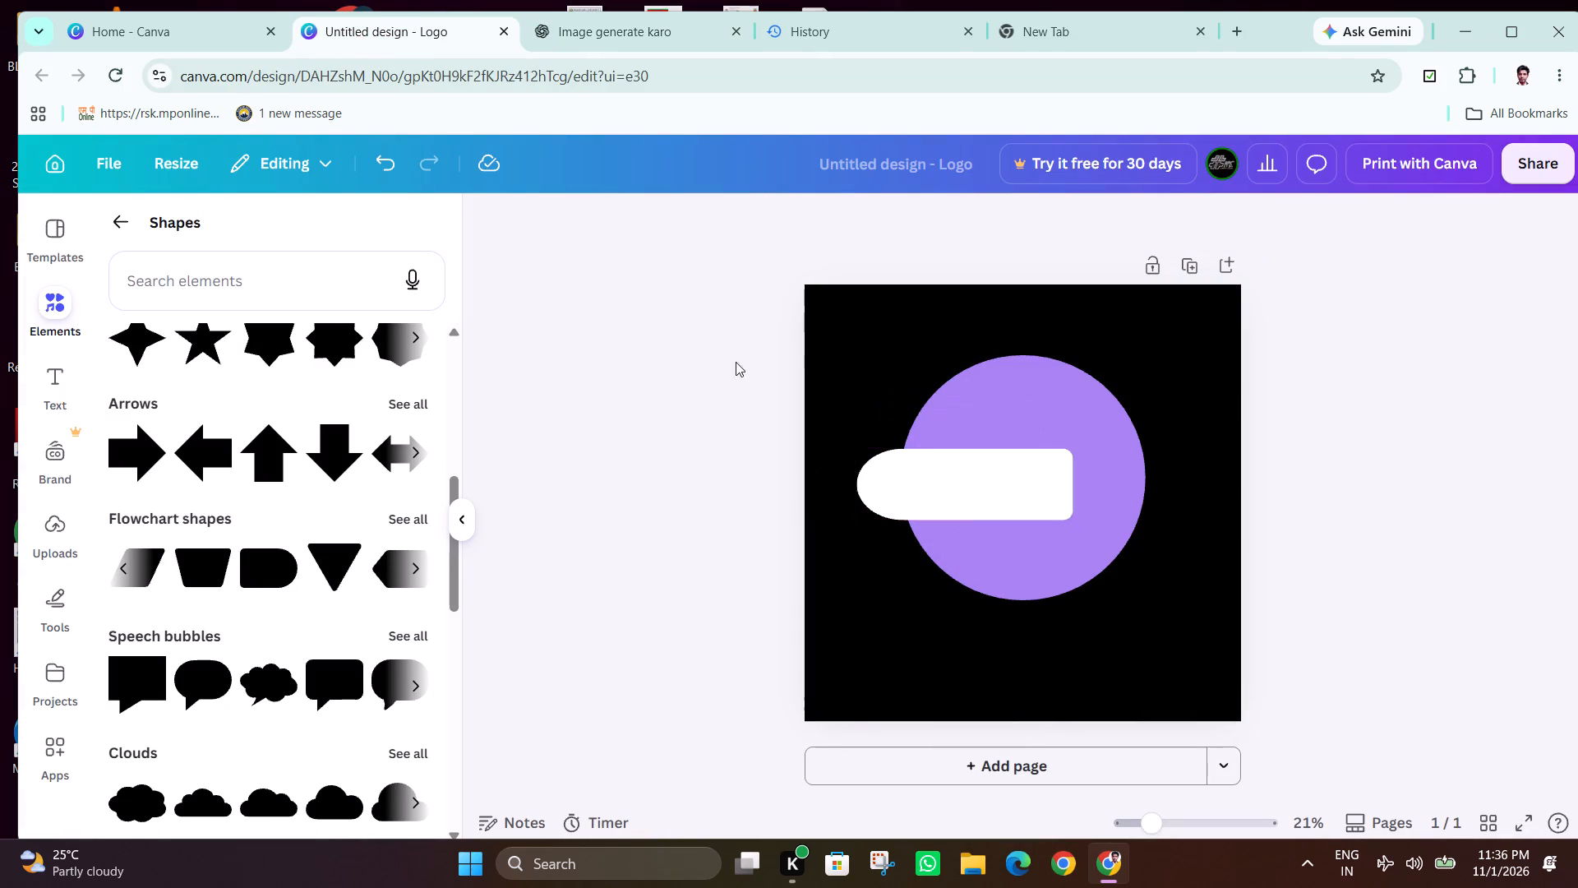
{"action": "left_click", "coordinate": [993, 488]}
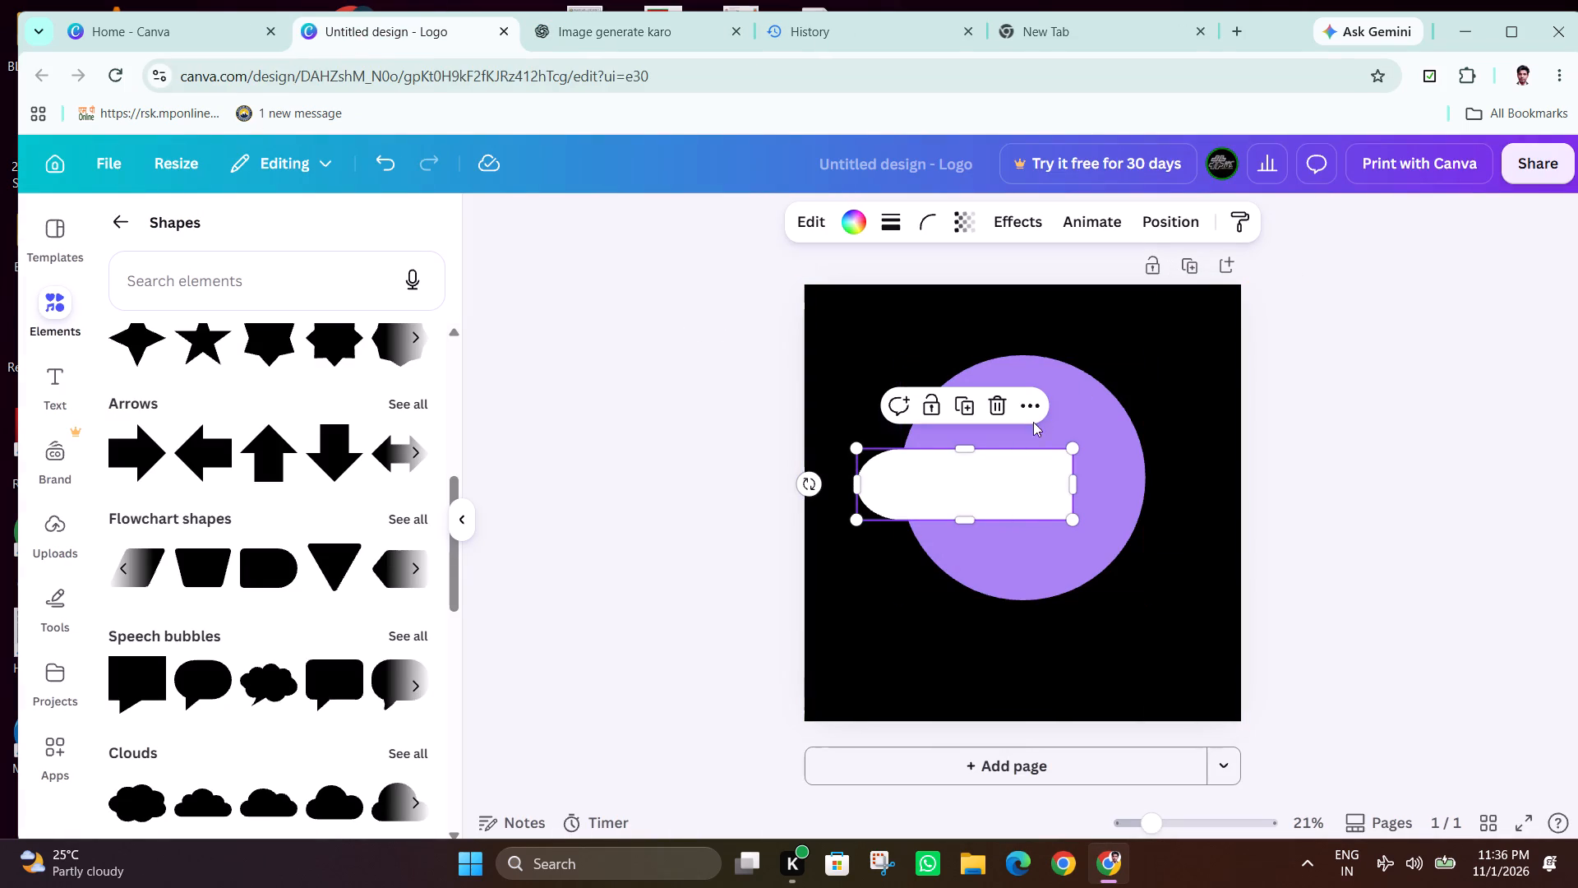
{"action": "left_click", "coordinate": [1036, 400]}
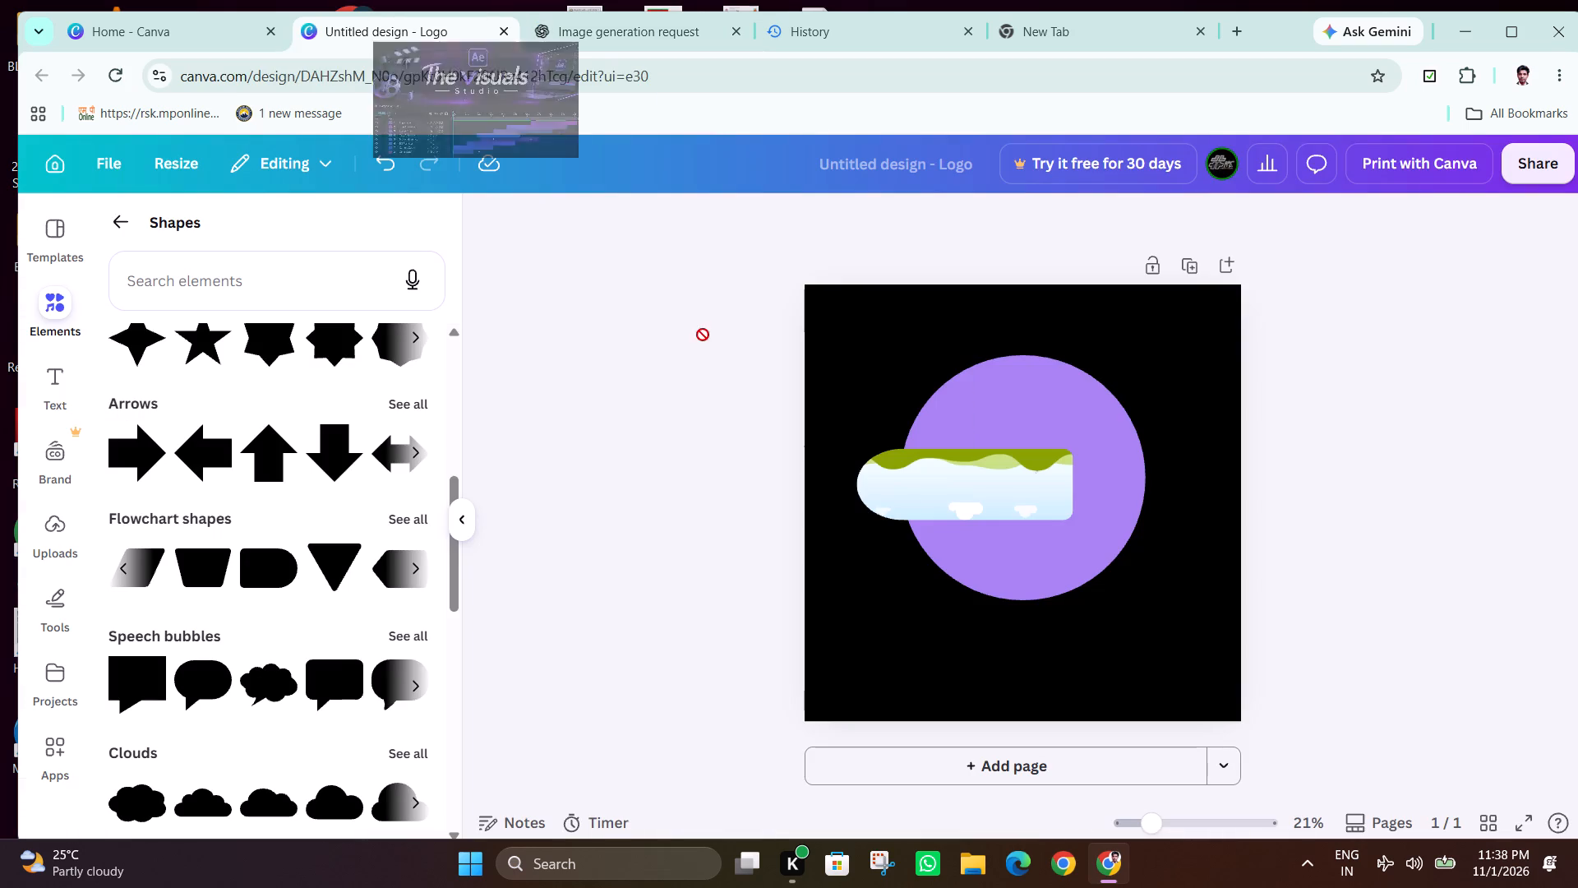
{"action": "left_click_drag", "start_coordinate": [703, 335], "coordinate": [953, 498]}
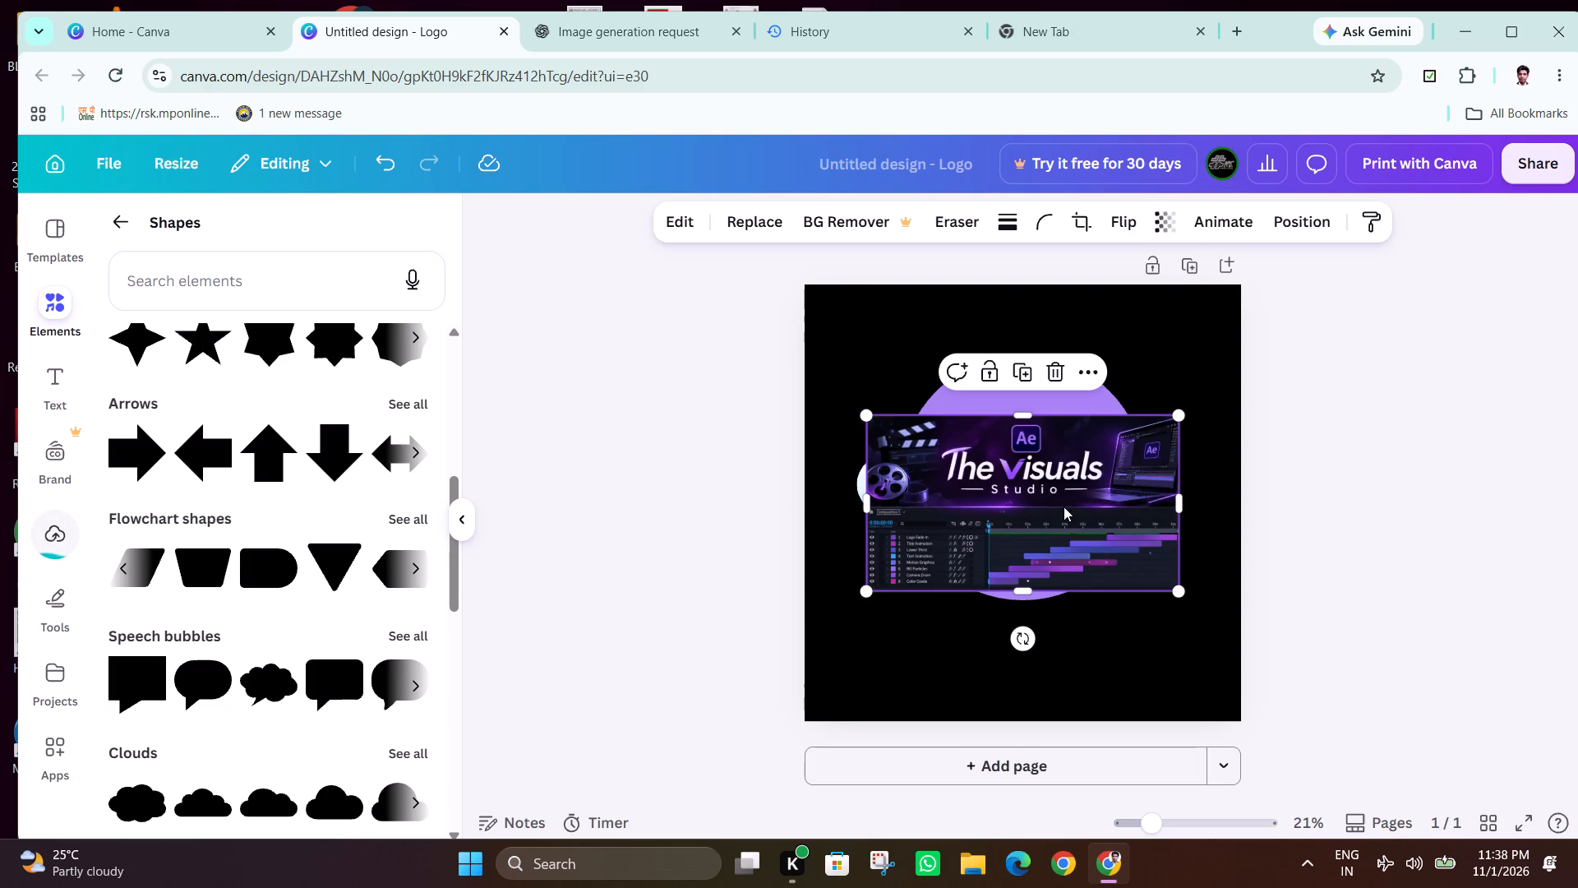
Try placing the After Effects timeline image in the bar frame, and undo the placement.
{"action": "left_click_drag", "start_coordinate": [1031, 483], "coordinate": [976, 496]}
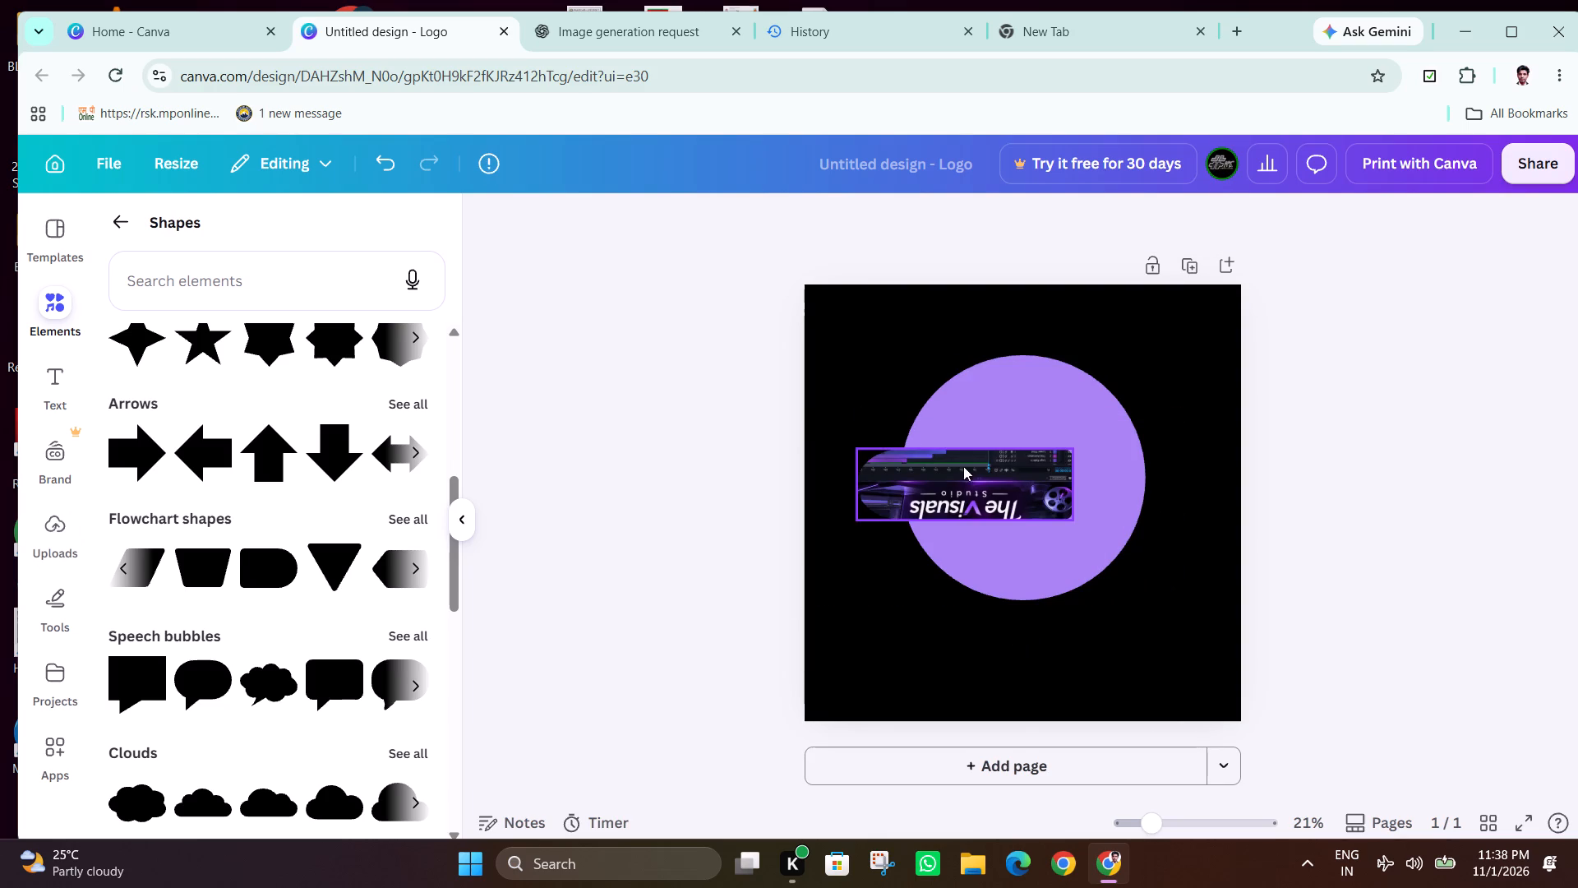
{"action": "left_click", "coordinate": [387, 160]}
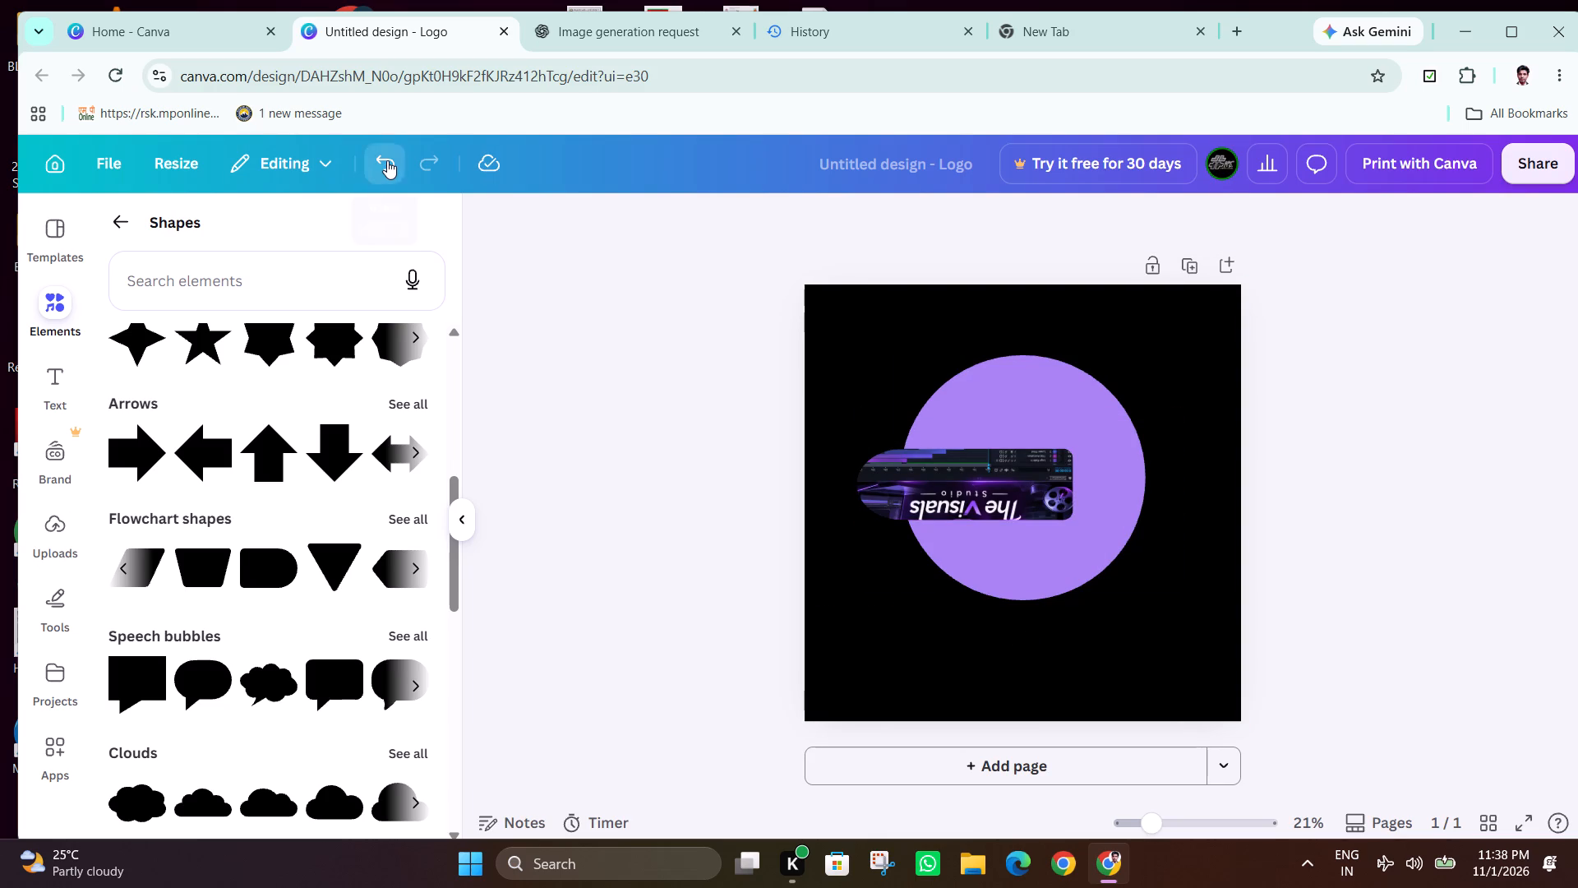
Rotate the After Effects timeline image by 180° on the logo page.
{"action": "left_click", "coordinate": [953, 459]}
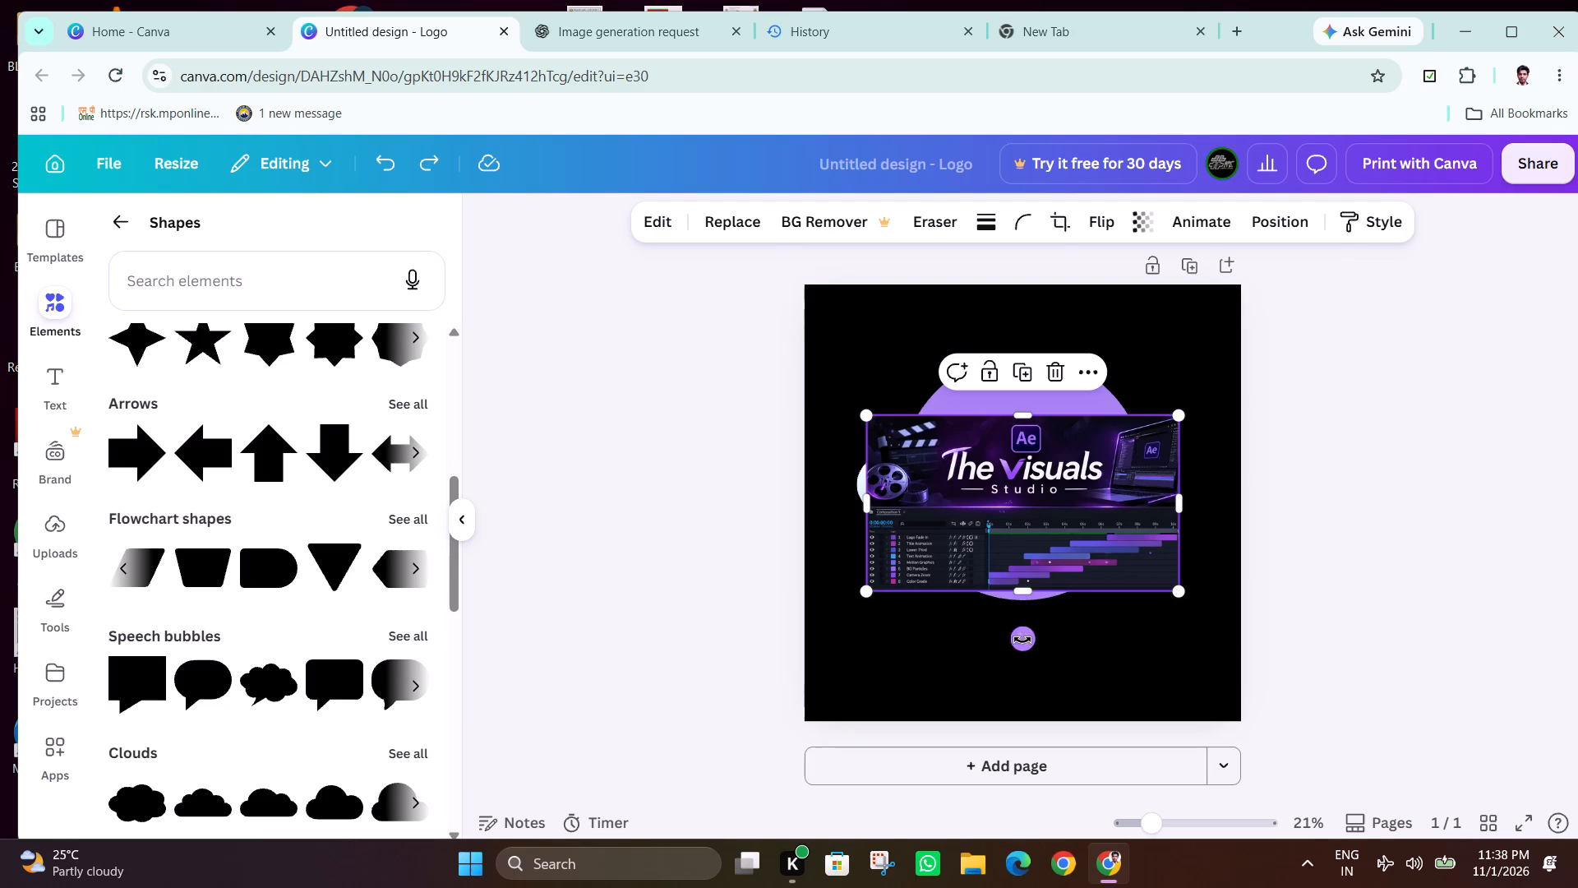
{"action": "left_click_drag", "start_coordinate": [1022, 640], "coordinate": [955, 247]}
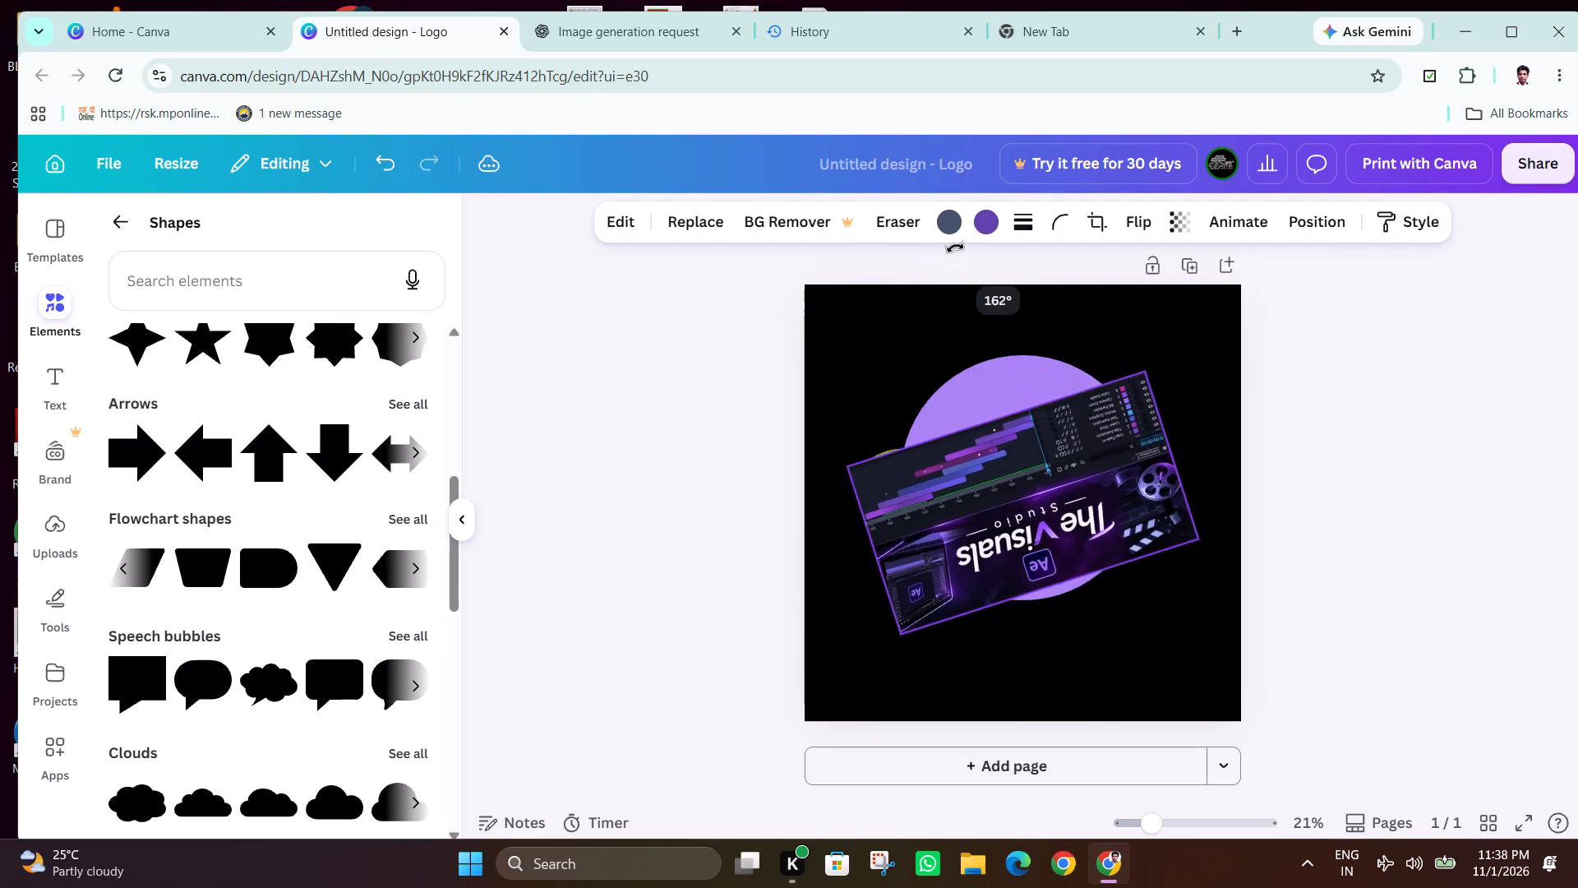
{"action": "left_click_drag", "start_coordinate": [955, 247], "coordinate": [1022, 290]}
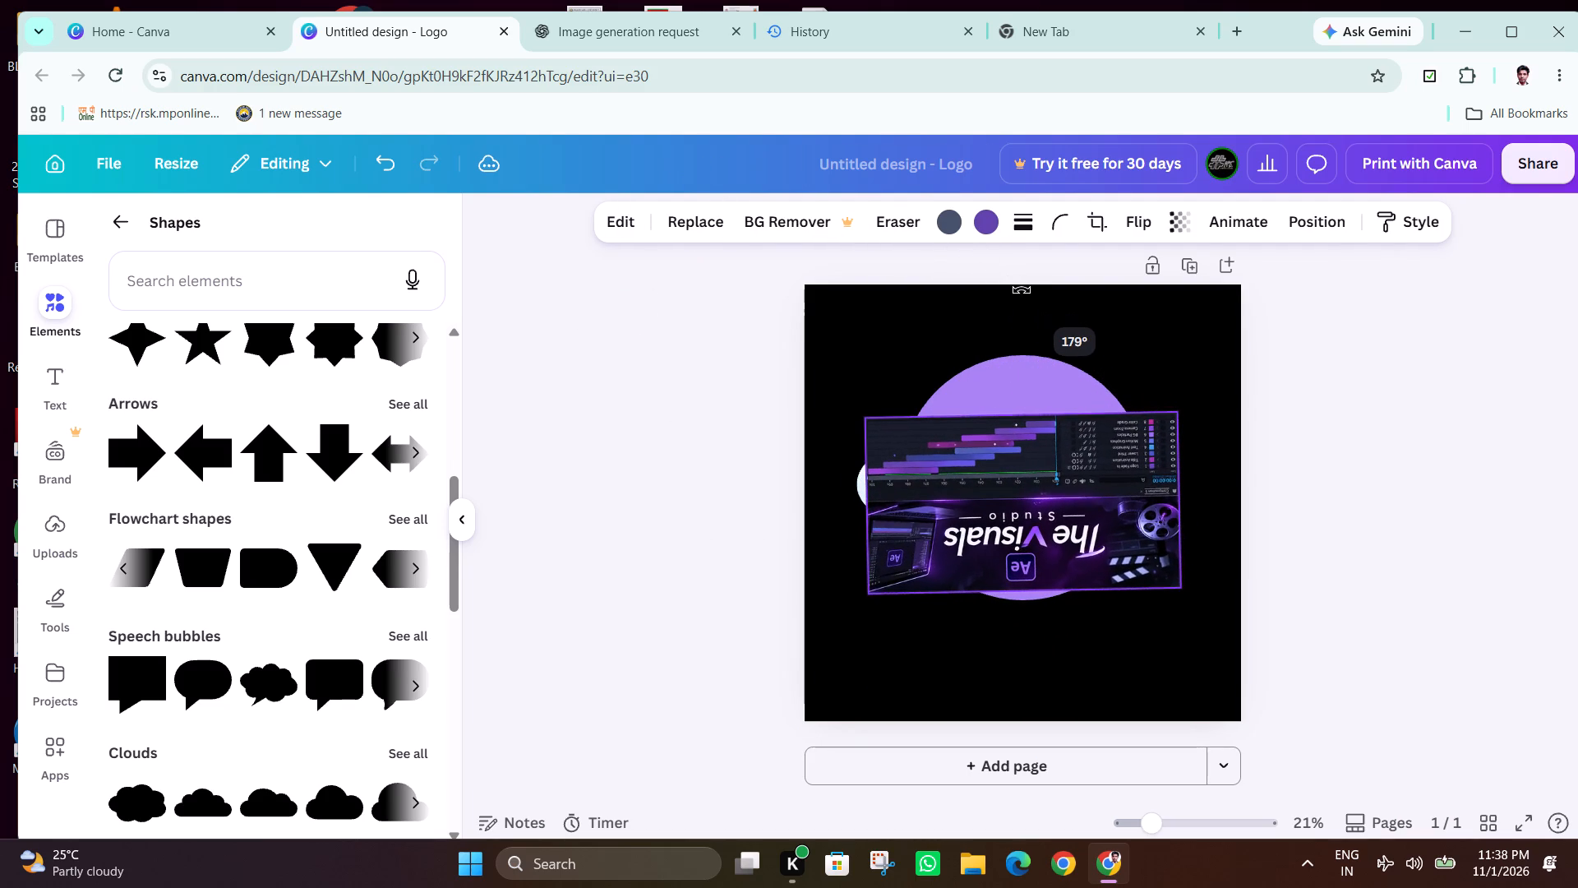
{"action": "left_click_drag", "start_coordinate": [1022, 290], "coordinate": [1022, 290]}
Place the rotated After Effects timeline image inside the rounded bar frame.
{"action": "left_click_drag", "start_coordinate": [981, 464], "coordinate": [940, 481]}
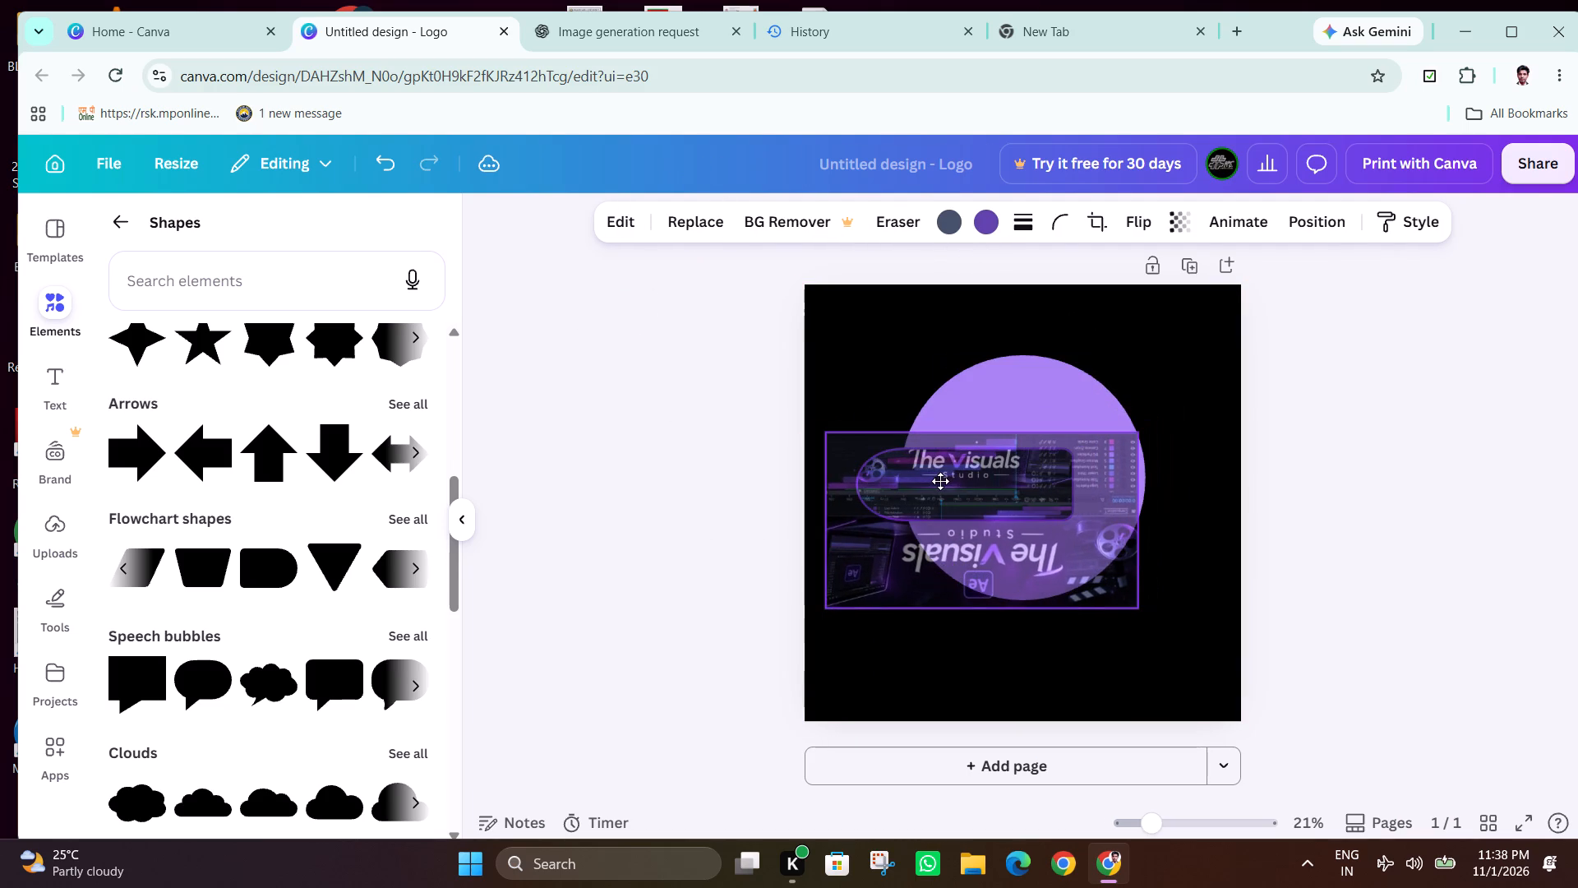
{"action": "left_click_drag", "start_coordinate": [940, 481], "coordinate": [940, 480]}
Reposition the After Effects timeline image inside the rounded bar frame so the Ae badge and "The Visuals Studio" title fit within it.
{"action": "double_click", "coordinate": [942, 479]}
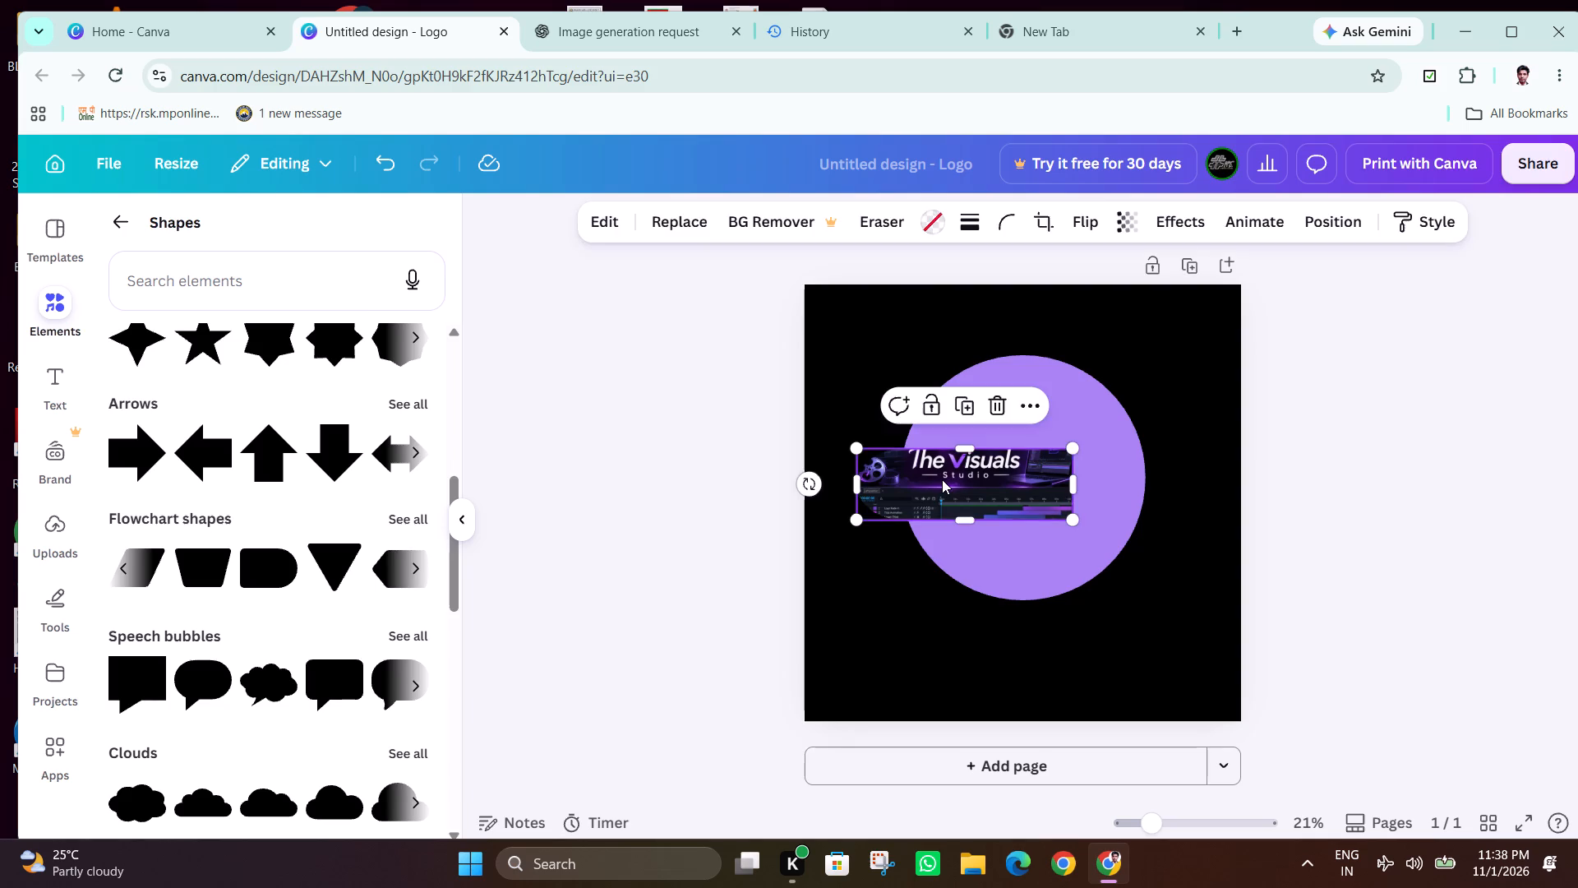
{"action": "left_click", "coordinate": [949, 479]}
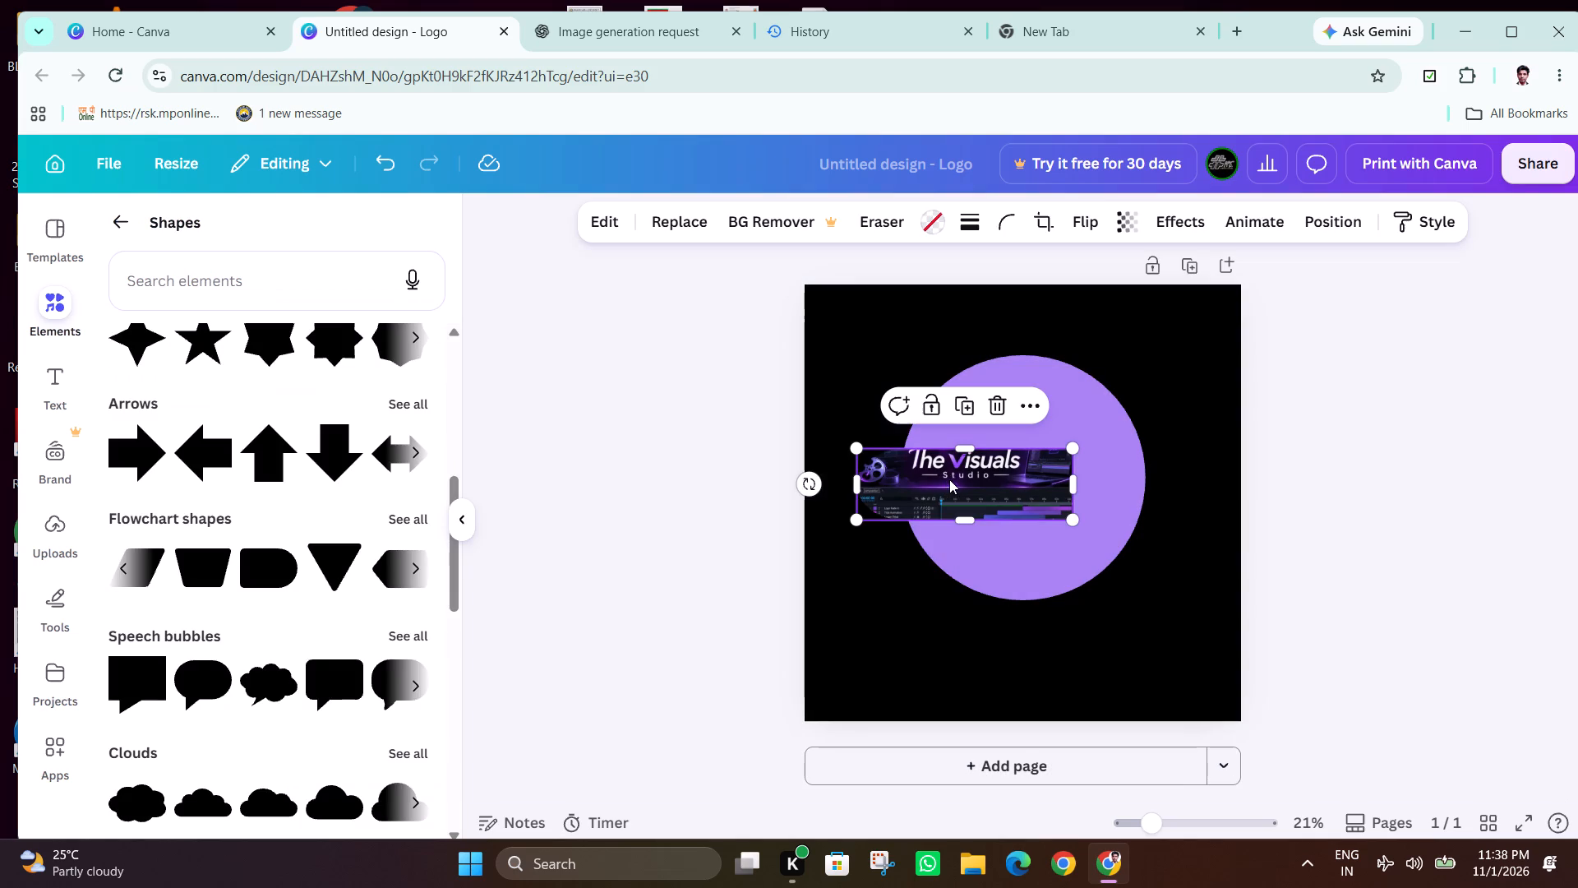
{"action": "left_click", "coordinate": [949, 479]}
{"action": "left_click", "coordinate": [949, 479]}
{"action": "left_click", "coordinate": [949, 479]}
{"action": "left_click", "coordinate": [949, 477]}
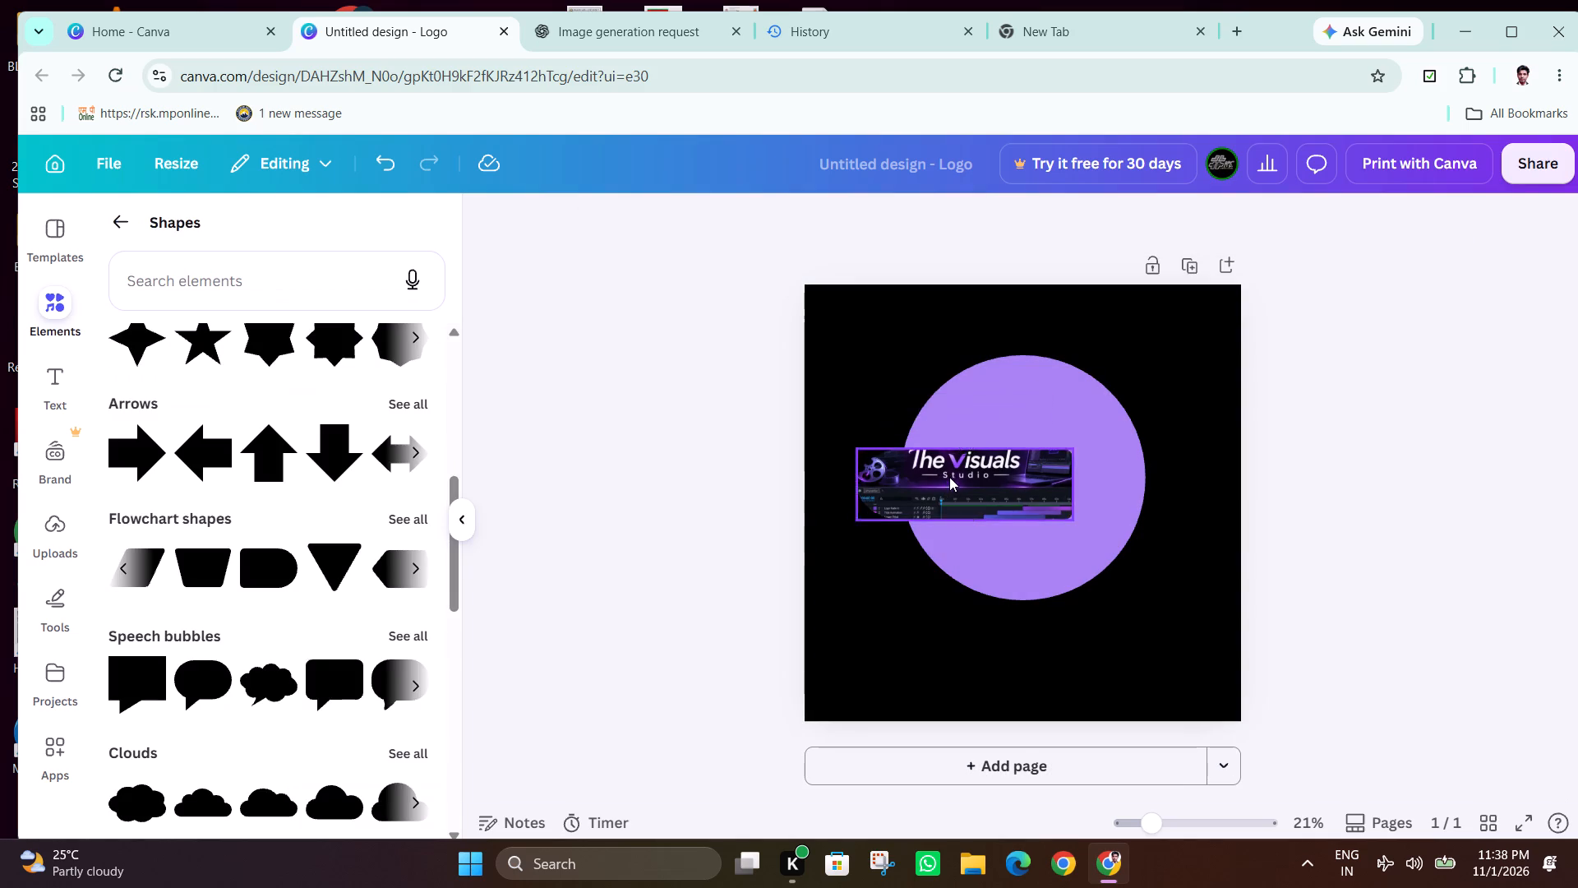
{"action": "left_click_drag", "start_coordinate": [949, 477], "coordinate": [947, 501]}
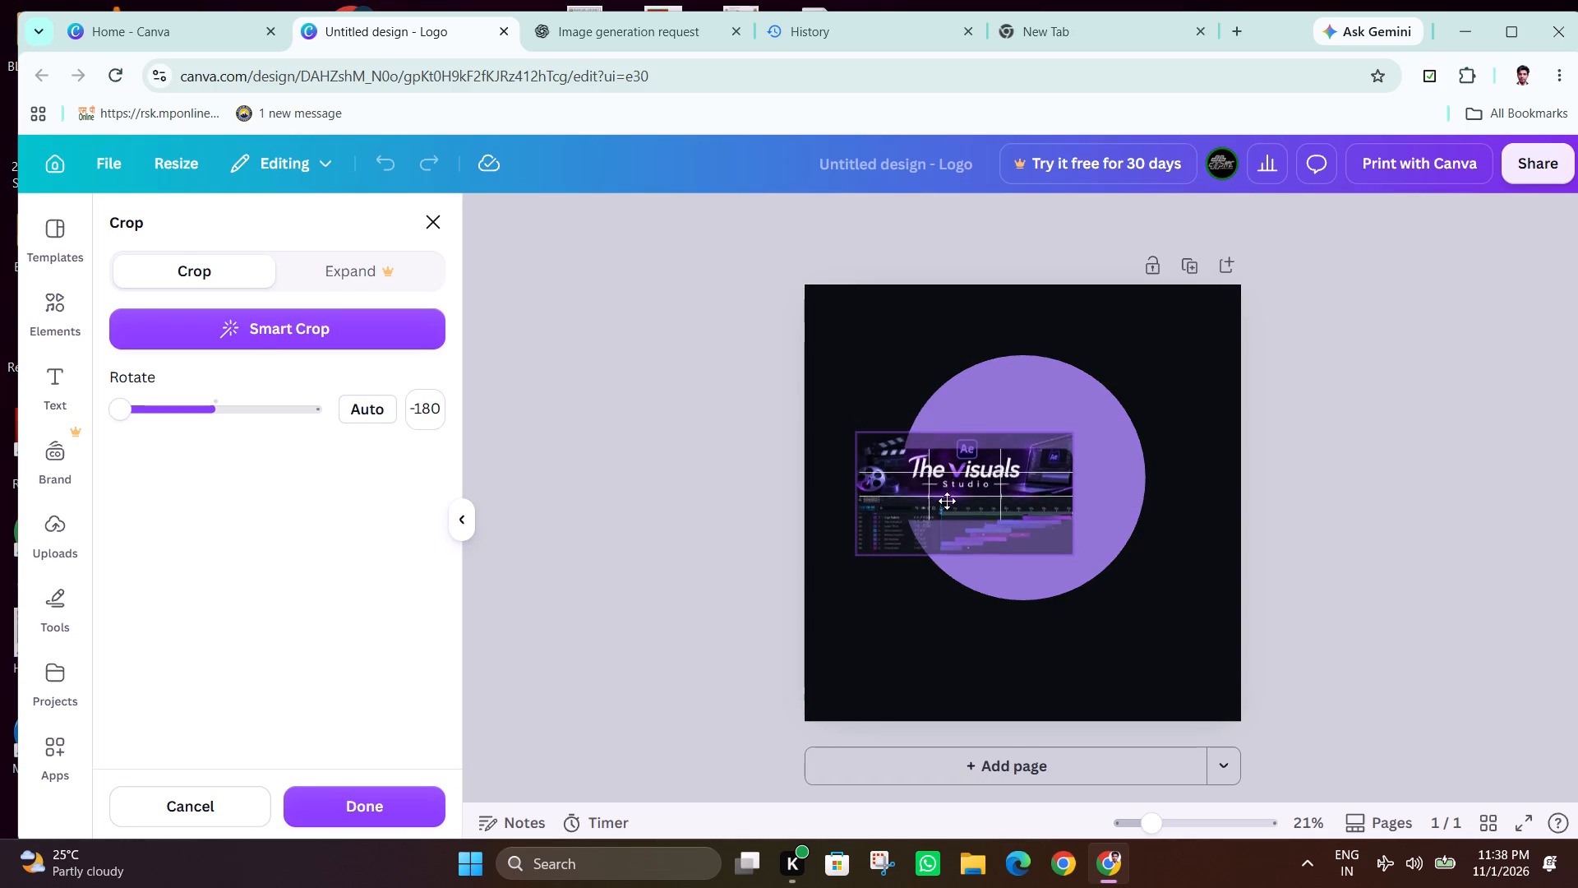
{"action": "left_click_drag", "start_coordinate": [947, 501], "coordinate": [947, 502]}
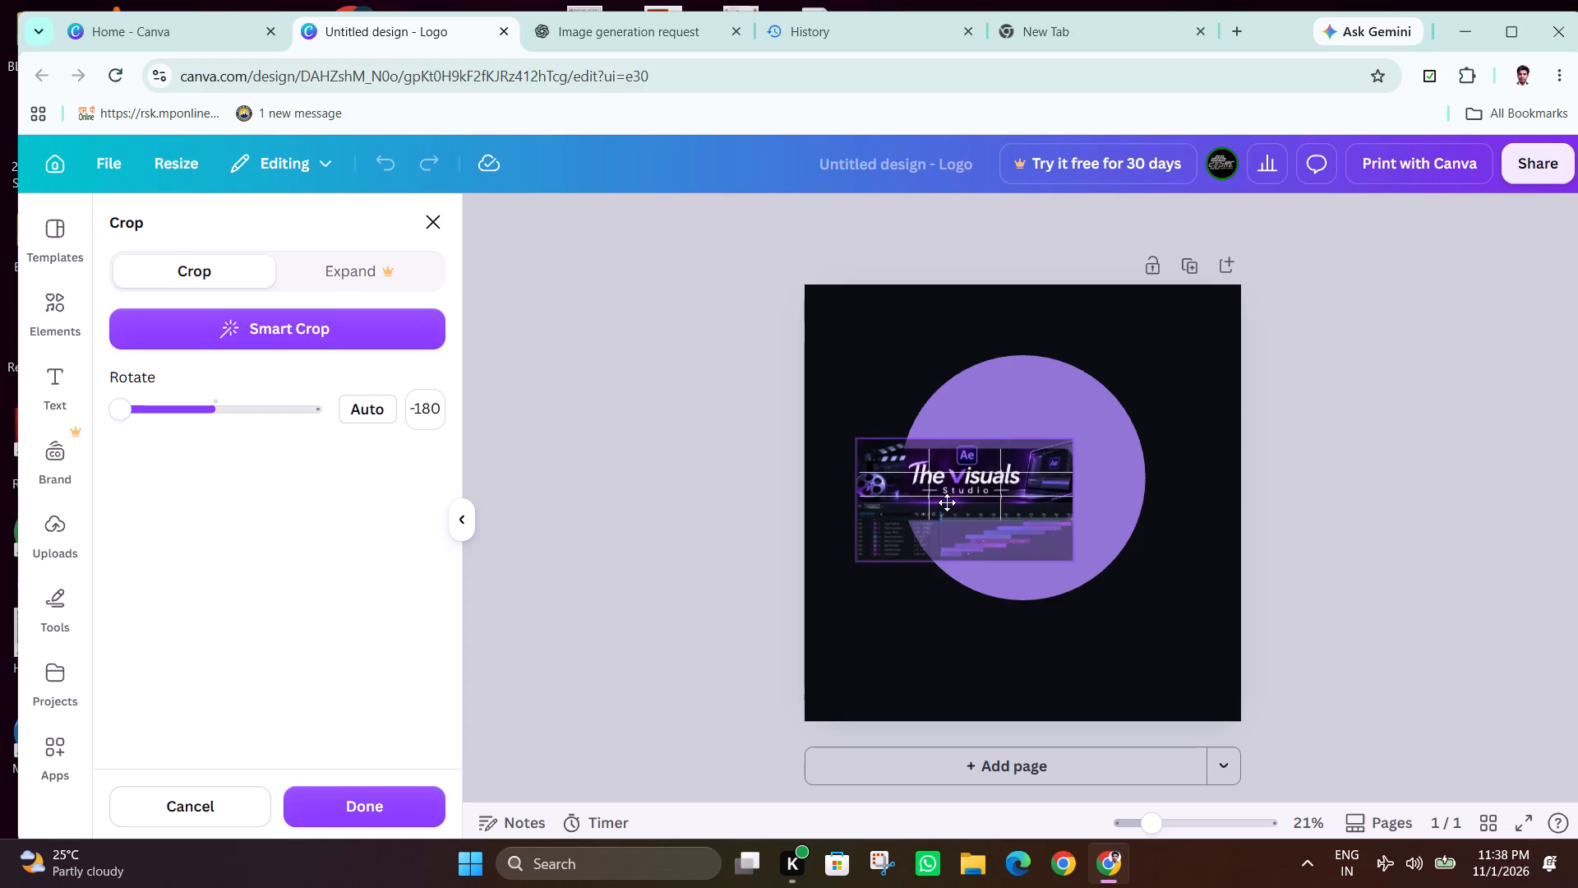
{"action": "left_click_drag", "start_coordinate": [947, 502], "coordinate": [947, 506]}
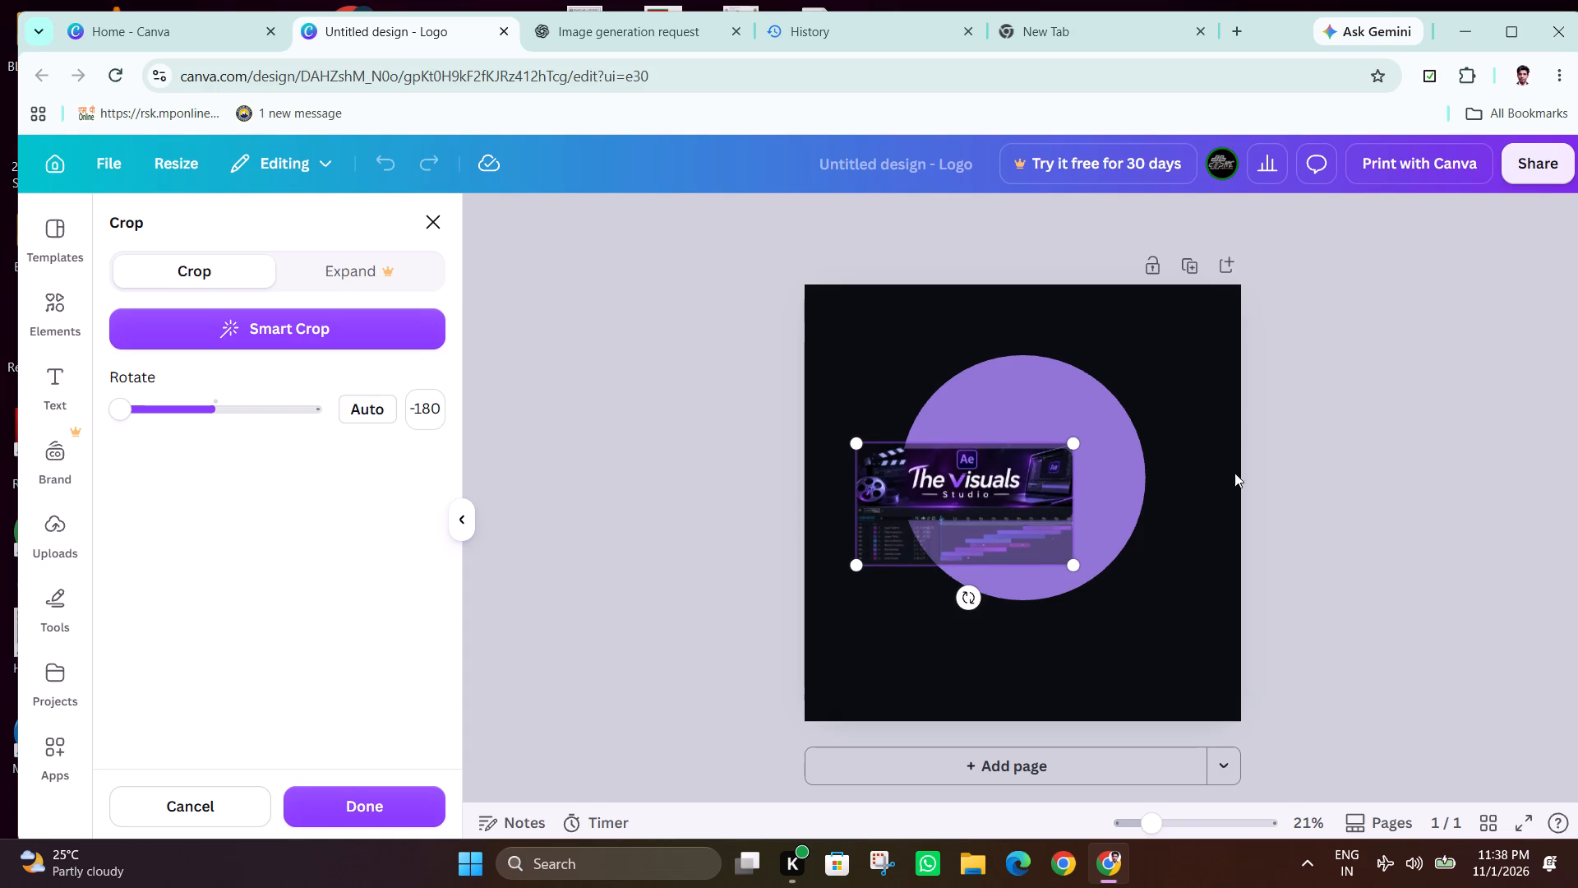
{"action": "left_click", "coordinate": [1303, 436]}
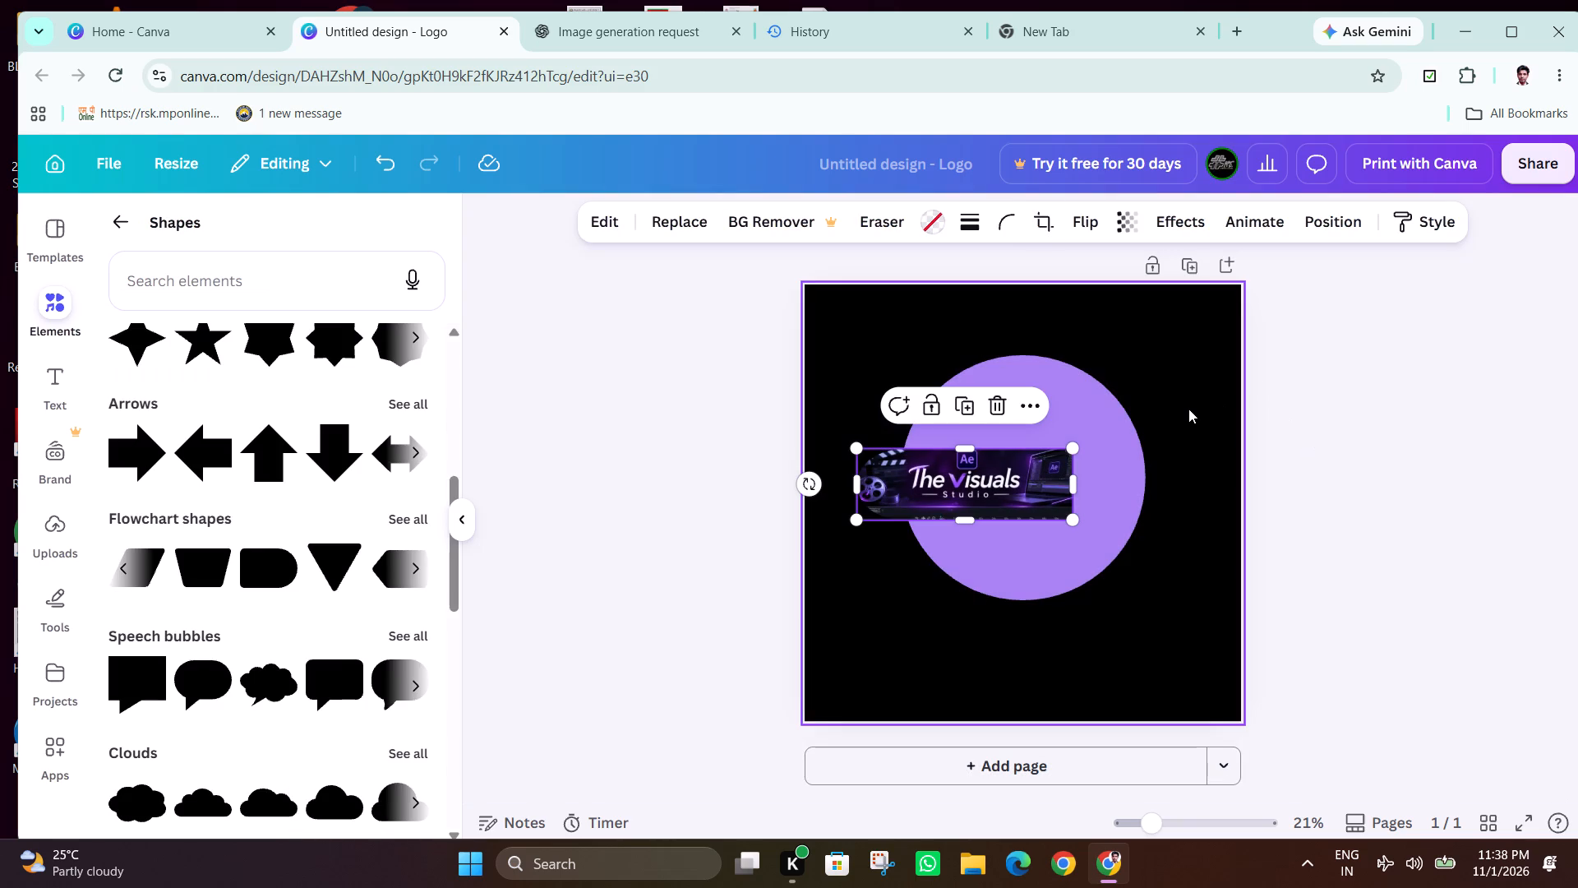
{"action": "left_click", "coordinate": [1520, 446]}
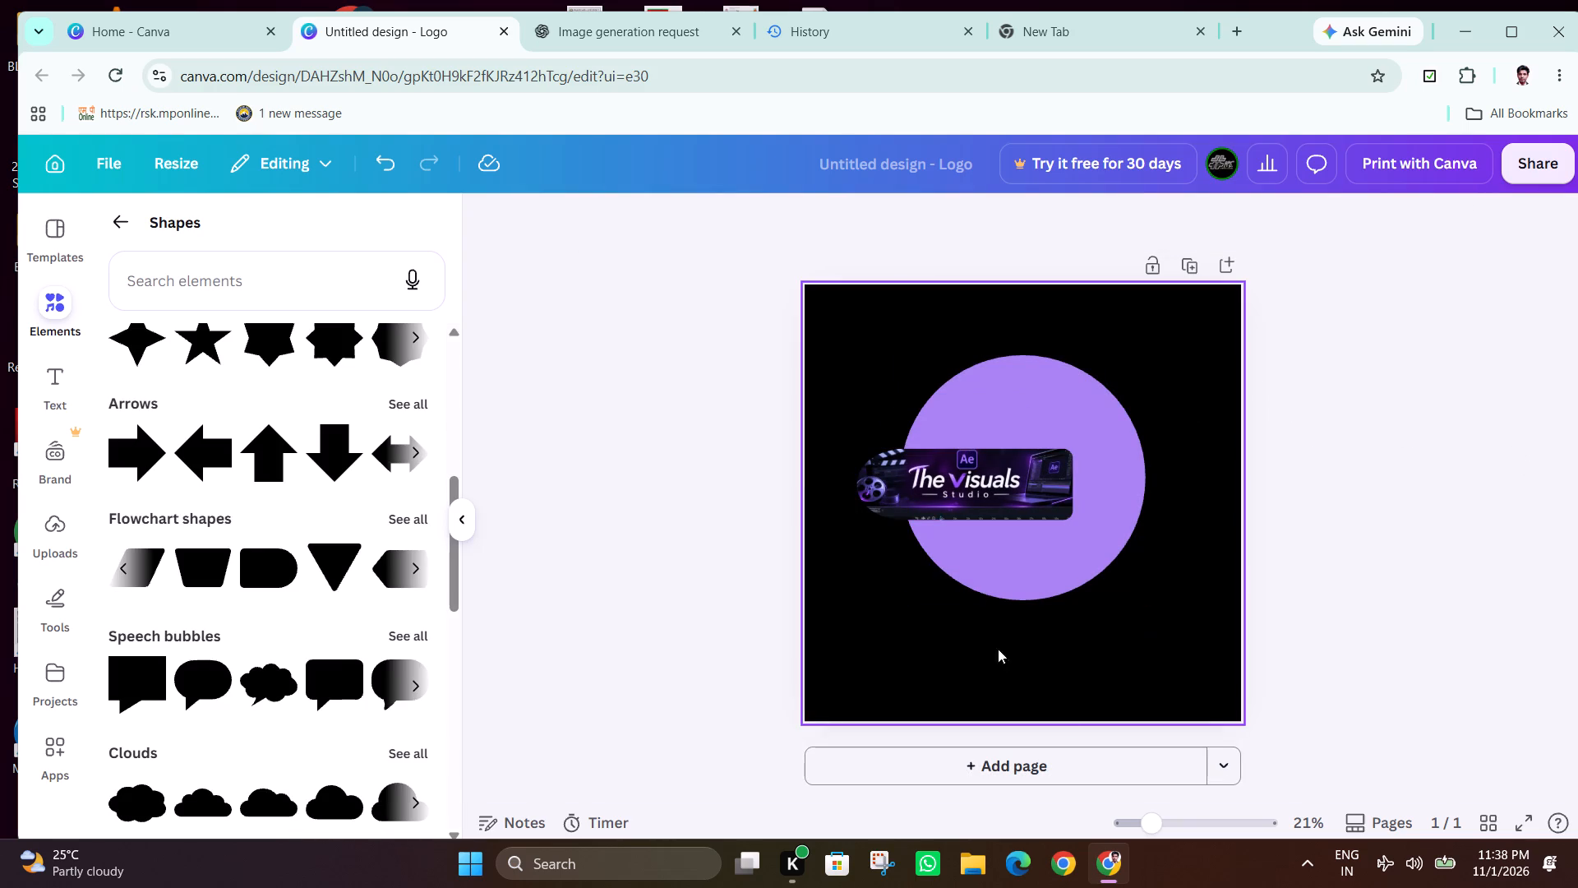
Change the purple circle behind the bar into an image frame.
{"action": "left_click", "coordinate": [1068, 414]}
{"action": "right_click", "coordinate": [1050, 404]}
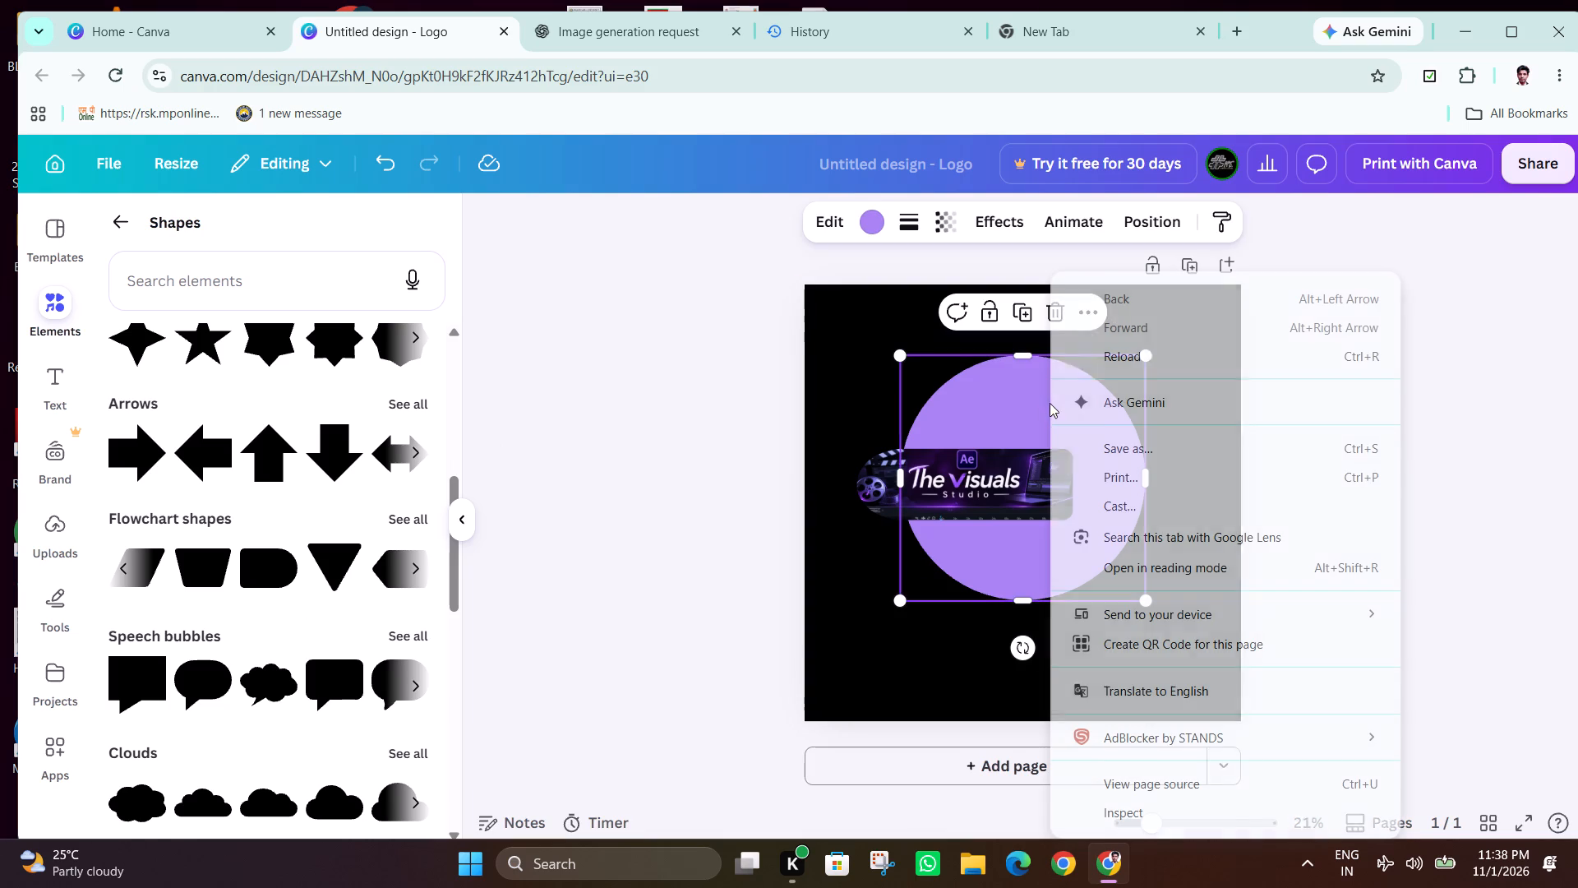
{"action": "left_click", "coordinate": [970, 375]}
{"action": "left_click", "coordinate": [1078, 398]}
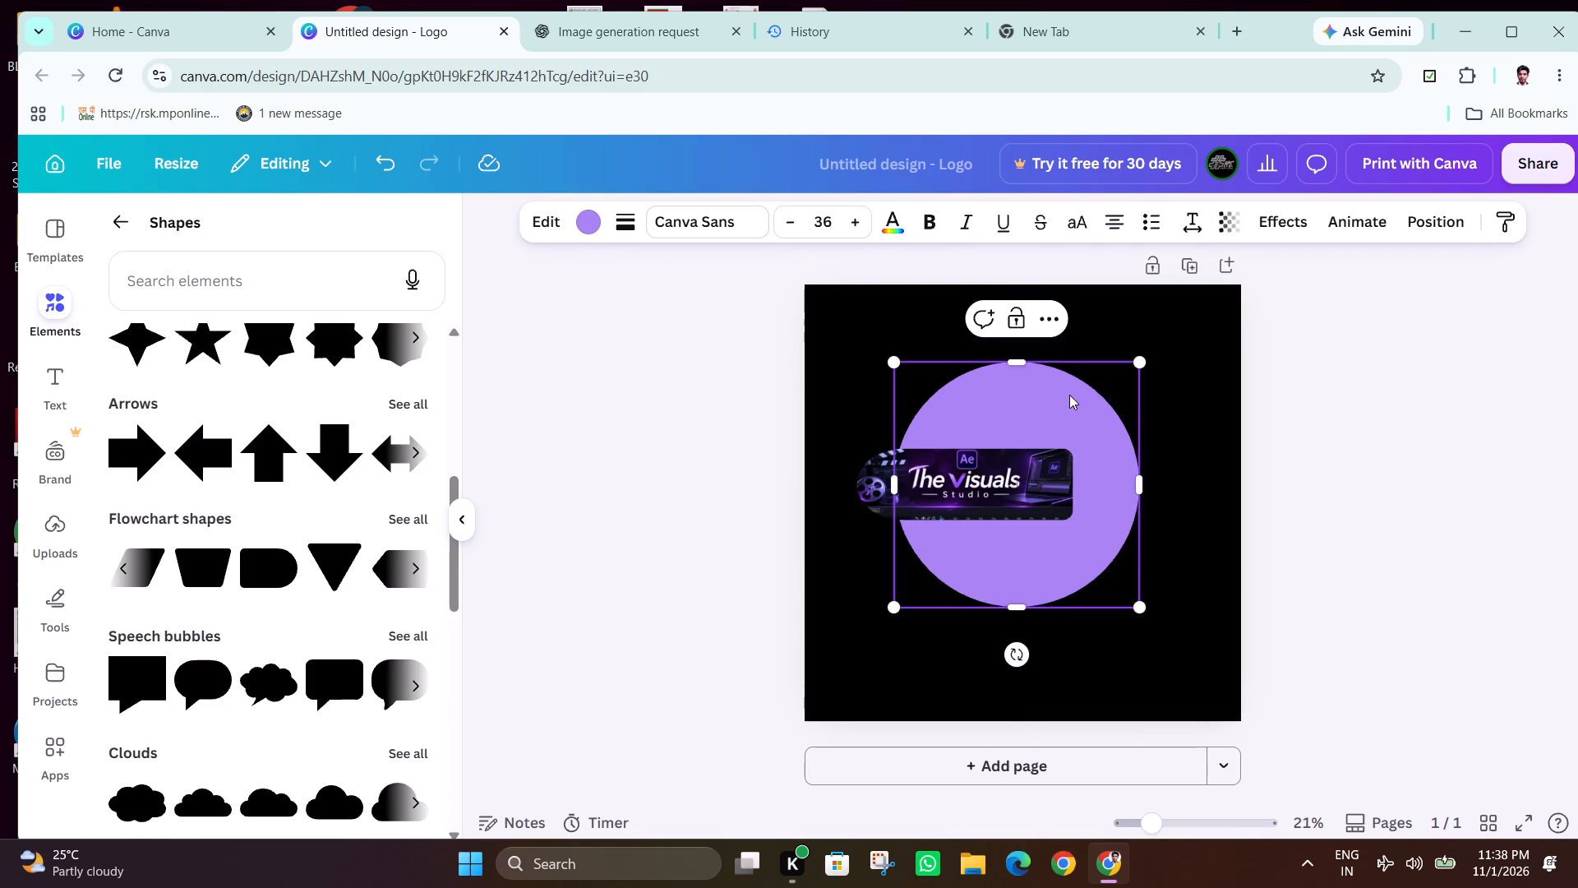
{"action": "key", "text": "ctrl+z"}
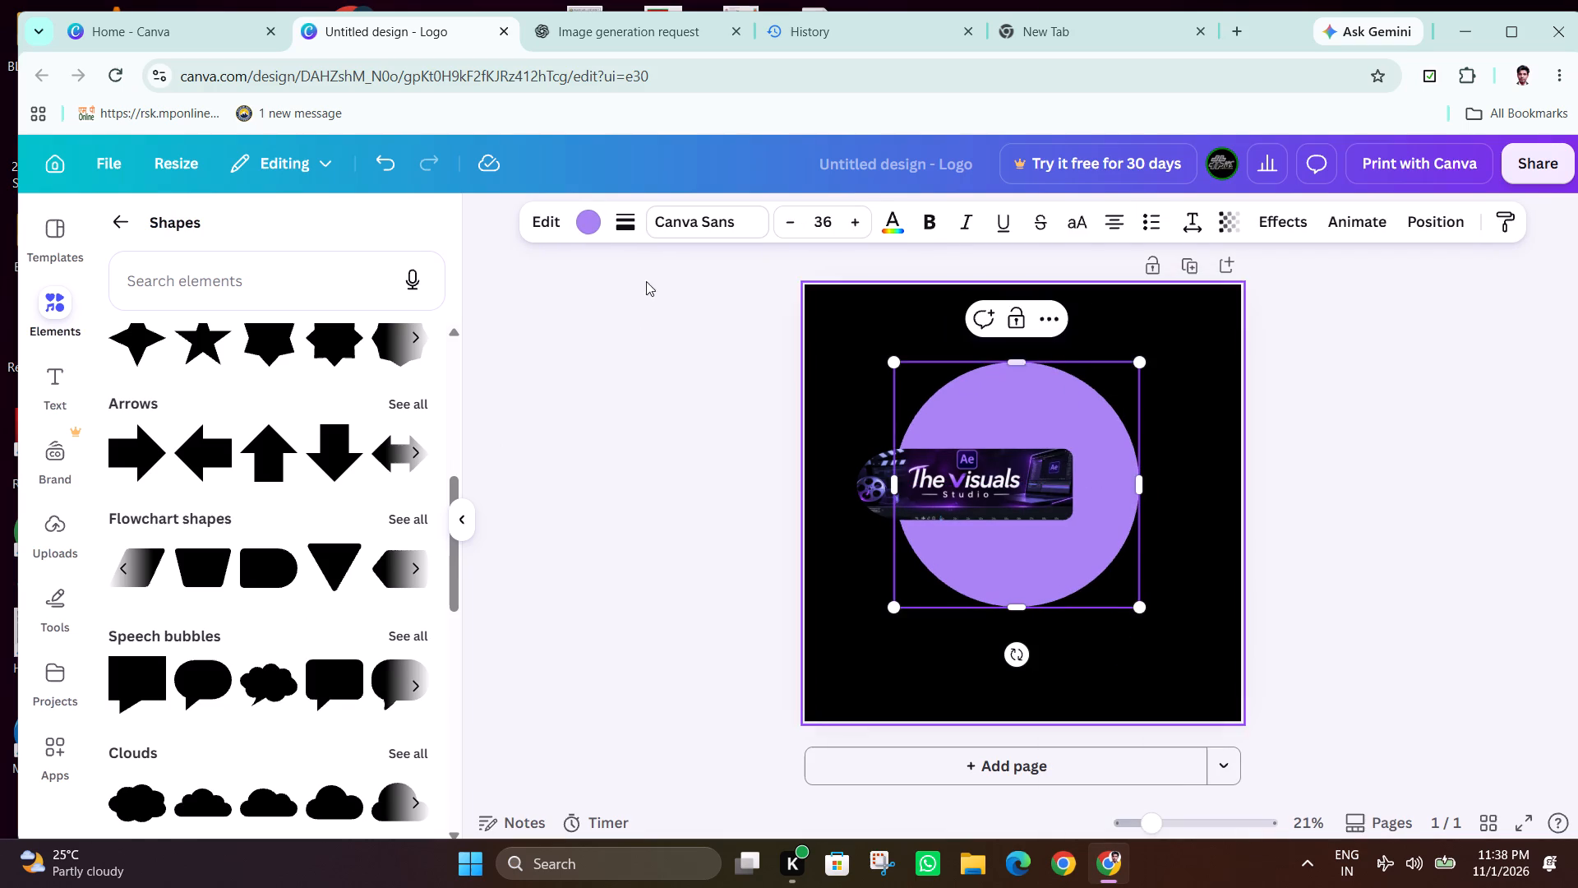
{"action": "left_click", "coordinate": [389, 164]}
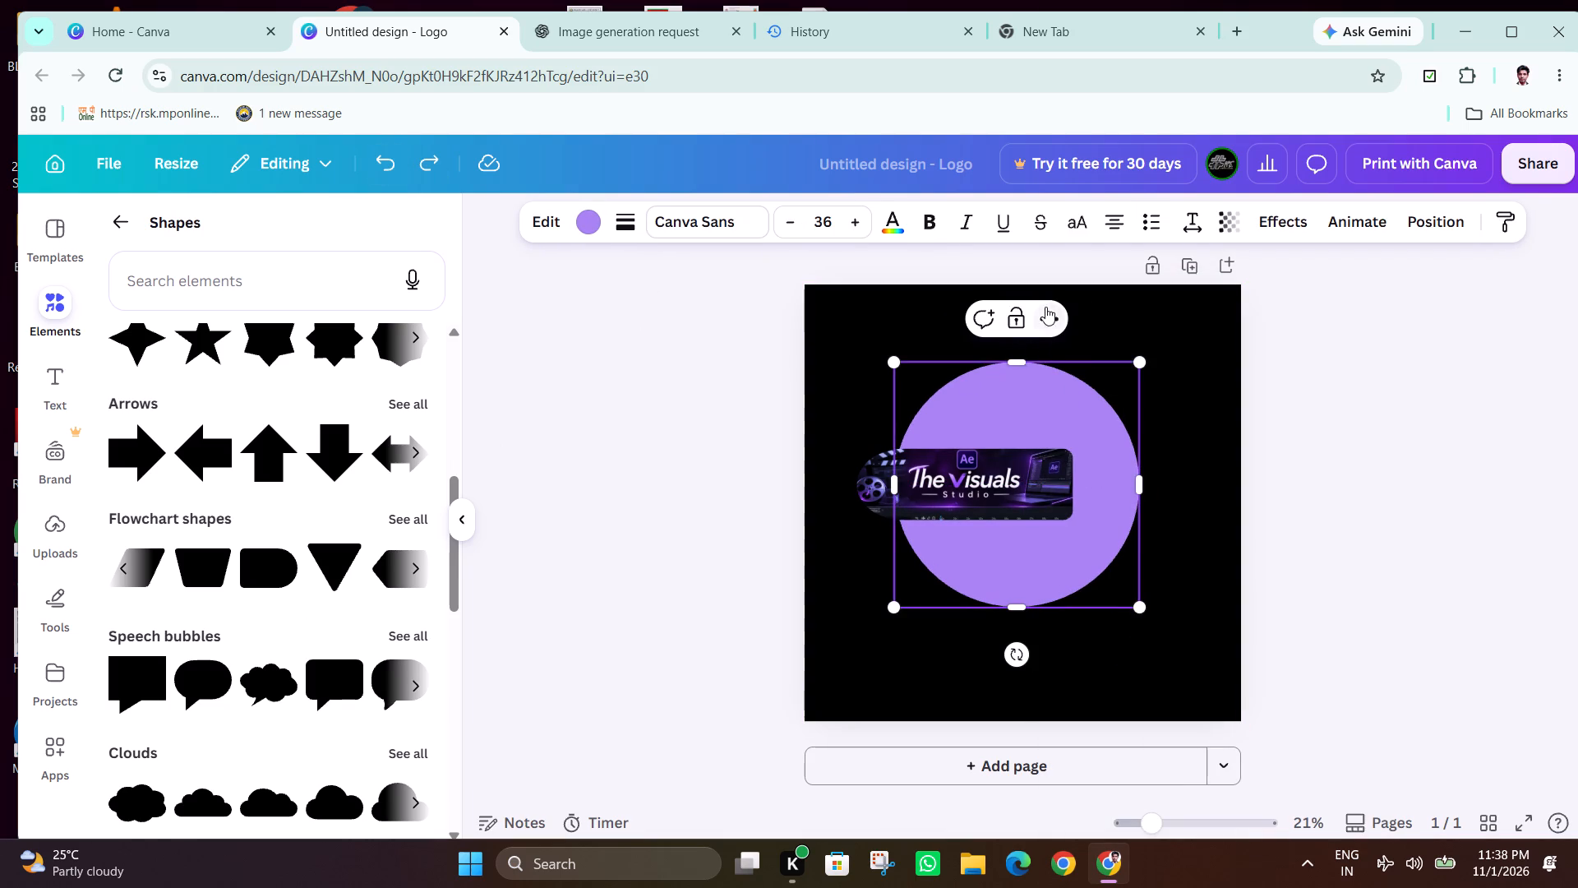
{"action": "left_click", "coordinate": [1045, 307]}
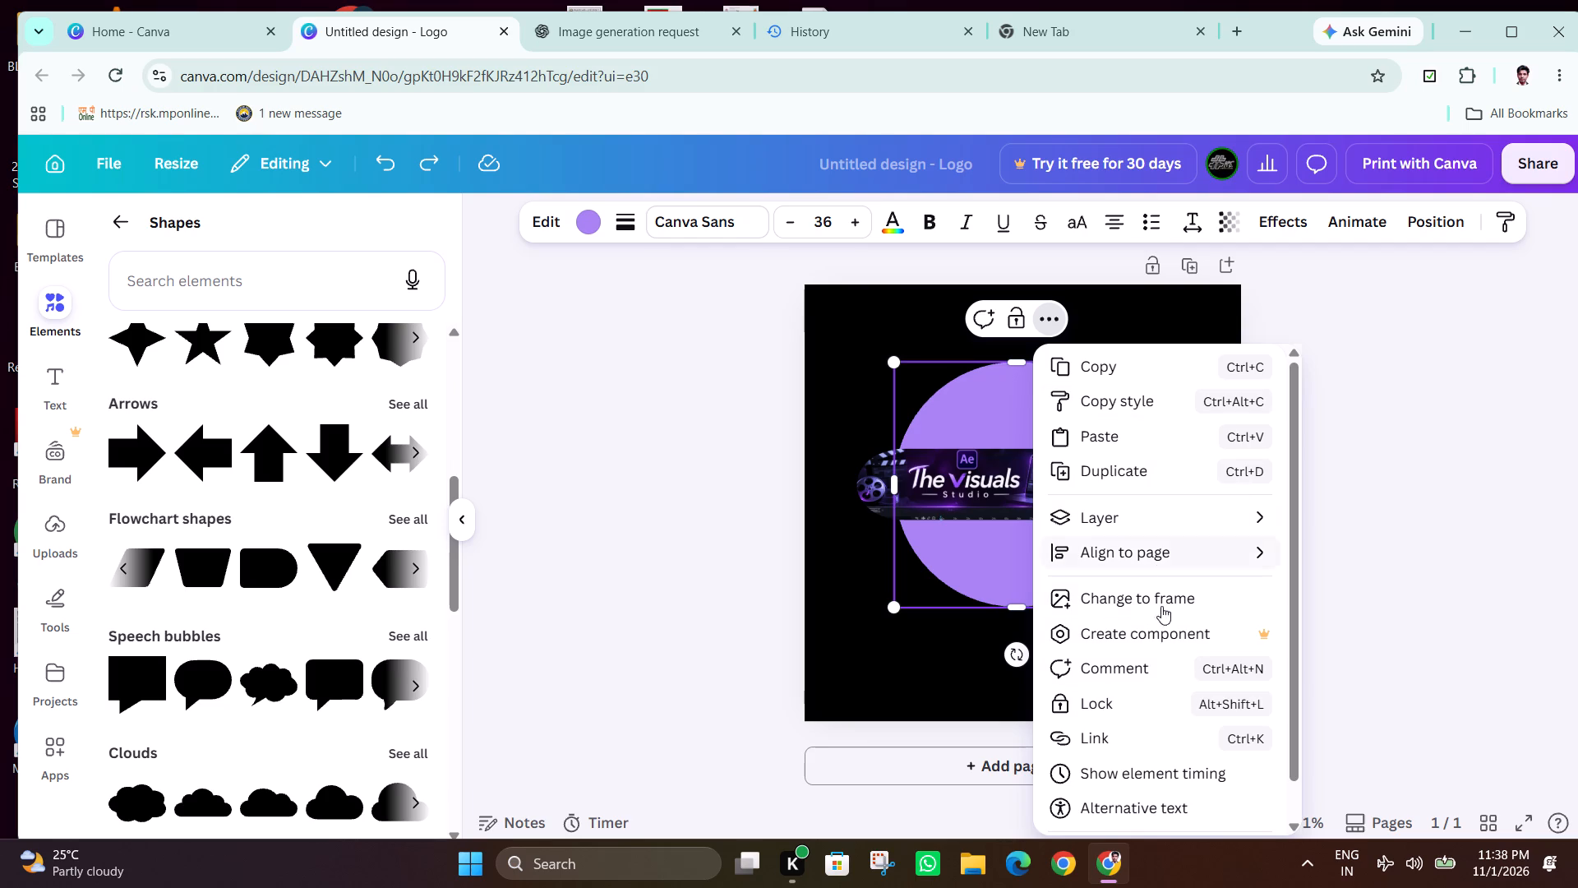
{"action": "left_click", "coordinate": [1137, 604]}
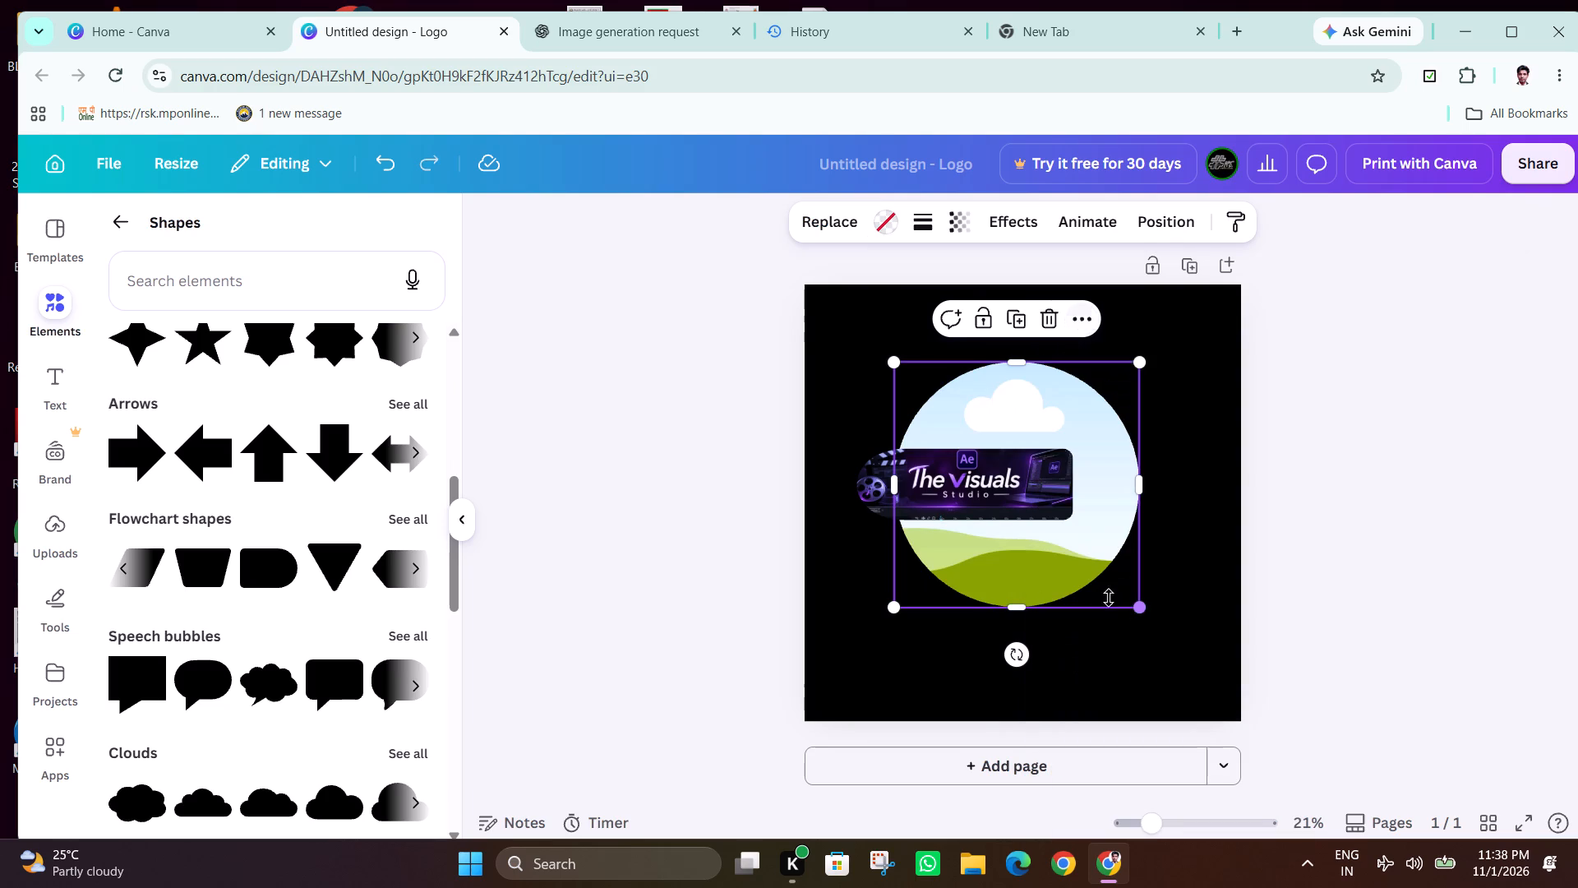
{"action": "left_click", "coordinate": [559, 319]}
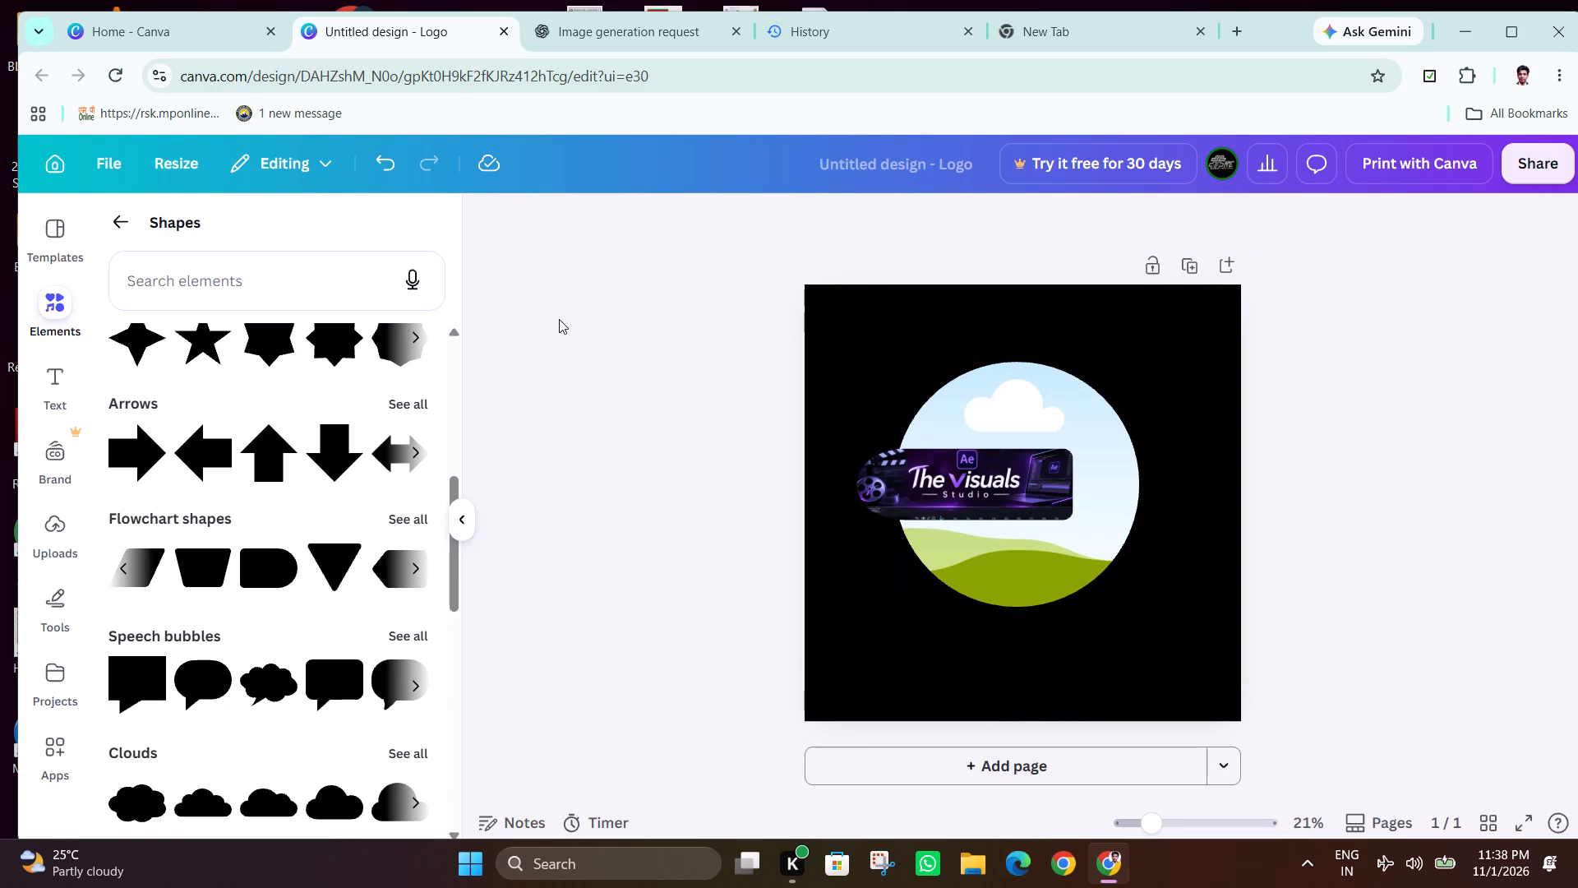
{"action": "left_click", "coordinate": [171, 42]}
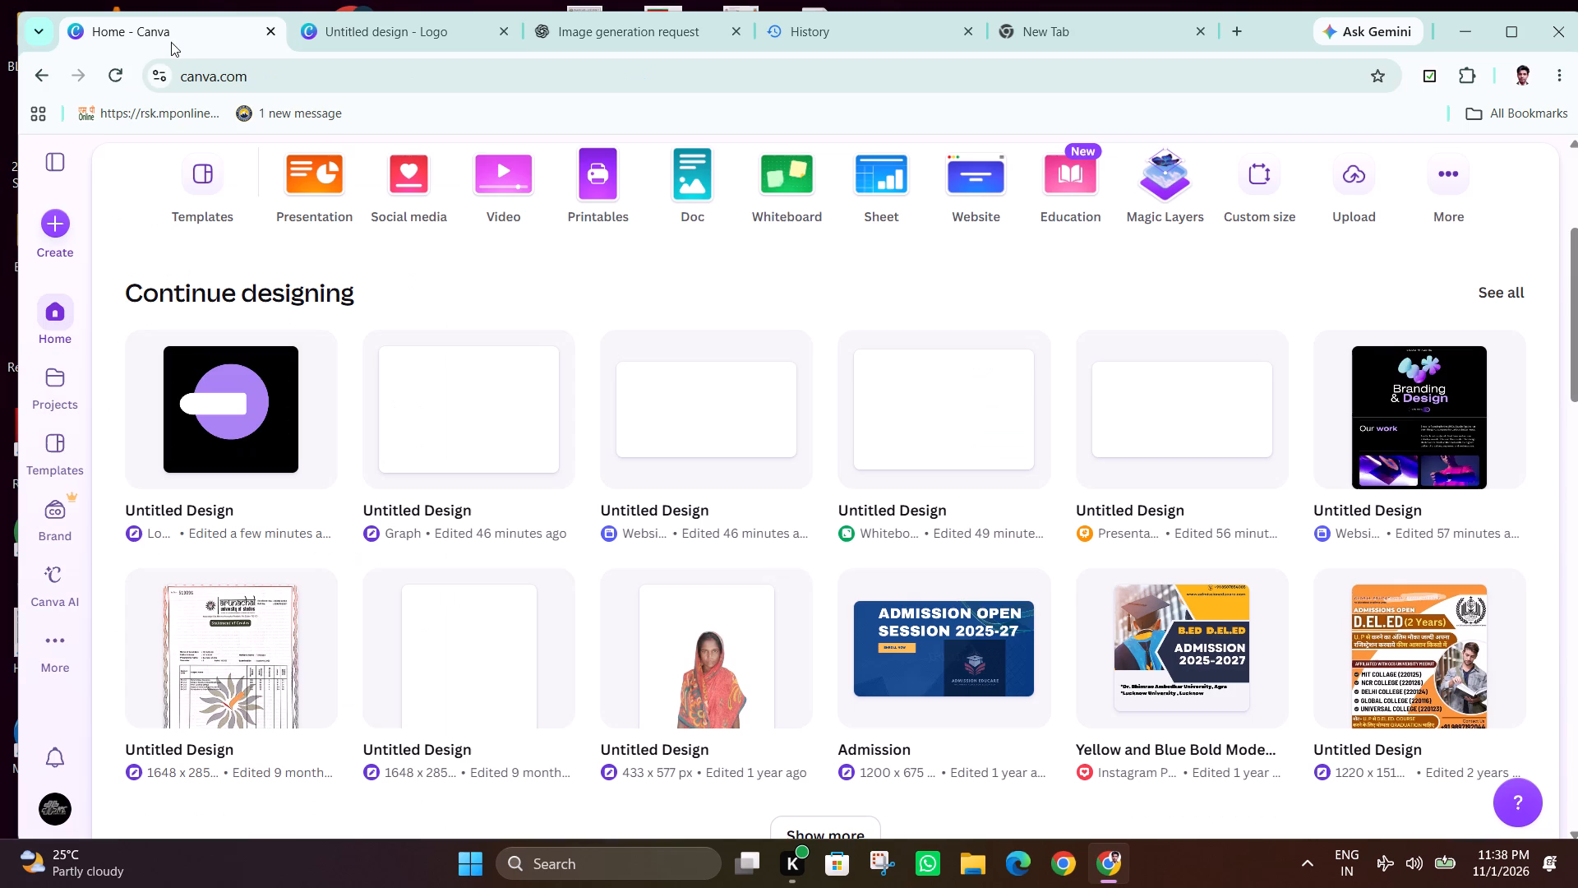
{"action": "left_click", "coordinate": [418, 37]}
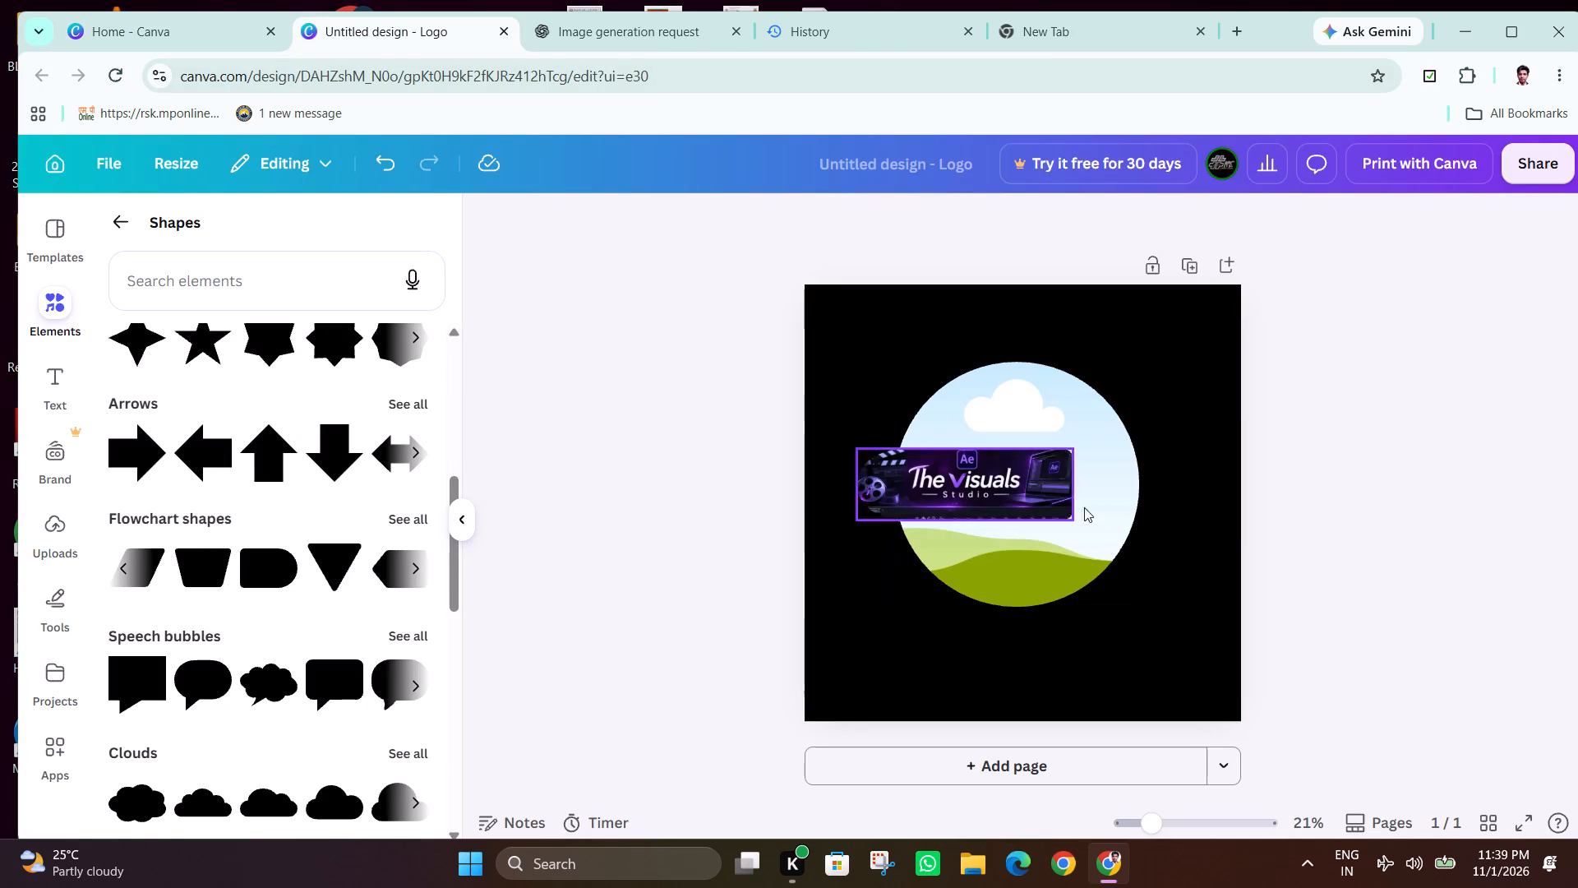
Set the logo page background to the dark purple from the photo colors.
{"action": "left_click", "coordinate": [1188, 383]}
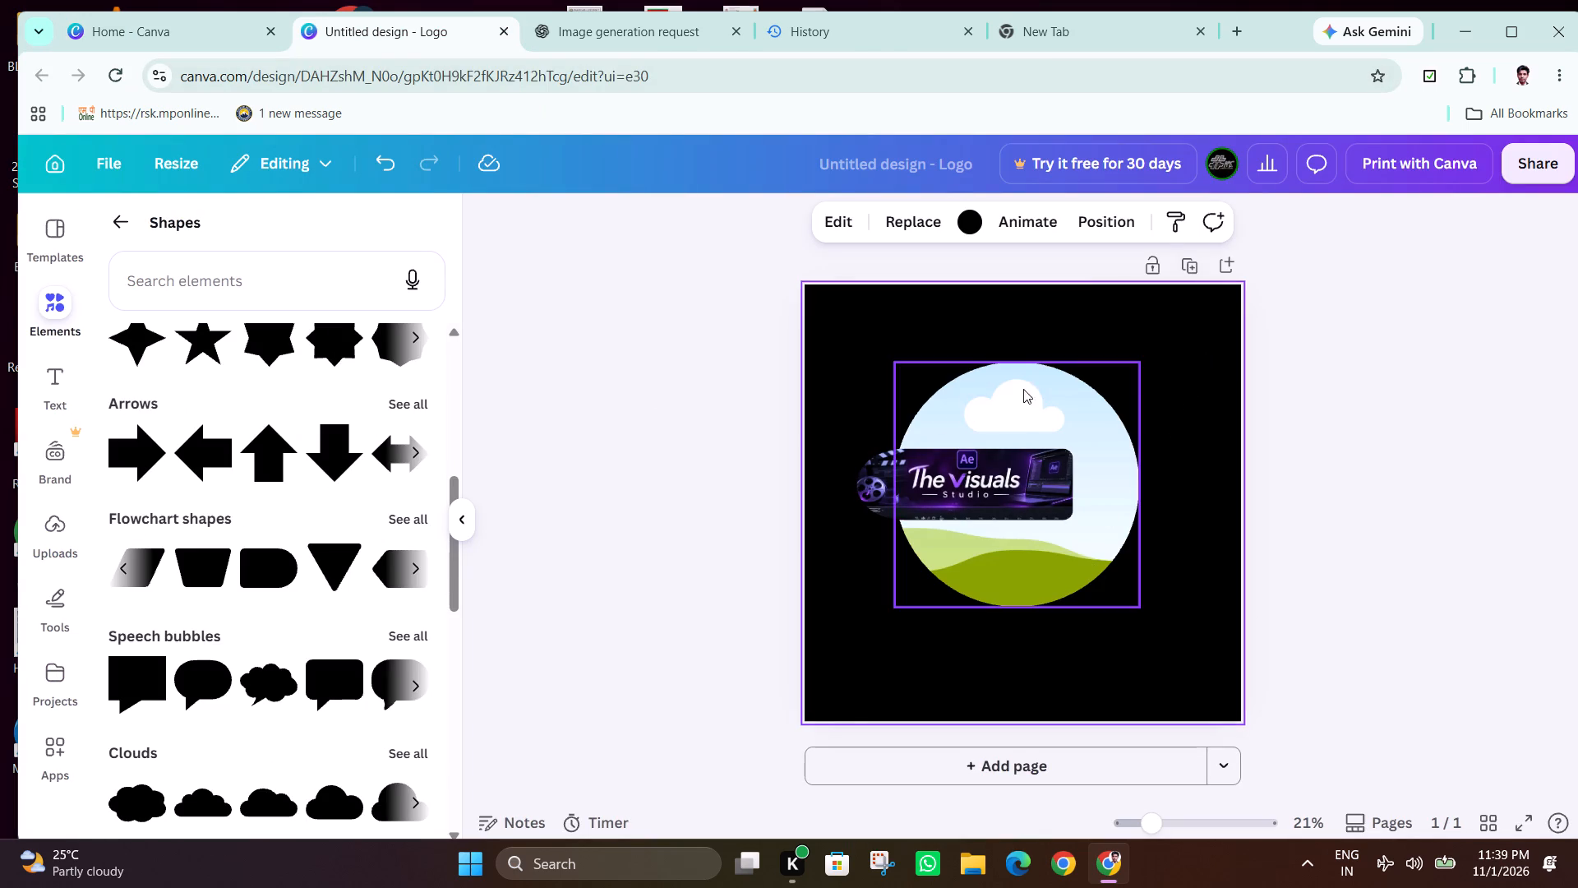
{"action": "left_click", "coordinate": [980, 223]}
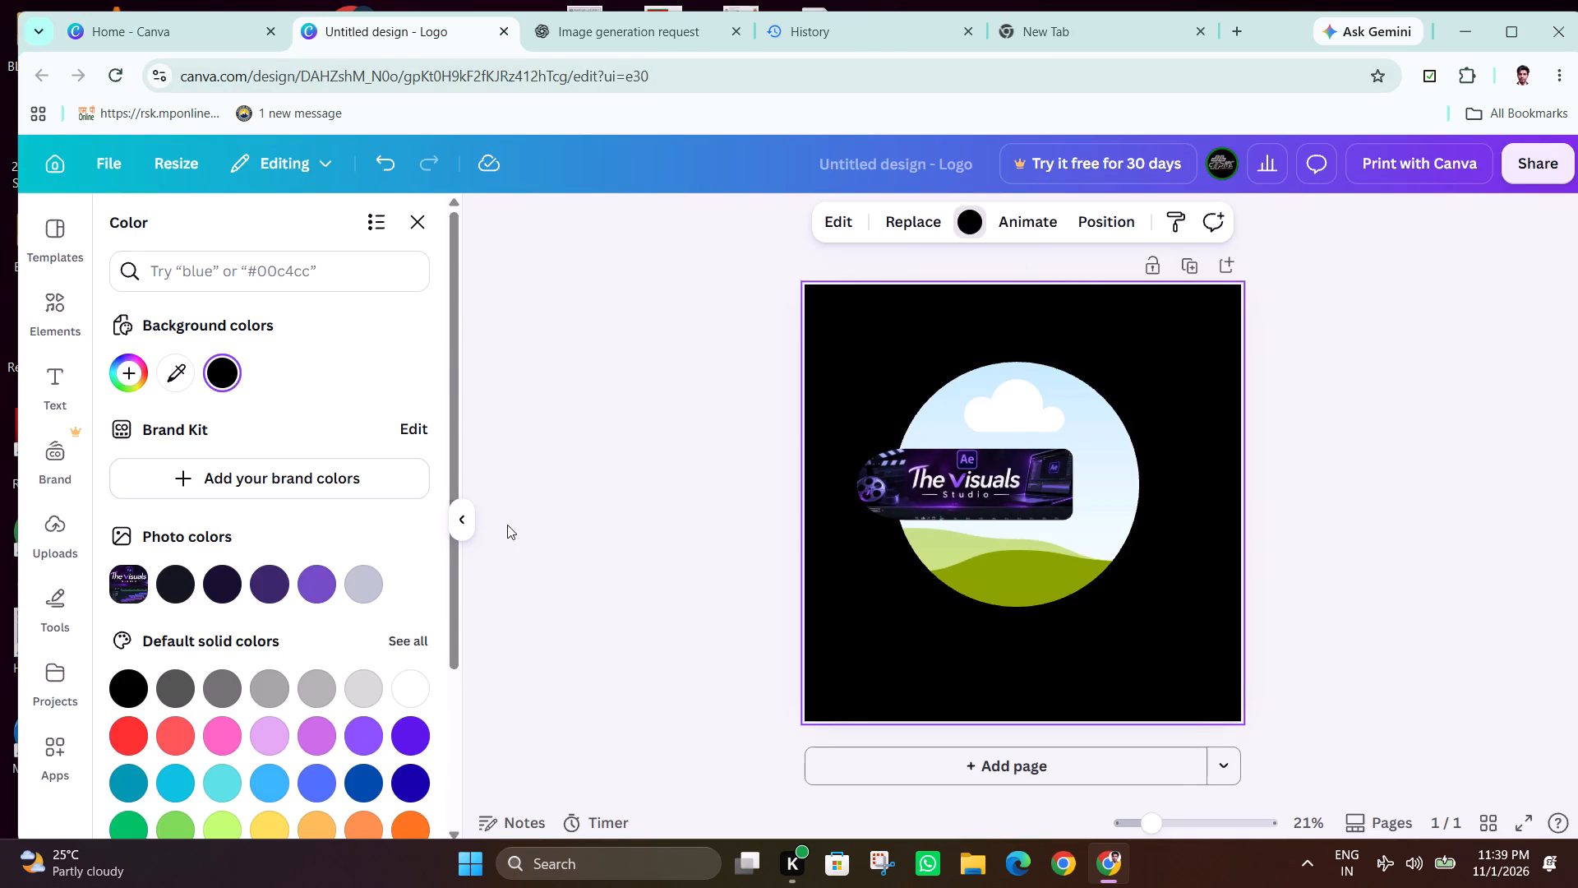
{"action": "left_click", "coordinate": [320, 585]}
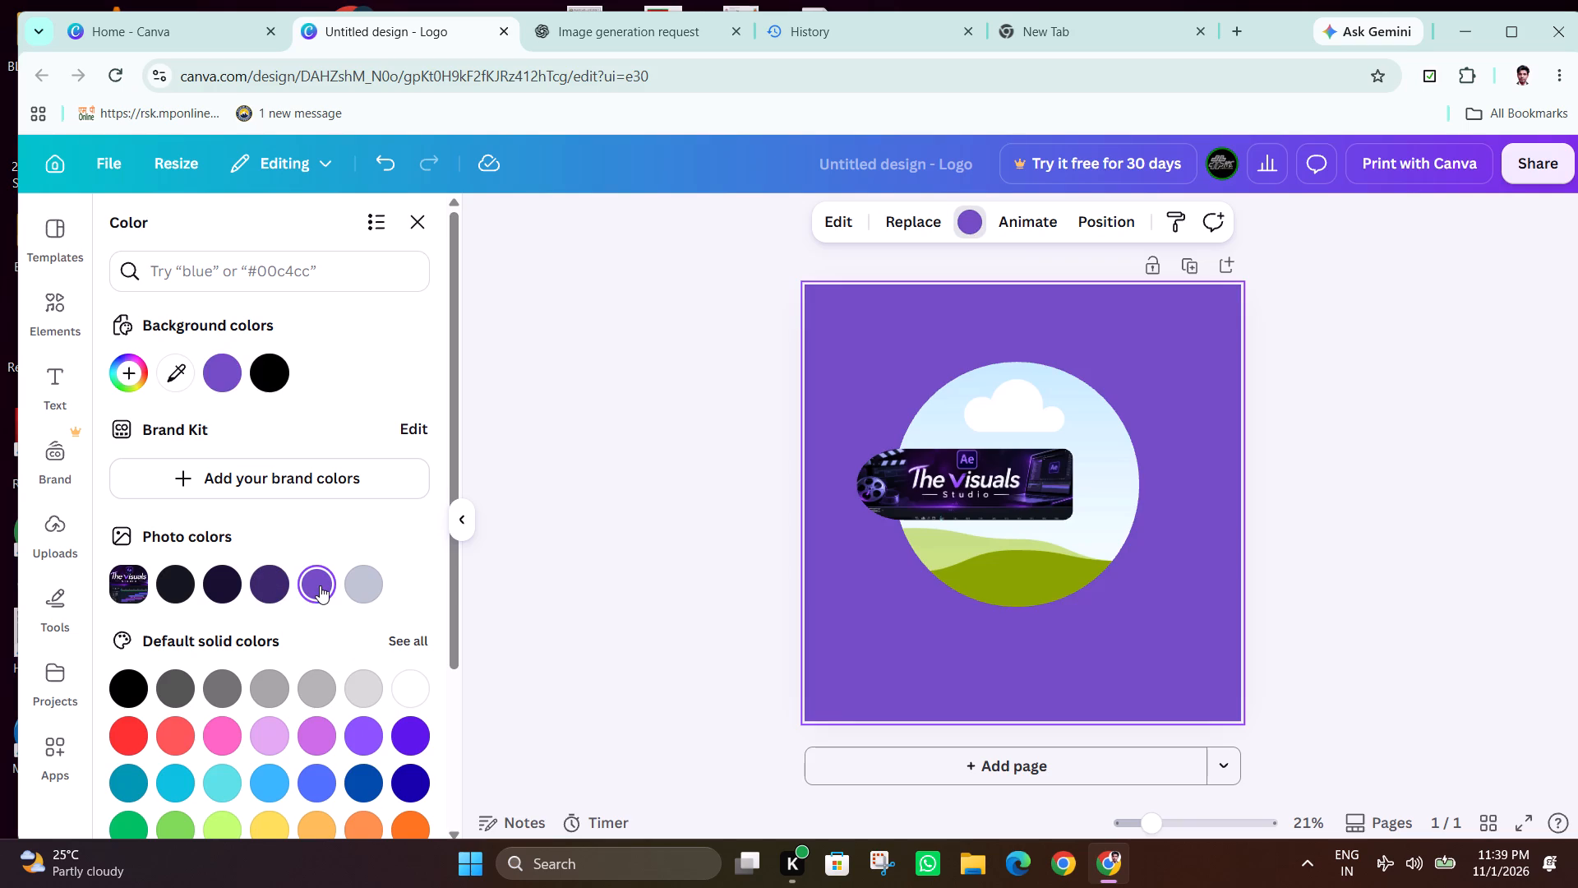
{"action": "left_click", "coordinate": [274, 581]}
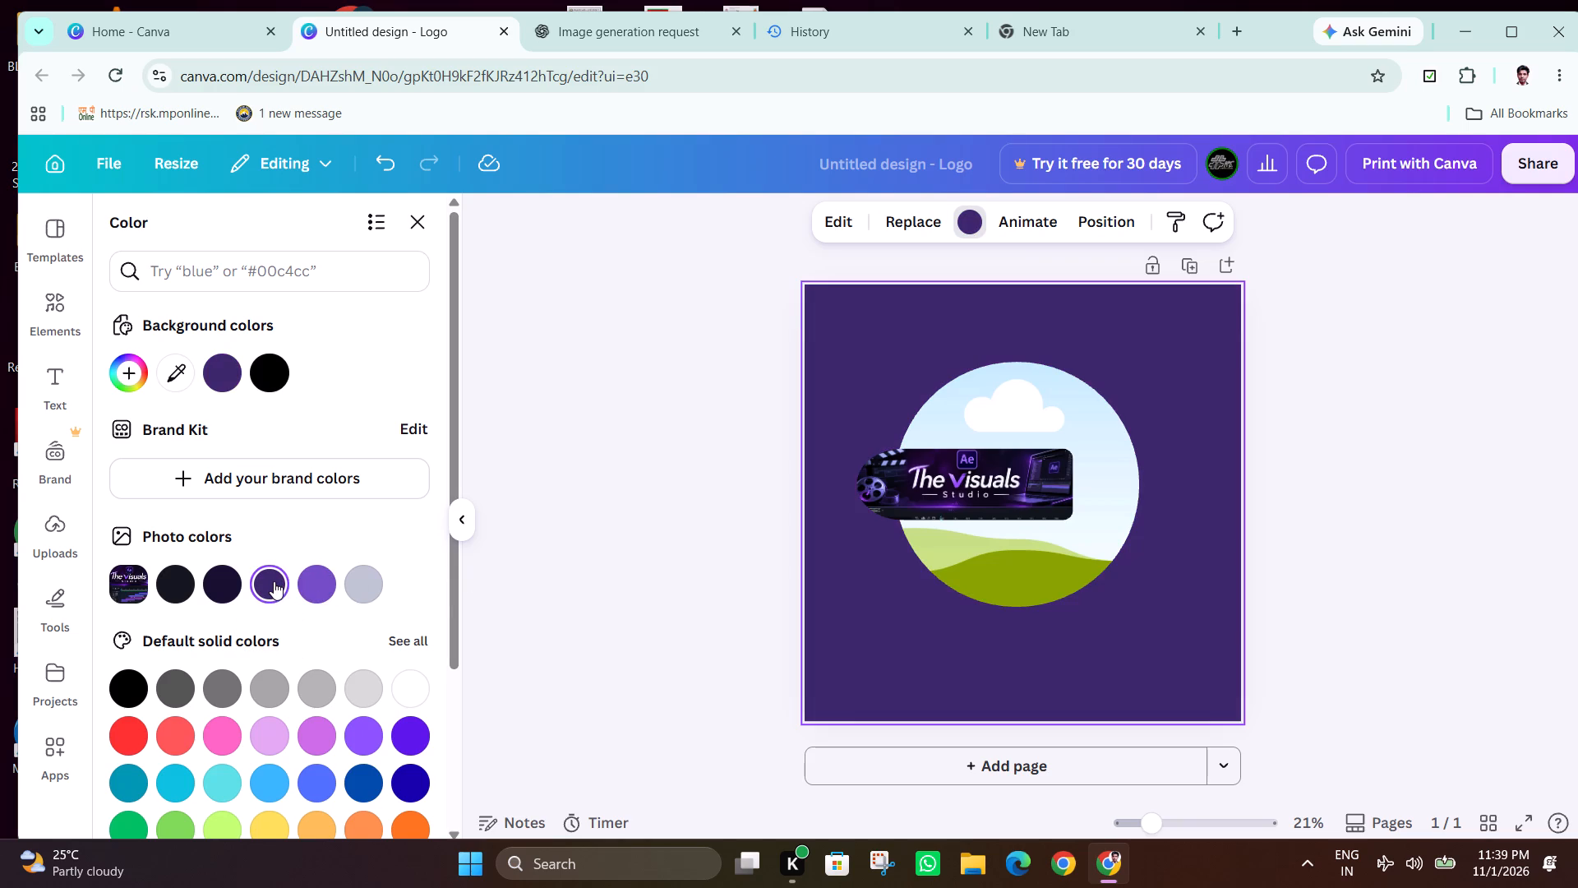
{"action": "left_click", "coordinate": [693, 463]}
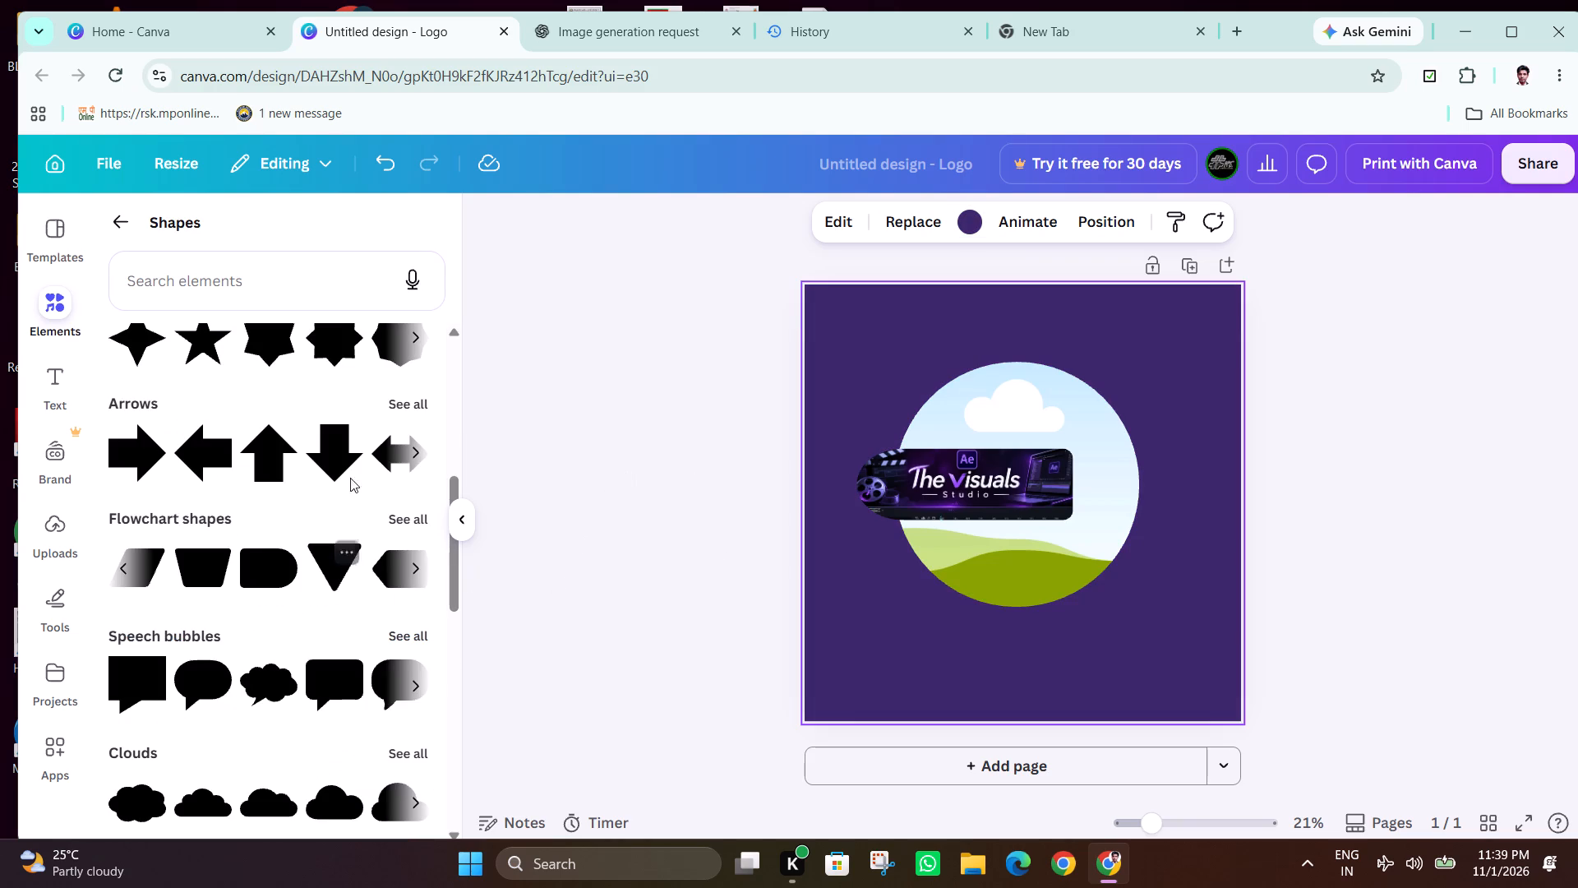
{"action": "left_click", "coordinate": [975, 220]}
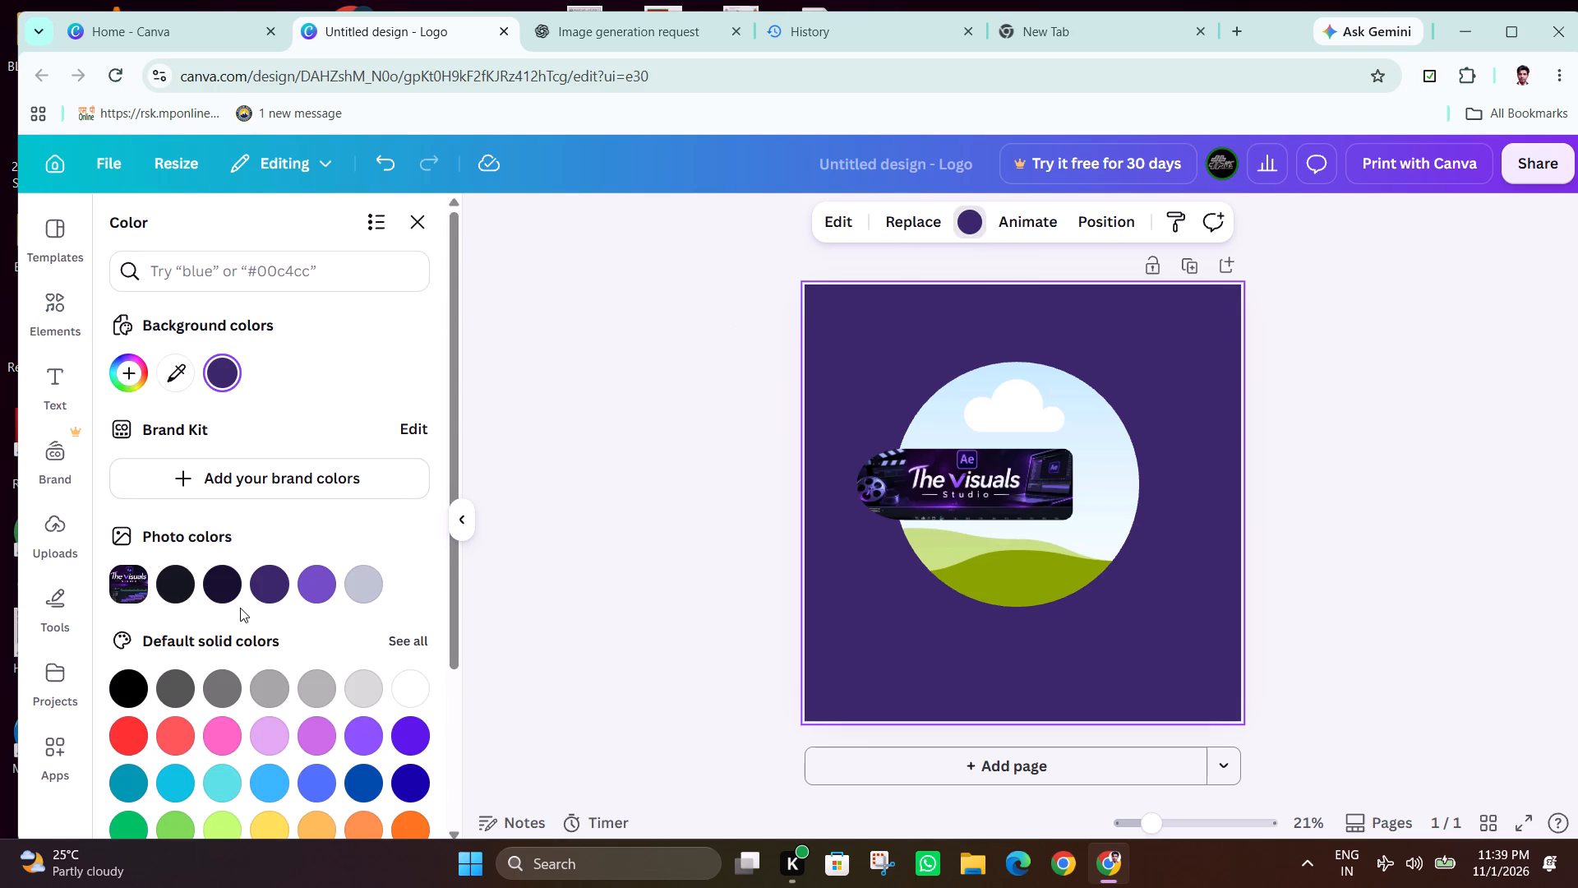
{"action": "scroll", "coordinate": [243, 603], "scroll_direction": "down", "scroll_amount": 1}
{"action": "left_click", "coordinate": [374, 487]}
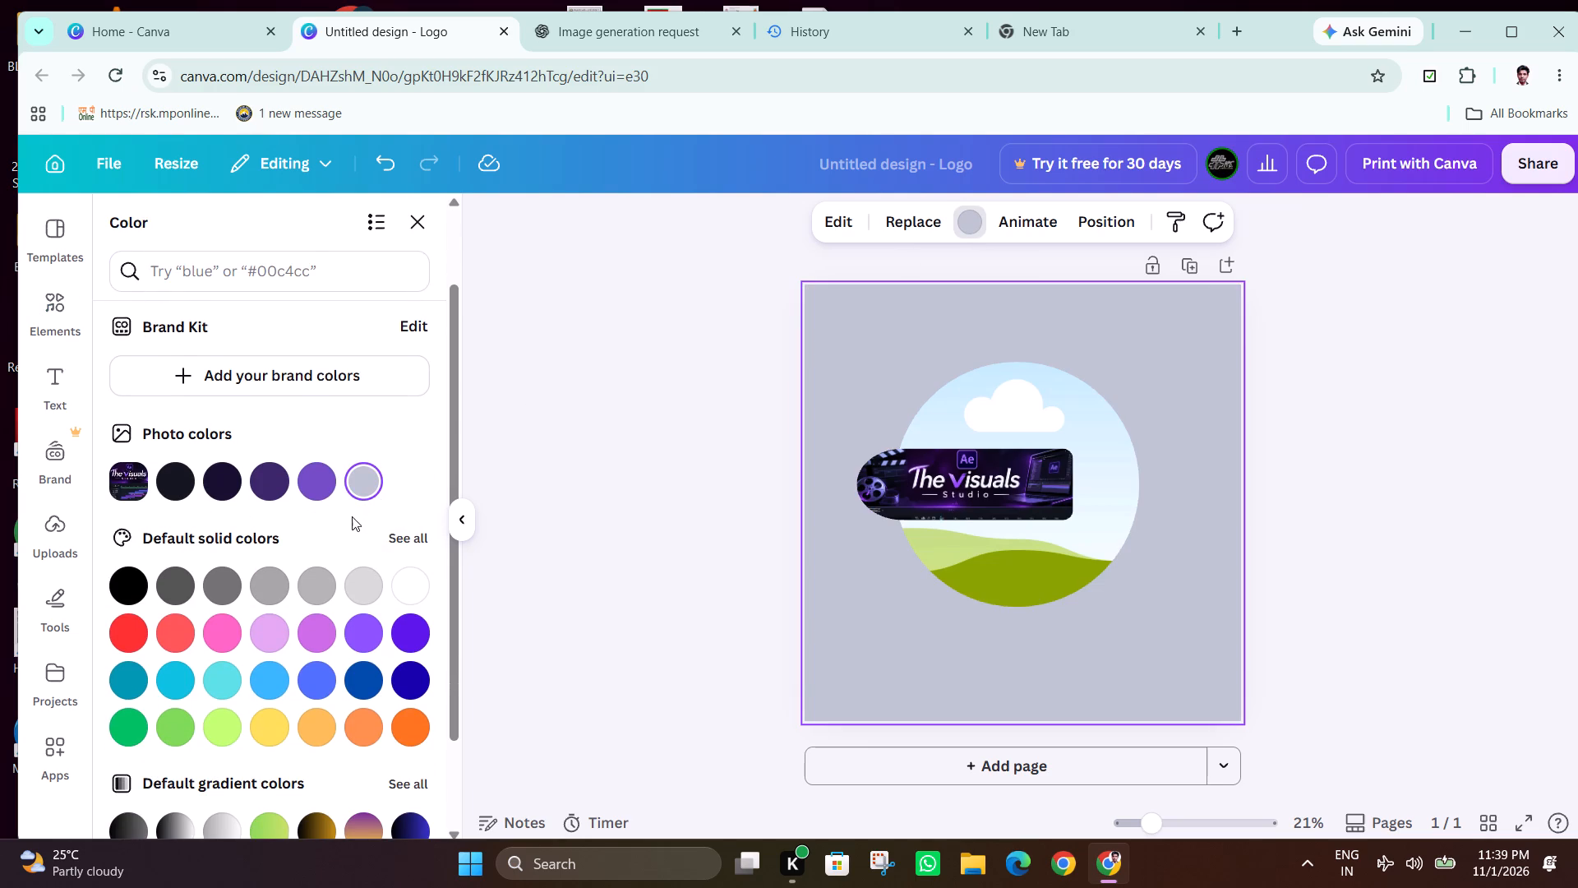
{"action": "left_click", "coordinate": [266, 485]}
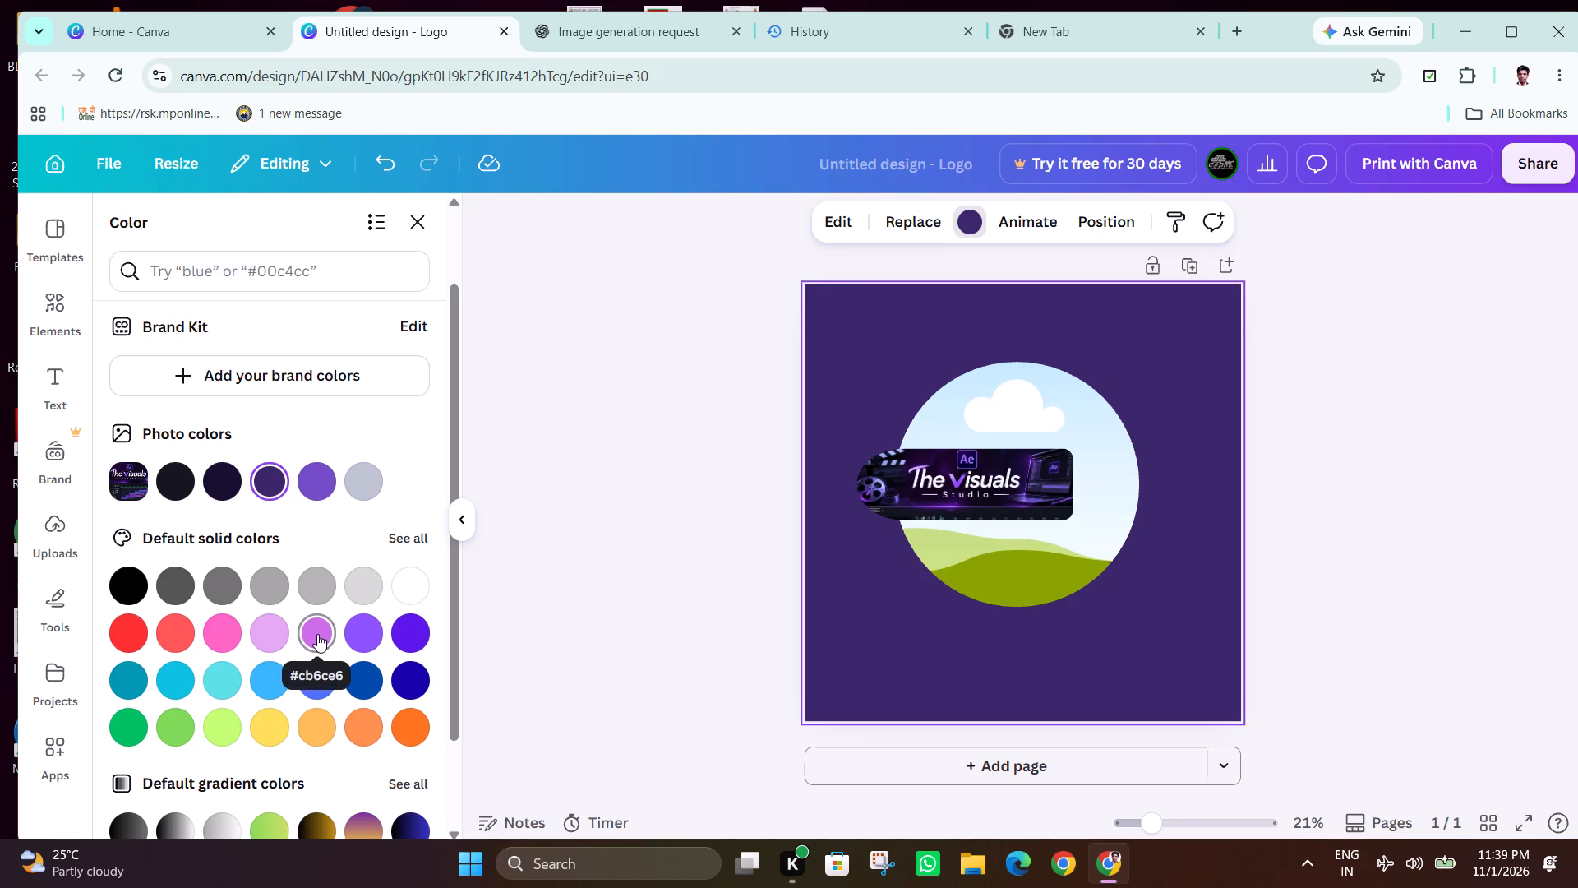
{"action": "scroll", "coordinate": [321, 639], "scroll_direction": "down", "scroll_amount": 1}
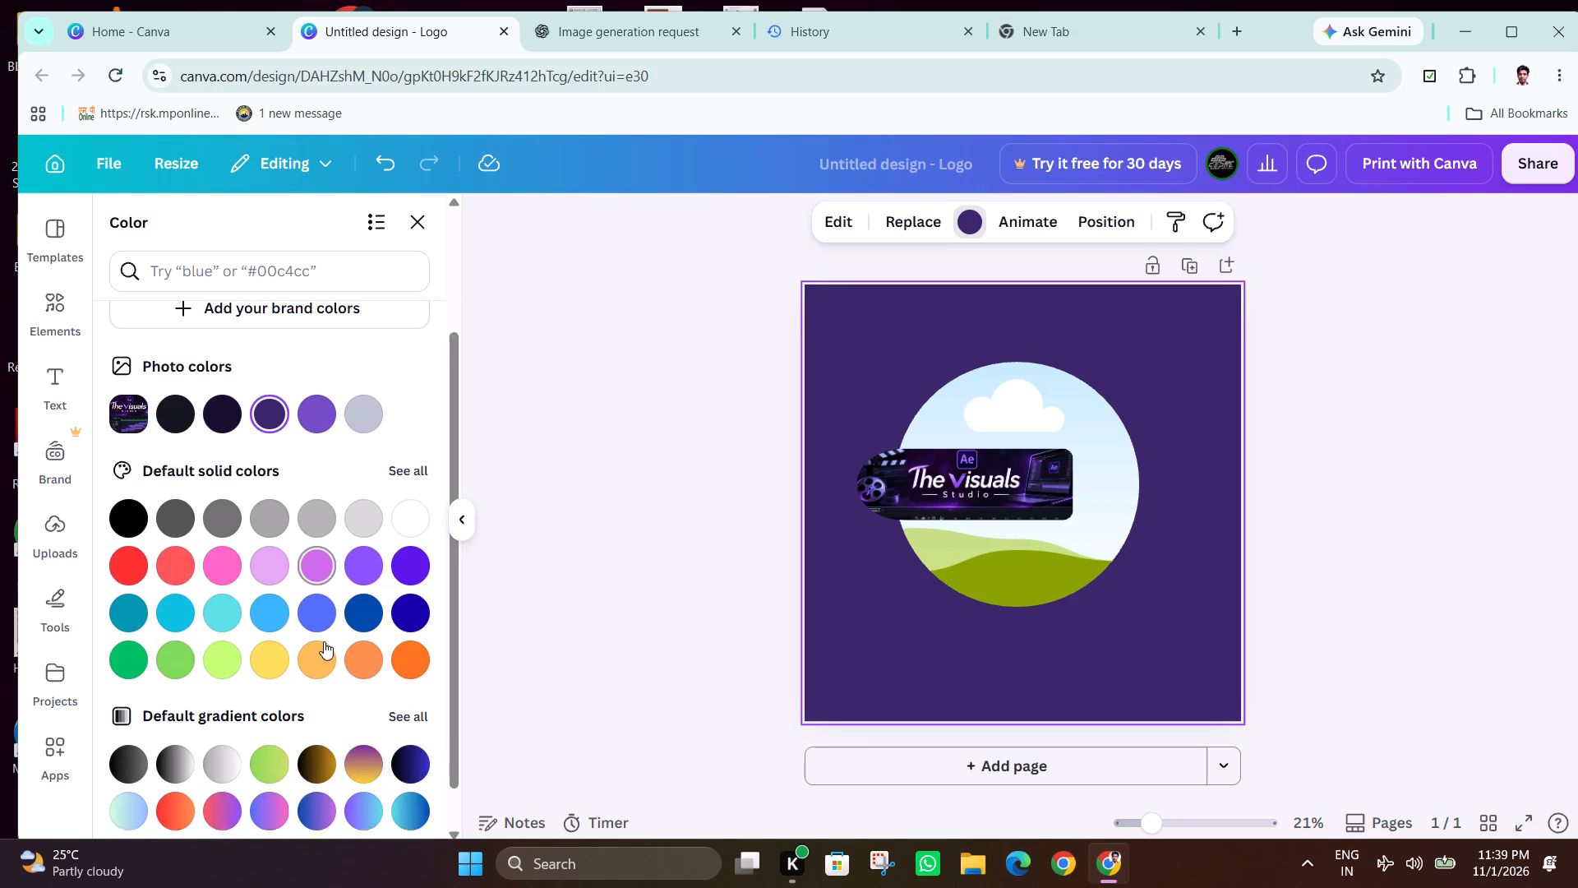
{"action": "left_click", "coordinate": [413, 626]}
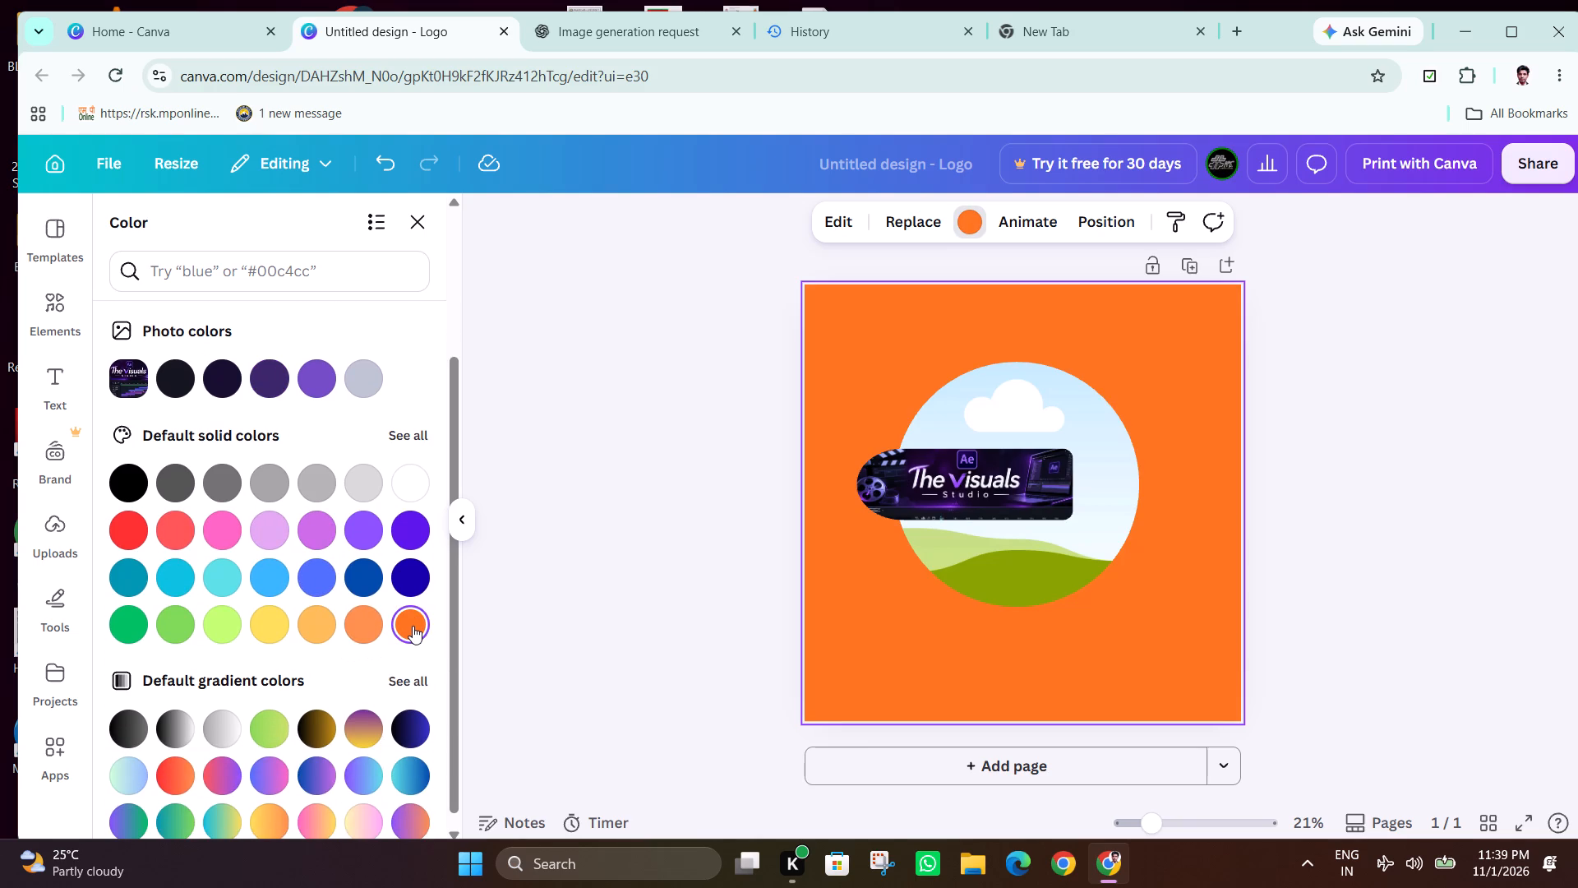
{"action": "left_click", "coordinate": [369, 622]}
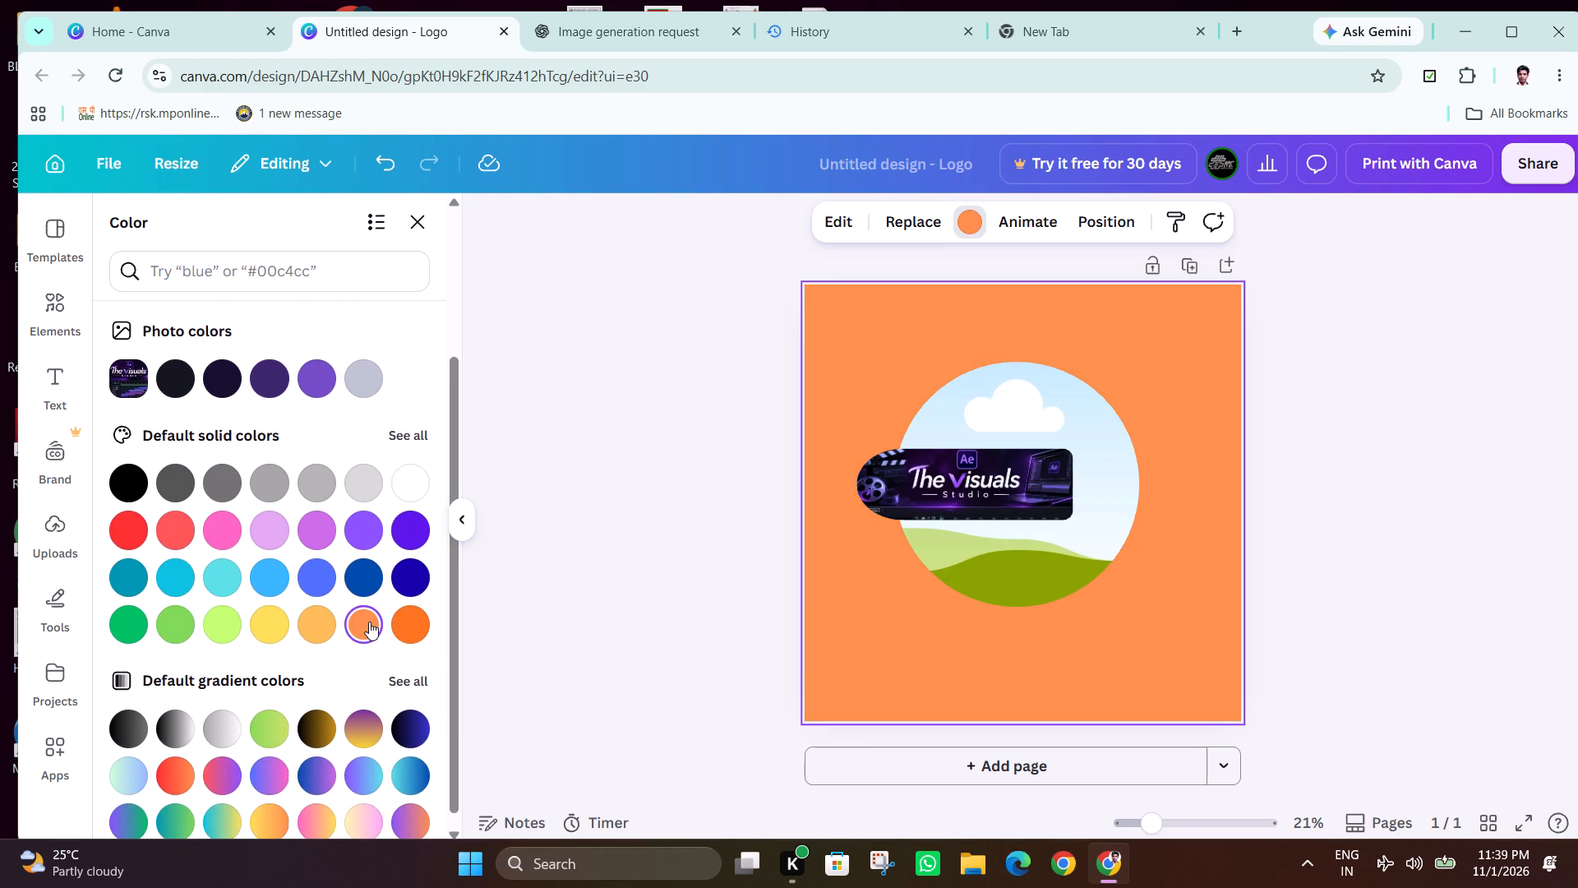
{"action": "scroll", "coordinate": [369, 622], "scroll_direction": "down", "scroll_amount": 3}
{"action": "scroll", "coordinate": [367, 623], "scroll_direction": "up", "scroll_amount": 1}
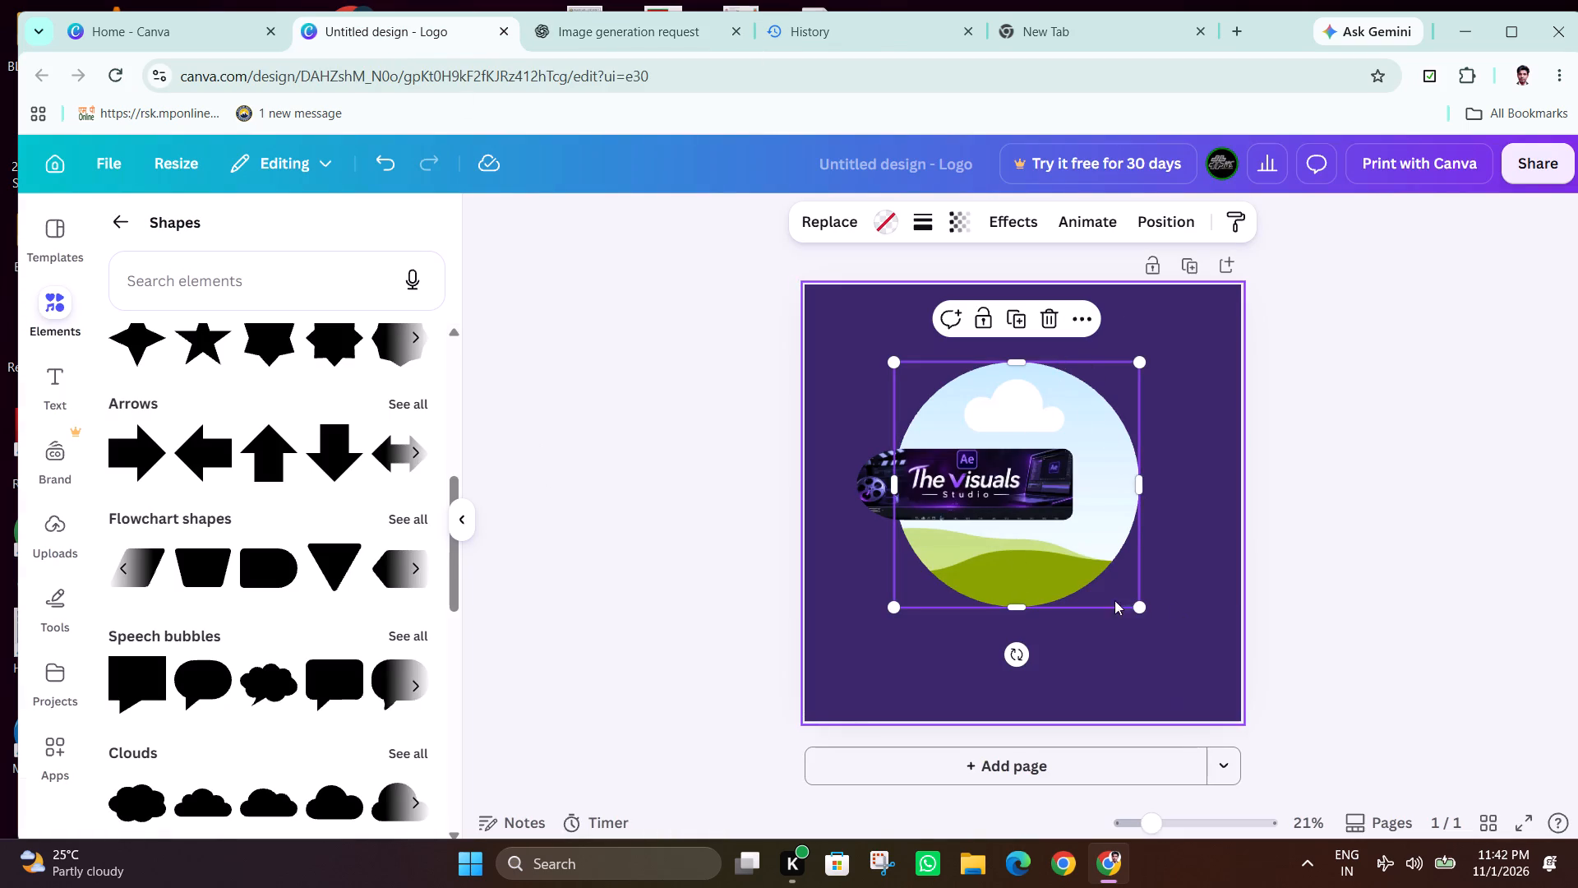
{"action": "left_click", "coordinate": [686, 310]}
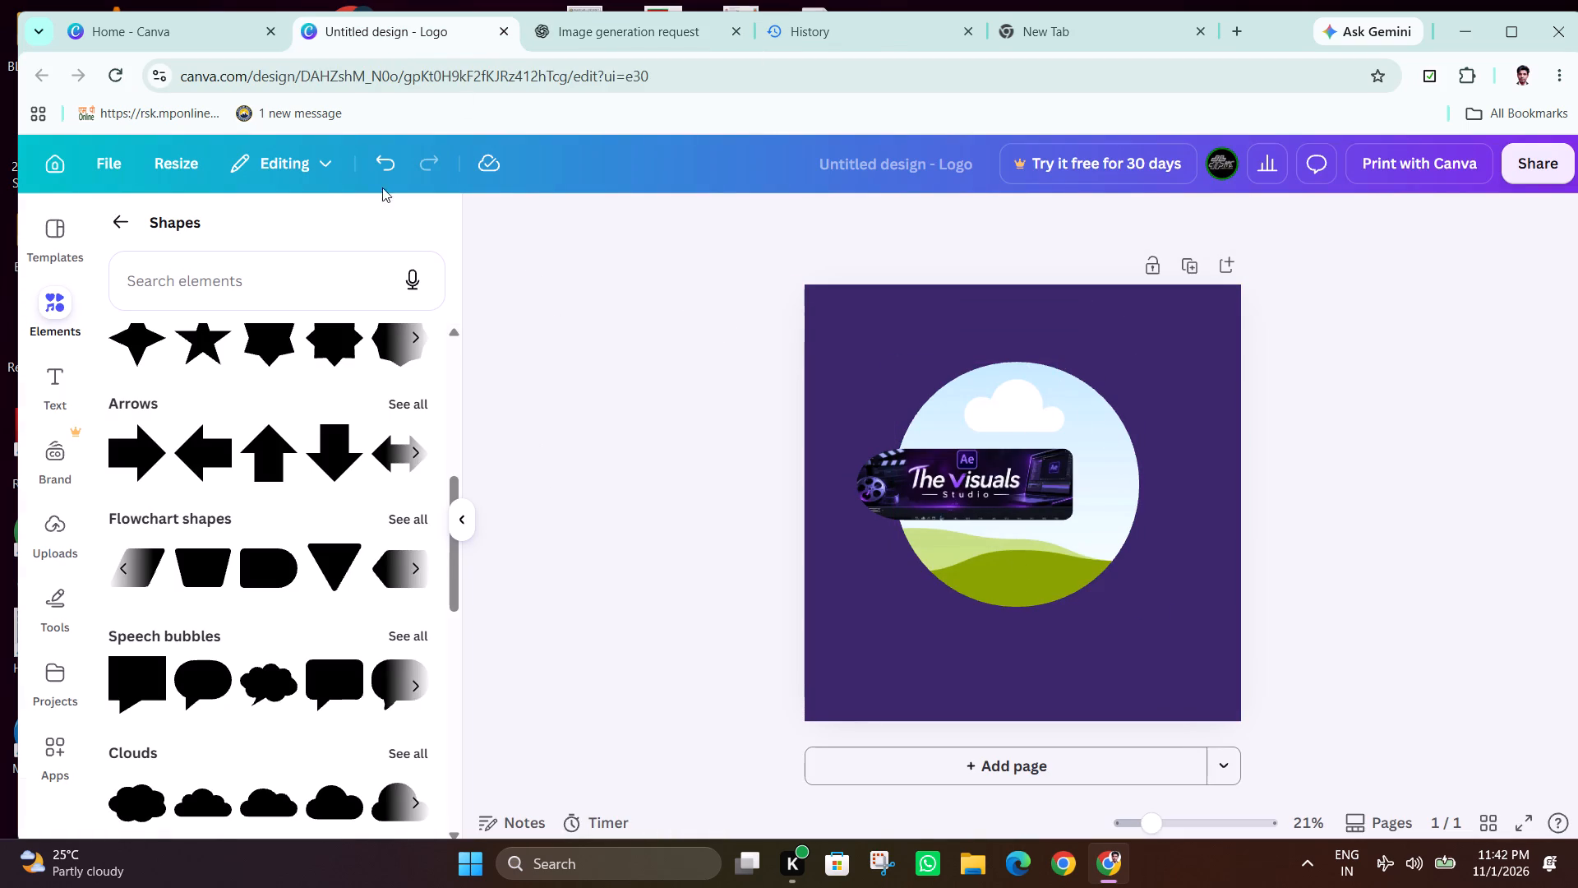
Browse the text font combinations for a lettering style that suits the logo.
{"action": "left_click", "coordinate": [58, 369]}
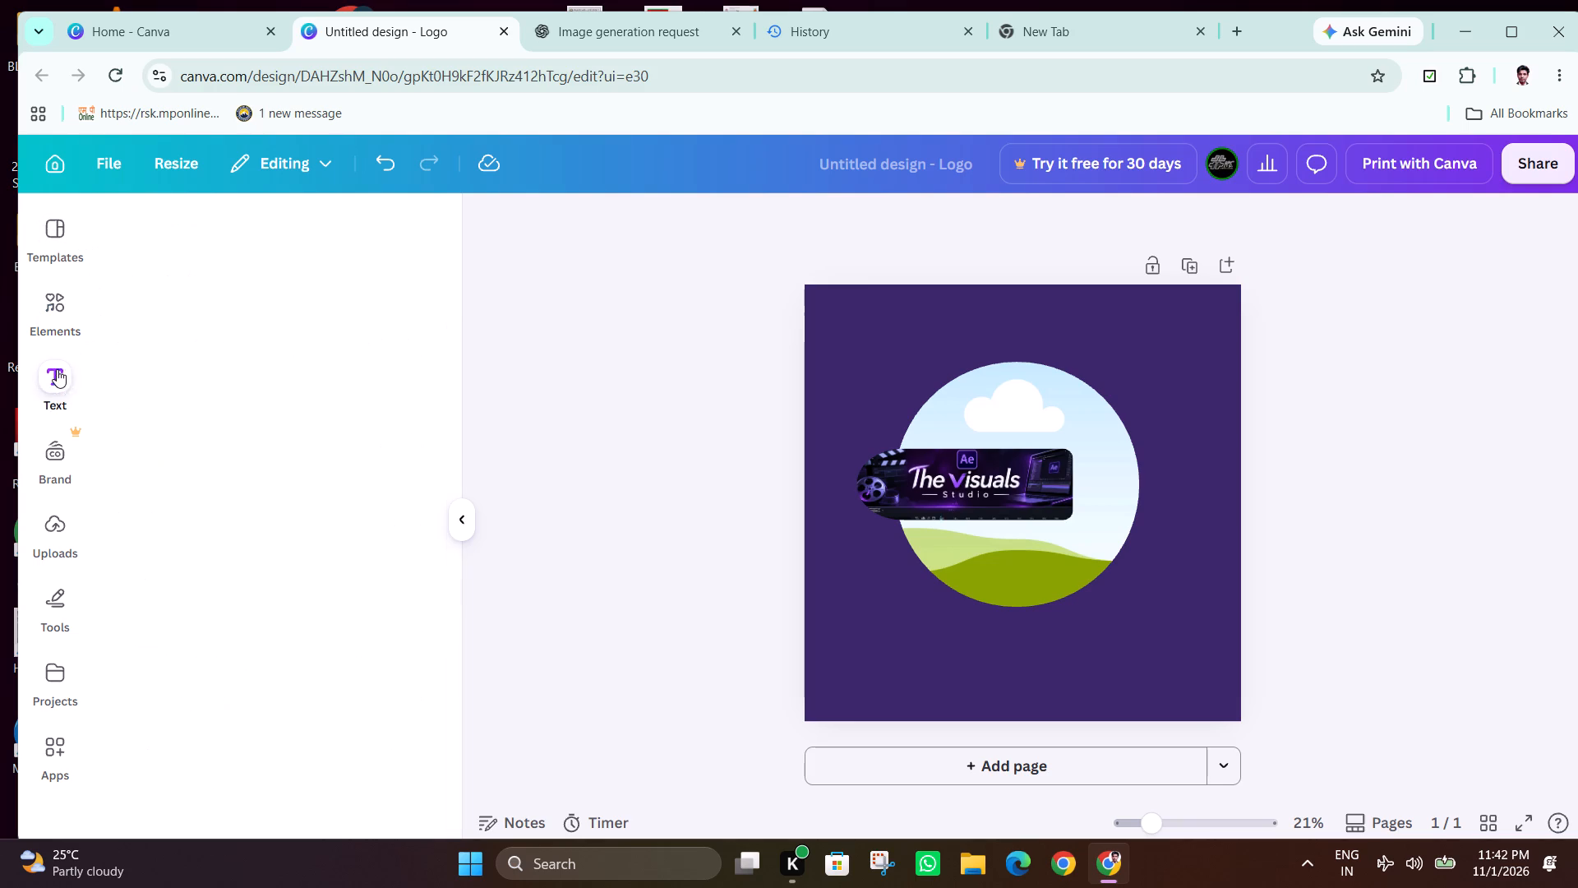
{"action": "scroll", "coordinate": [333, 460], "scroll_direction": "down", "scroll_amount": 6}
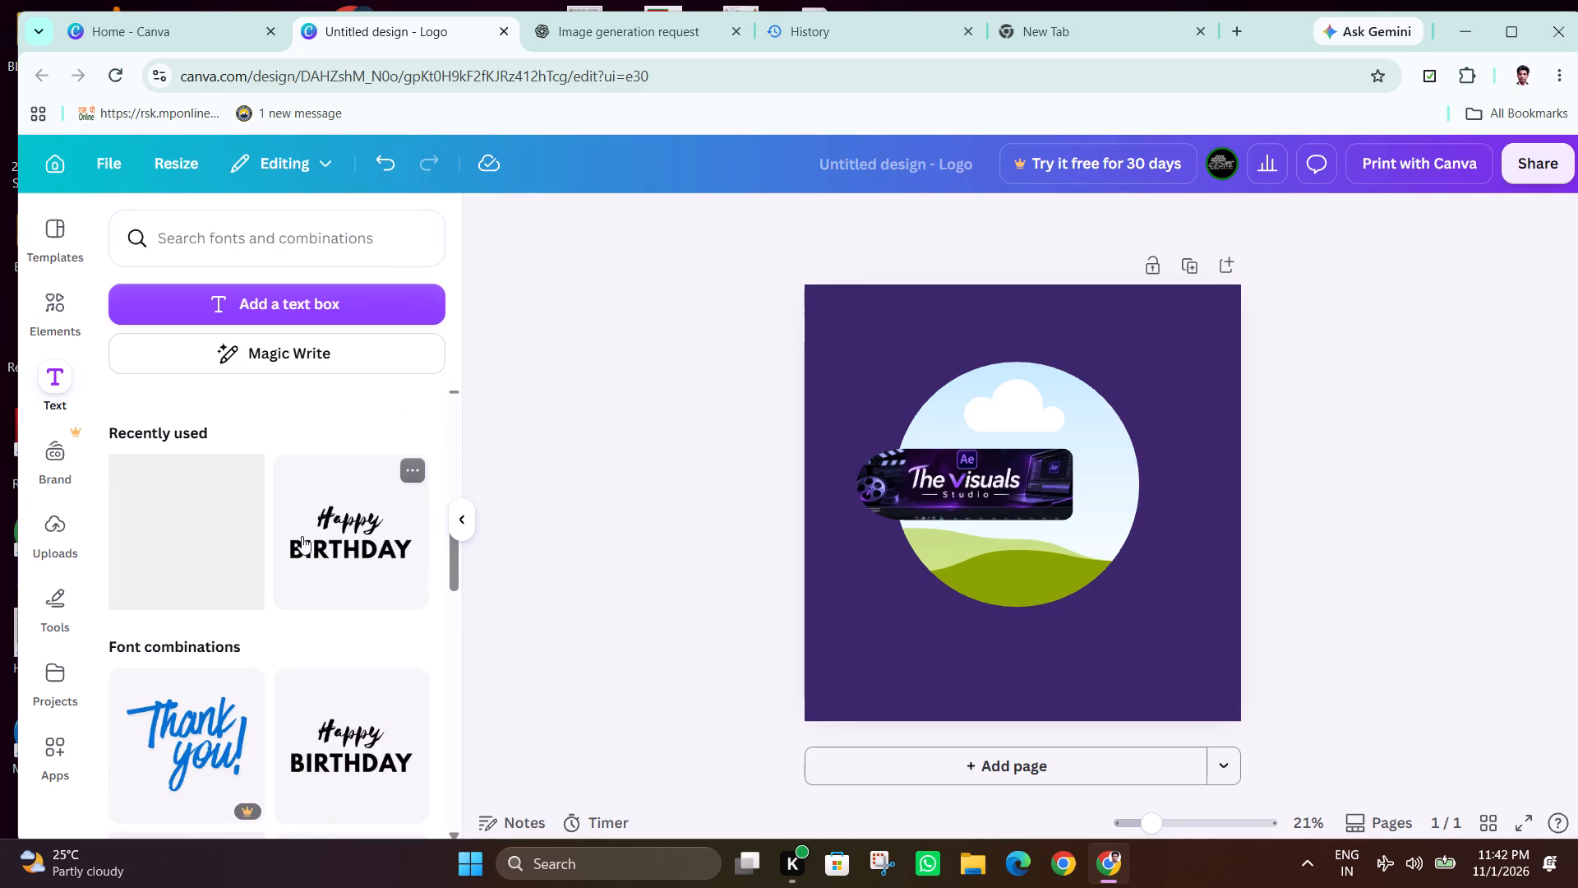
{"action": "scroll", "coordinate": [301, 544], "scroll_direction": "down", "scroll_amount": 4}
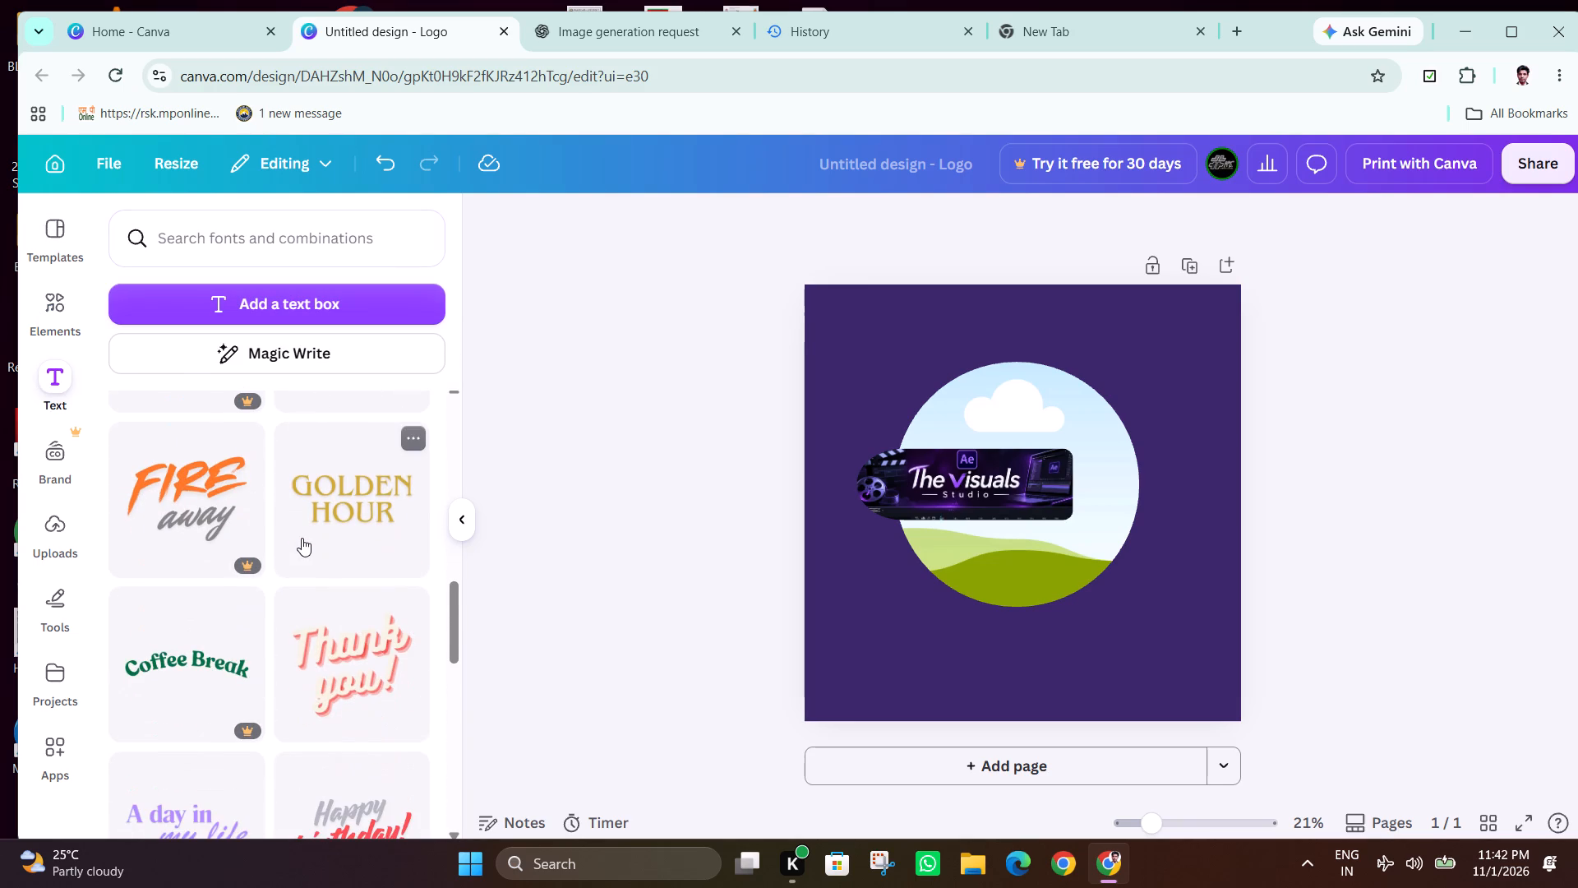
{"action": "scroll", "coordinate": [302, 538], "scroll_direction": "down", "scroll_amount": 6}
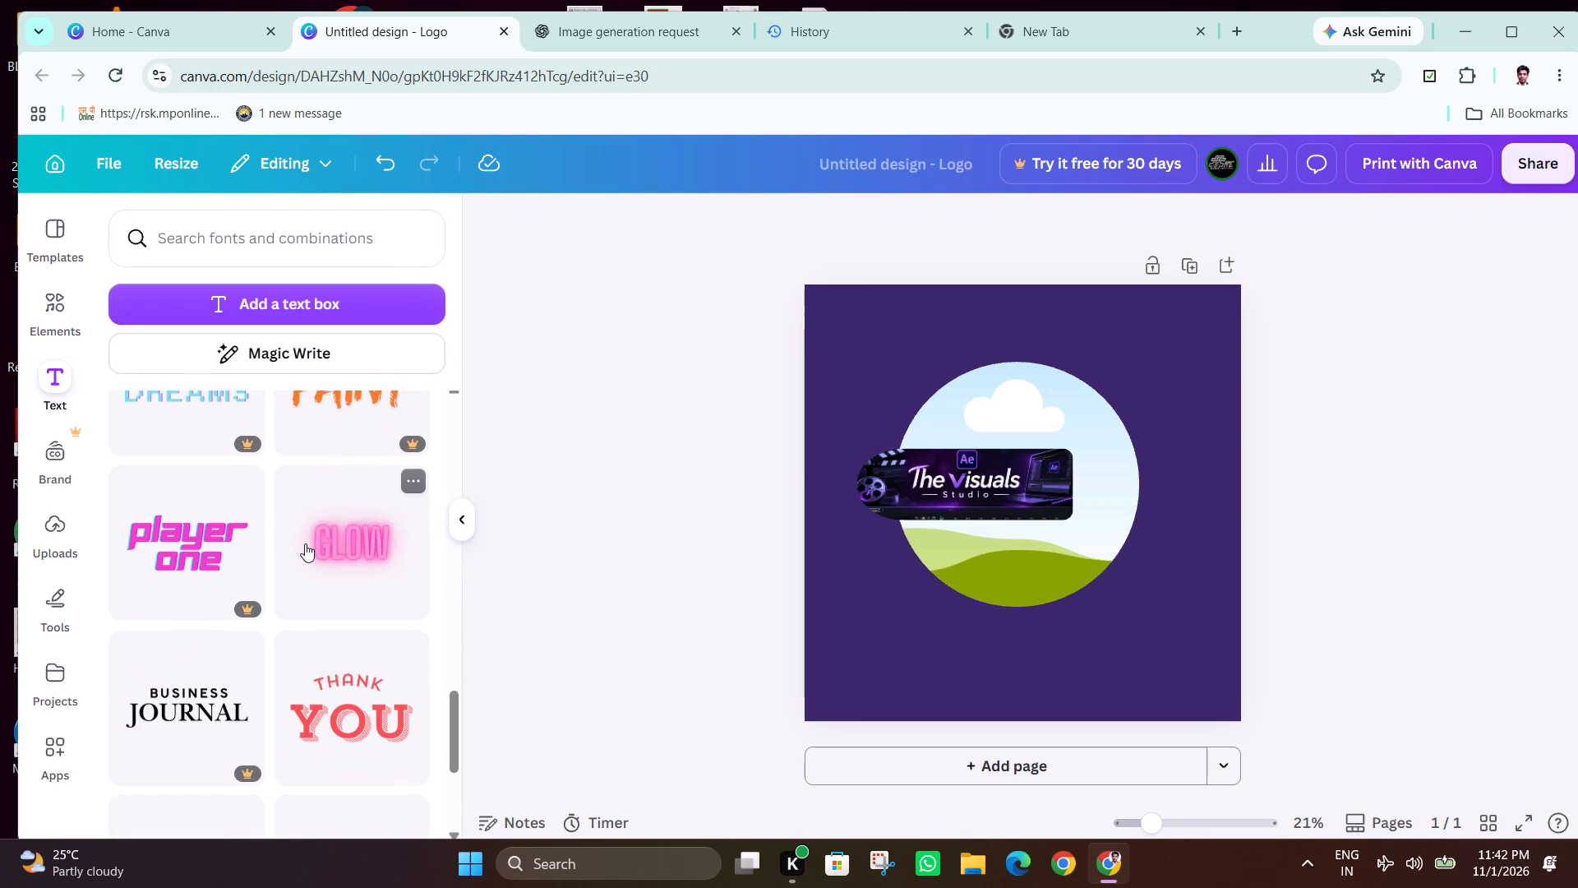
{"action": "scroll", "coordinate": [305, 543], "scroll_direction": "down", "scroll_amount": 4}
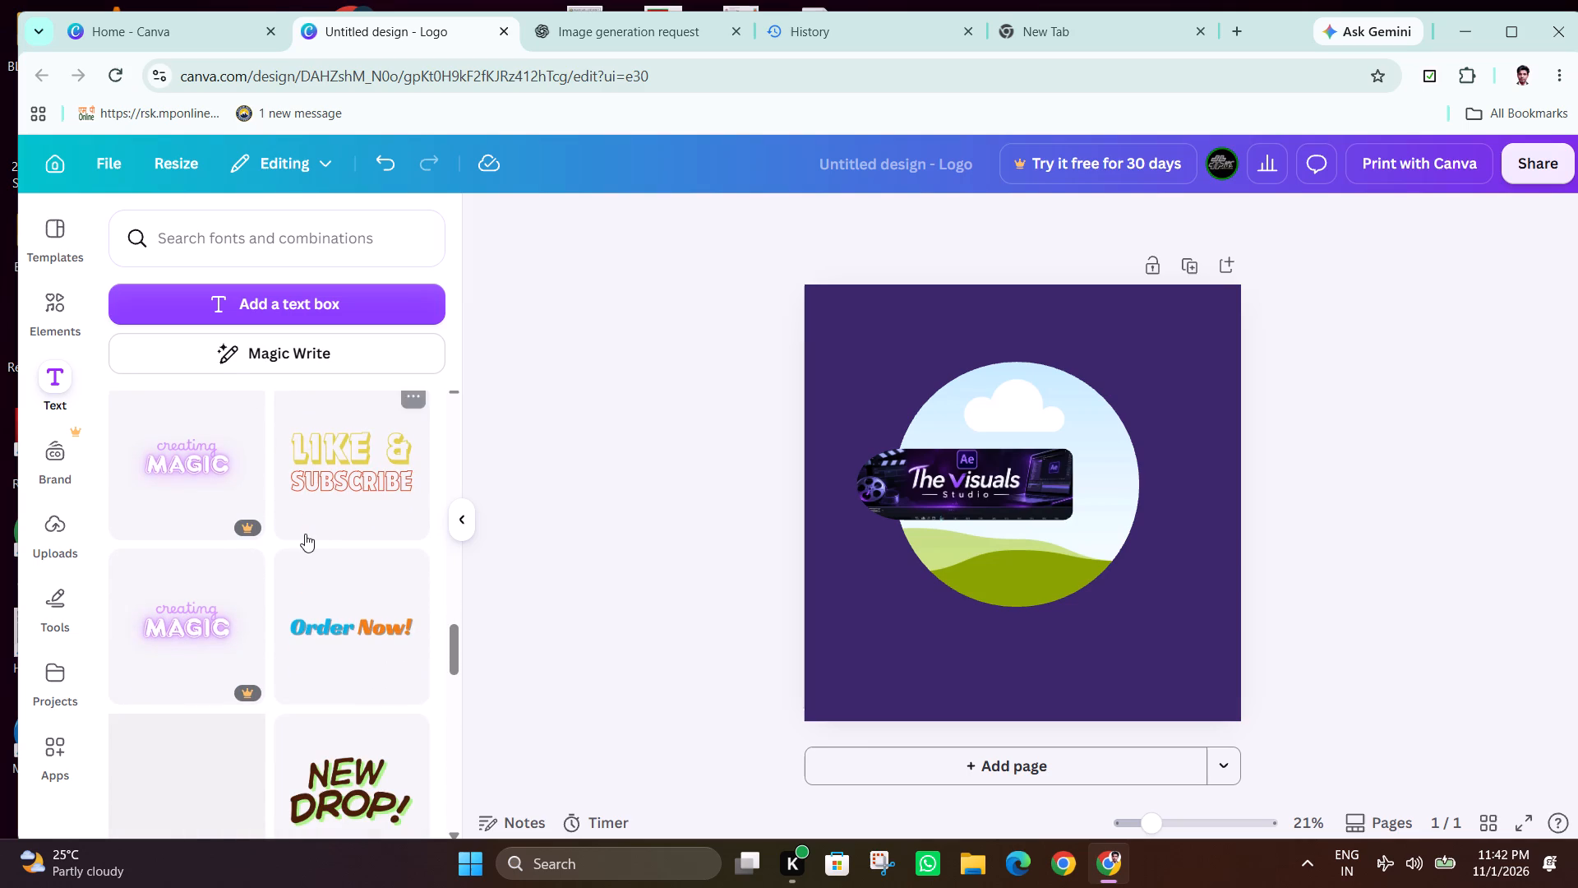
{"action": "scroll", "coordinate": [304, 548], "scroll_direction": "down", "scroll_amount": 2}
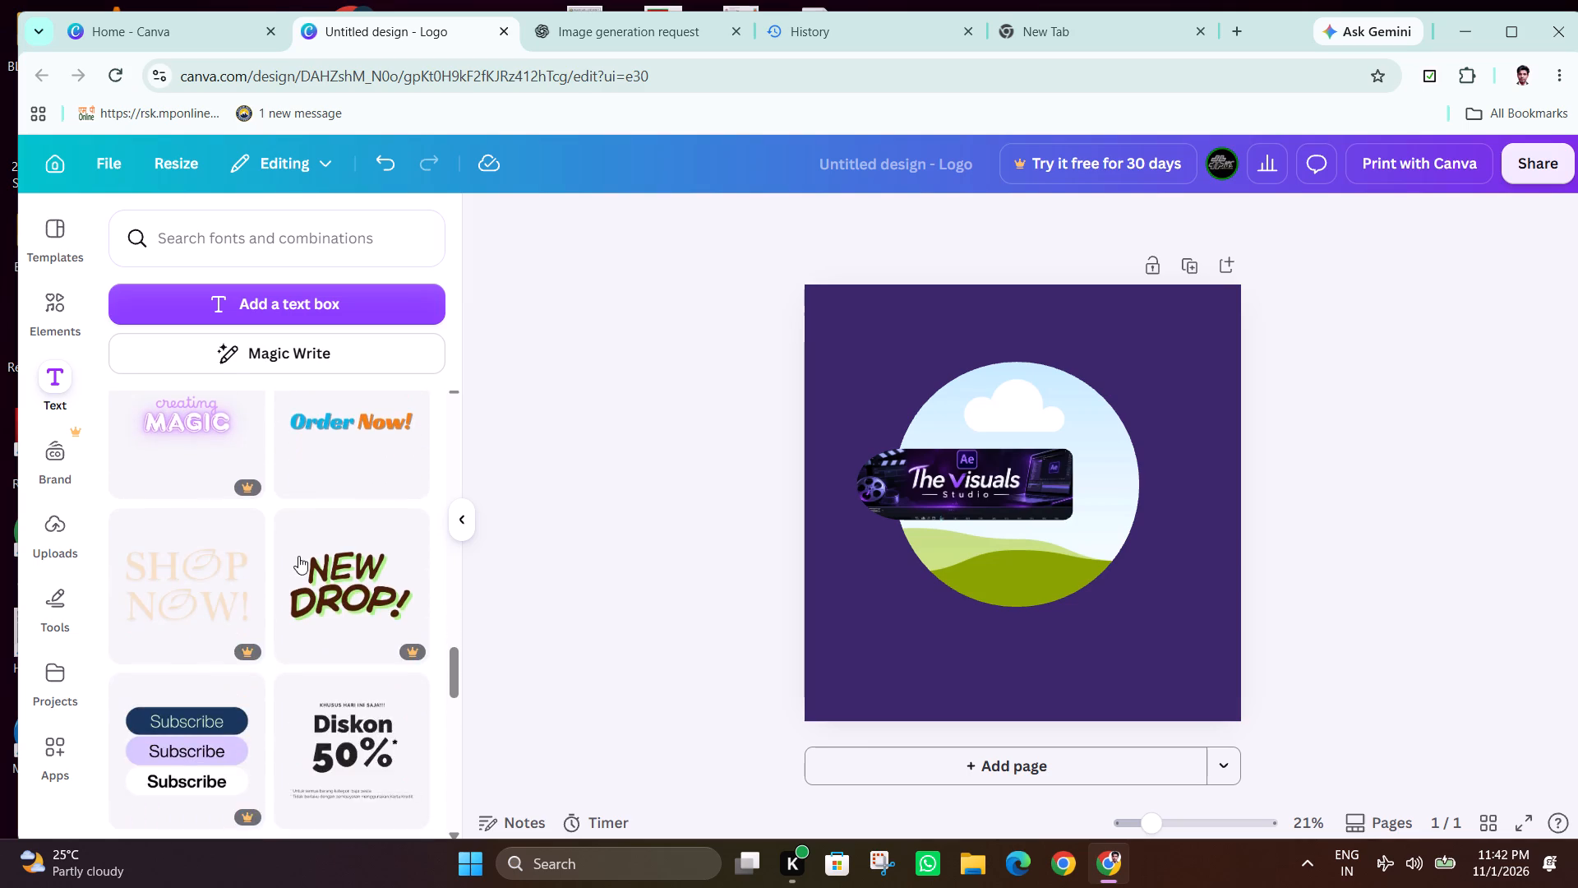
{"action": "scroll", "coordinate": [298, 556], "scroll_direction": "down", "scroll_amount": 9}
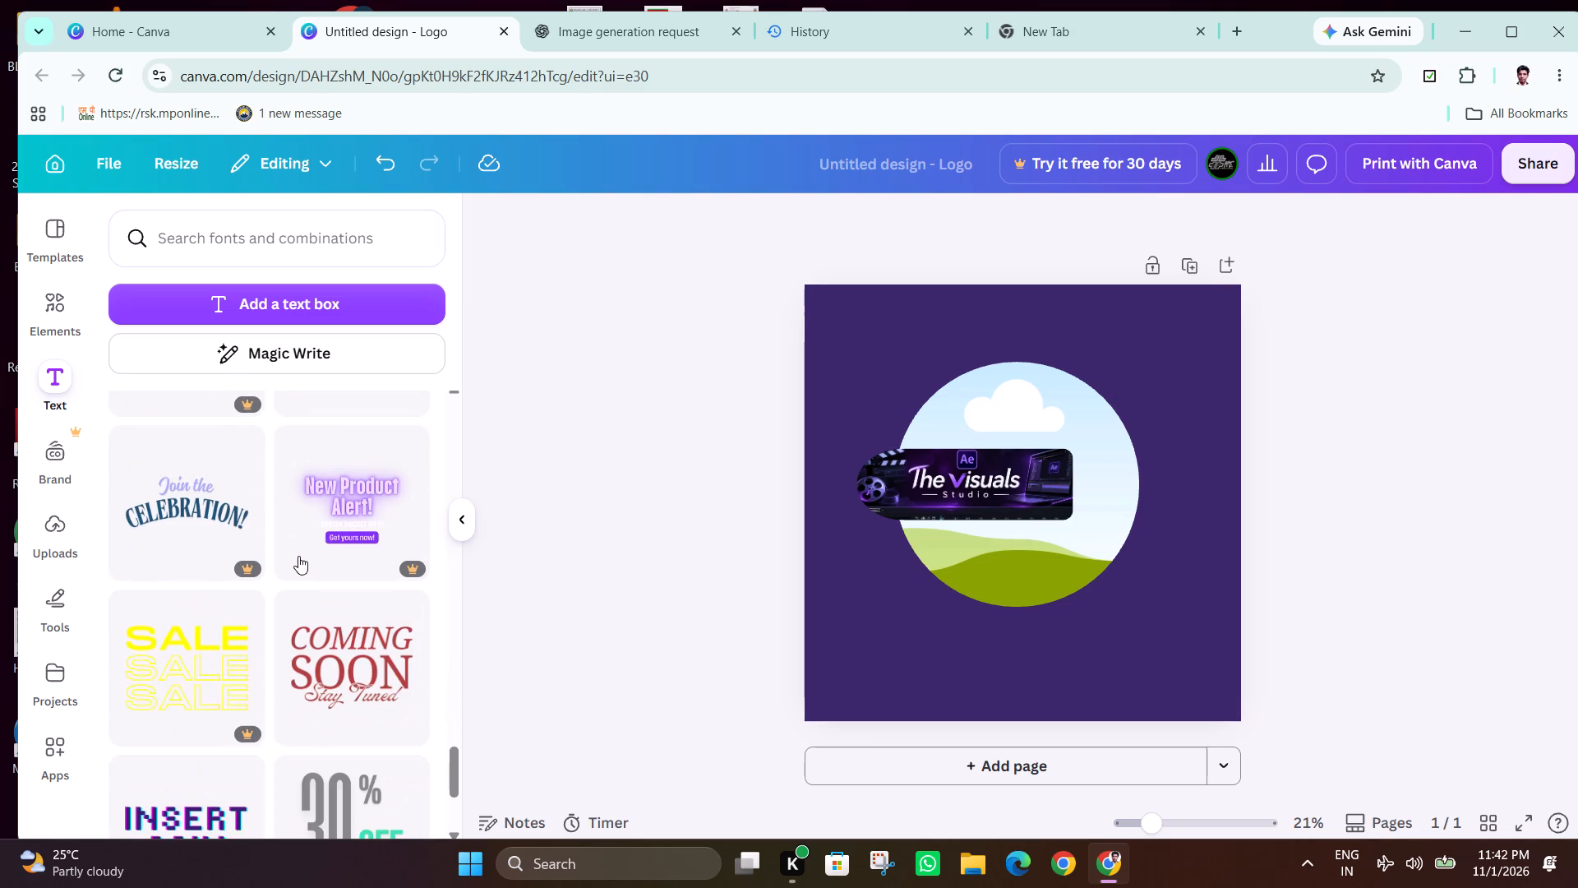
{"action": "scroll", "coordinate": [298, 556], "scroll_direction": "down", "scroll_amount": 2}
{"action": "scroll", "coordinate": [366, 664], "scroll_direction": "down", "scroll_amount": 3}
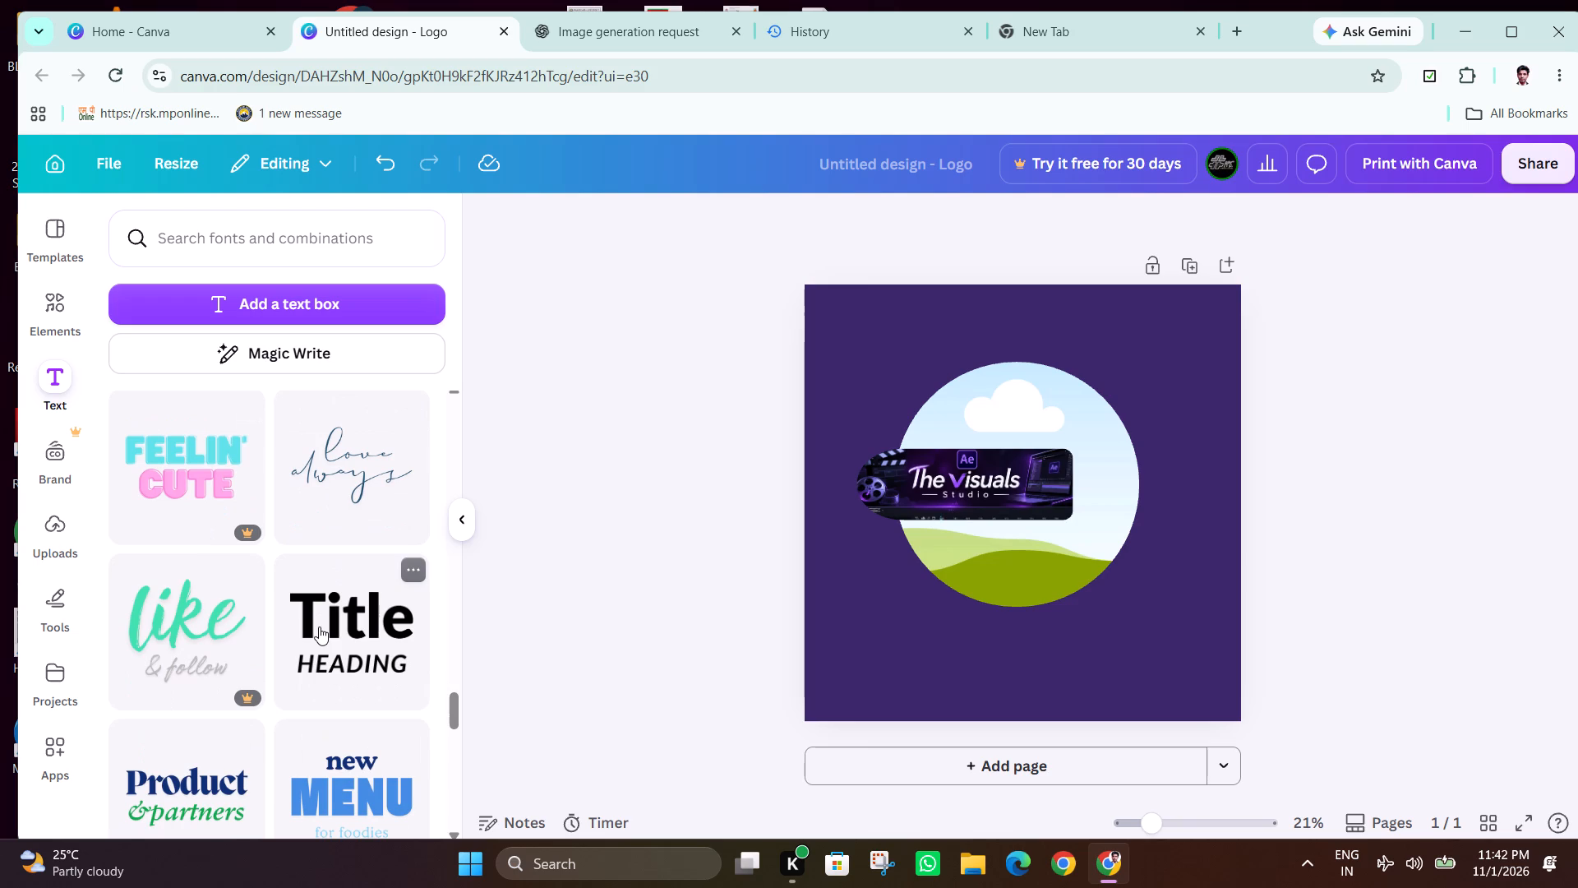
{"action": "scroll", "coordinate": [321, 631], "scroll_direction": "down", "scroll_amount": 3}
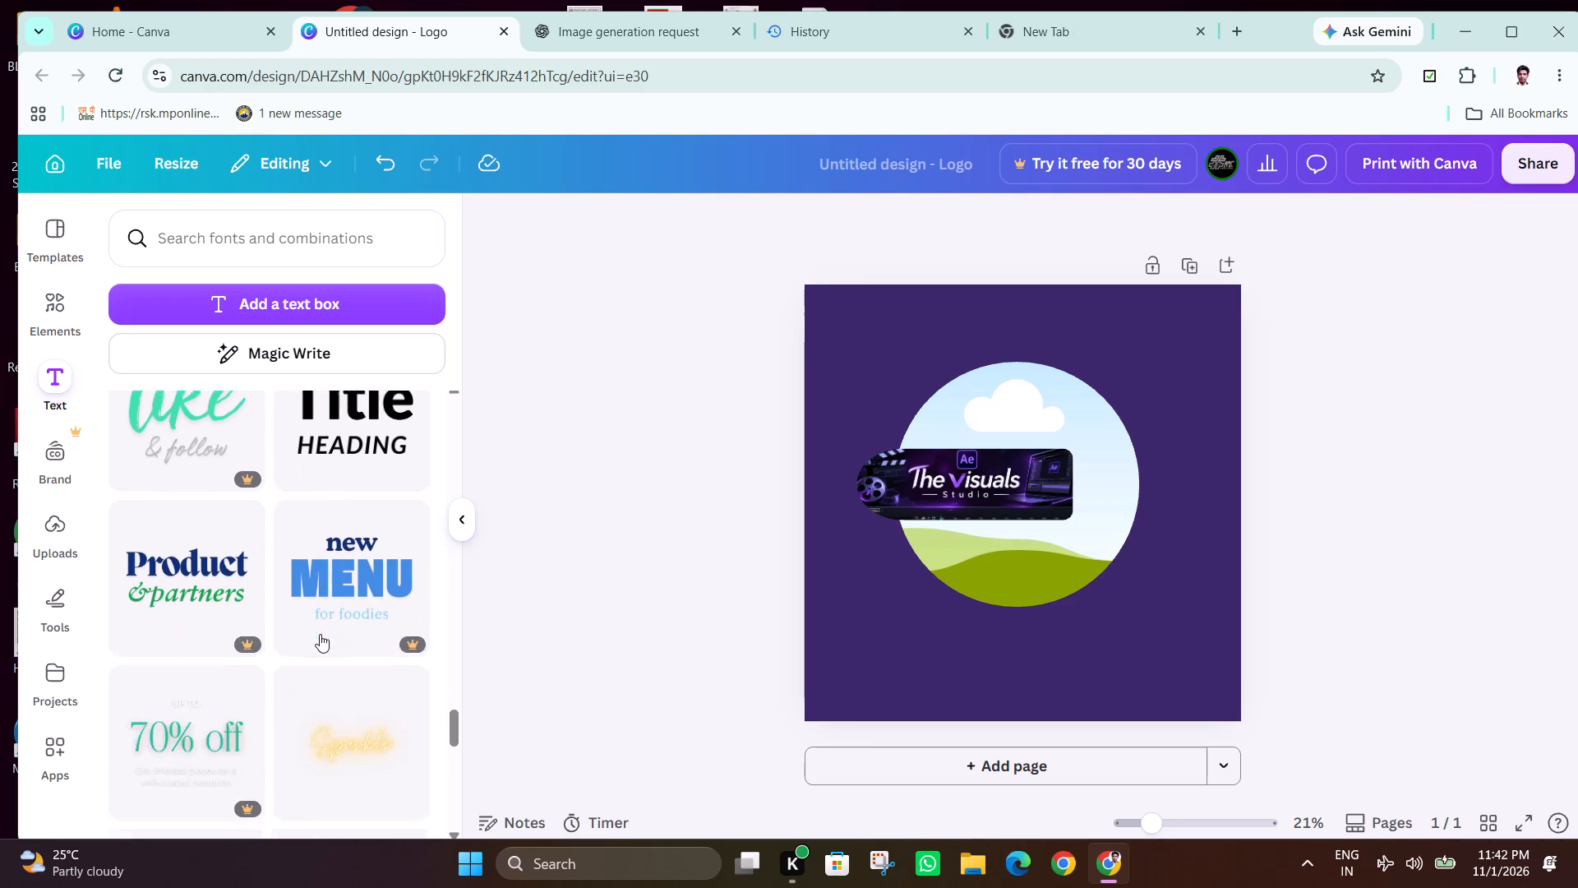
{"action": "scroll", "coordinate": [320, 634], "scroll_direction": "down", "scroll_amount": 5}
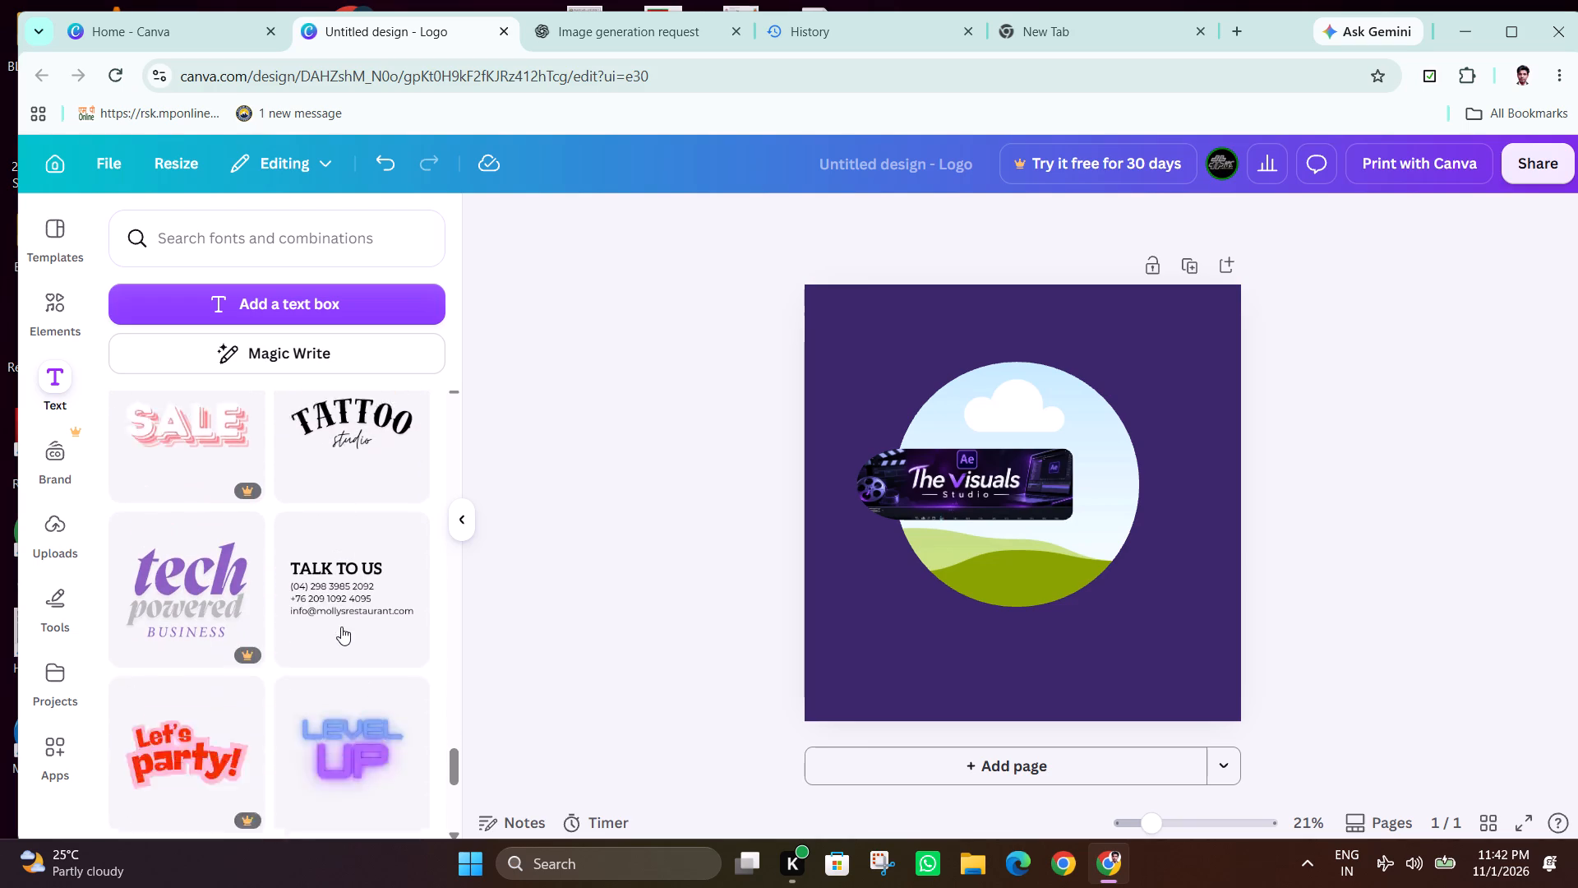
{"action": "scroll", "coordinate": [341, 627], "scroll_direction": "down", "scroll_amount": 6}
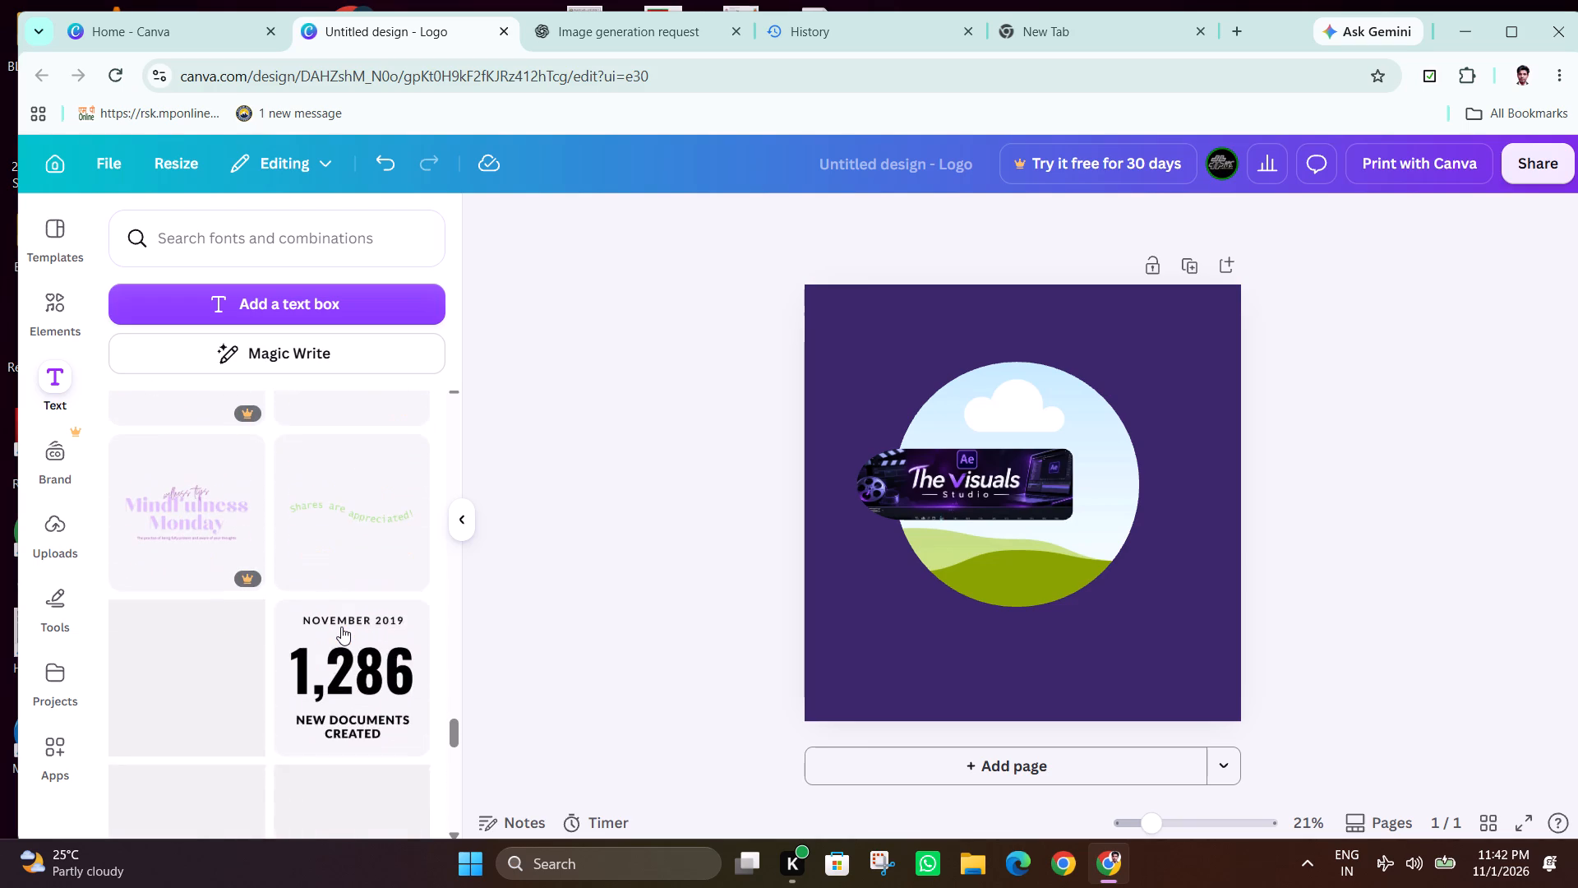
{"action": "scroll", "coordinate": [341, 627], "scroll_direction": "down", "scroll_amount": 7}
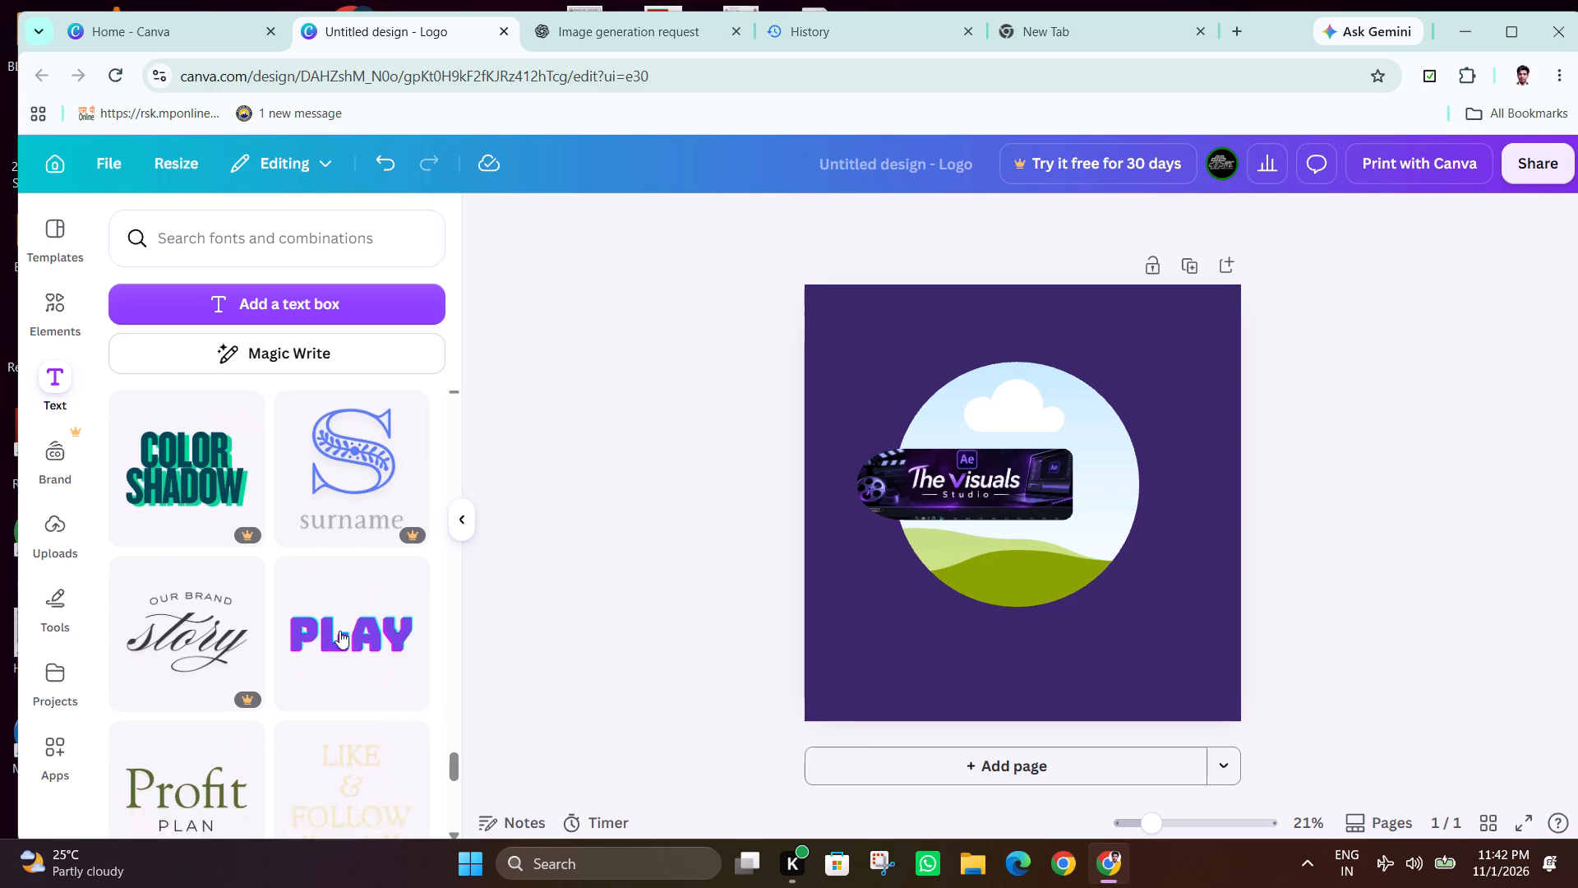
{"action": "scroll", "coordinate": [339, 631], "scroll_direction": "down", "scroll_amount": 5}
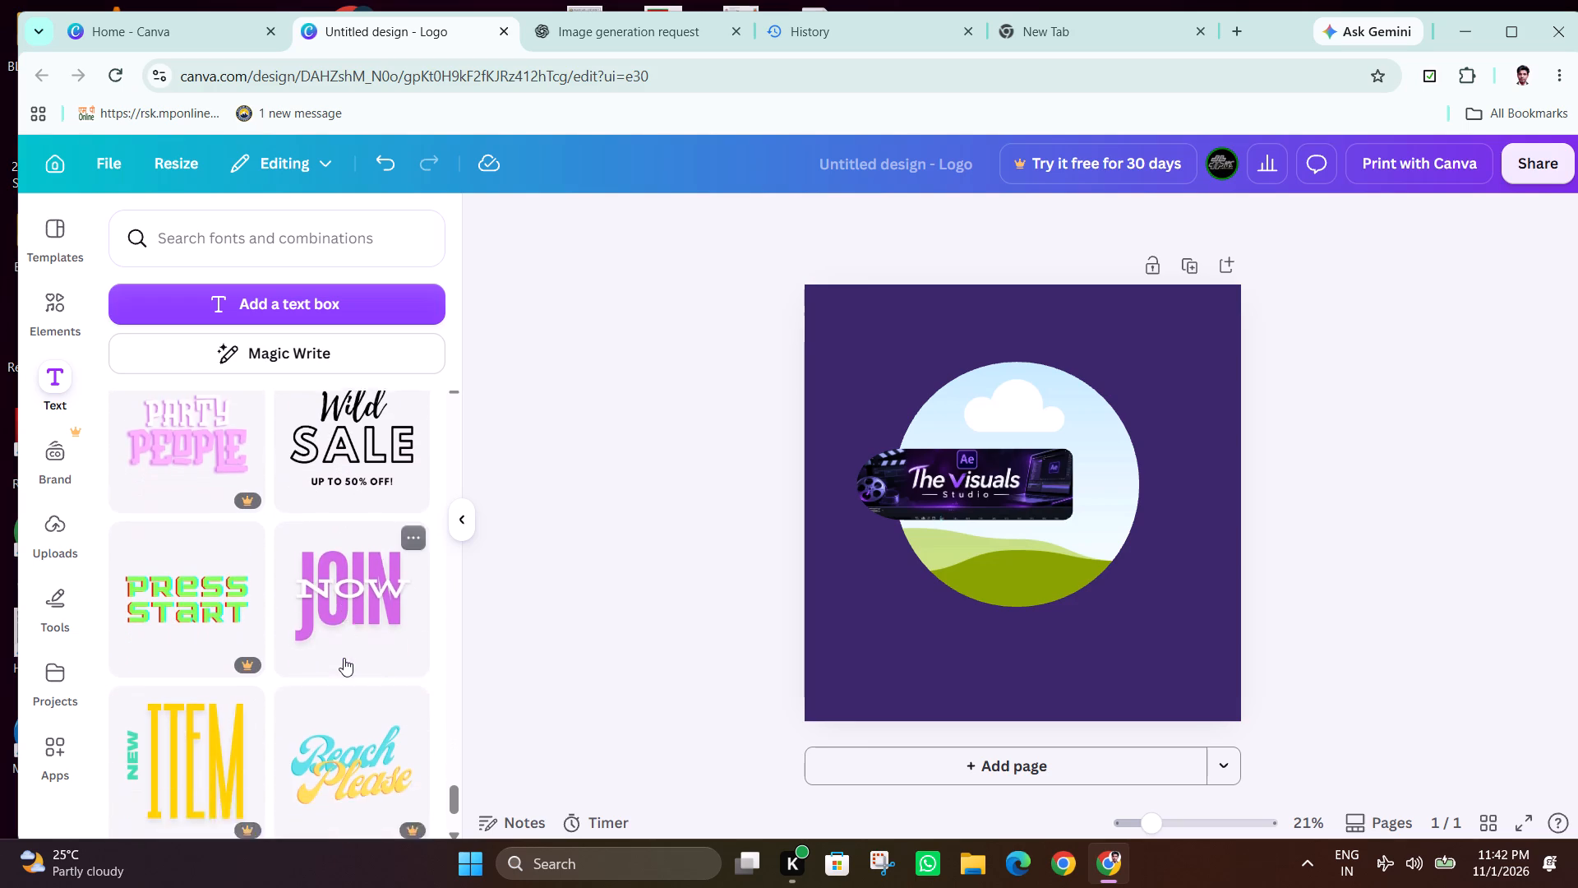
{"action": "scroll", "coordinate": [348, 667], "scroll_direction": "down", "scroll_amount": 4}
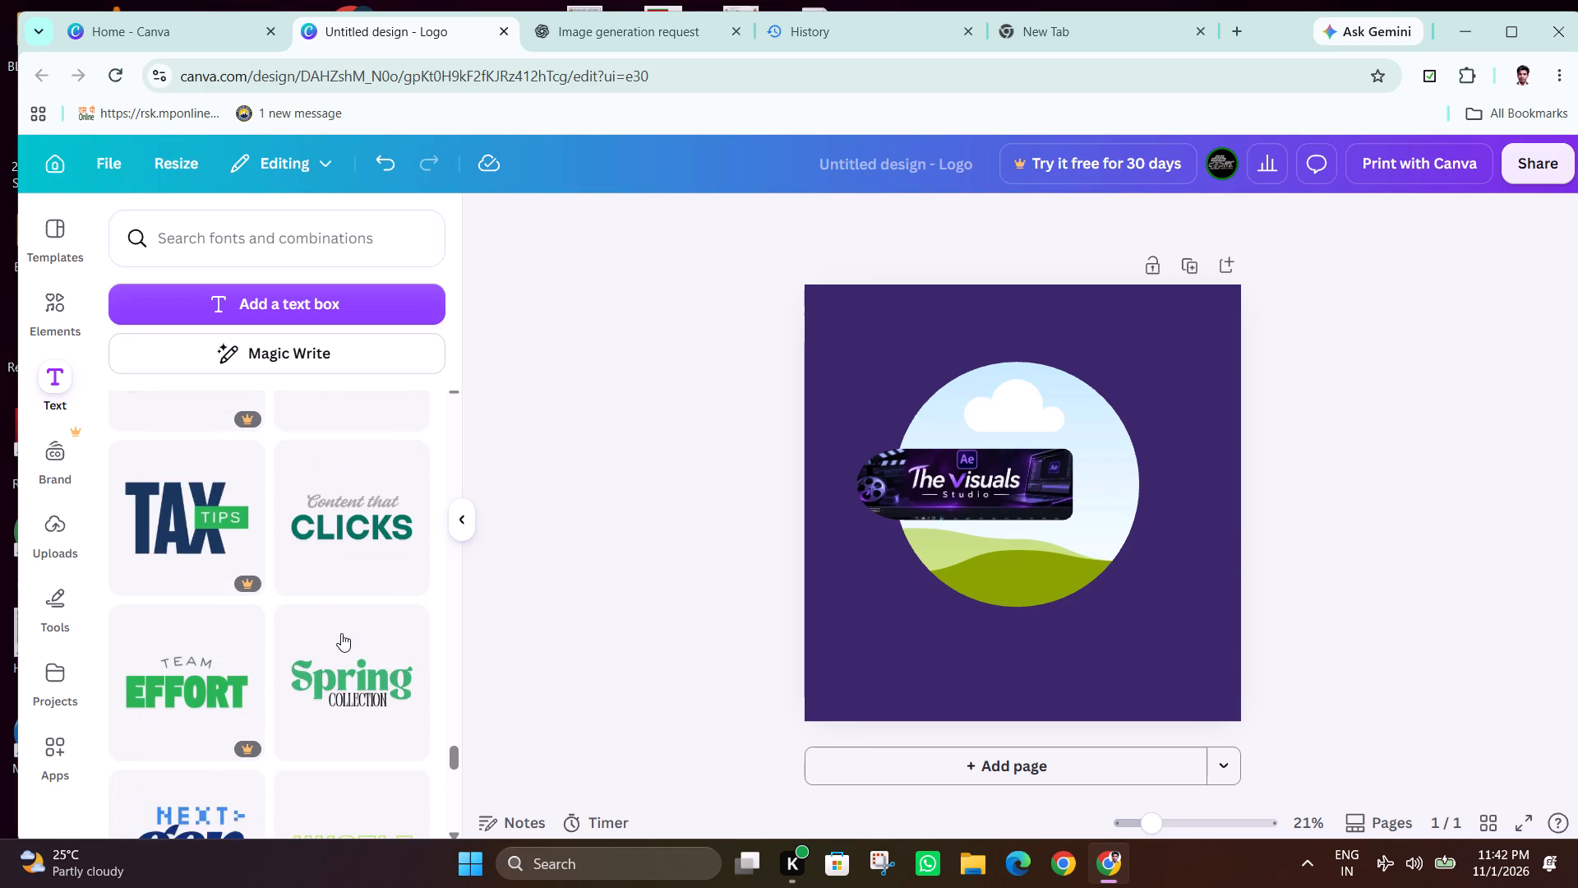
{"action": "scroll", "coordinate": [341, 633], "scroll_direction": "down", "scroll_amount": 6}
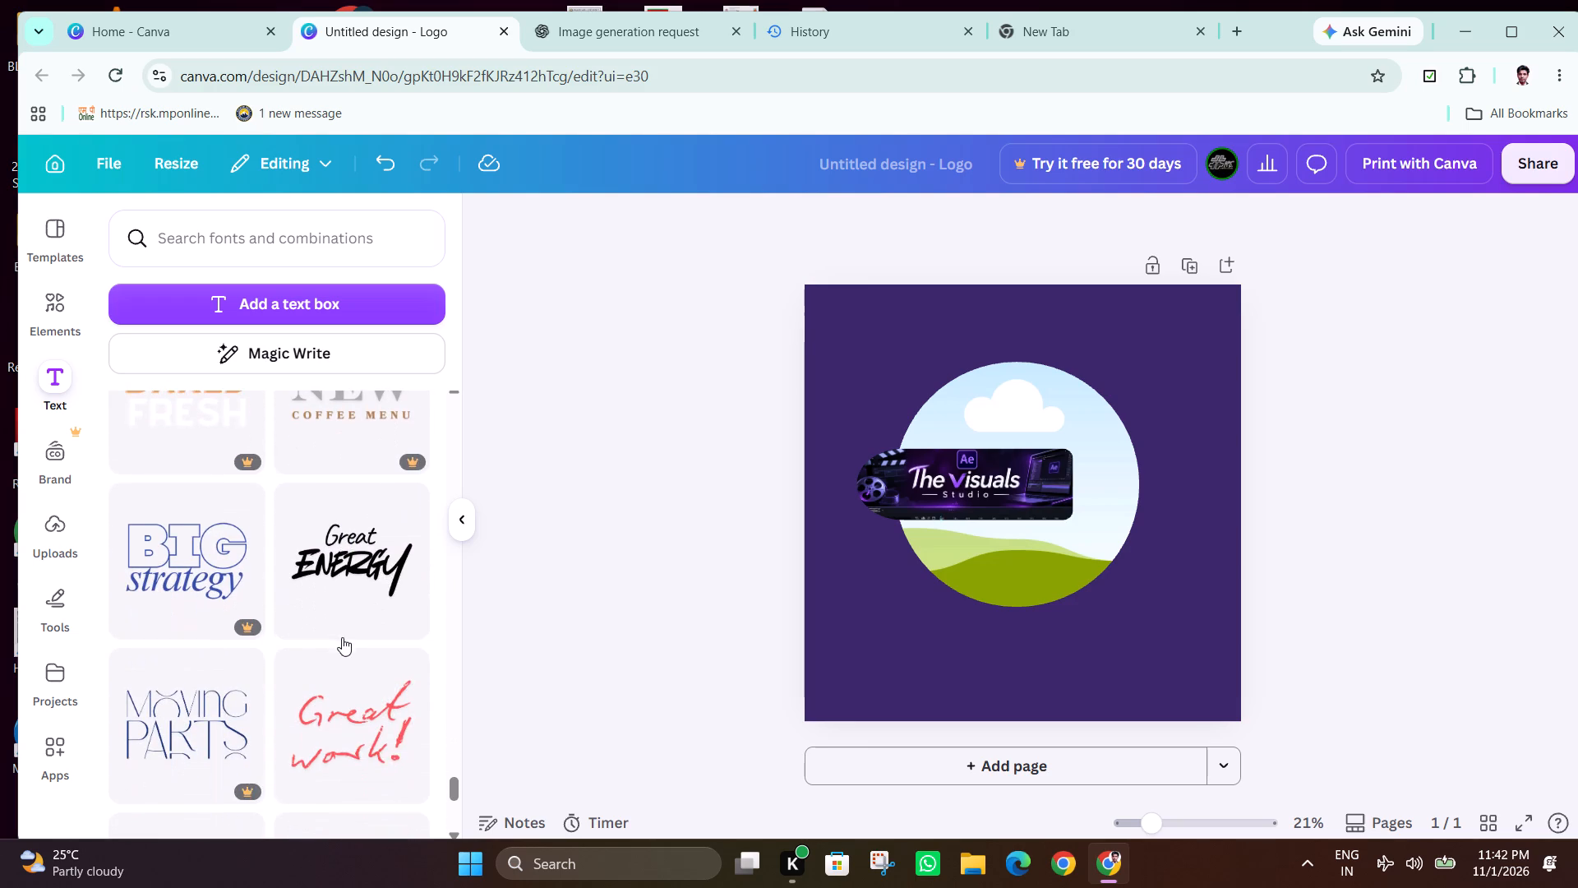
{"action": "scroll", "coordinate": [344, 646], "scroll_direction": "down", "scroll_amount": 4}
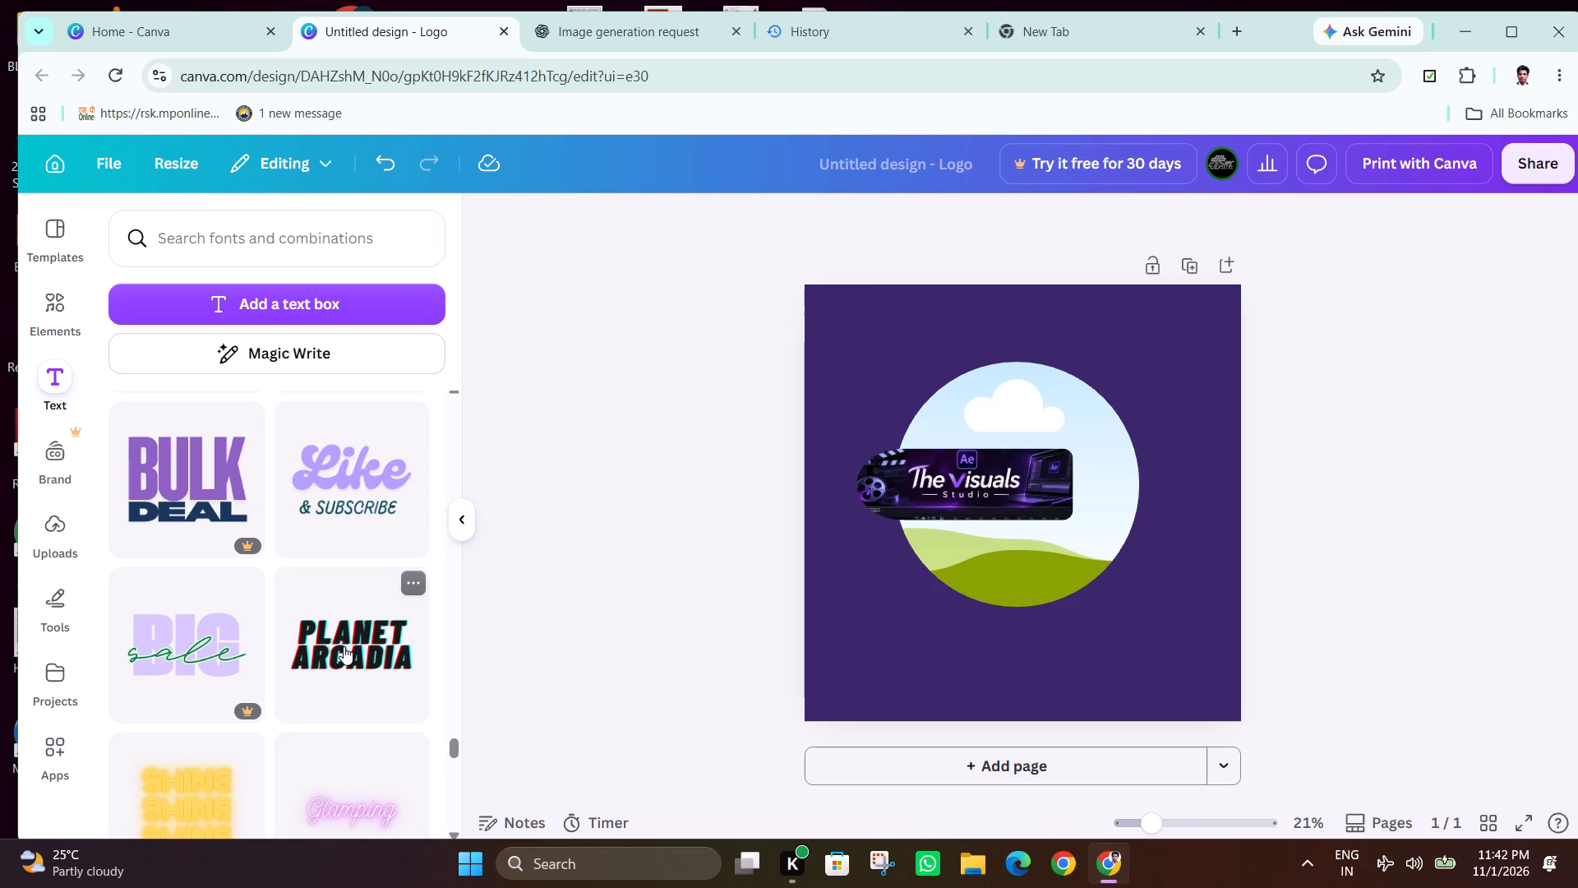
{"action": "scroll", "coordinate": [344, 646], "scroll_direction": "down", "scroll_amount": 5}
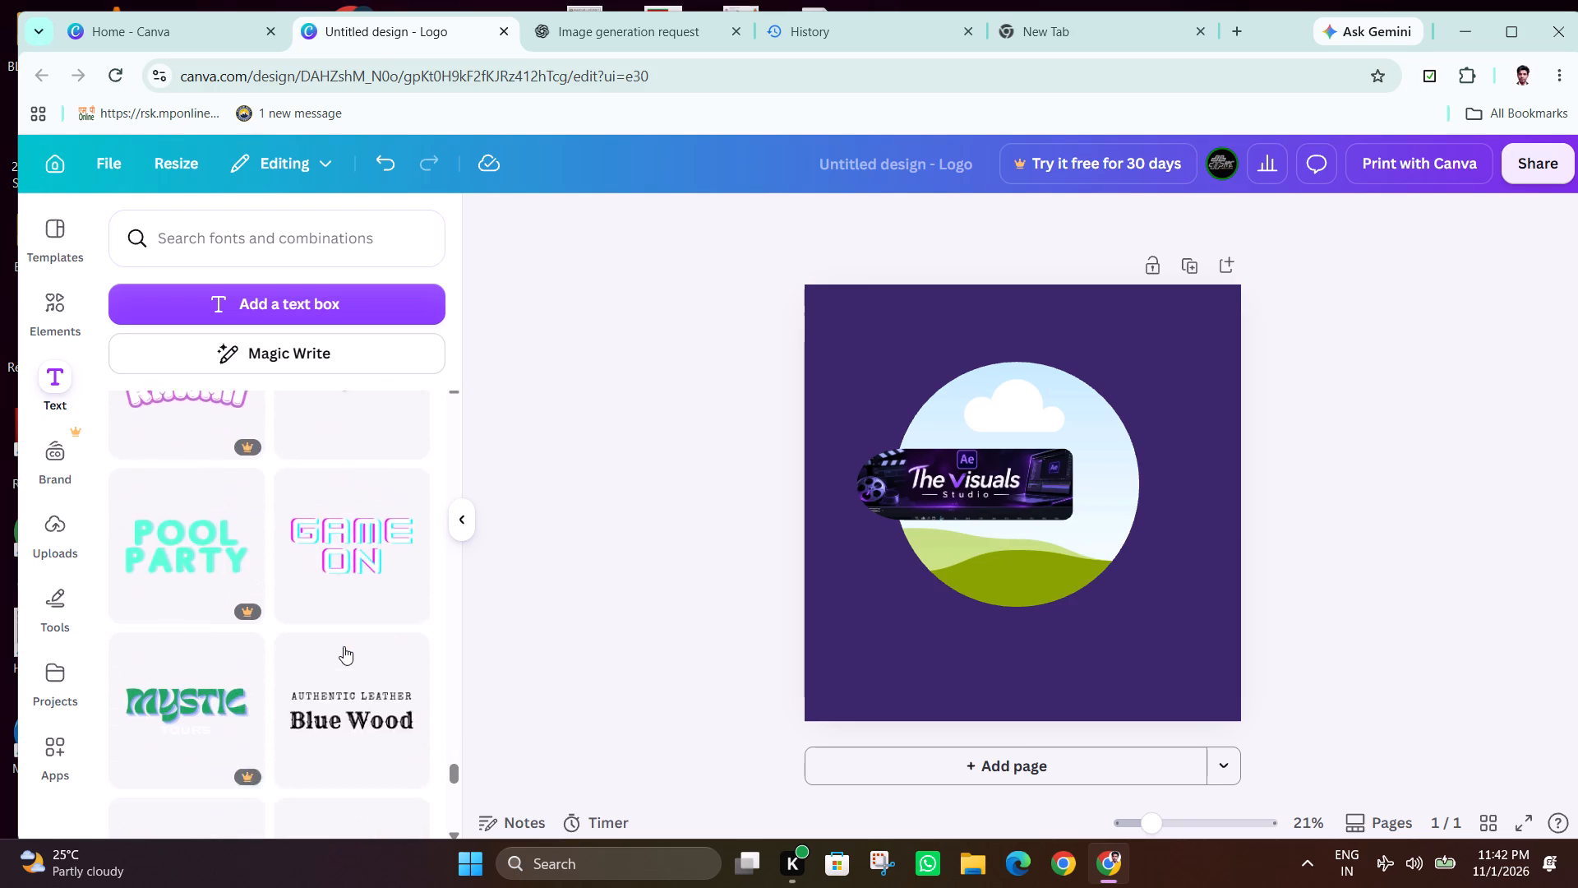
{"action": "scroll", "coordinate": [344, 646], "scroll_direction": "down", "scroll_amount": 7}
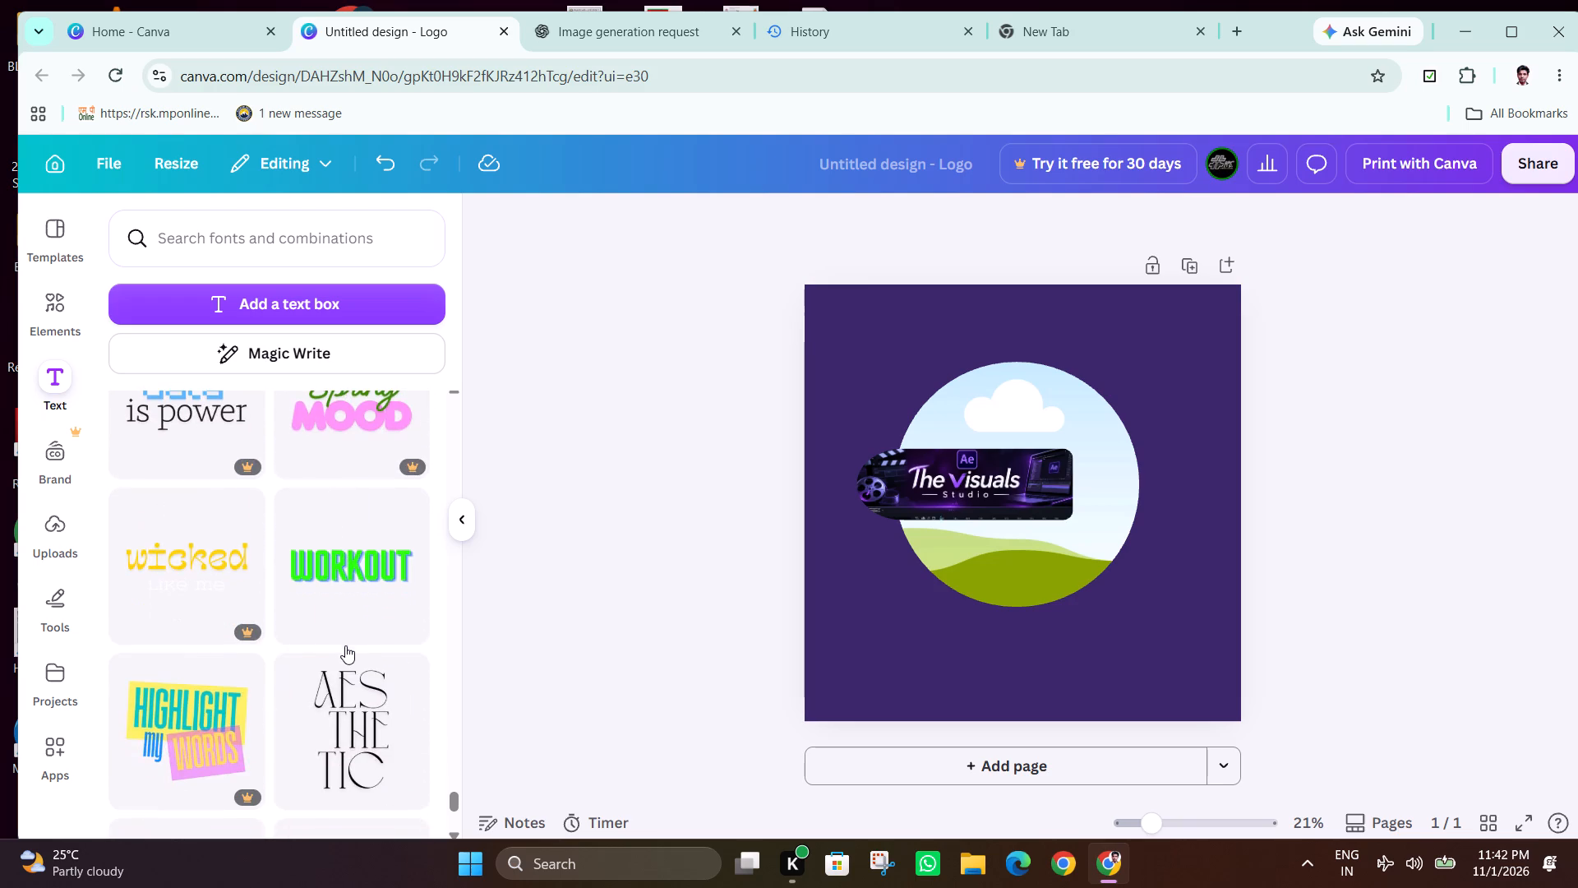
{"action": "scroll", "coordinate": [347, 641], "scroll_direction": "down", "scroll_amount": 6}
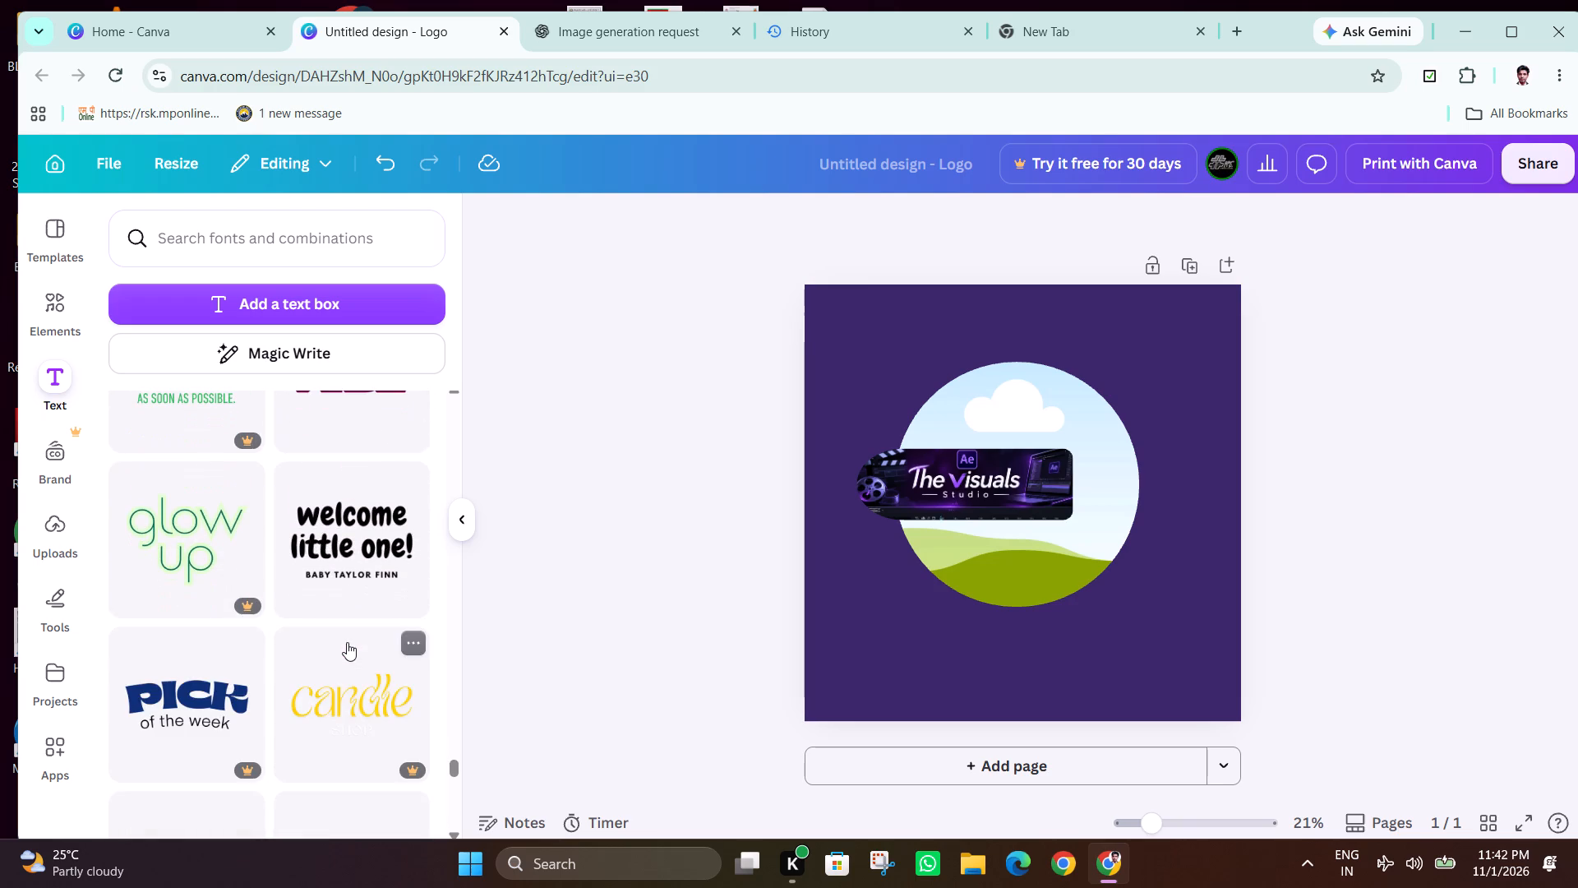
{"action": "scroll", "coordinate": [347, 642], "scroll_direction": "down", "scroll_amount": 8}
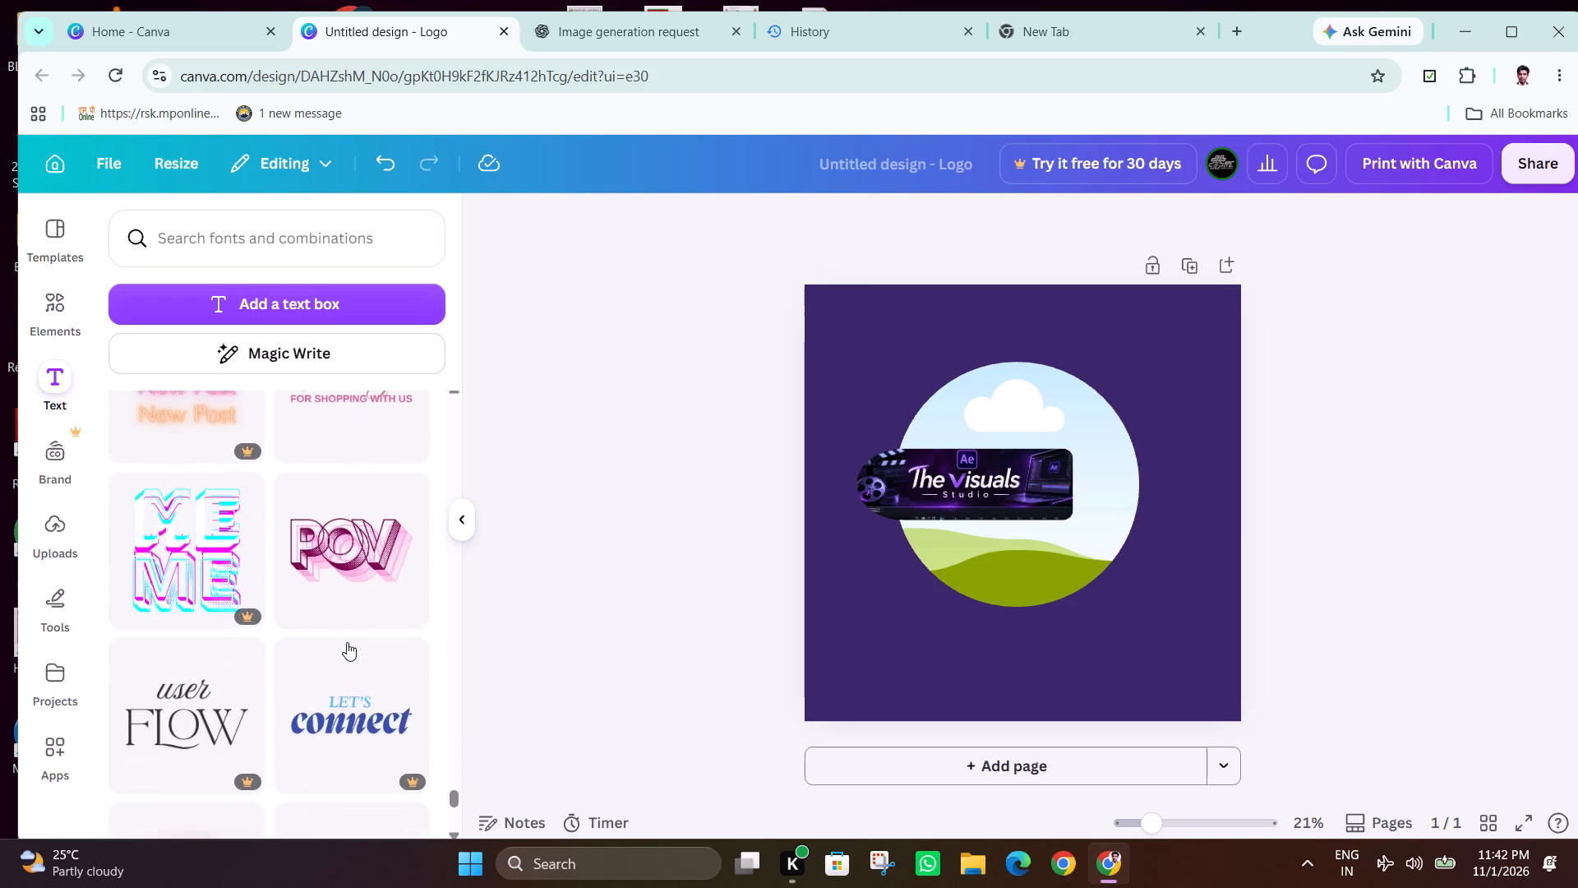
{"action": "scroll", "coordinate": [347, 642], "scroll_direction": "down", "scroll_amount": 7}
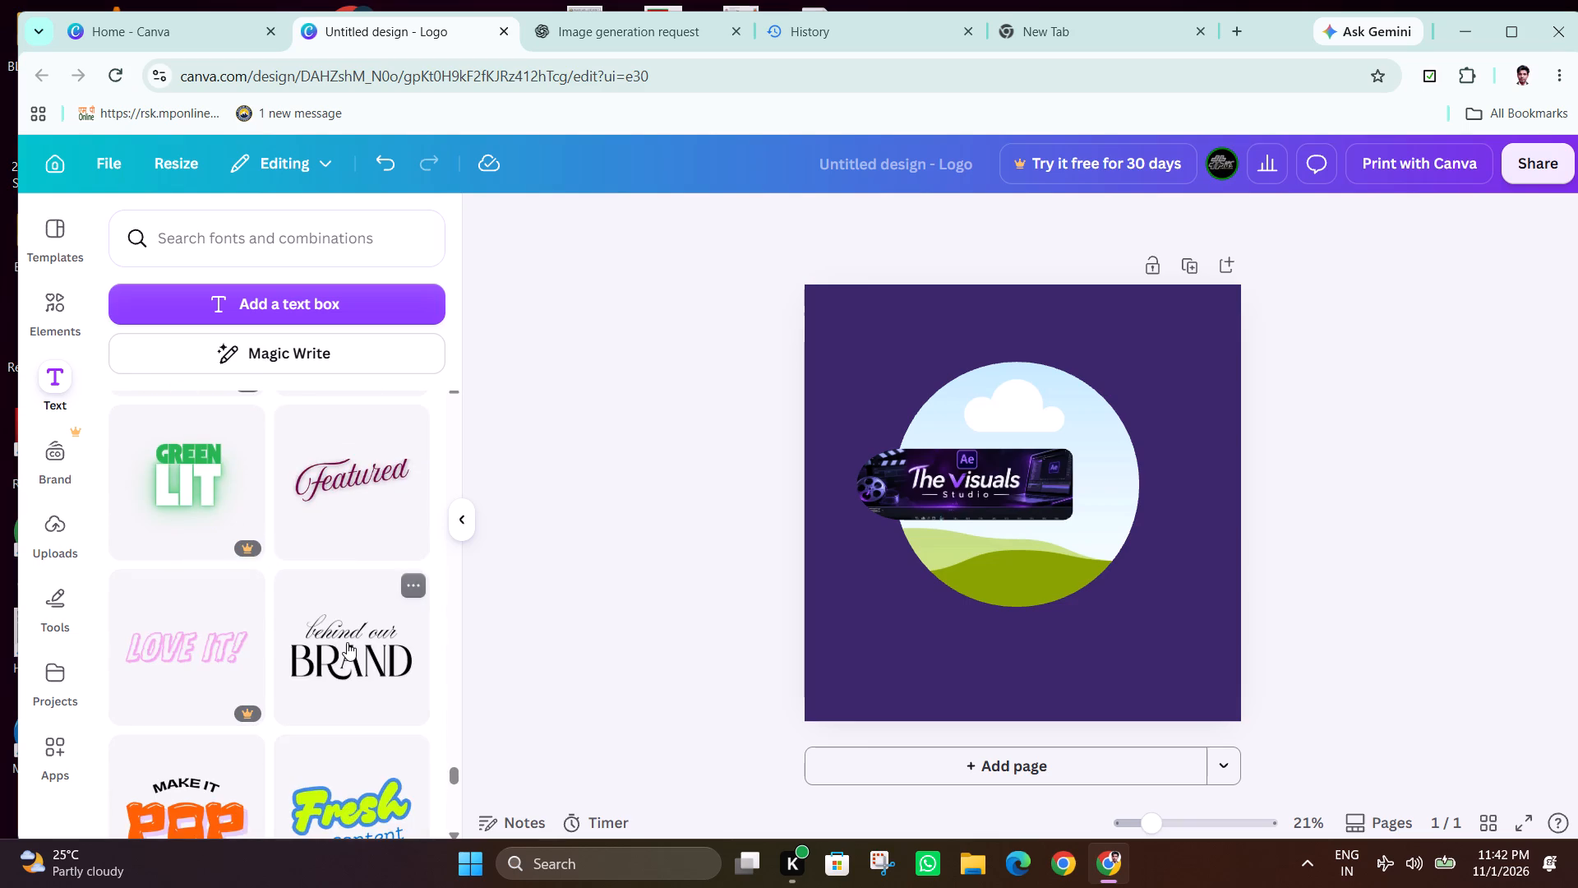
{"action": "scroll", "coordinate": [347, 642], "scroll_direction": "down", "scroll_amount": 8}
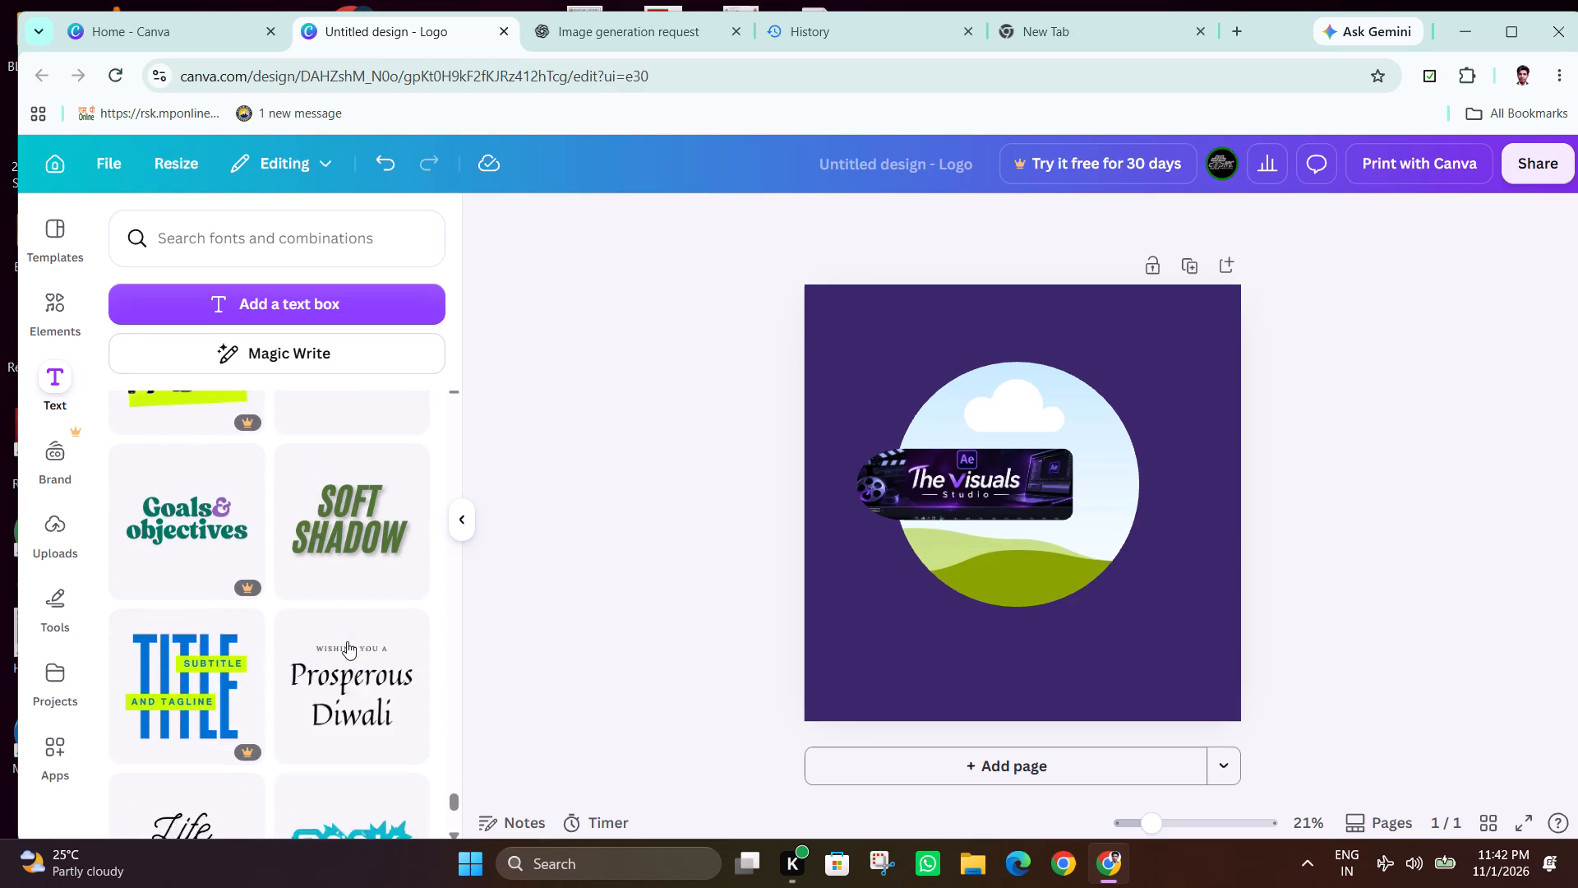
Add the SOFT SHADOW font combination over the circular frame and replace its text with "VISUAL".
{"action": "left_click_drag", "start_coordinate": [325, 481], "coordinate": [336, 483]}
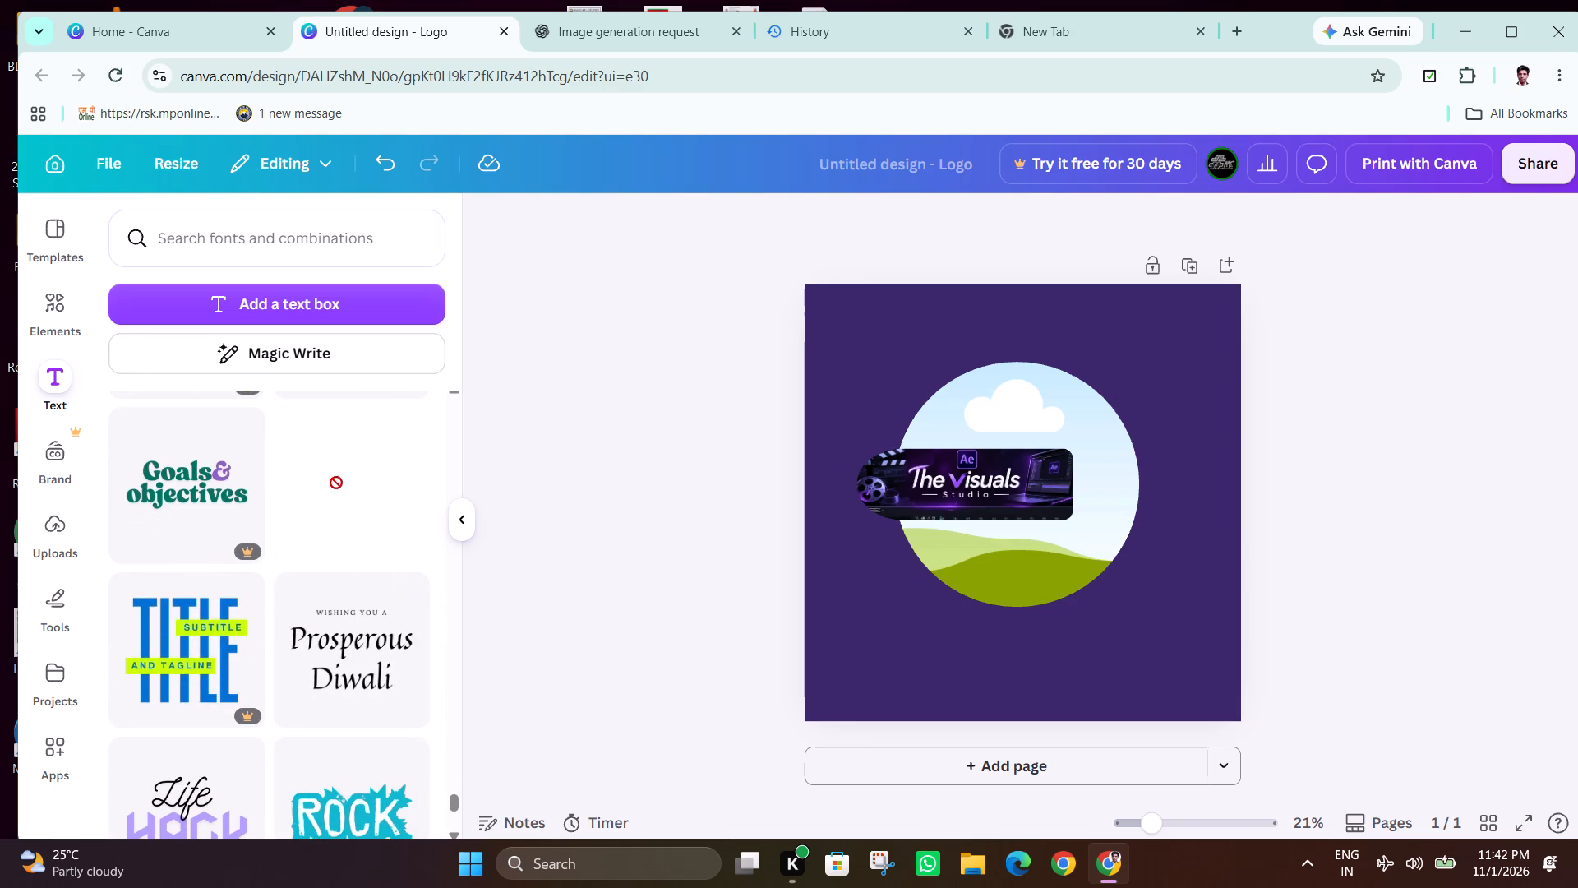
{"action": "left_click_drag", "start_coordinate": [336, 483], "coordinate": [911, 517]}
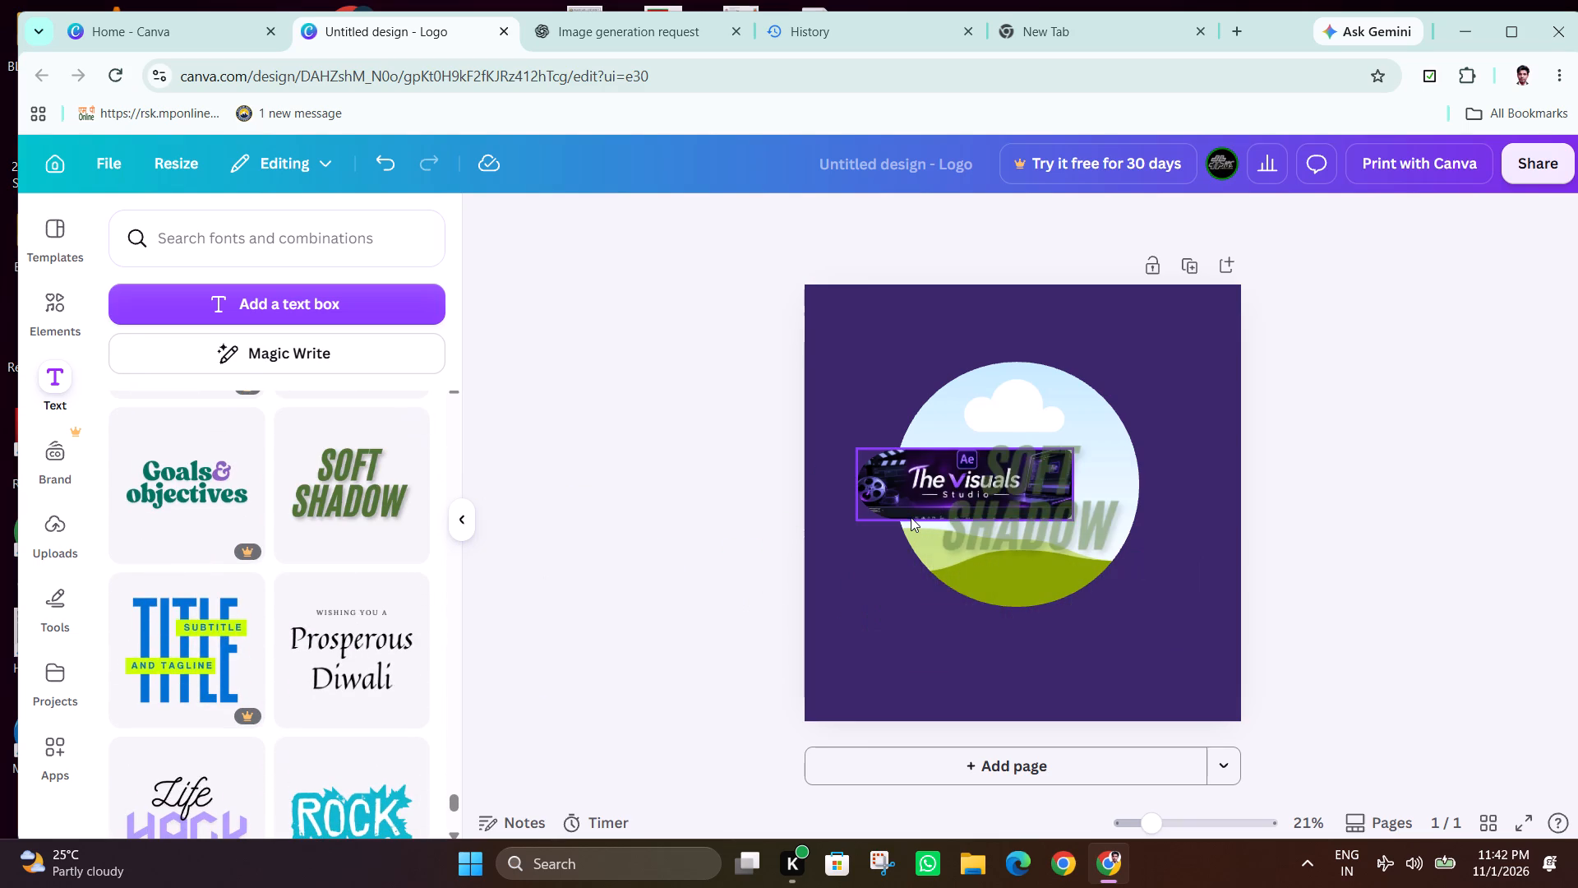
{"action": "left_click", "coordinate": [1040, 526]}
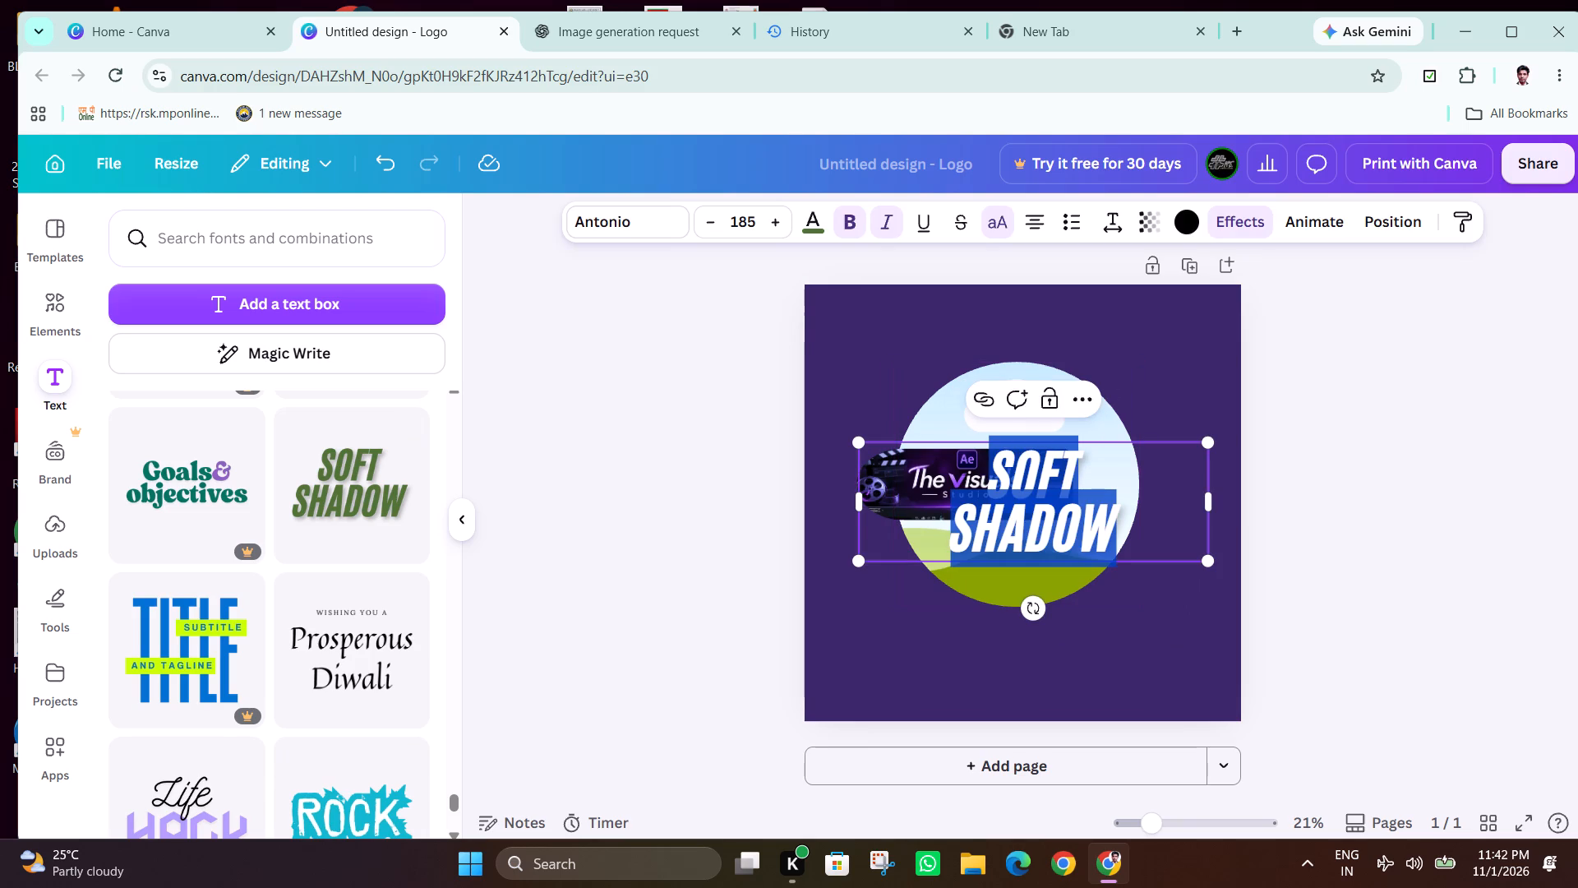
{"action": "type", "text": "VISUAL"}
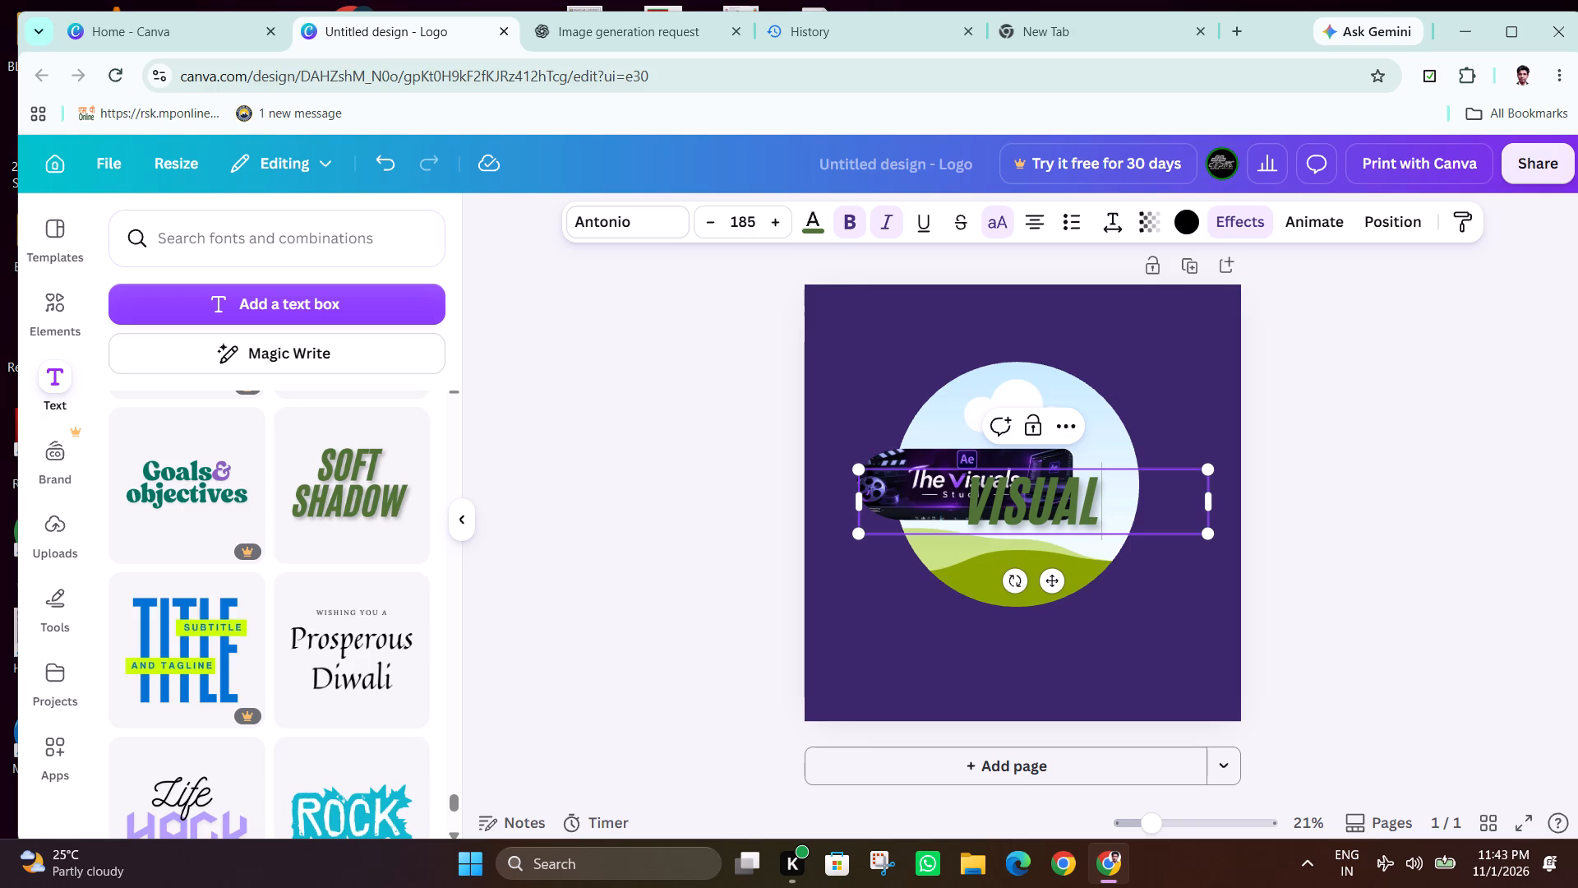
{"action": "key", "text": "s"}
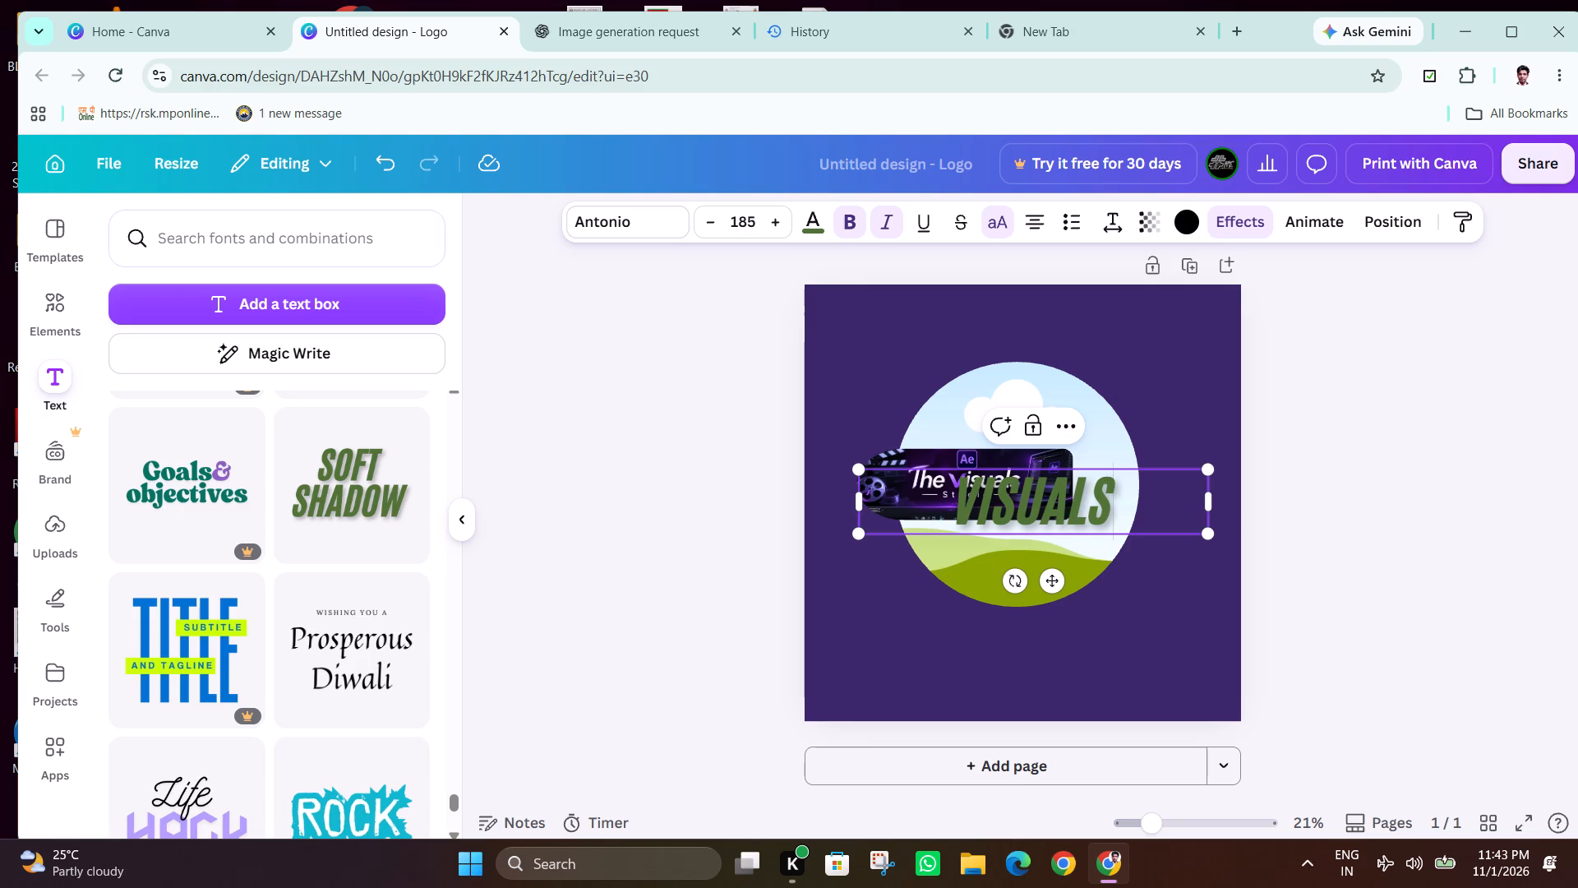
{"action": "key", "text": "BackSpace"}
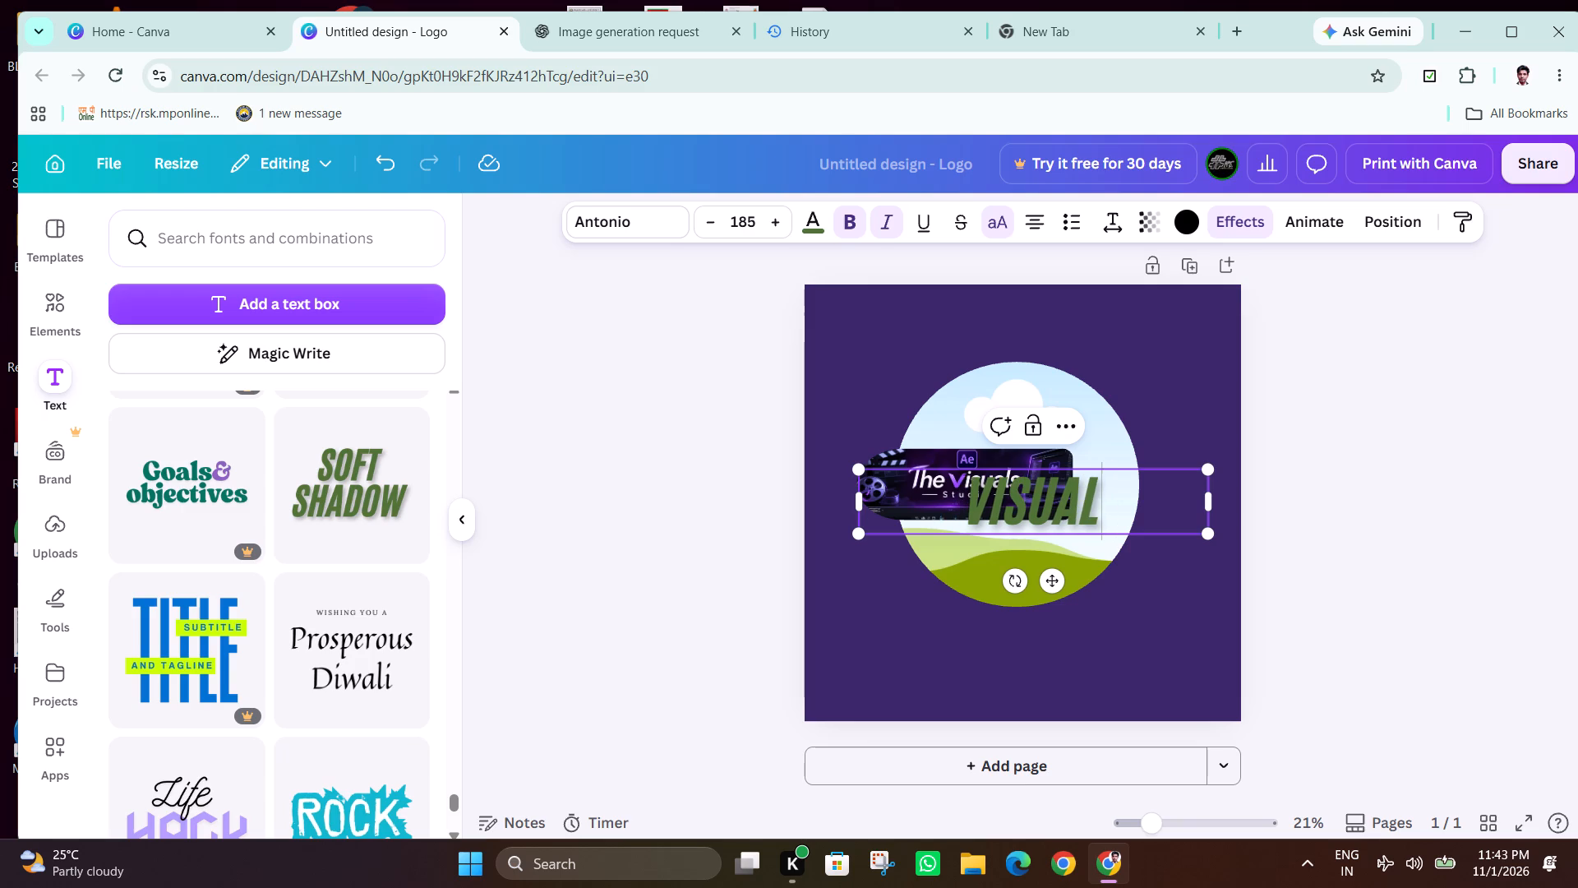
{"action": "left_click", "coordinate": [1345, 458]}
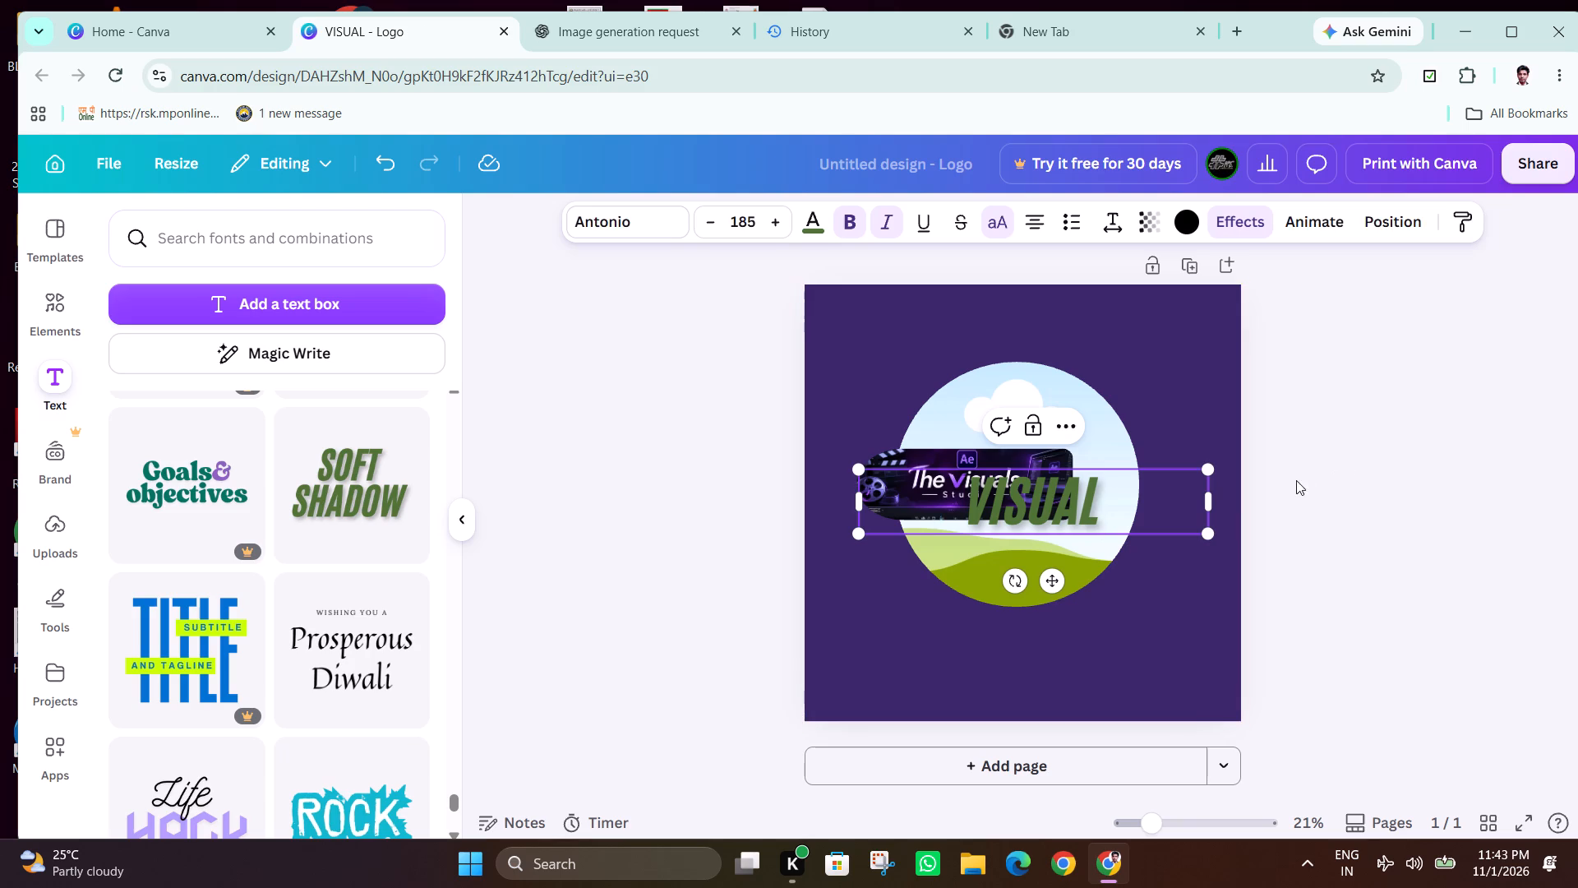
{"action": "left_click_drag", "start_coordinate": [1022, 516], "coordinate": [929, 601]}
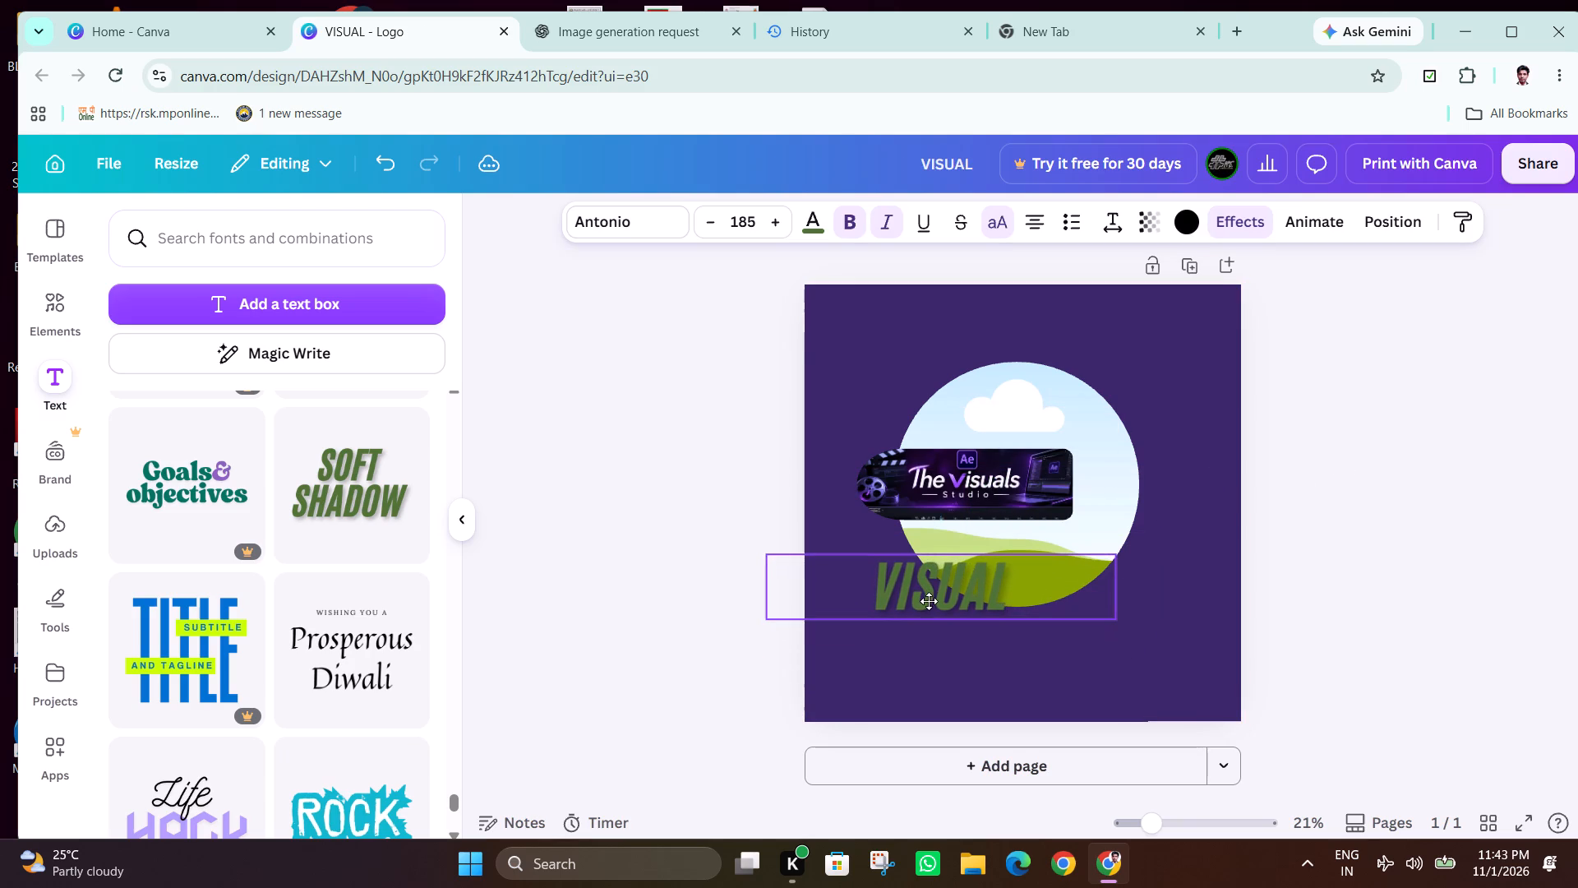
{"action": "left_click_drag", "start_coordinate": [929, 601], "coordinate": [938, 589]}
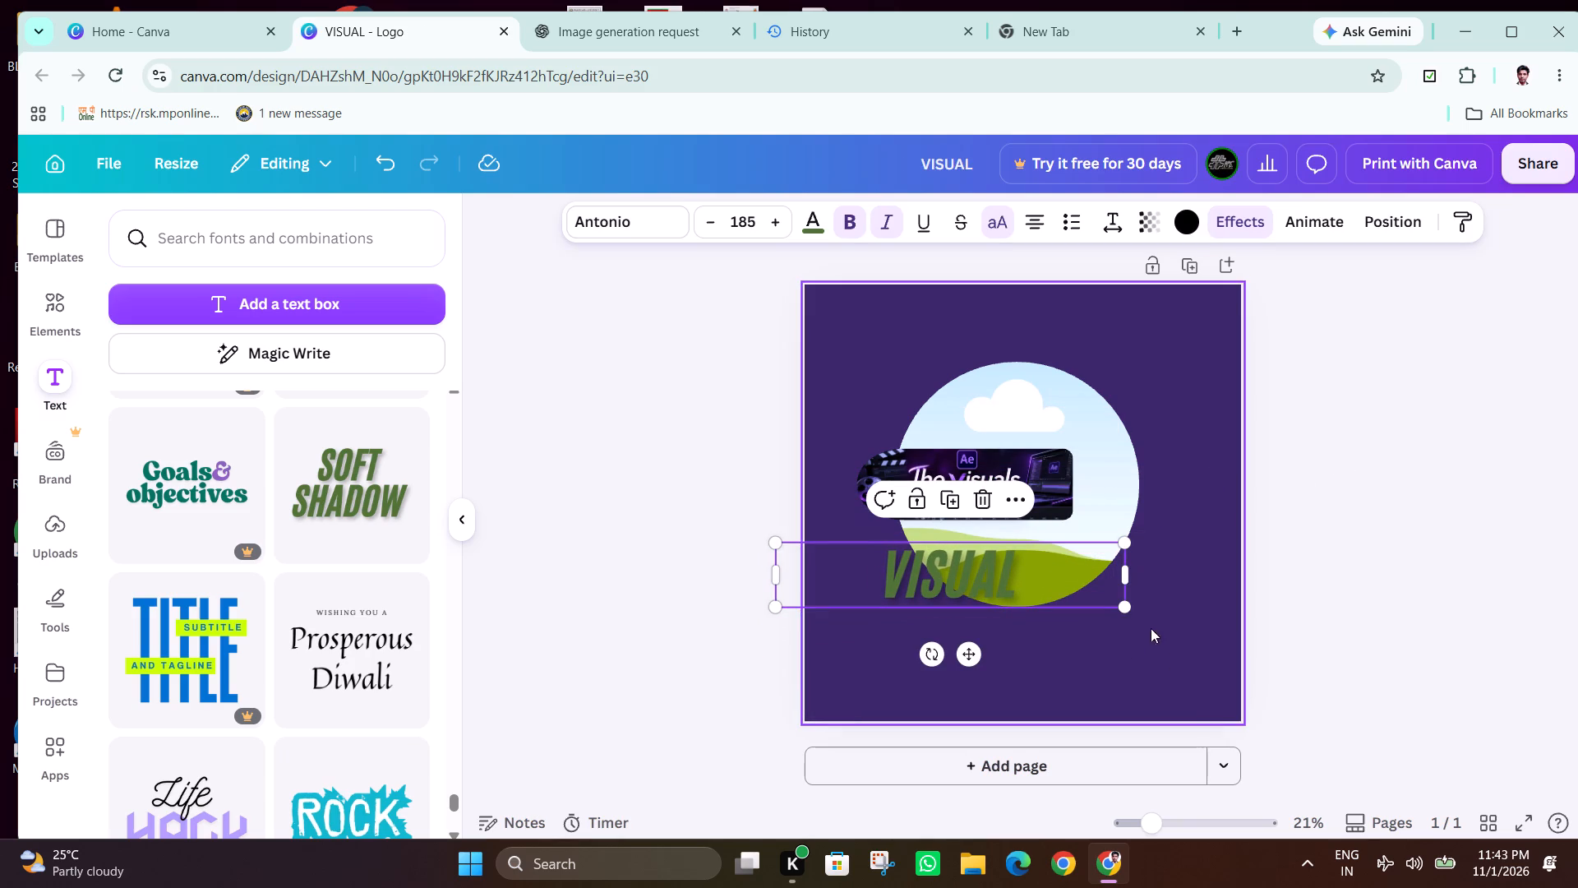
{"action": "left_click_drag", "start_coordinate": [1125, 605], "coordinate": [1208, 678]}
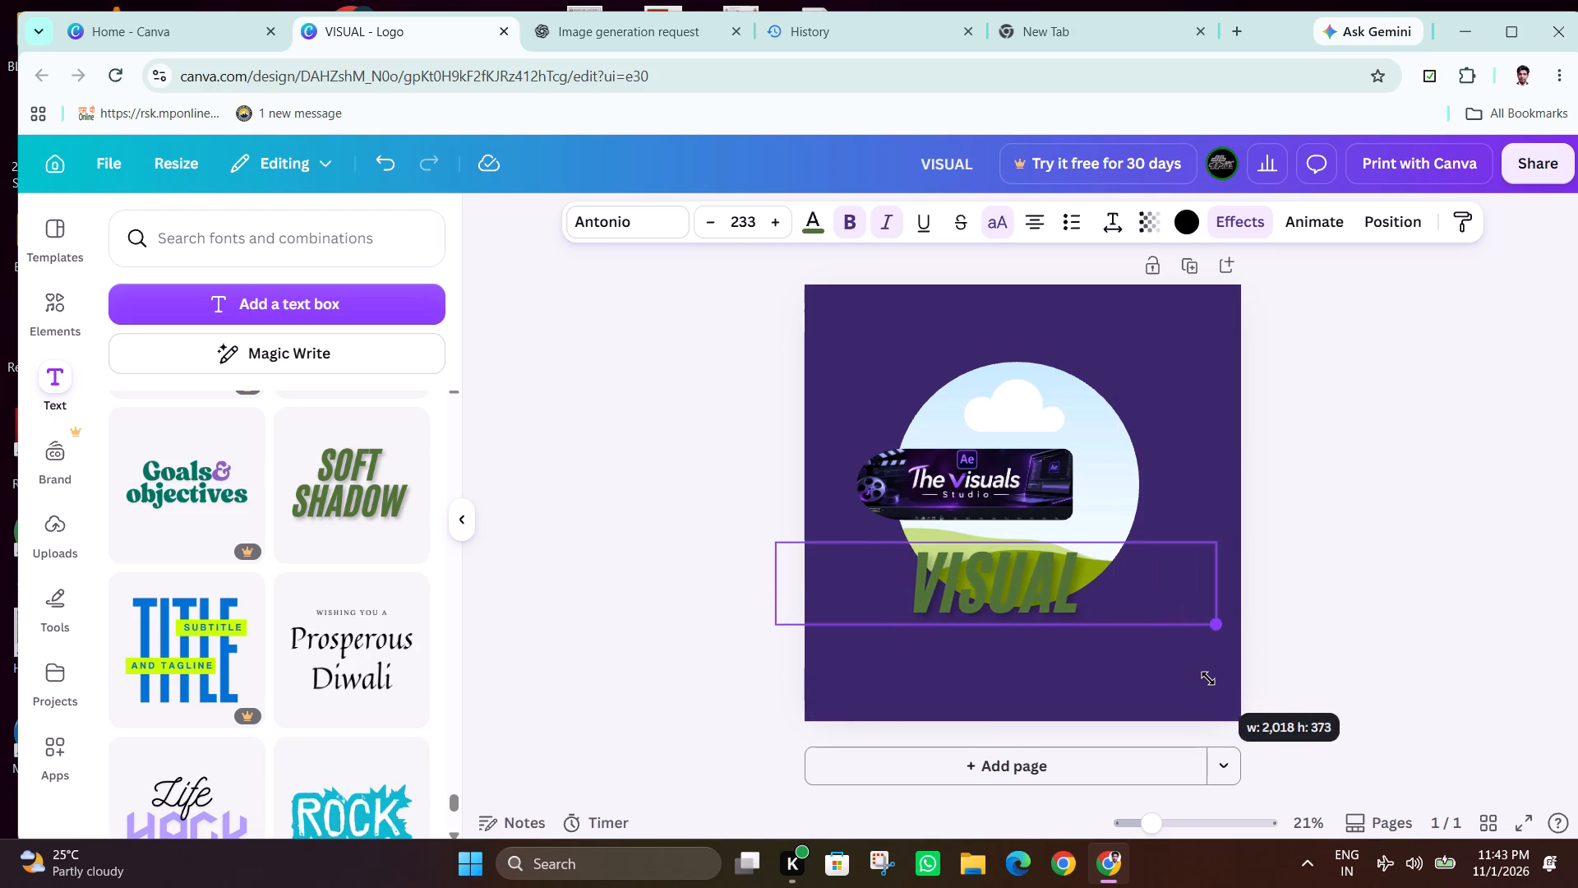
{"action": "left_click_drag", "start_coordinate": [1208, 678], "coordinate": [1203, 675]}
{"action": "left_click_drag", "start_coordinate": [1035, 606], "coordinate": [1006, 606]}
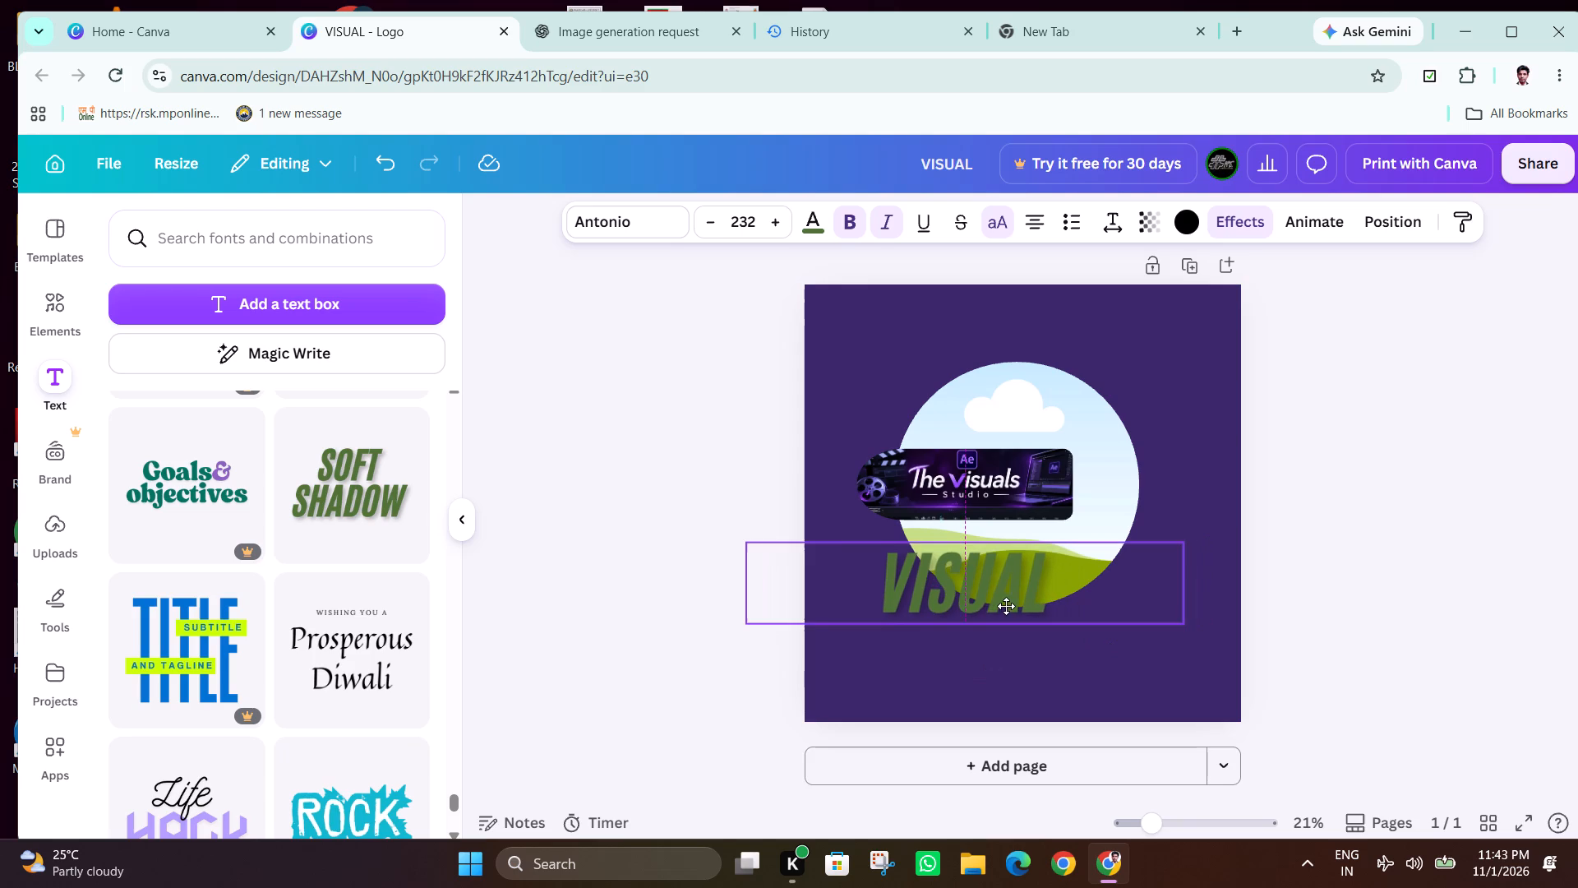
{"action": "left_click_drag", "start_coordinate": [1006, 606], "coordinate": [971, 599]}
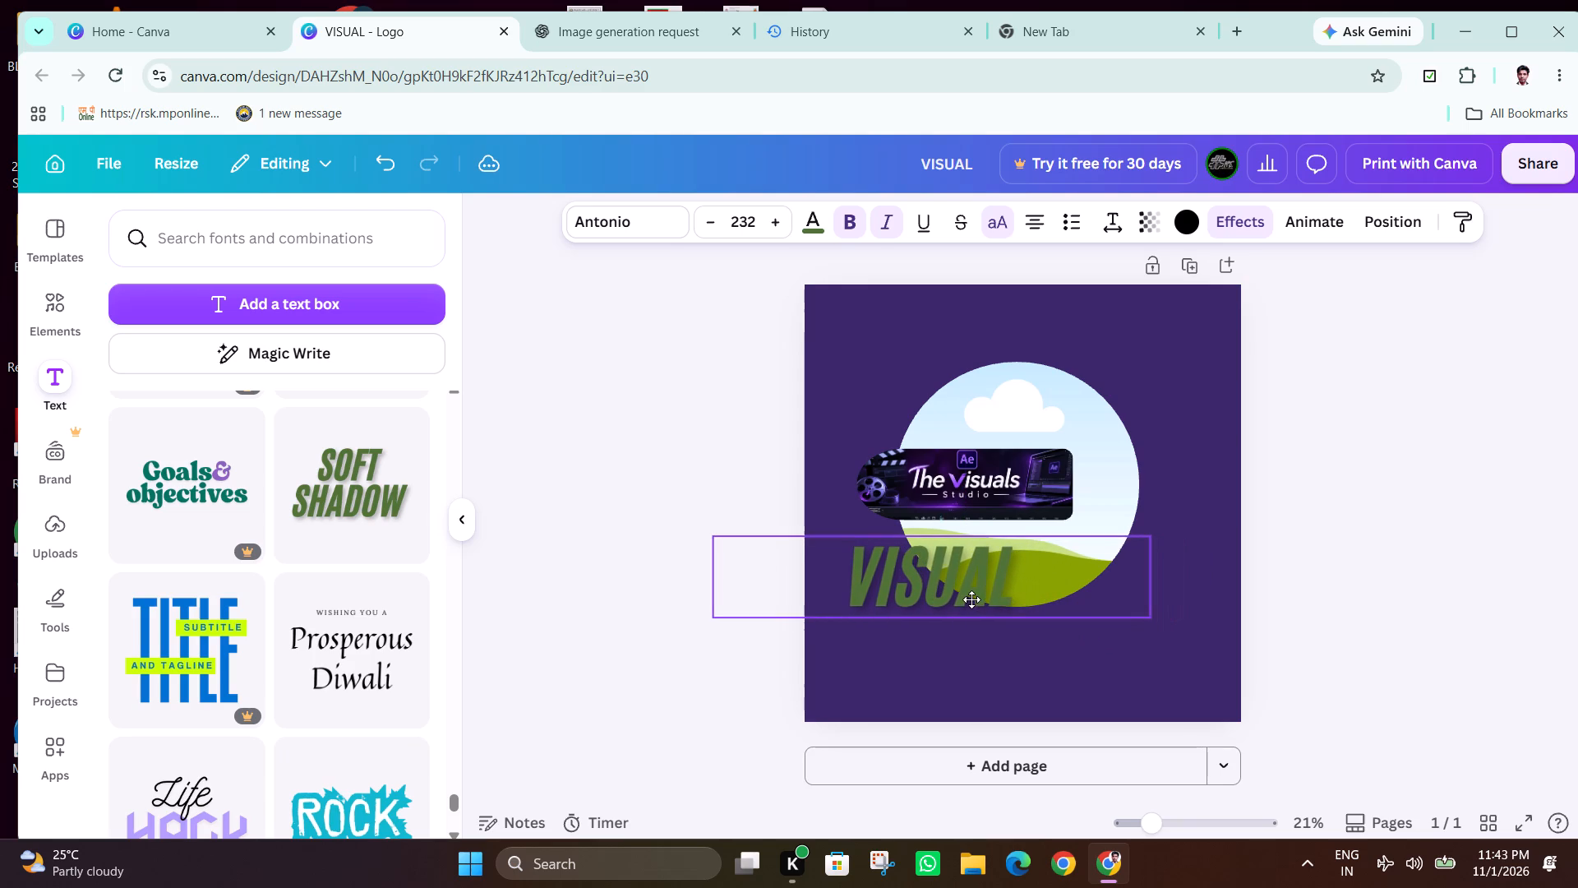
{"action": "left_click_drag", "start_coordinate": [971, 599], "coordinate": [980, 605]}
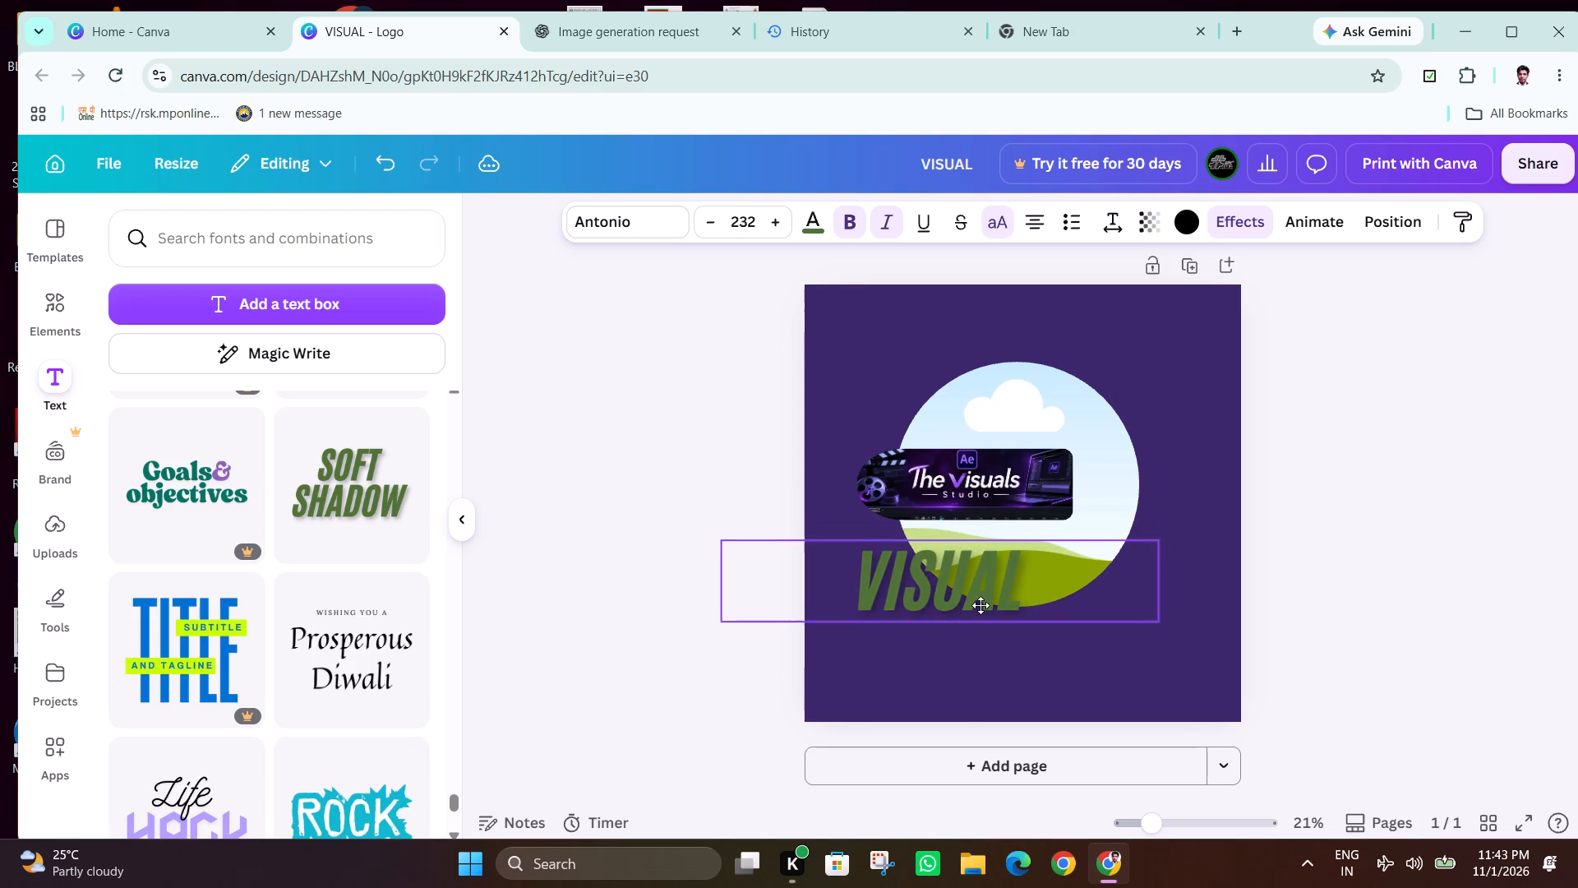
{"action": "left_click_drag", "start_coordinate": [980, 605], "coordinate": [989, 589]}
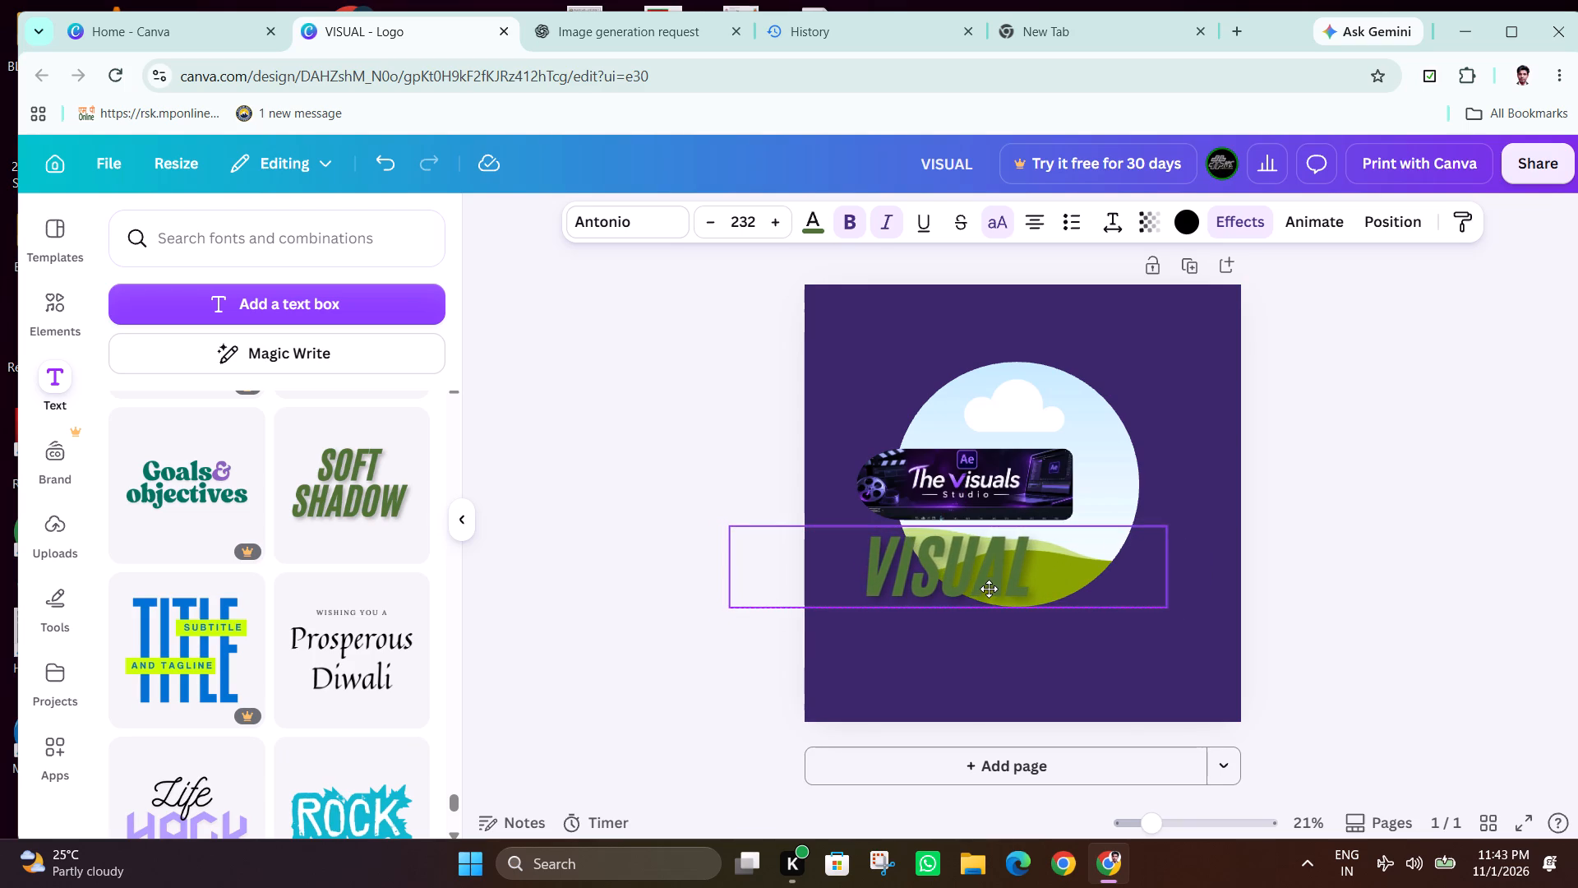
{"action": "left_click_drag", "start_coordinate": [989, 589], "coordinate": [971, 585]}
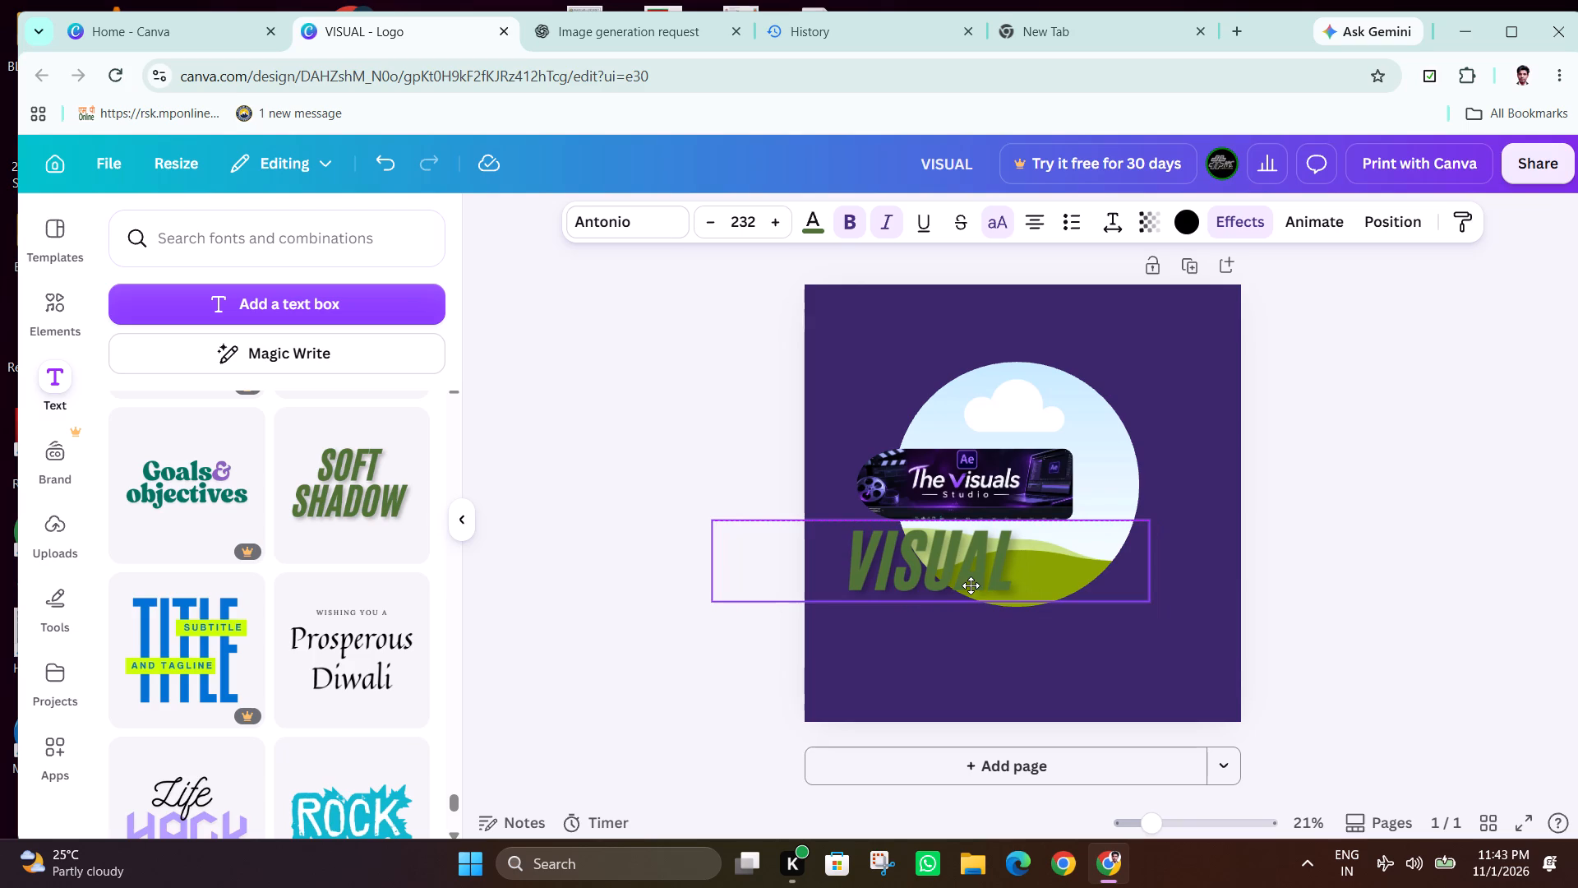
{"action": "left_click_drag", "start_coordinate": [971, 585], "coordinate": [984, 589]}
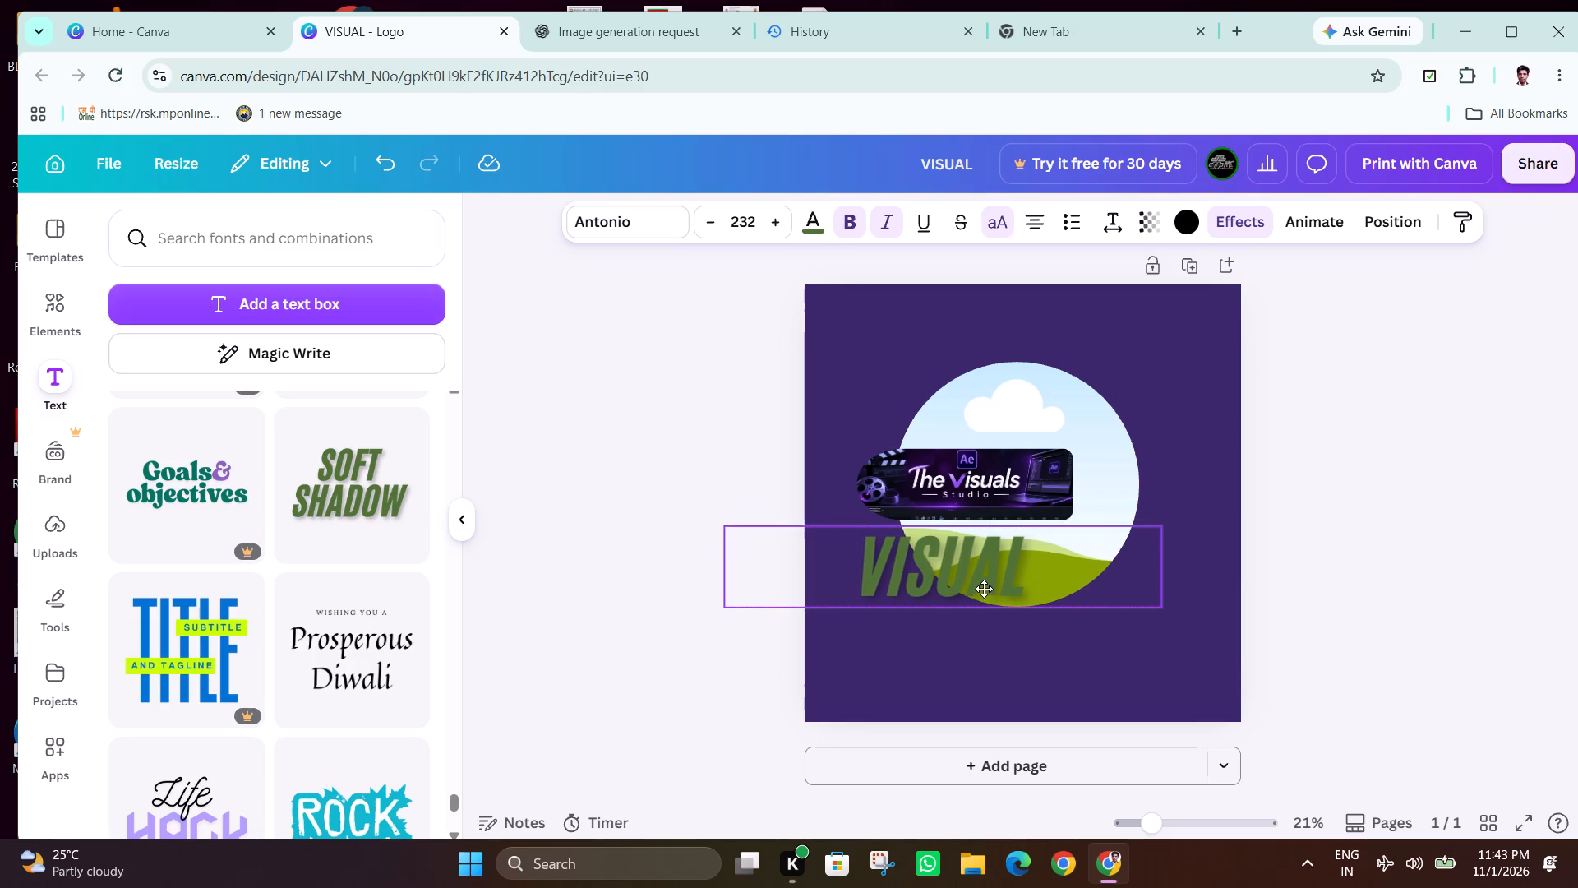
{"action": "left_click_drag", "start_coordinate": [984, 589], "coordinate": [984, 594]}
{"action": "left_click", "coordinate": [1054, 671]}
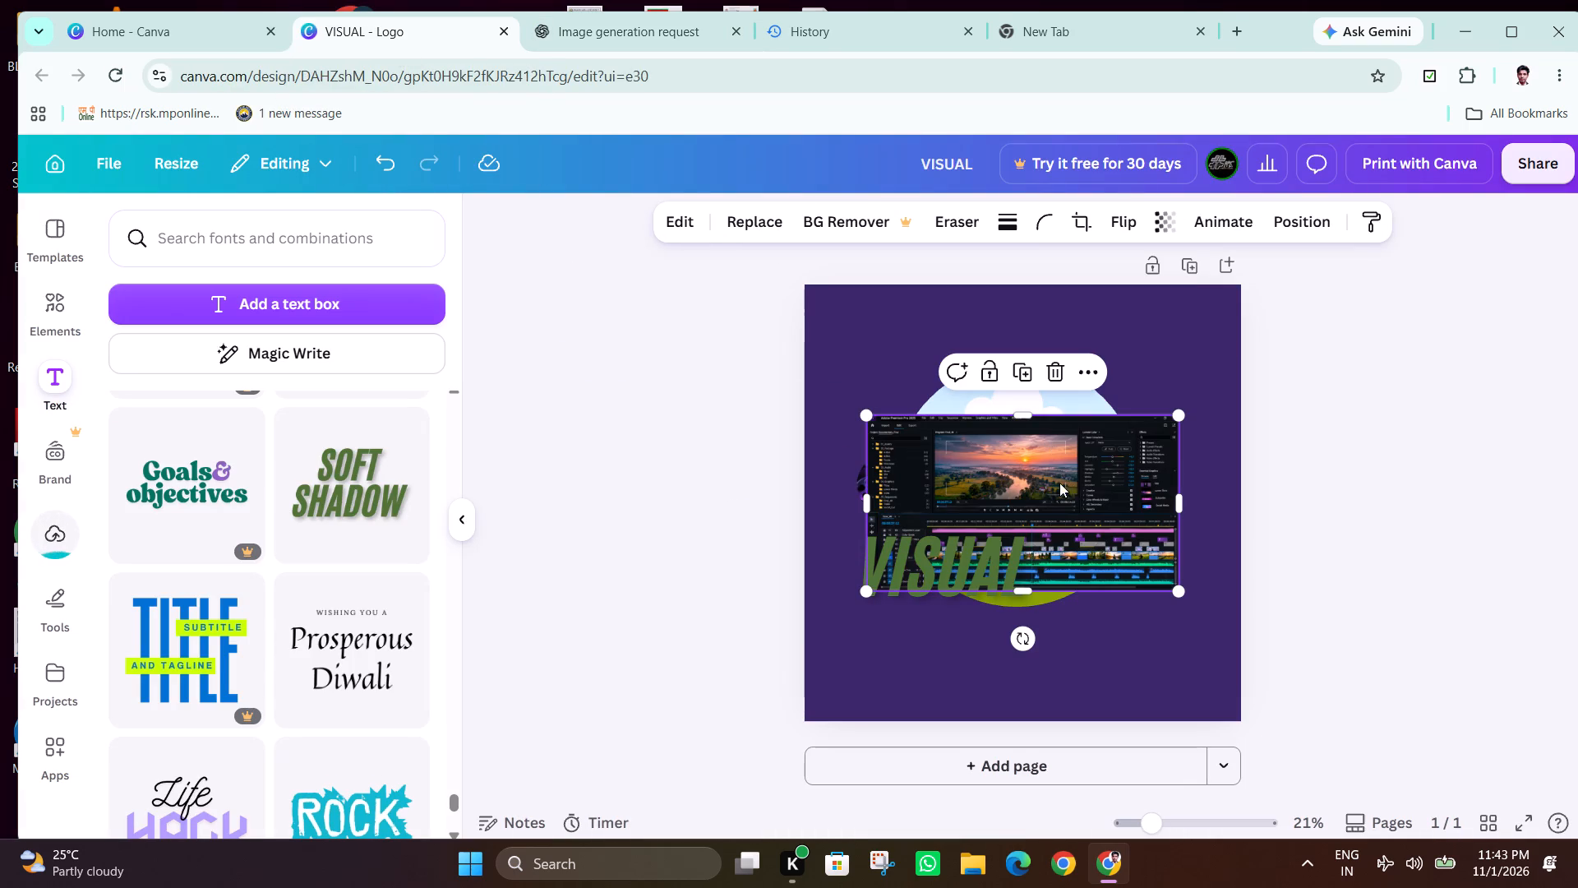
{"action": "left_click_drag", "start_coordinate": [1057, 483], "coordinate": [1033, 423]}
Crop the Premiere image inside the circular frame, shifting it slightly right while keeping its full height.
{"action": "double_click", "coordinate": [1037, 401]}
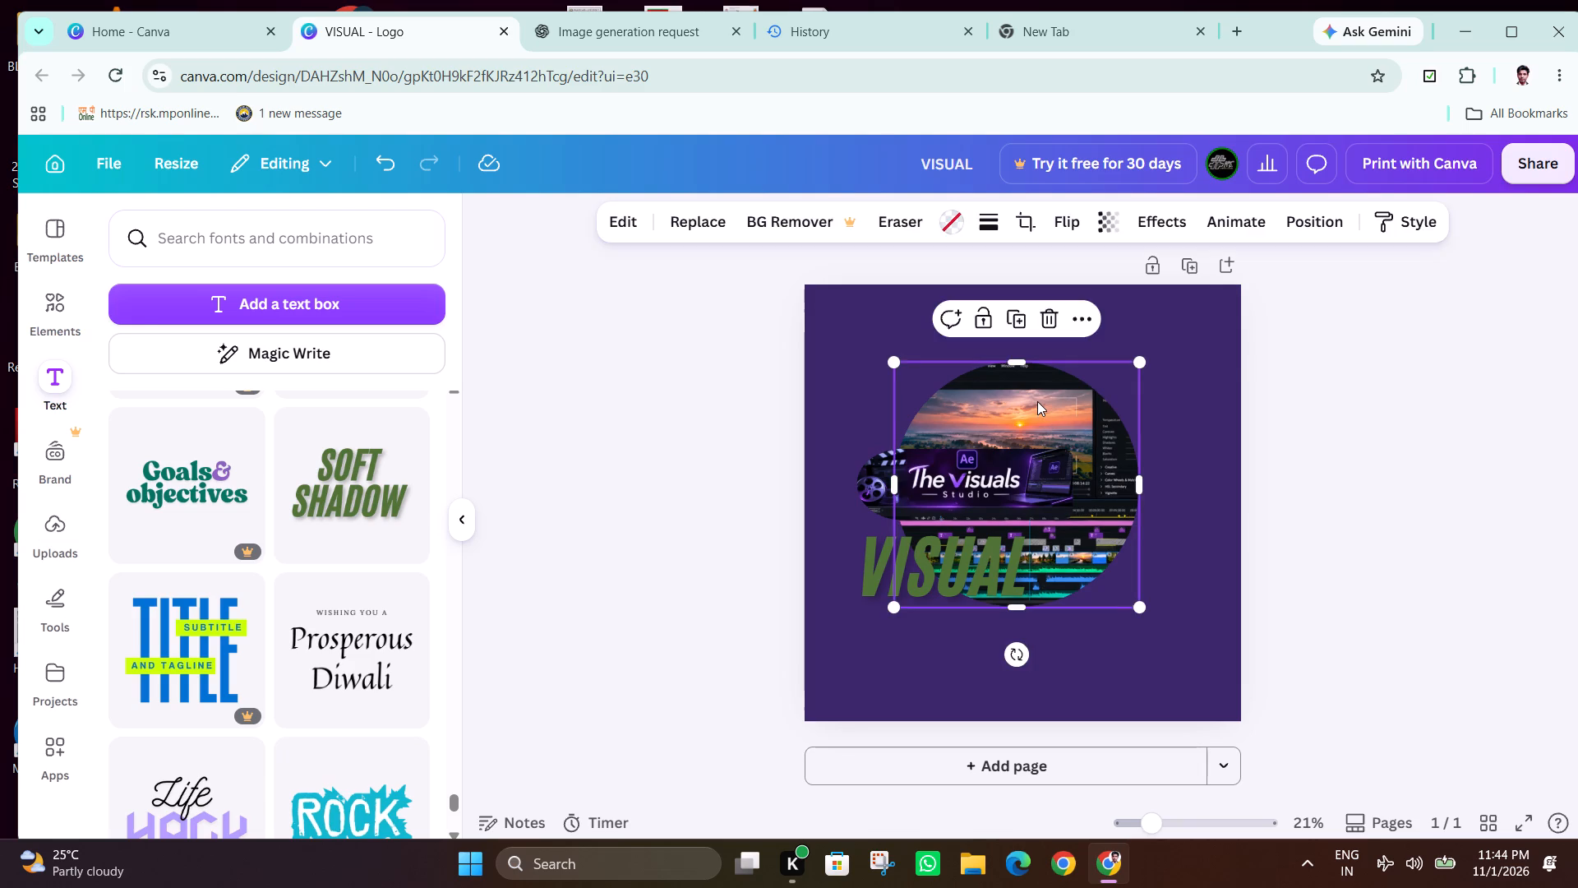
{"action": "double_click", "coordinate": [1026, 401]}
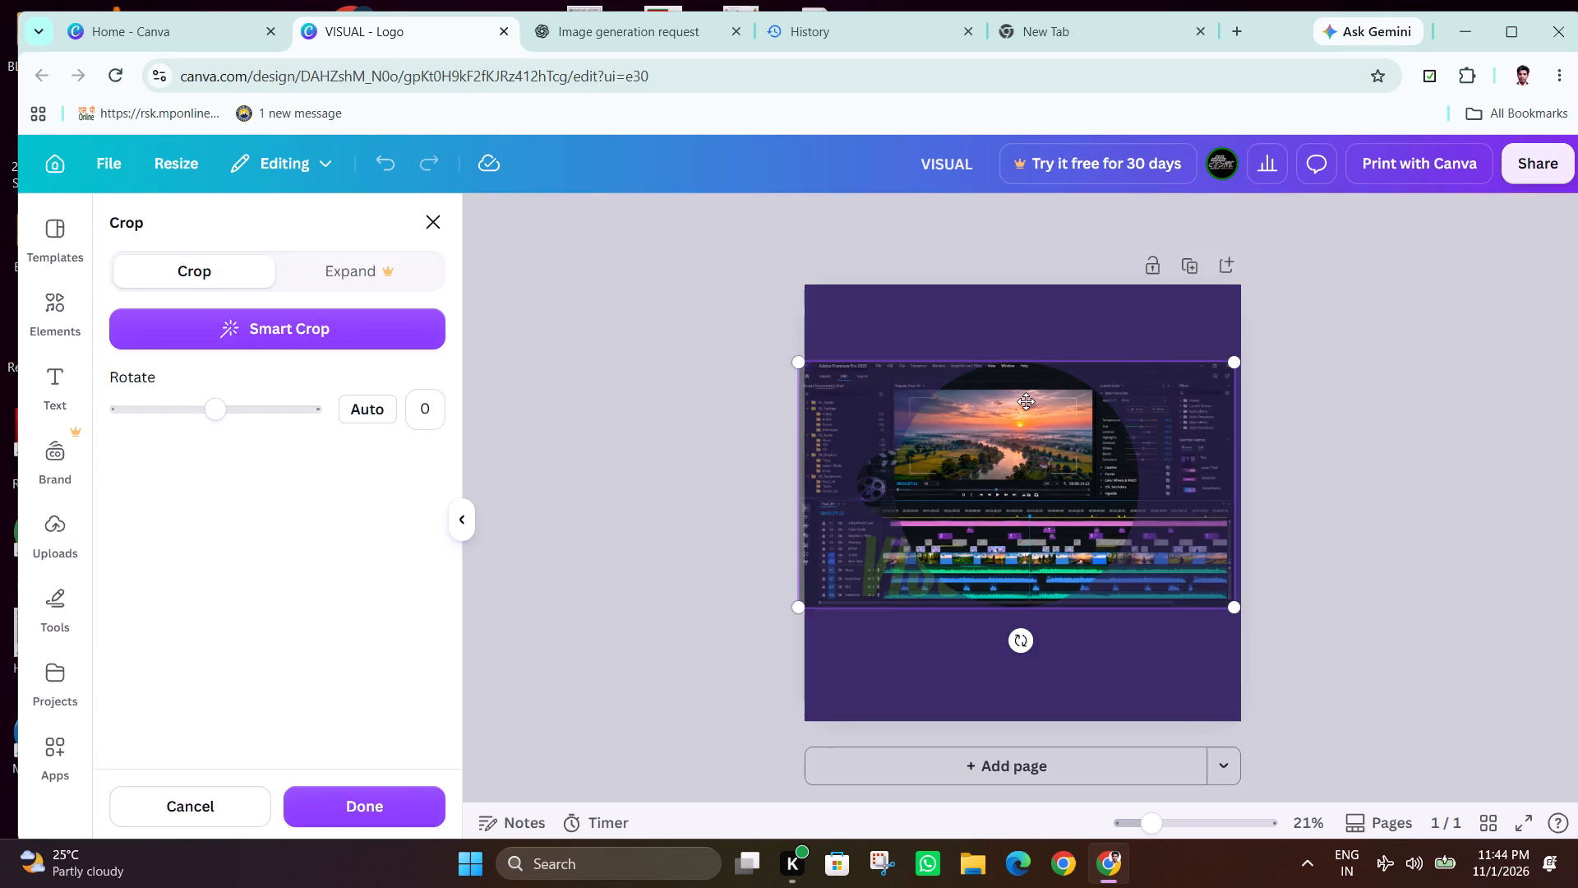
{"action": "left_click", "coordinate": [1026, 401]}
{"action": "left_click", "coordinate": [1026, 401]}
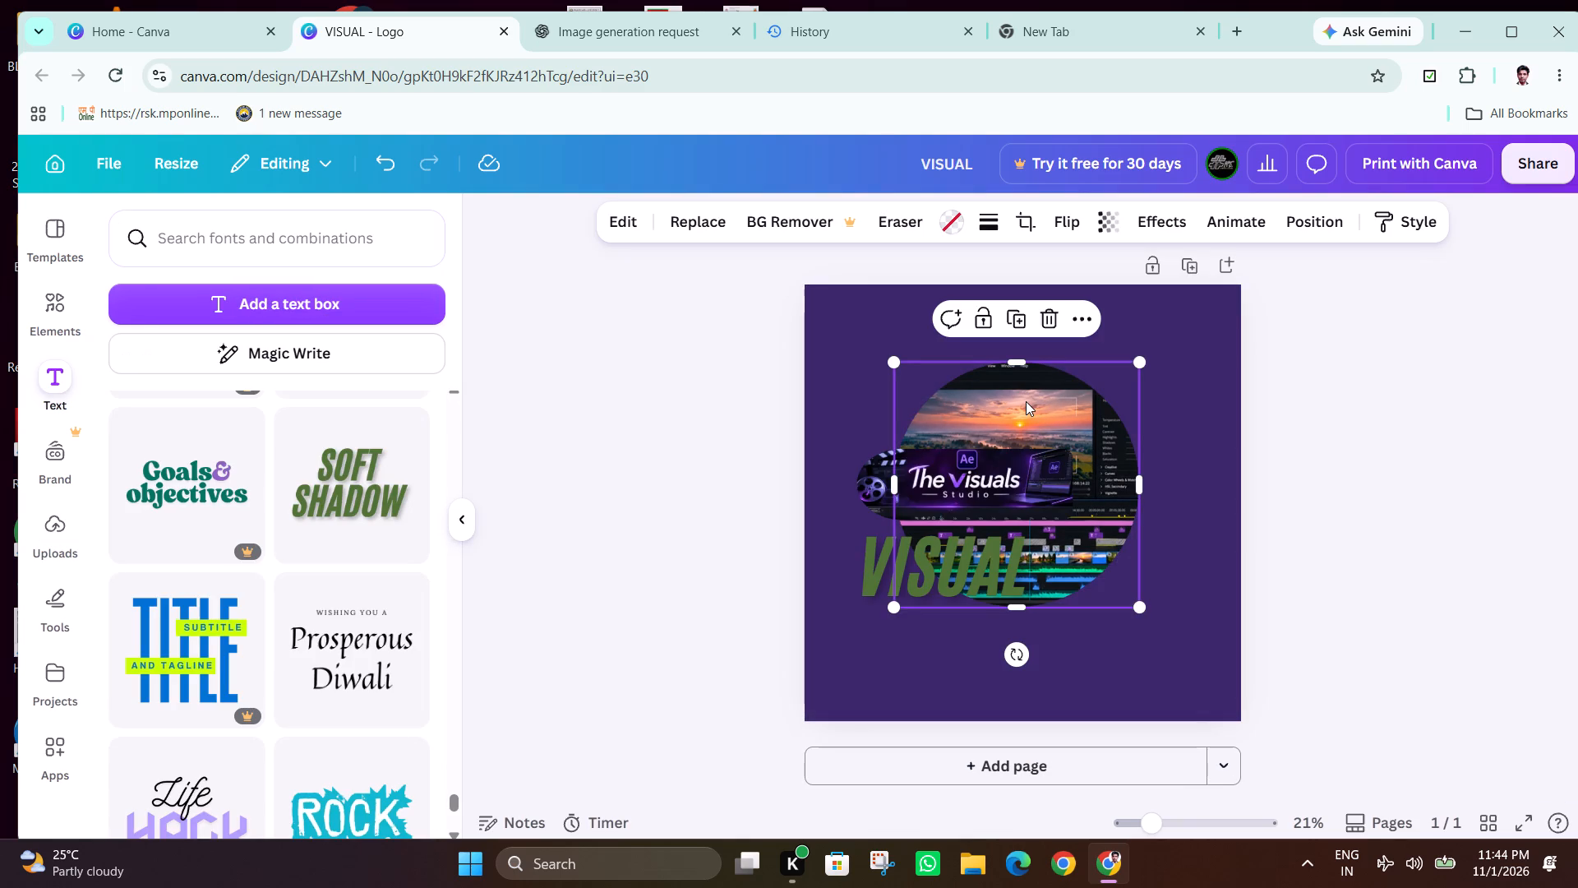
{"action": "double_click", "coordinate": [1026, 401]}
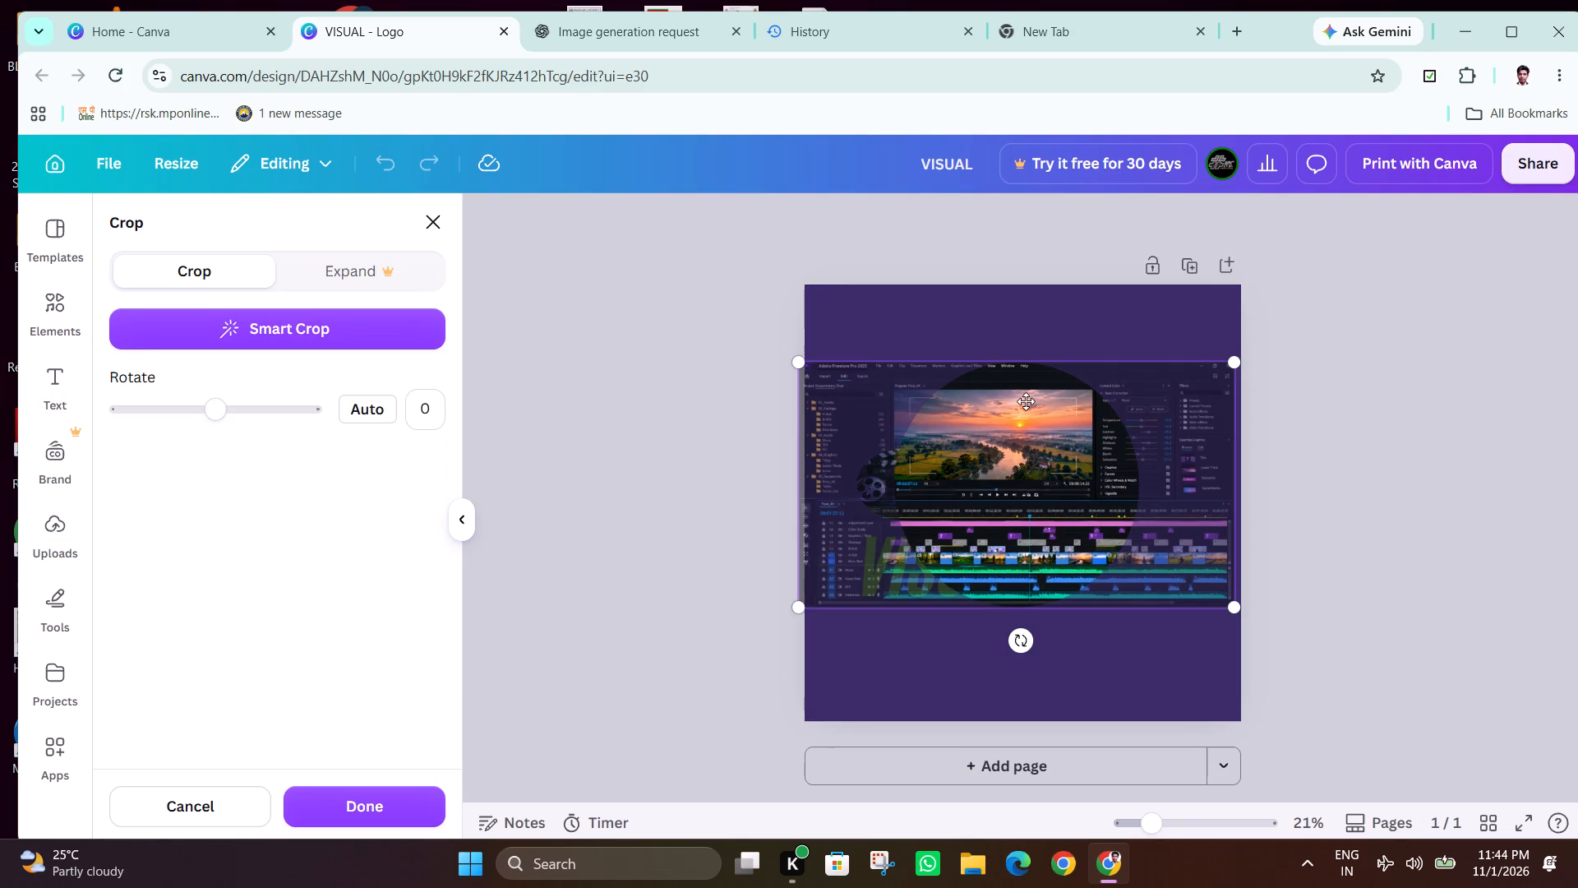
{"action": "left_click_drag", "start_coordinate": [1026, 401], "coordinate": [1079, 402]}
{"action": "left_click_drag", "start_coordinate": [1280, 613], "coordinate": [1198, 548]}
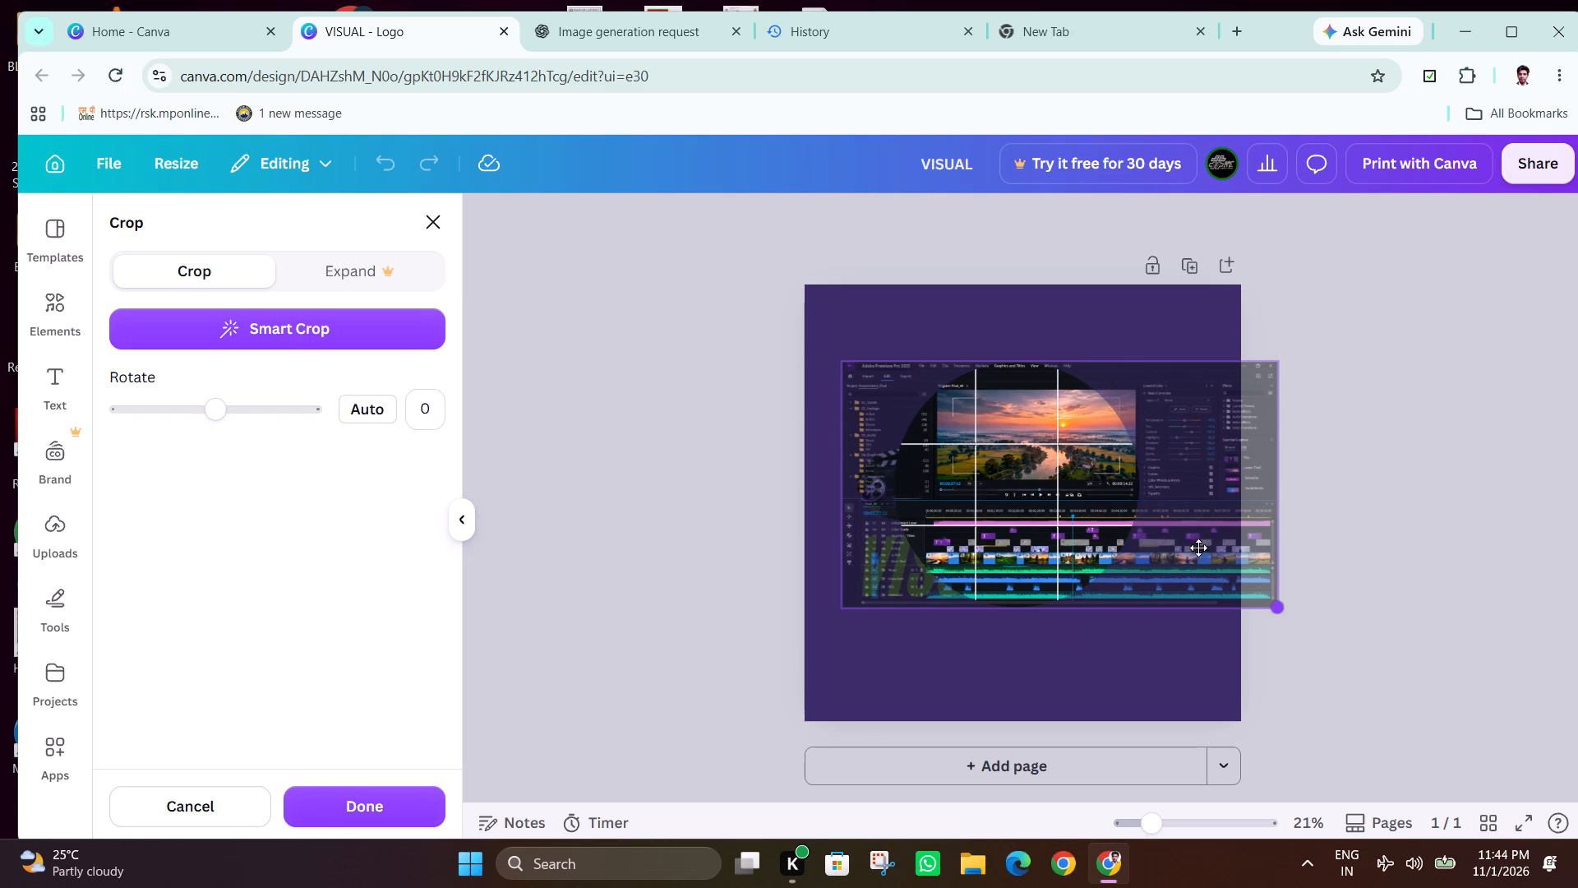
{"action": "left_click_drag", "start_coordinate": [1198, 548], "coordinate": [981, 446]}
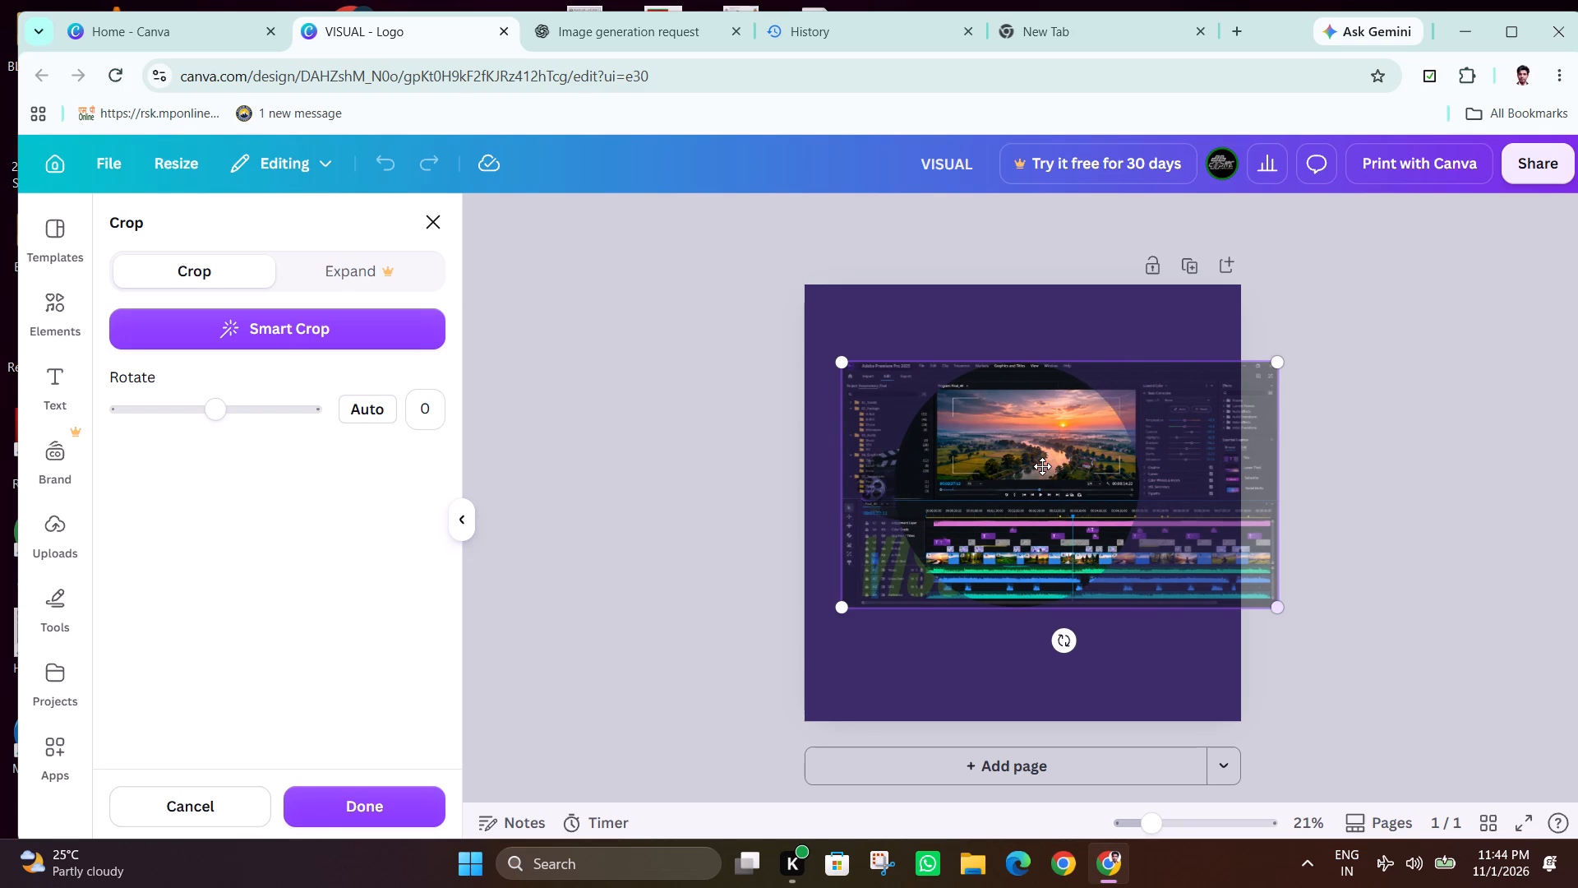
{"action": "left_click_drag", "start_coordinate": [1044, 468], "coordinate": [994, 466]}
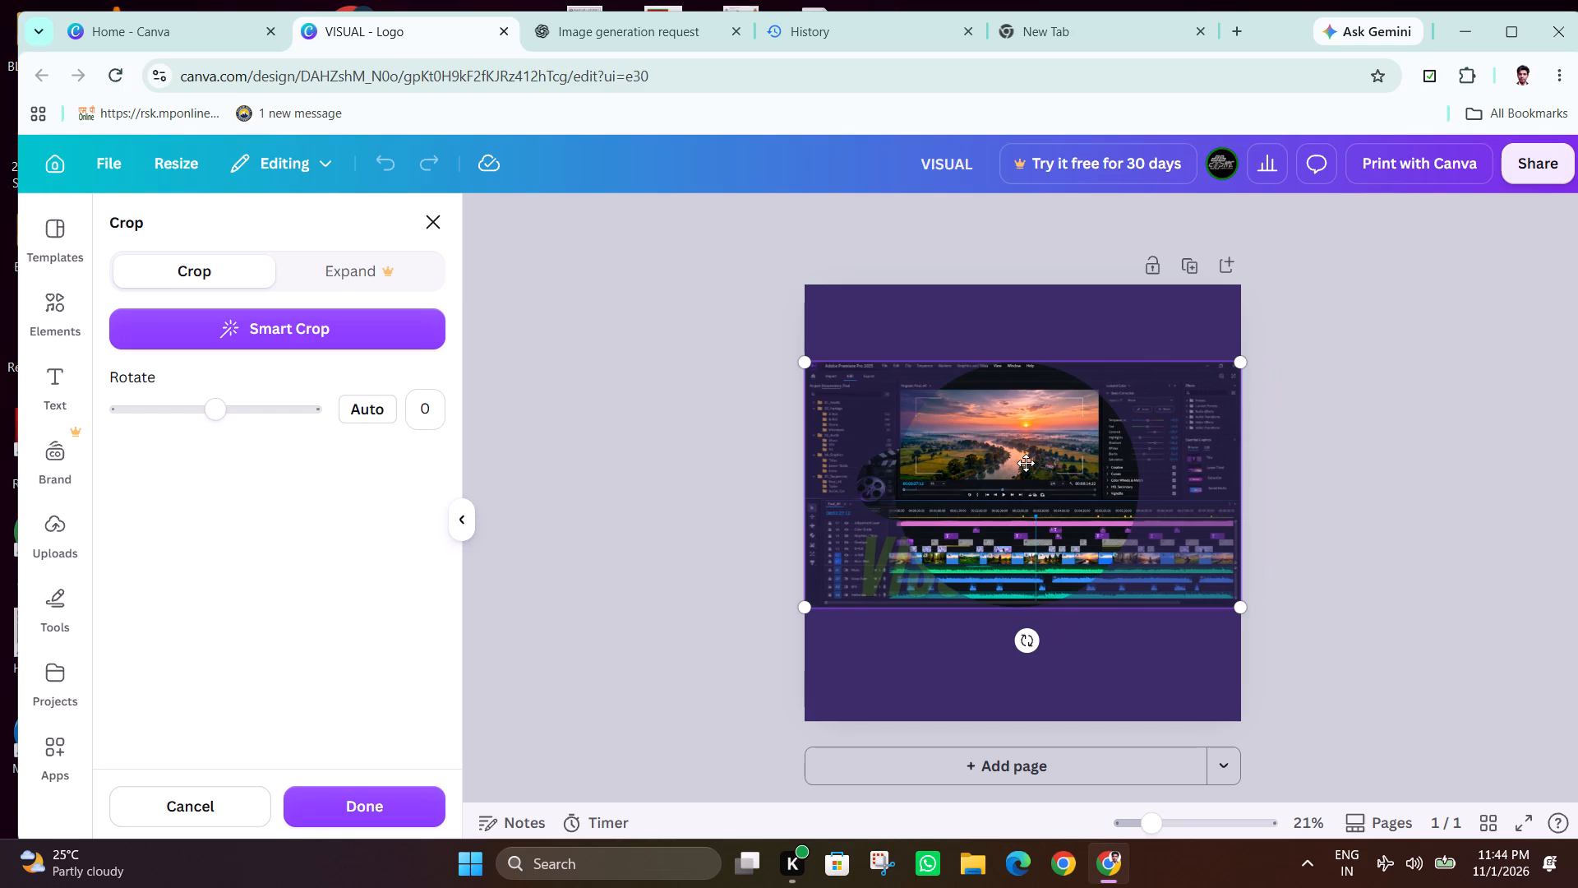
{"action": "left_click", "coordinate": [1577, 440]}
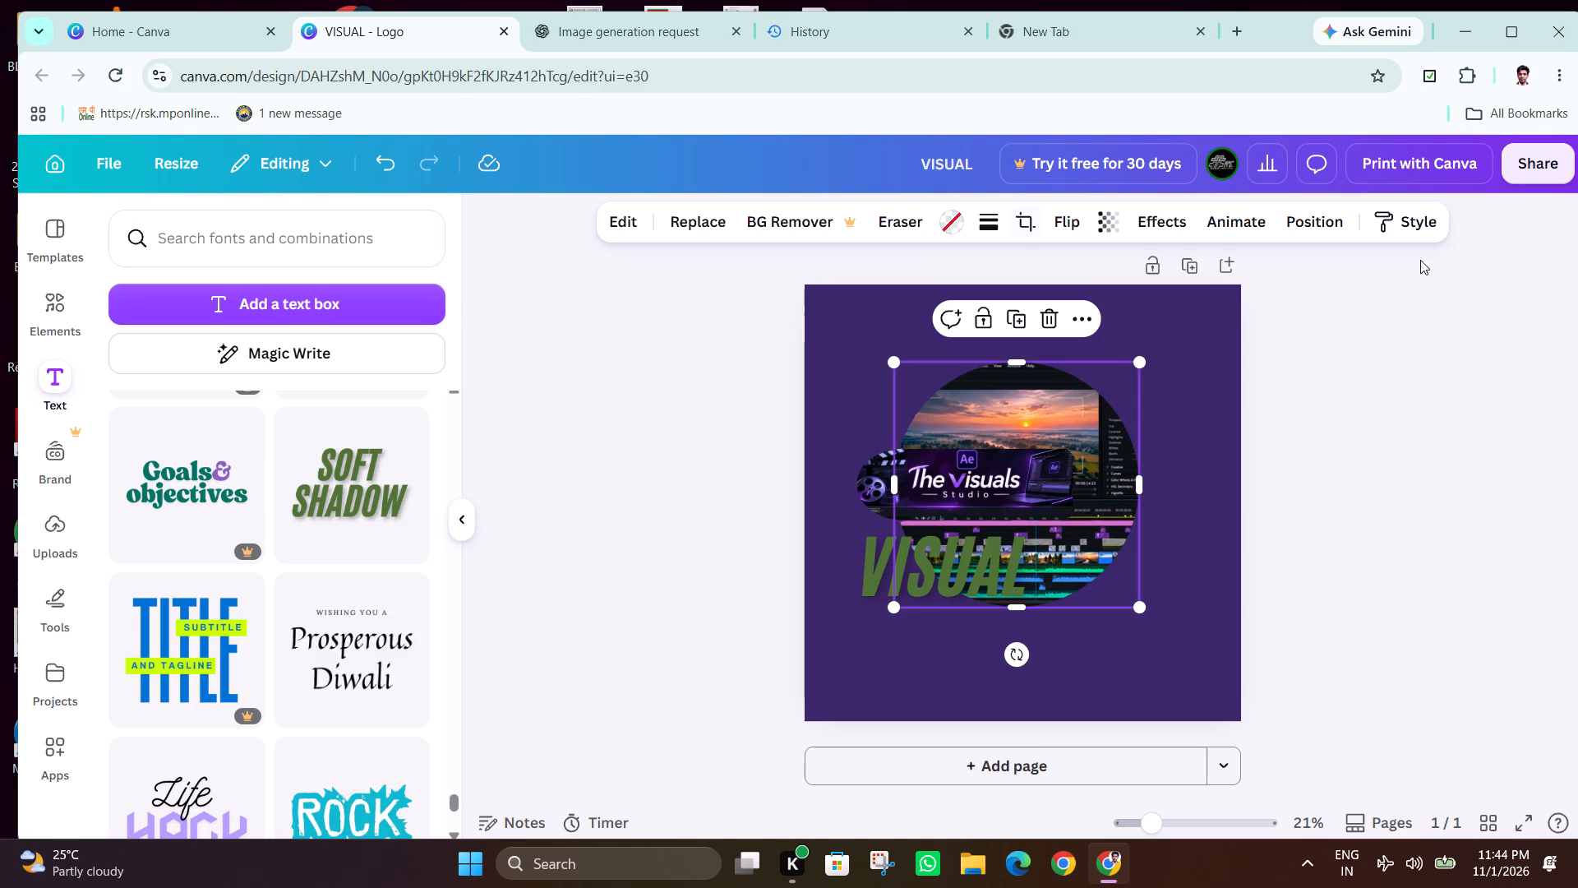
{"action": "left_click", "coordinate": [1383, 350]}
Detach the image from The Visuals Studio banner frame.
{"action": "left_click", "coordinate": [976, 488]}
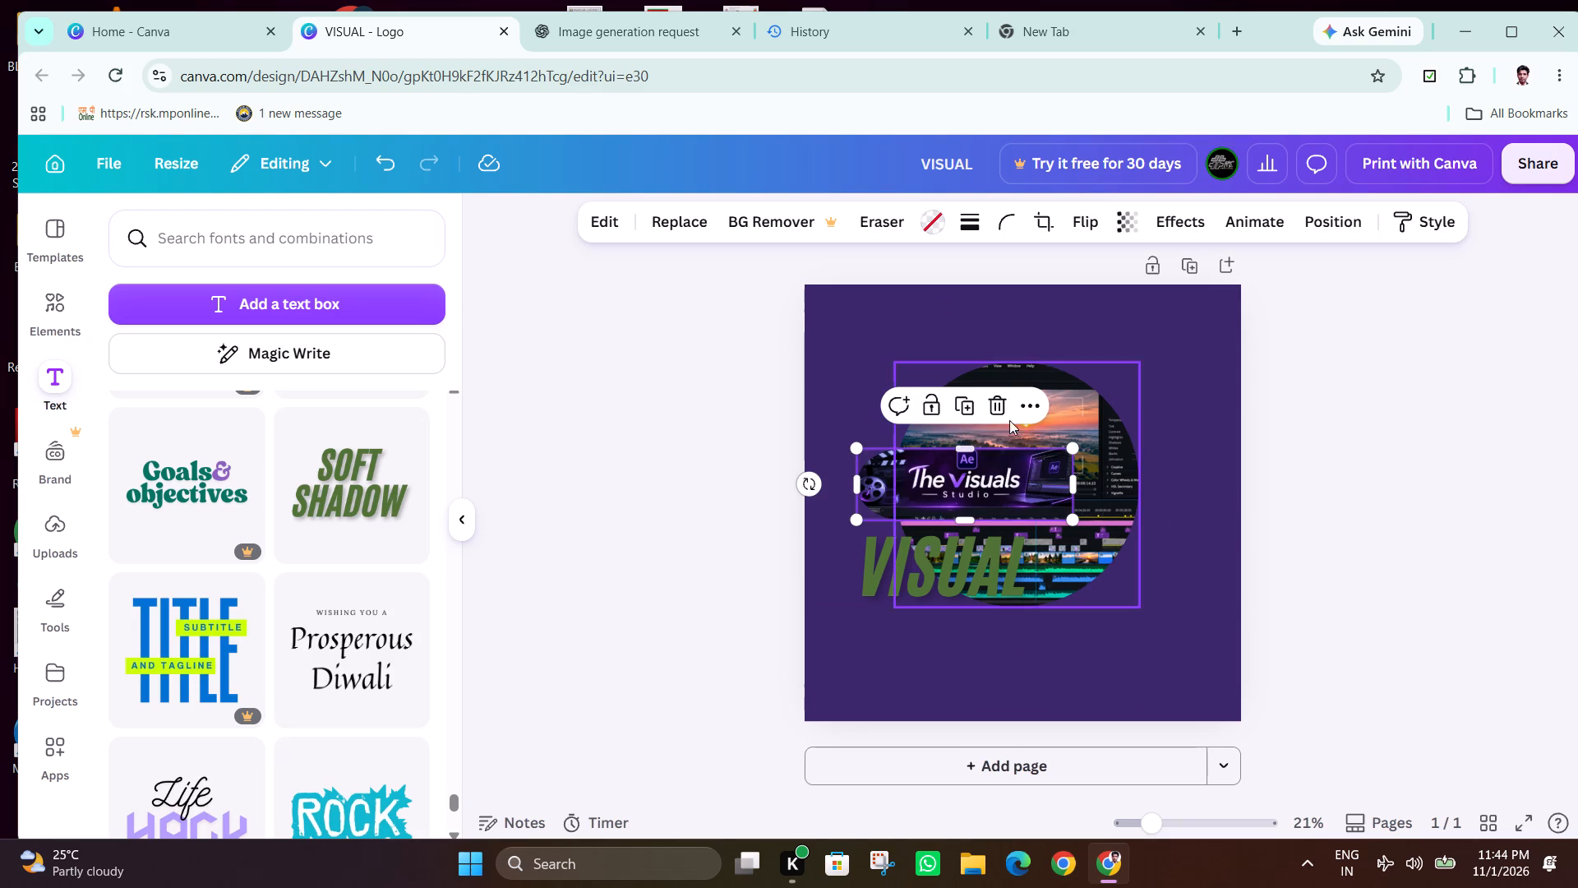
{"action": "left_click", "coordinate": [1035, 411]}
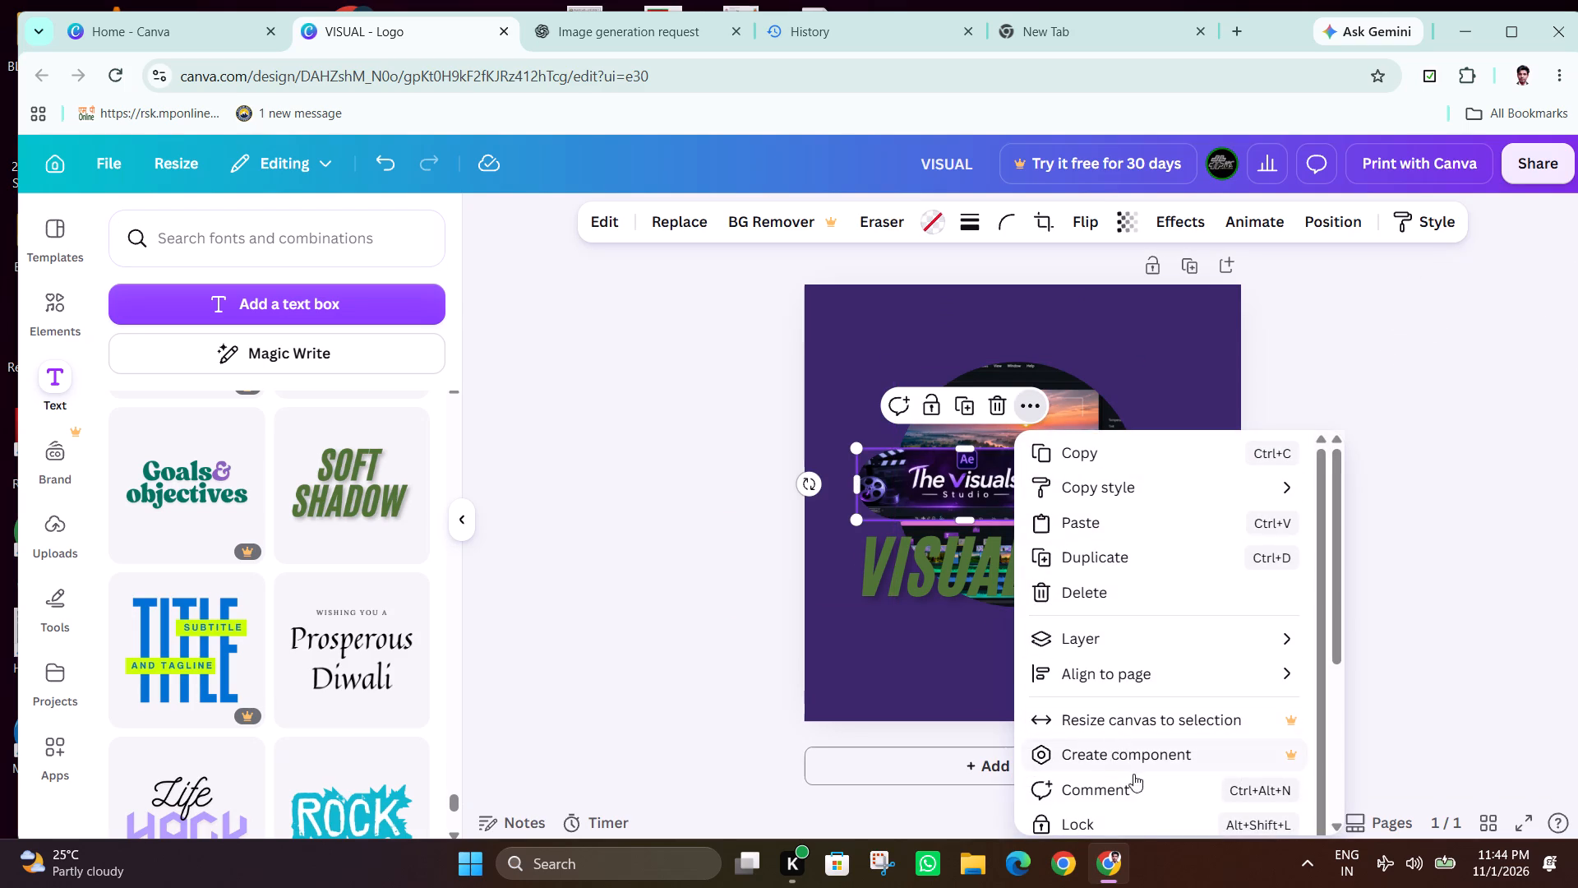
{"action": "scroll", "coordinate": [1098, 691], "scroll_direction": "down", "scroll_amount": 1}
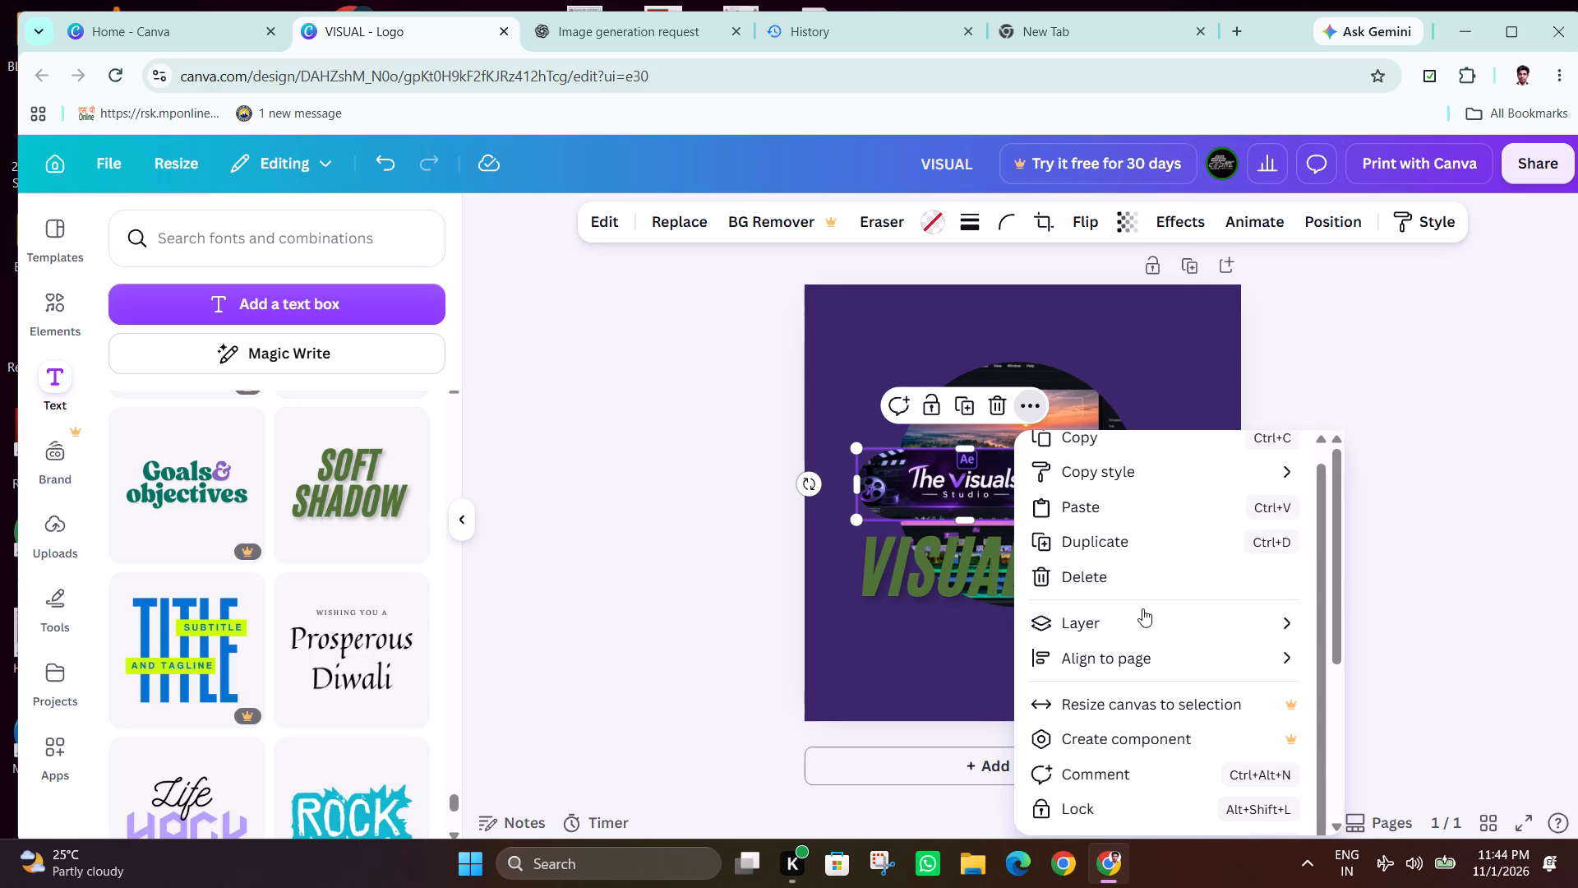
{"action": "scroll", "coordinate": [1139, 694], "scroll_direction": "down", "scroll_amount": 2}
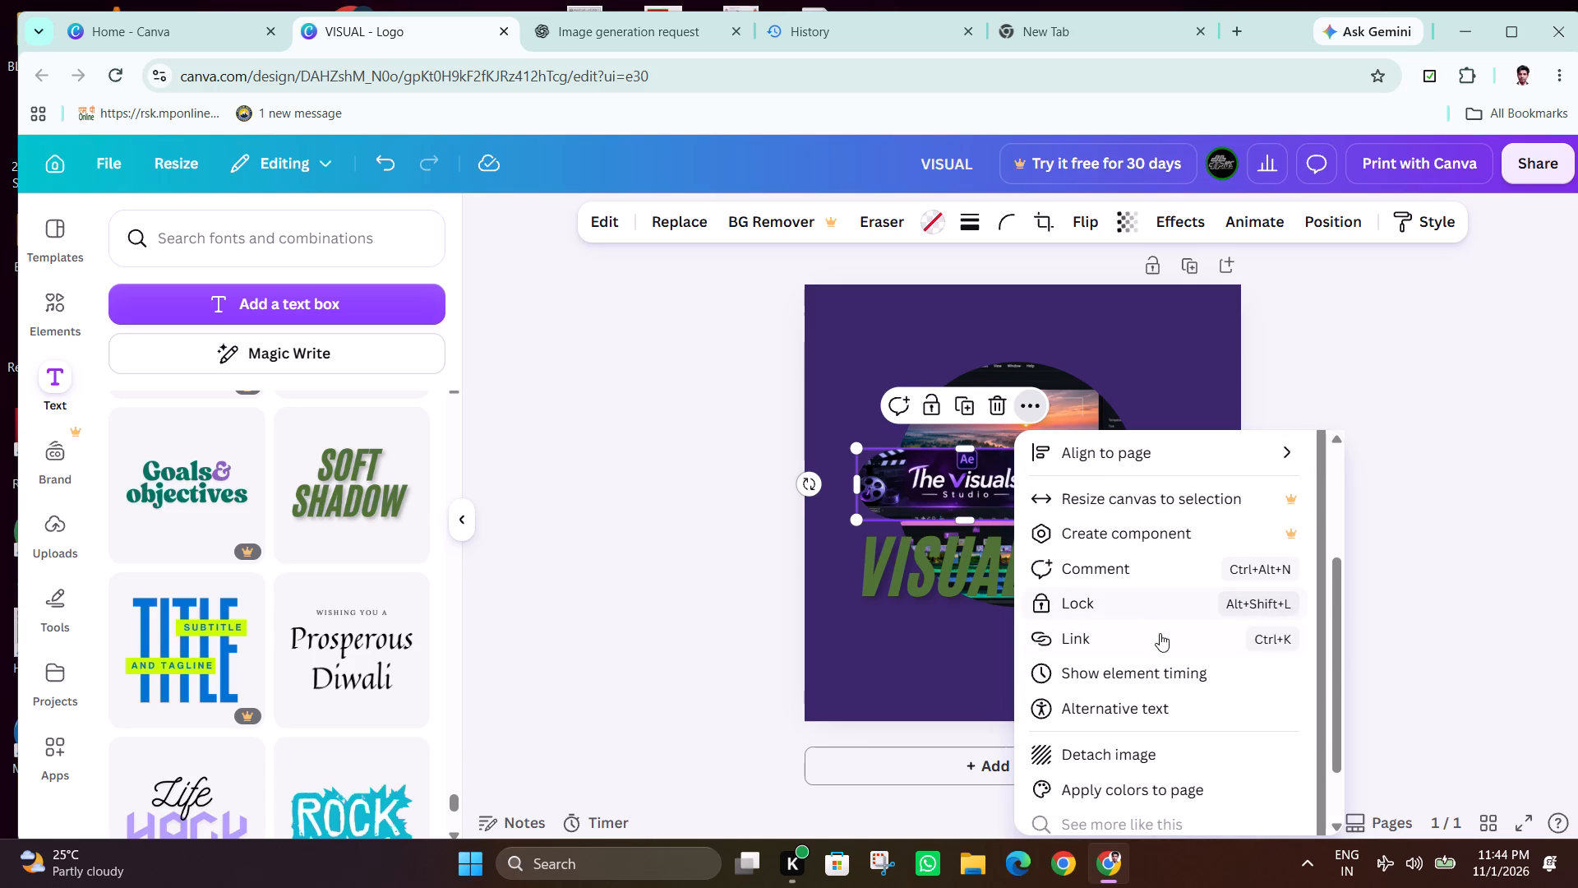
{"action": "left_click", "coordinate": [1133, 752]}
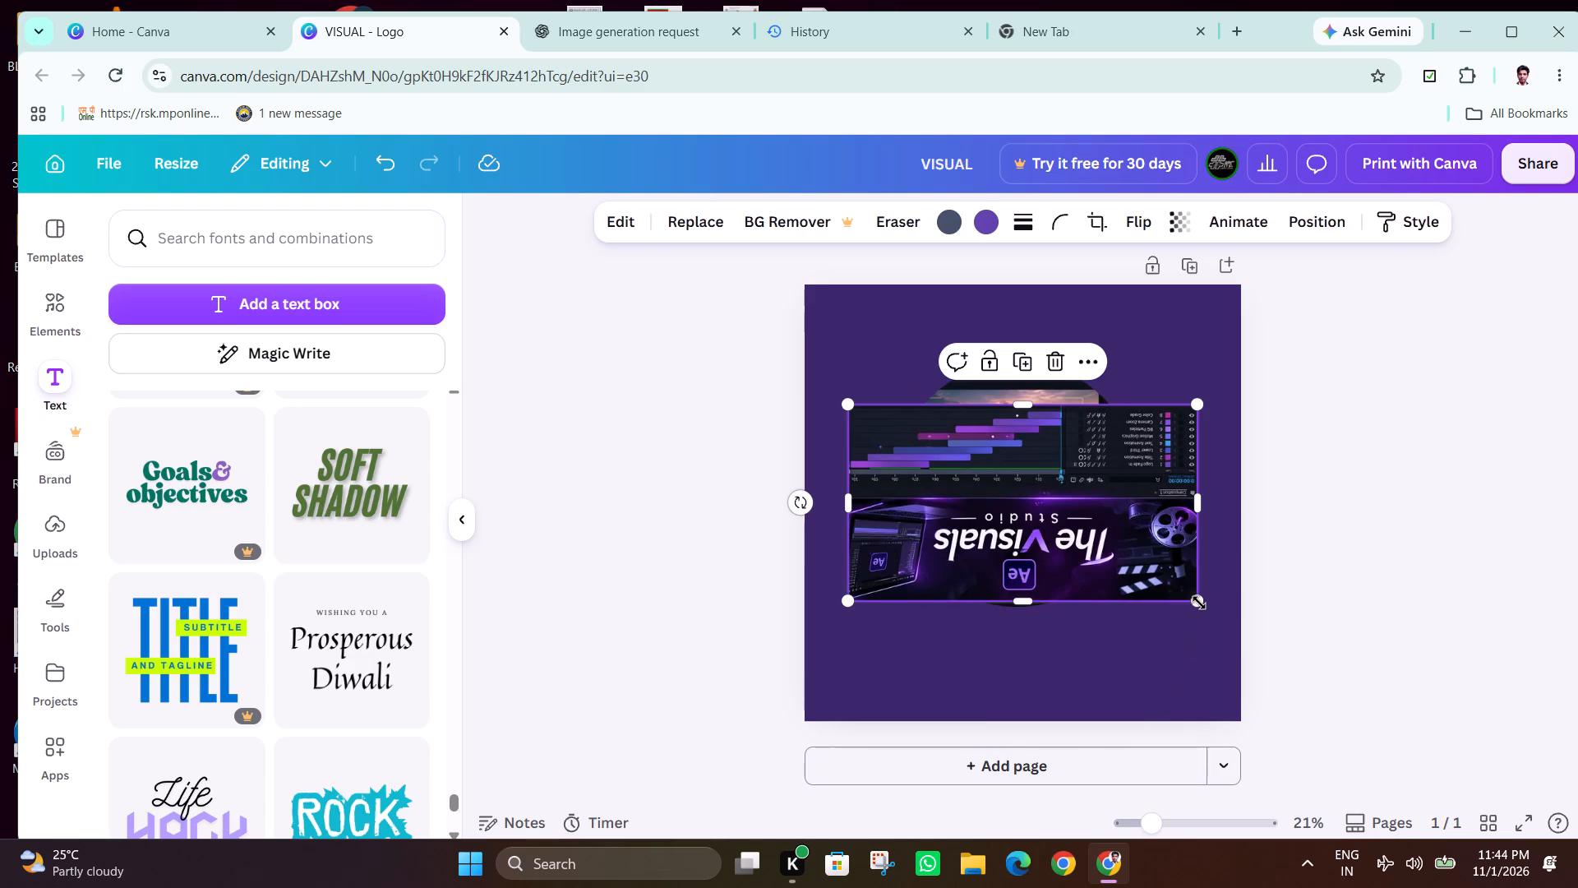
Scale the detached upside-down Visuals Studio image down to about half its width, keeping its upper-left corner in place.
{"action": "left_click_drag", "start_coordinate": [1199, 603], "coordinate": [1098, 541]}
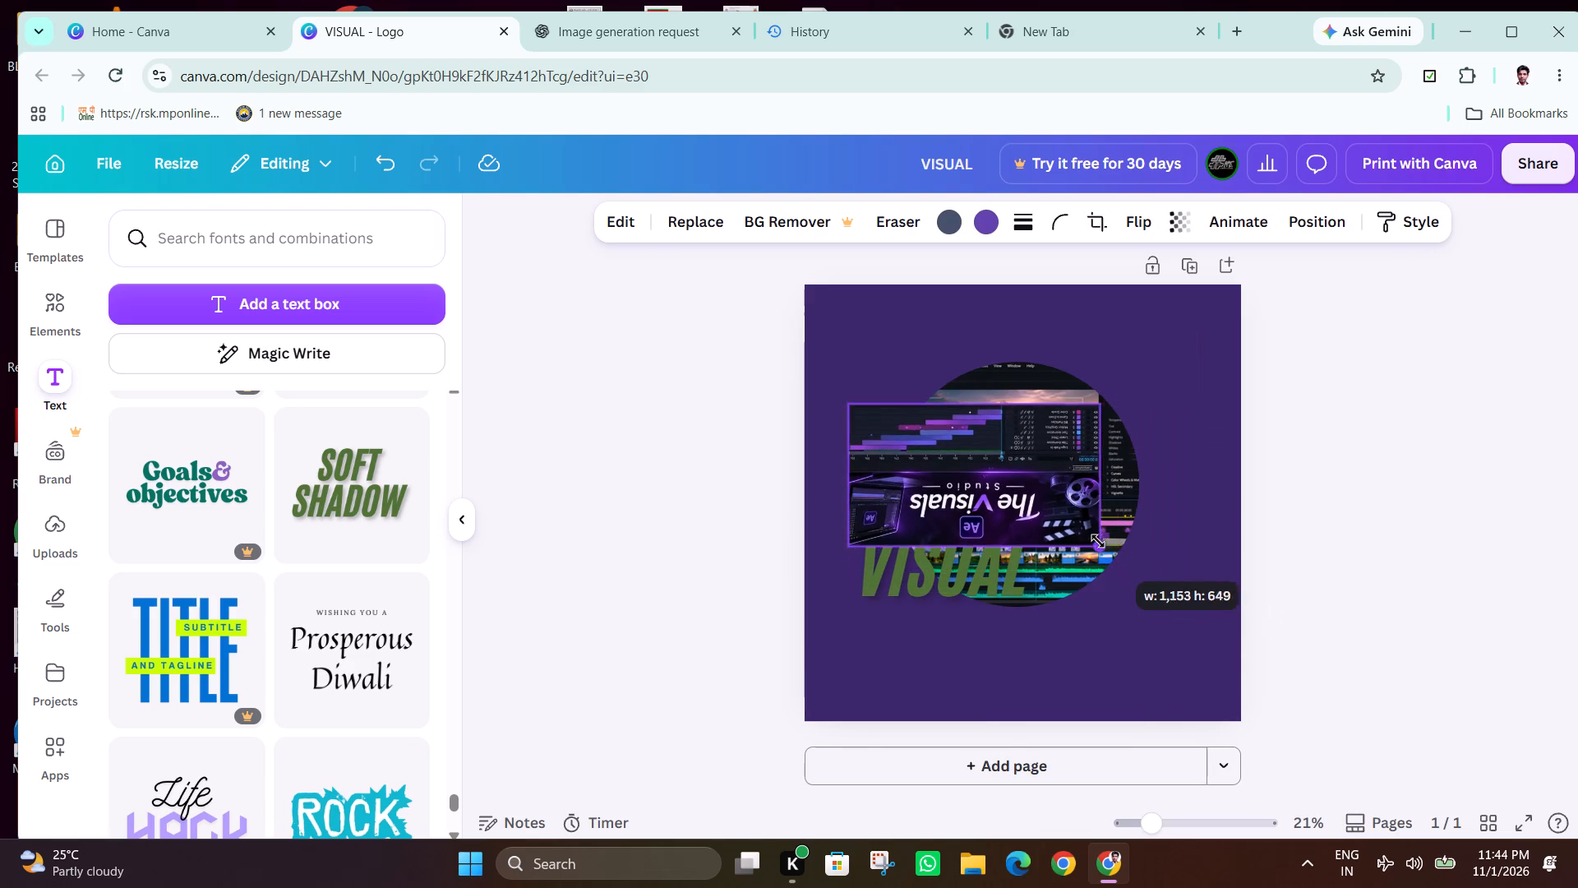
{"action": "left_click_drag", "start_coordinate": [1098, 541], "coordinate": [1081, 530]}
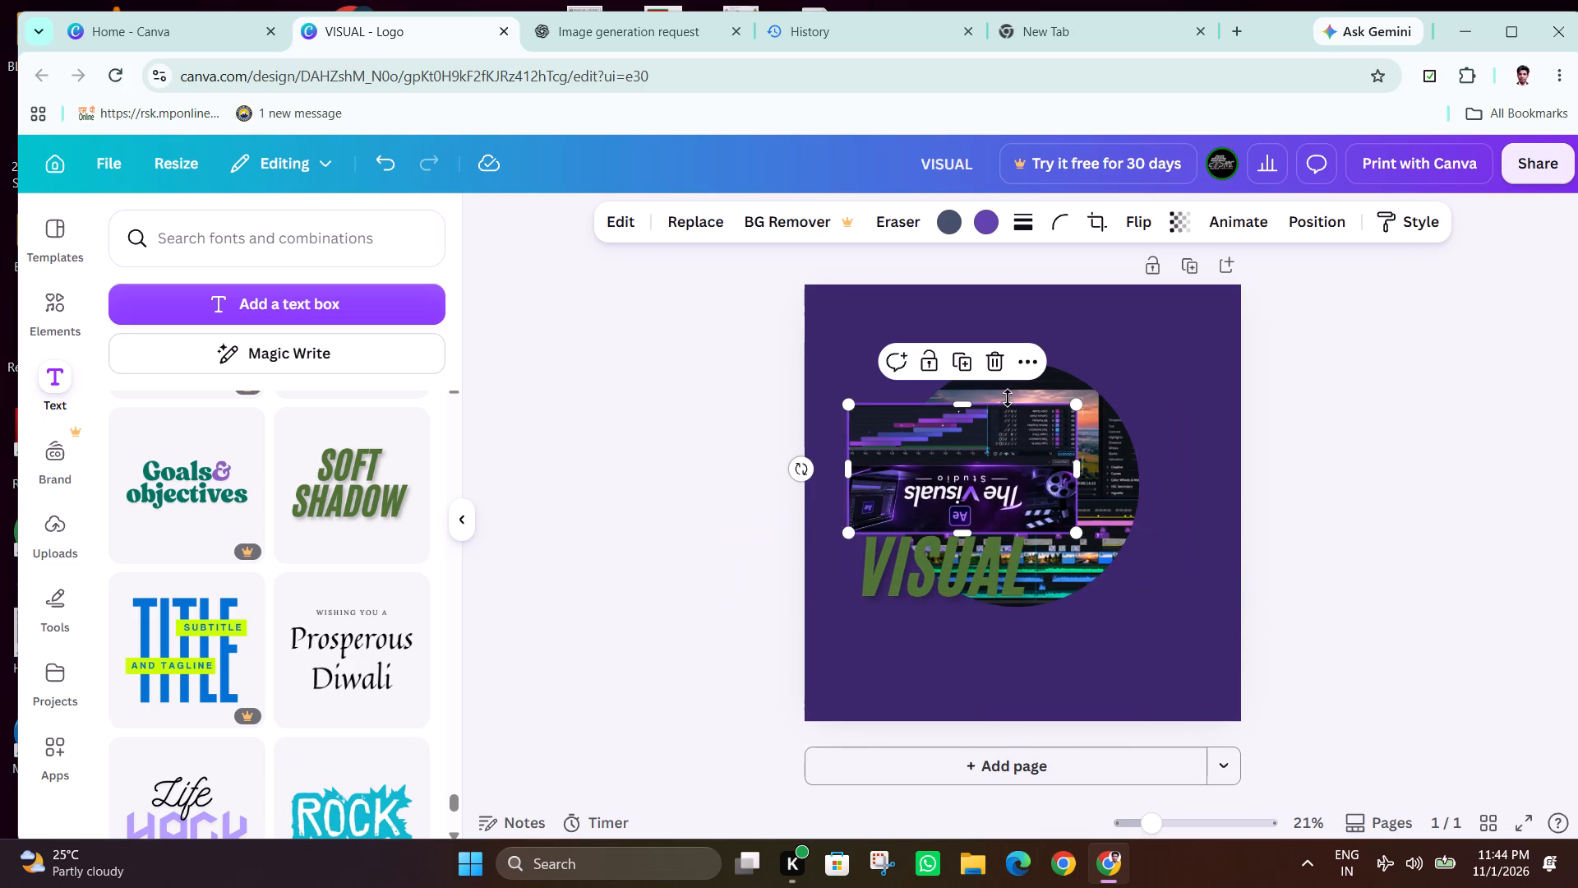
{"action": "left_click_drag", "start_coordinate": [1077, 531], "coordinate": [1022, 490]}
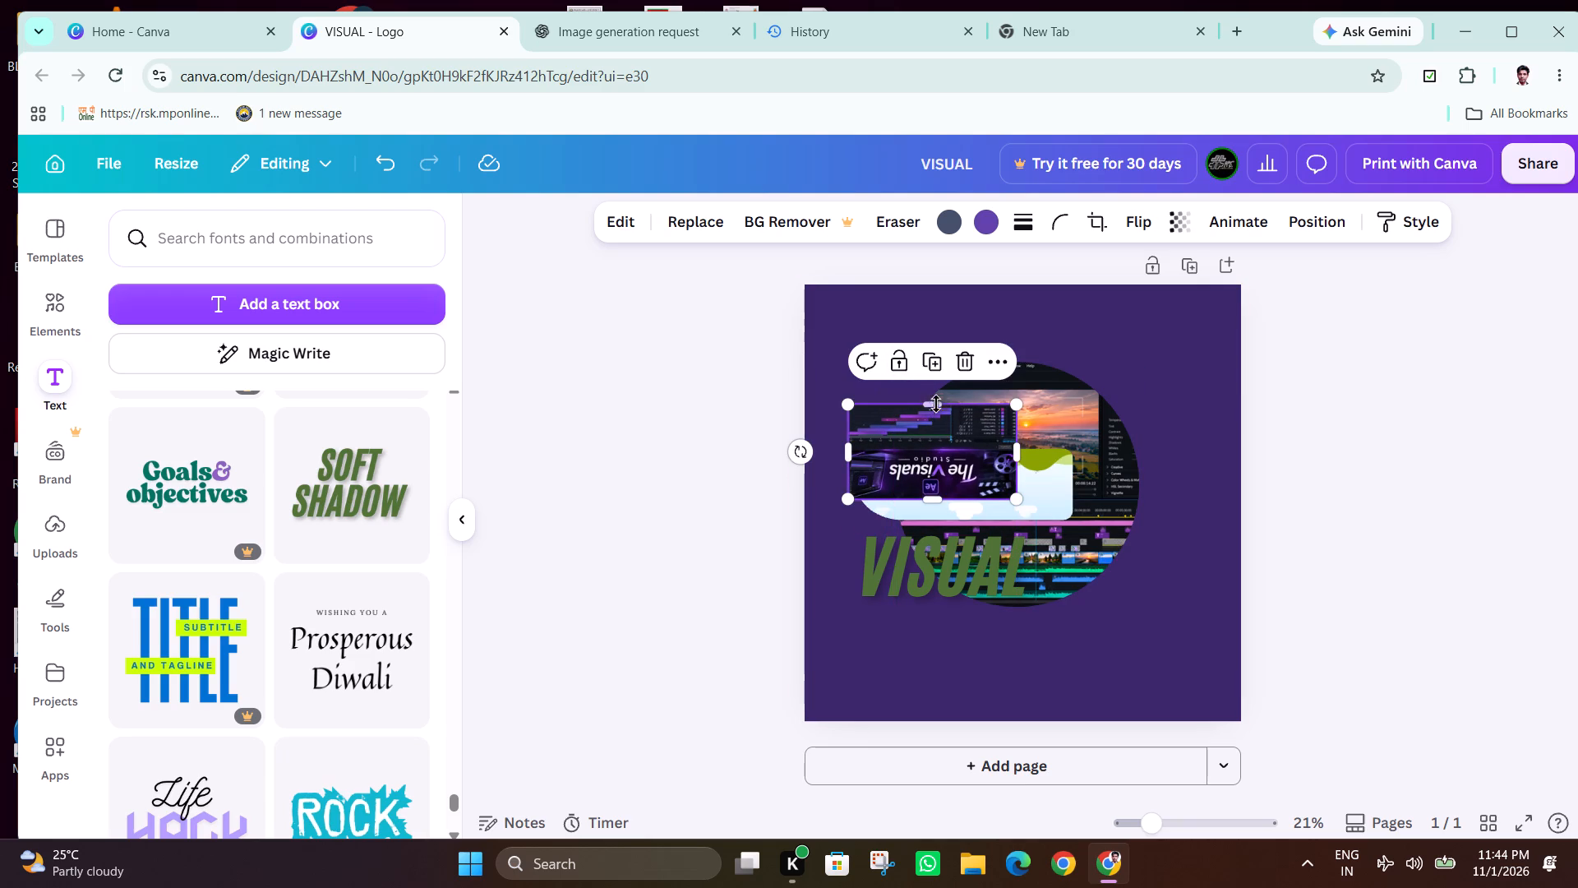
Rotate the detached upside-down Visuals Studio image upright and place it back into the banner frame above the VISUAL lettering.
{"action": "left_click_drag", "start_coordinate": [798, 451], "coordinate": [799, 428]}
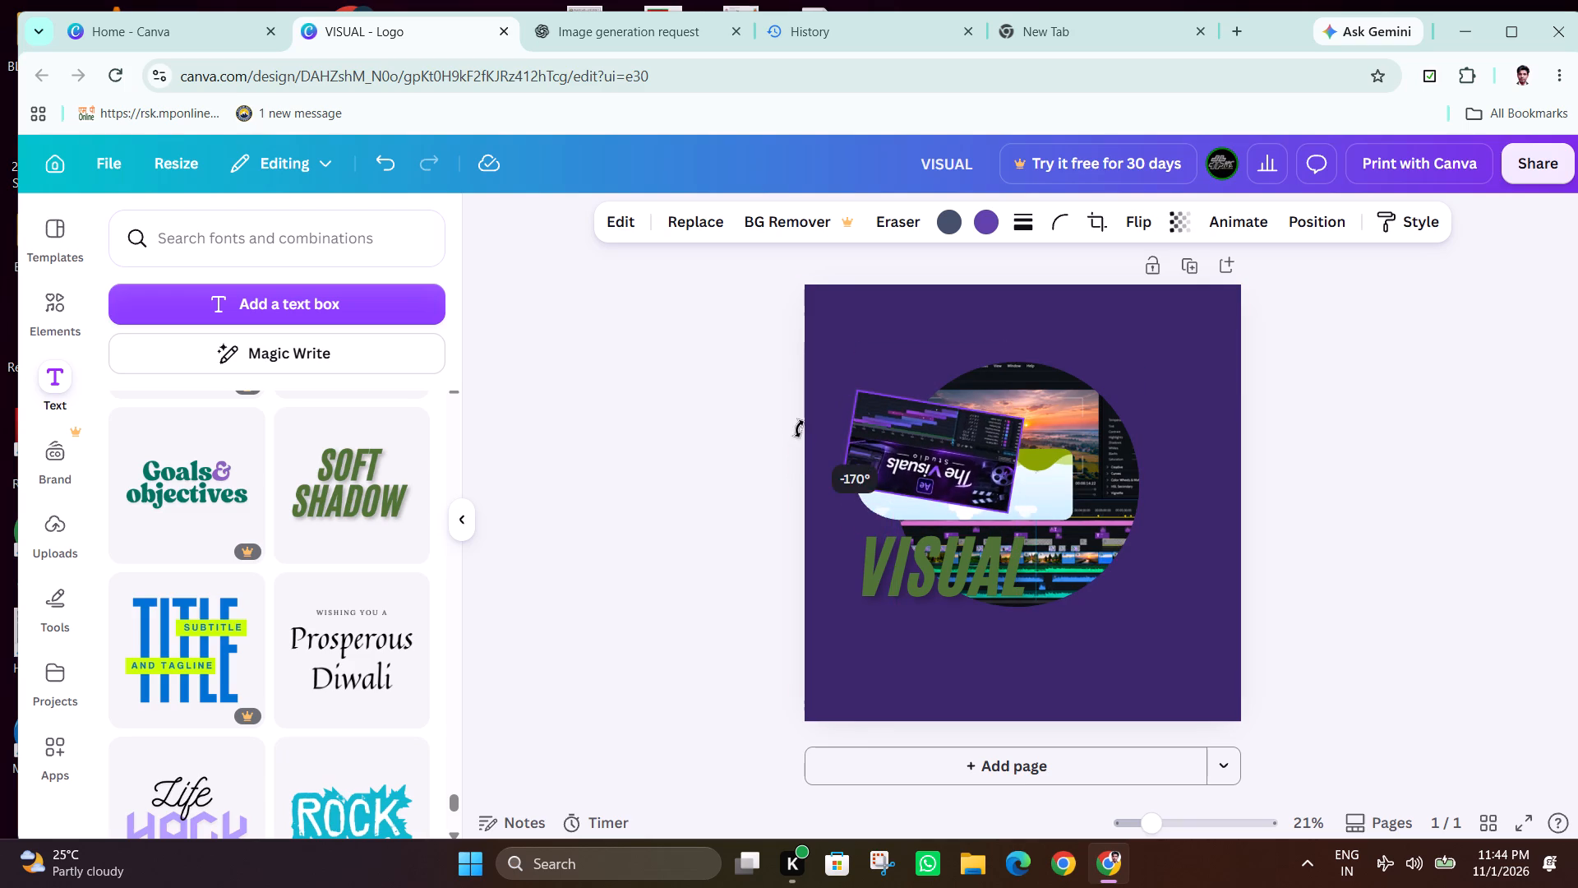
{"action": "left_click_drag", "start_coordinate": [799, 428], "coordinate": [1174, 477]}
{"action": "left_click_drag", "start_coordinate": [934, 441], "coordinate": [957, 484]}
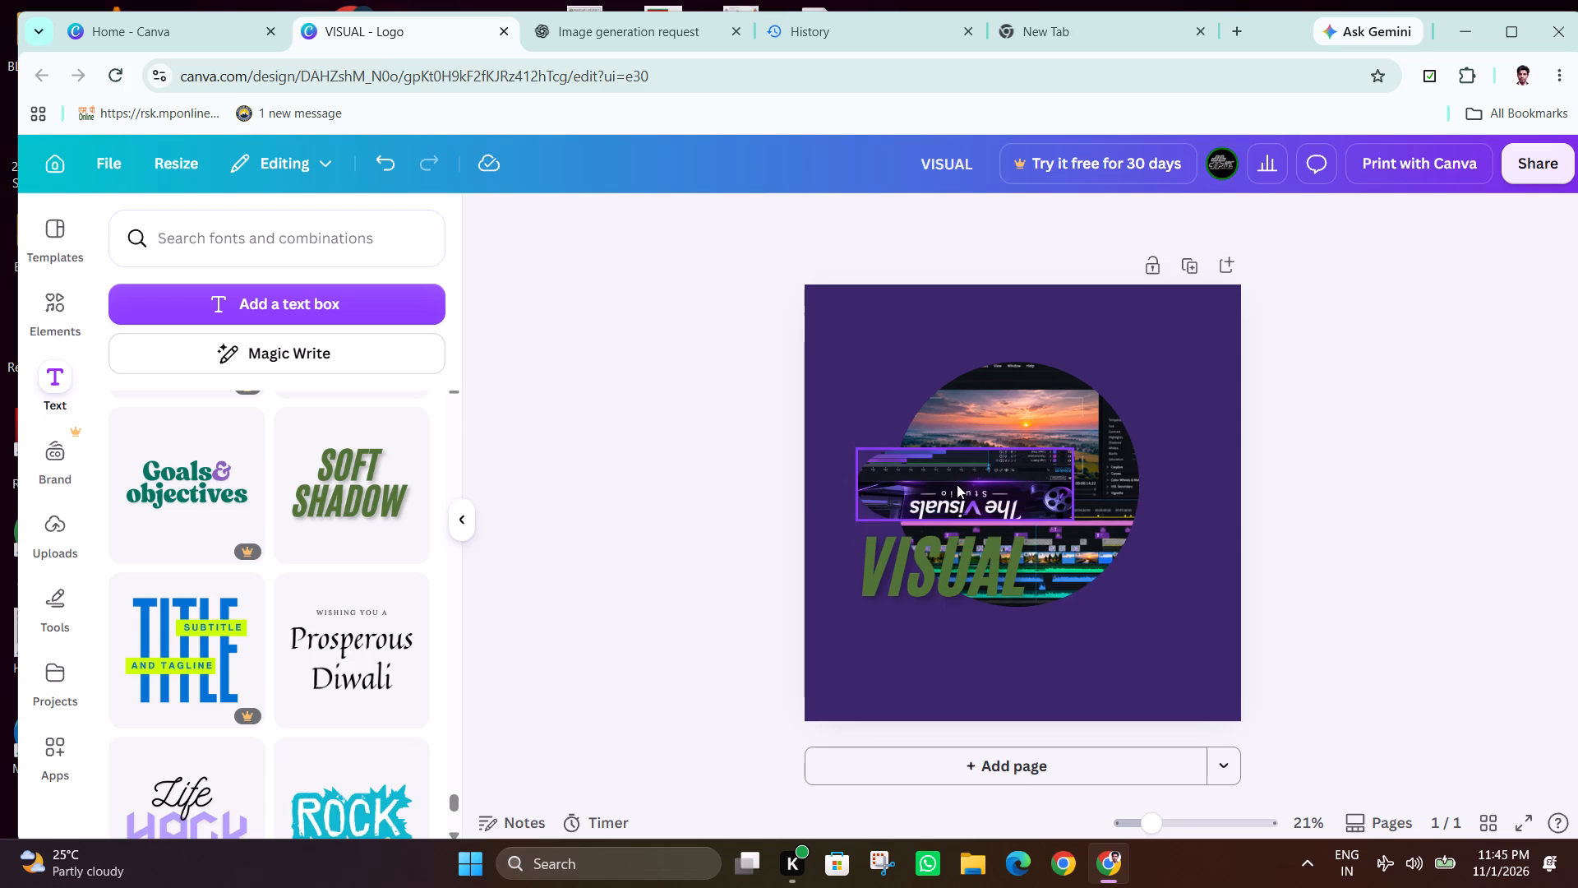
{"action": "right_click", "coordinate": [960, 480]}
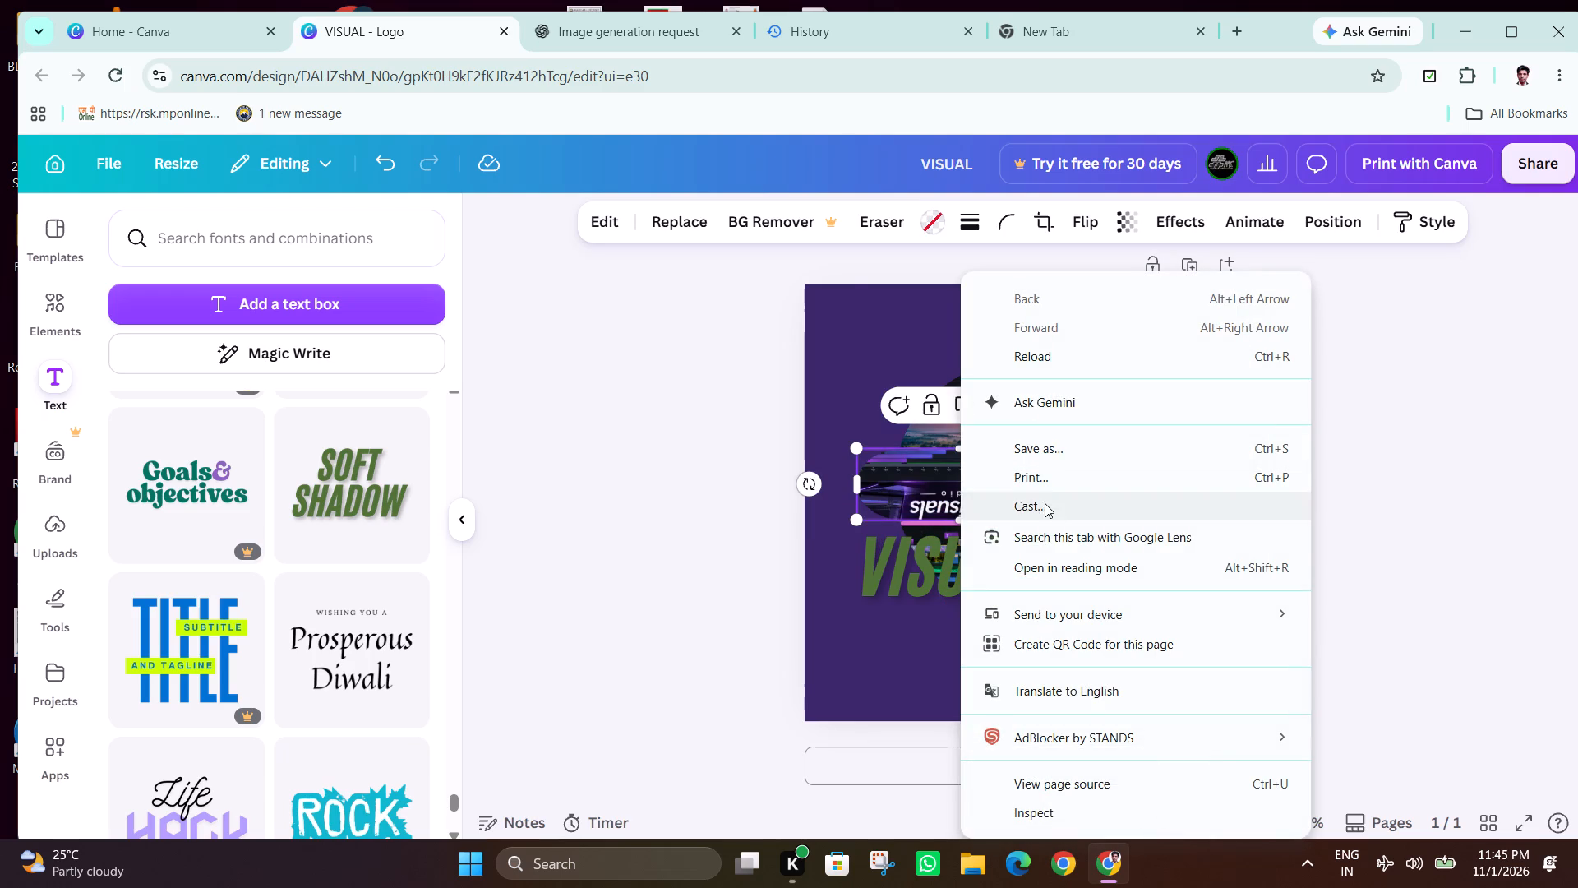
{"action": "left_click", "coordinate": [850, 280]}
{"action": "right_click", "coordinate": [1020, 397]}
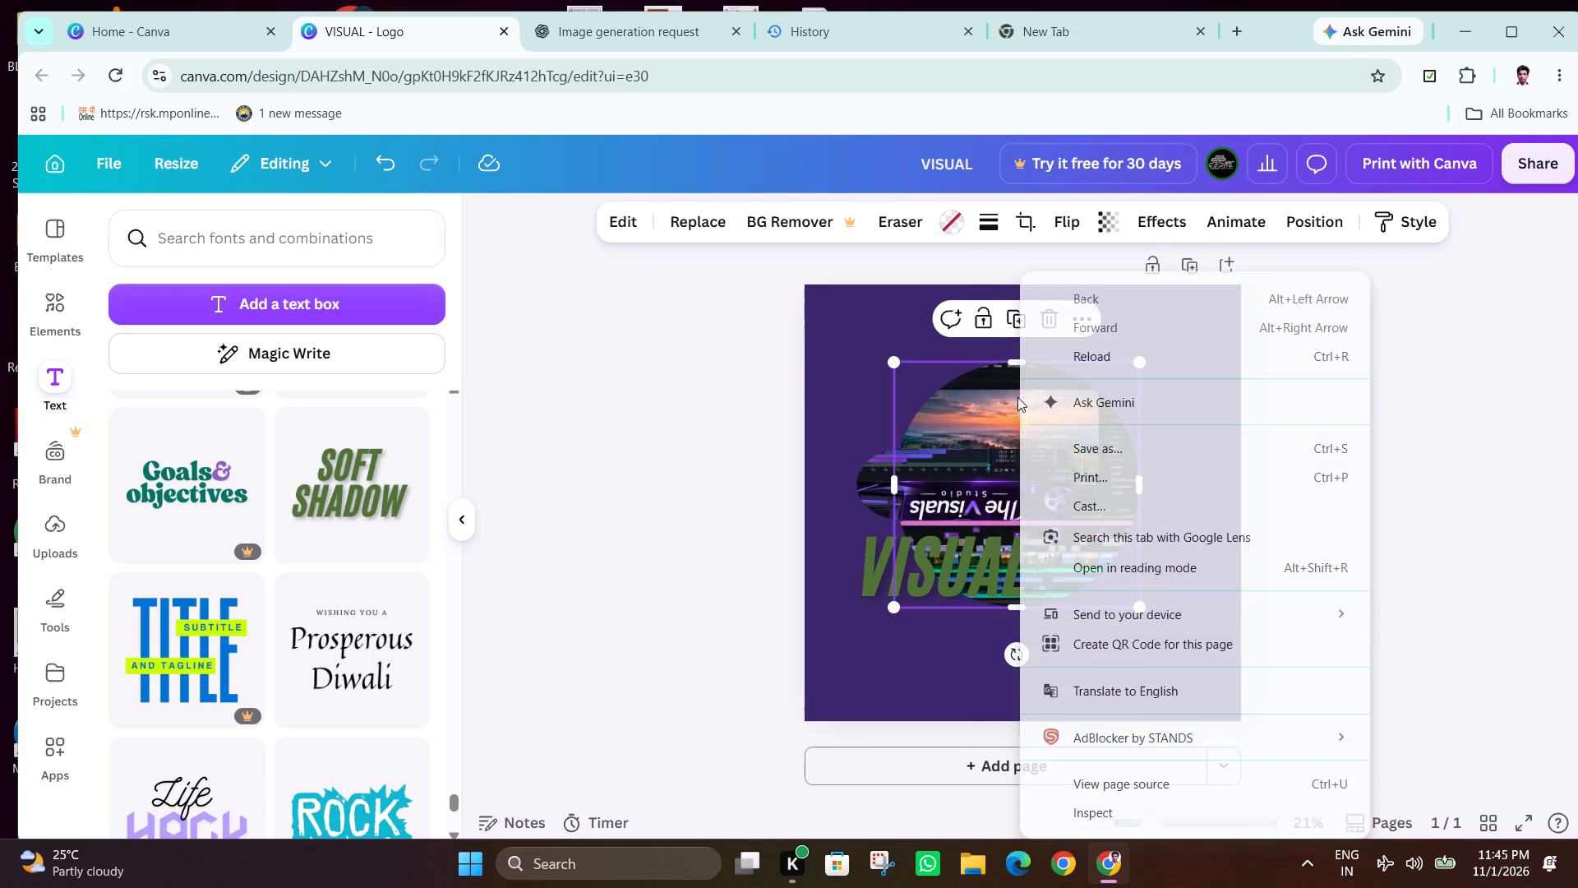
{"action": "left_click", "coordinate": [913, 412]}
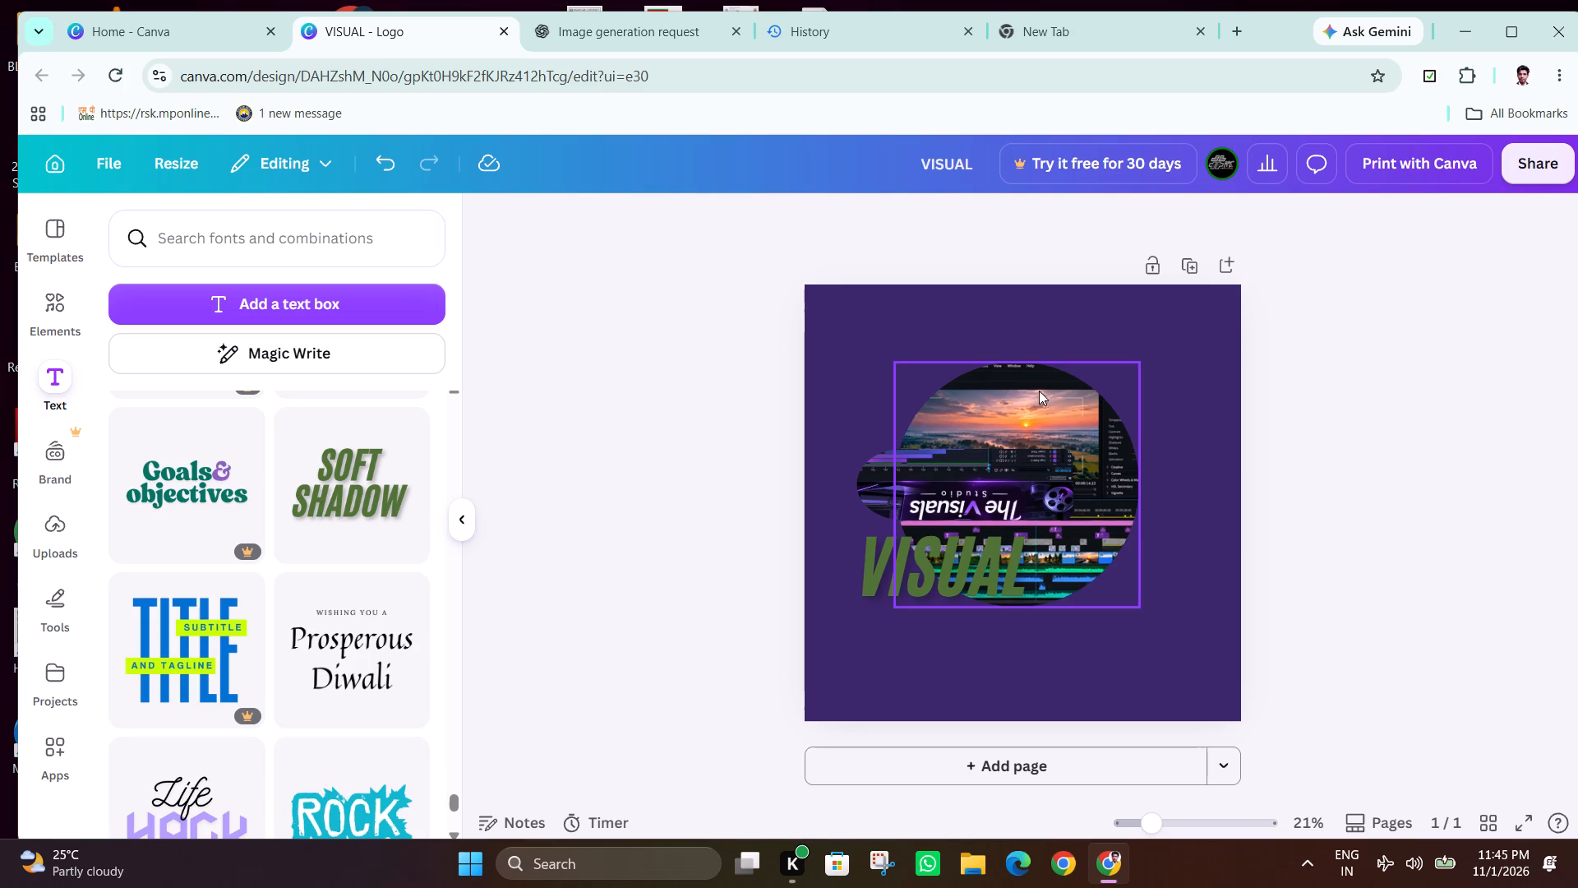
Detach the Premiere timeline image from the circular frame and delete the detached image.
{"action": "left_click", "coordinate": [1004, 422]}
{"action": "left_click", "coordinate": [1080, 323]}
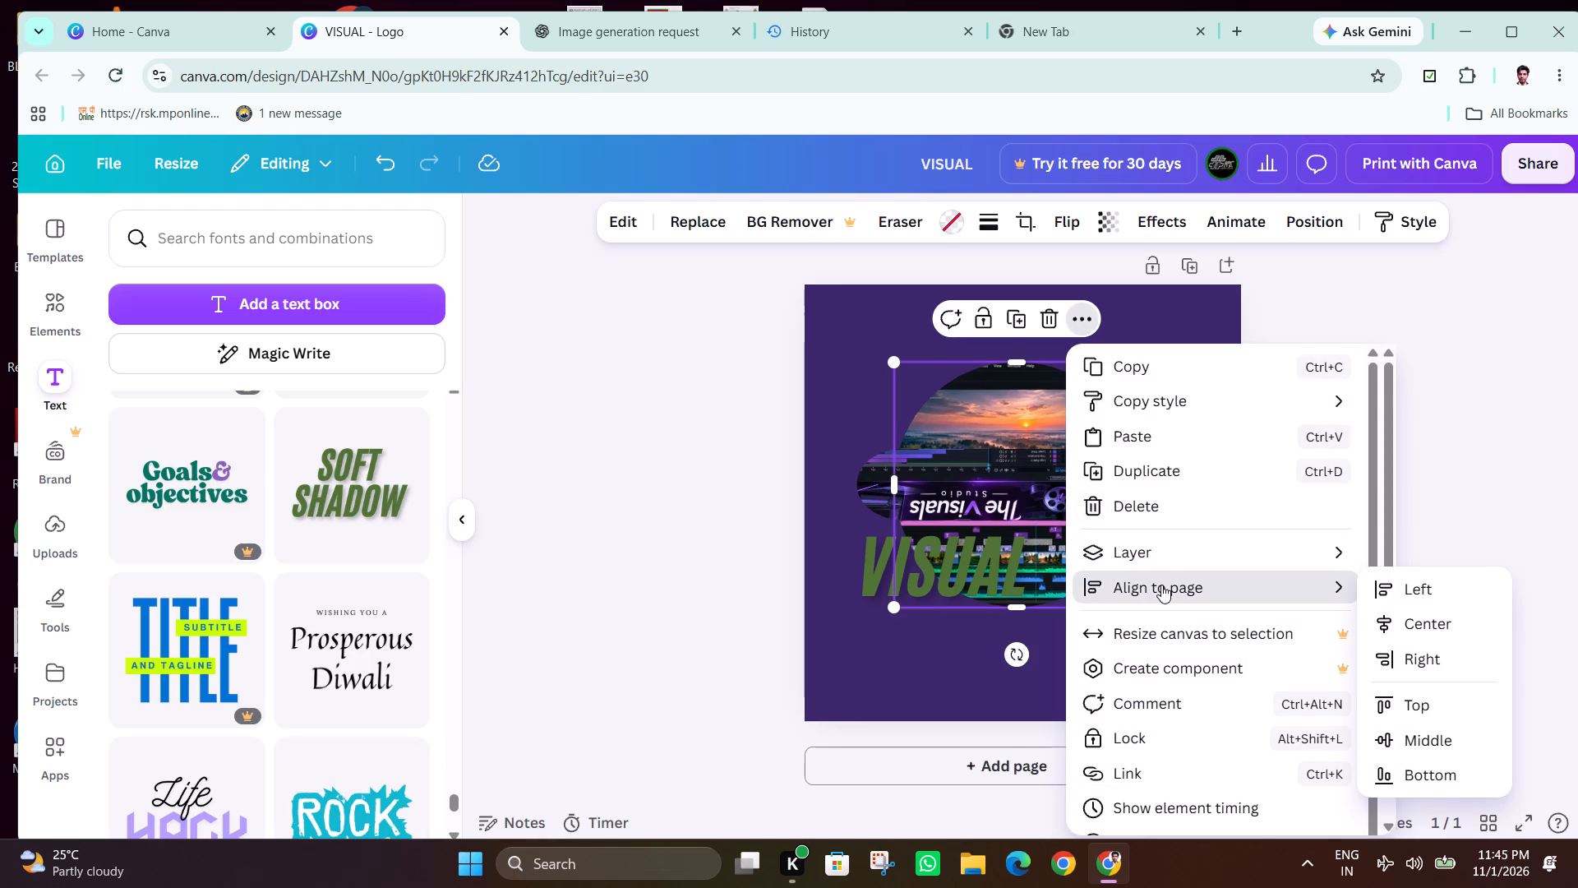
{"action": "scroll", "coordinate": [1177, 512], "scroll_direction": "down", "scroll_amount": 4}
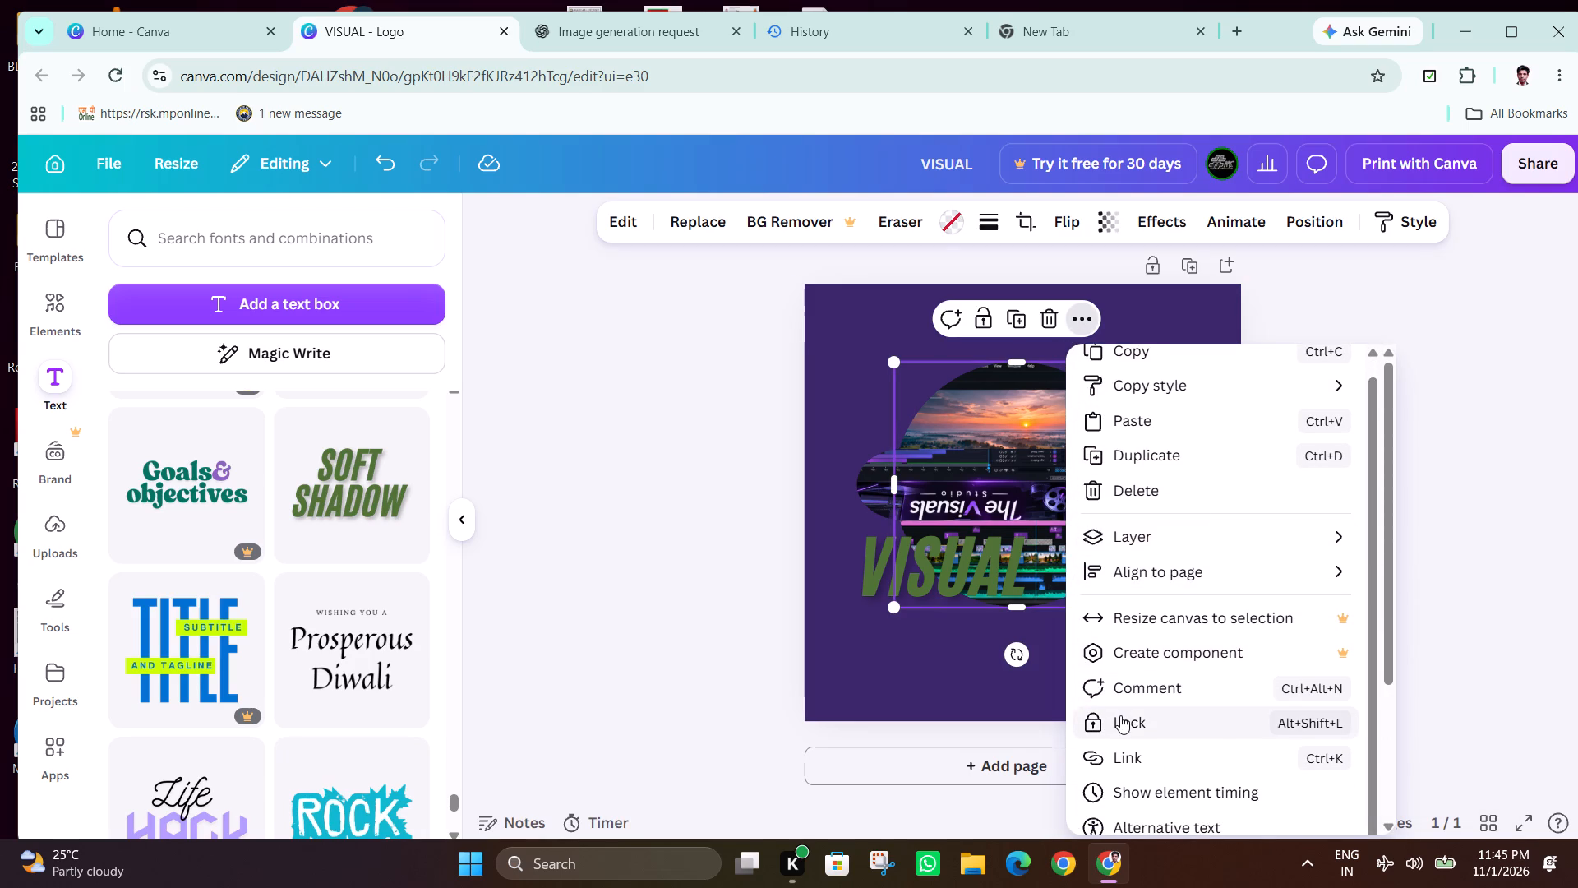
{"action": "scroll", "coordinate": [1125, 715], "scroll_direction": "down", "scroll_amount": 3}
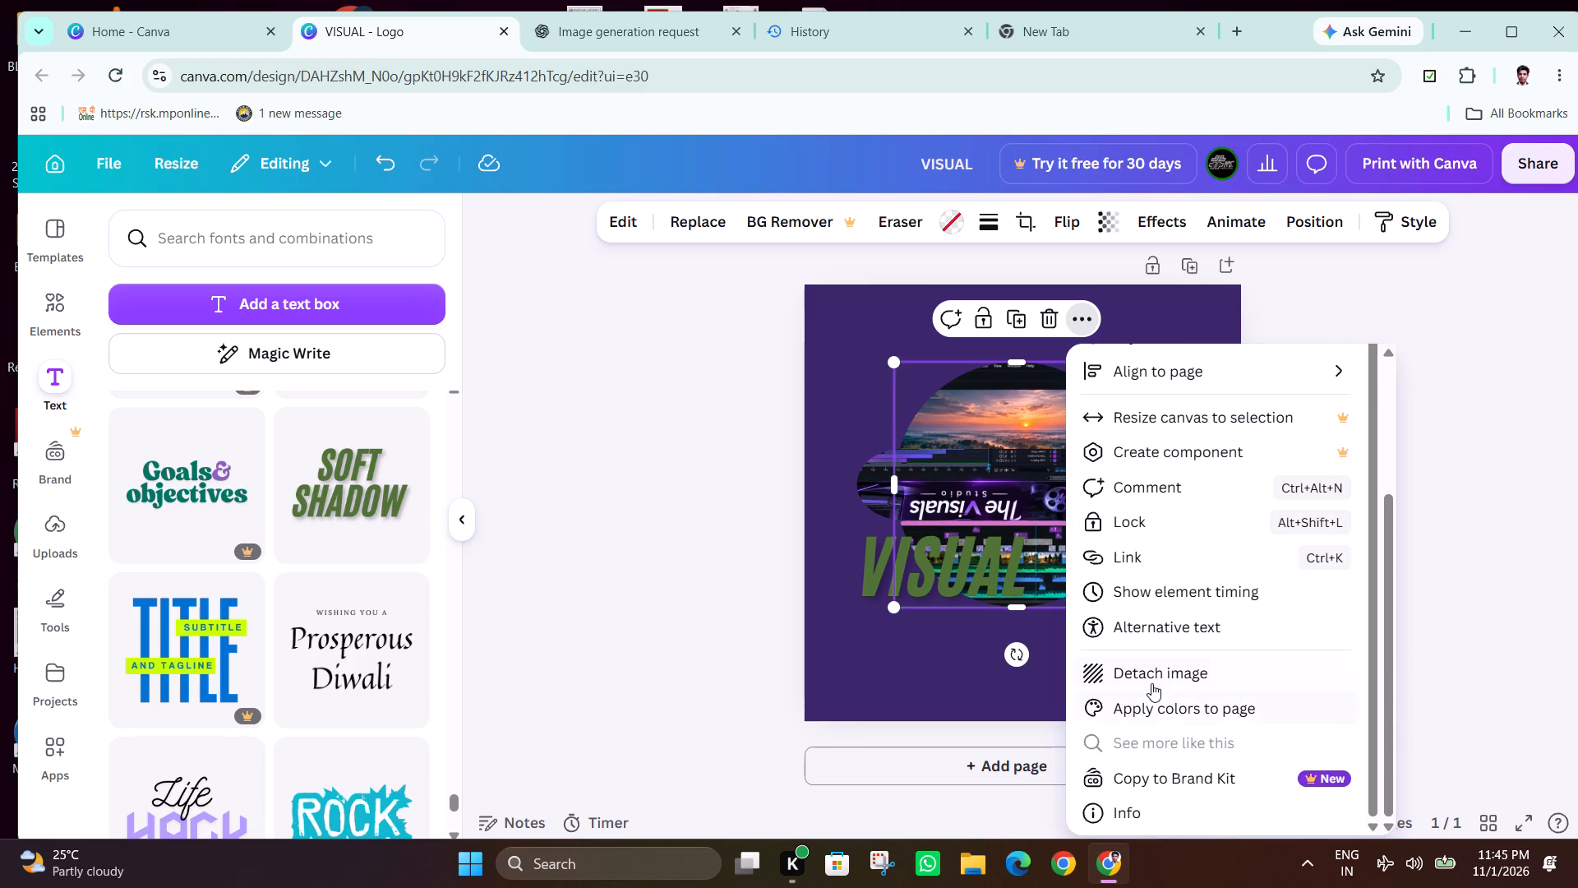
{"action": "left_click", "coordinate": [1159, 675]}
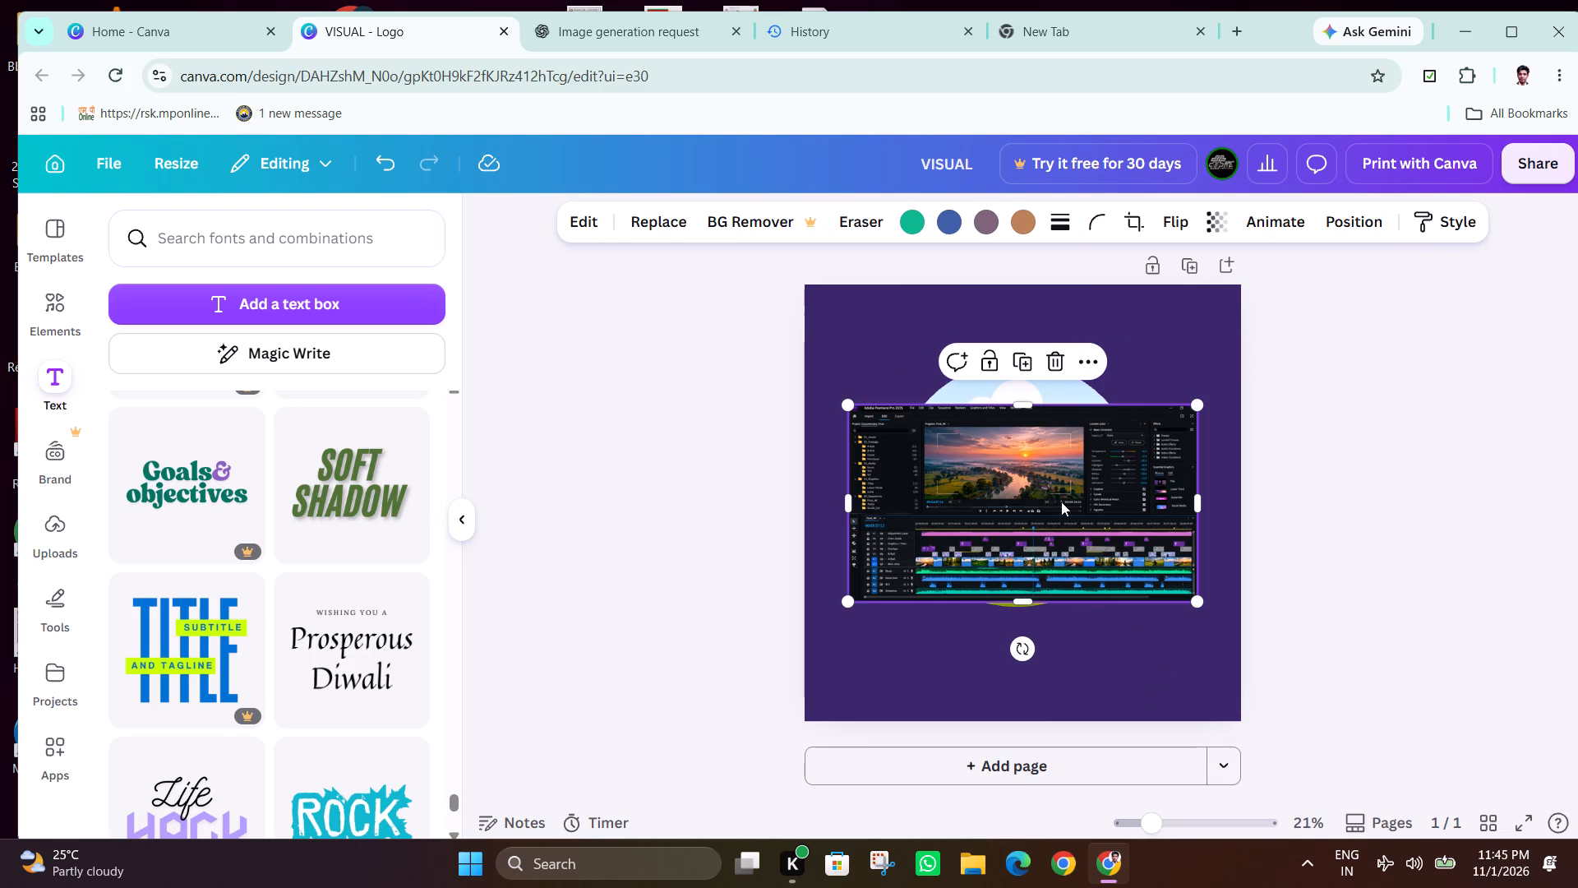
{"action": "left_click", "coordinate": [1050, 356]}
Look through the additional options available for the empty circular frame.
{"action": "left_click", "coordinate": [1039, 419]}
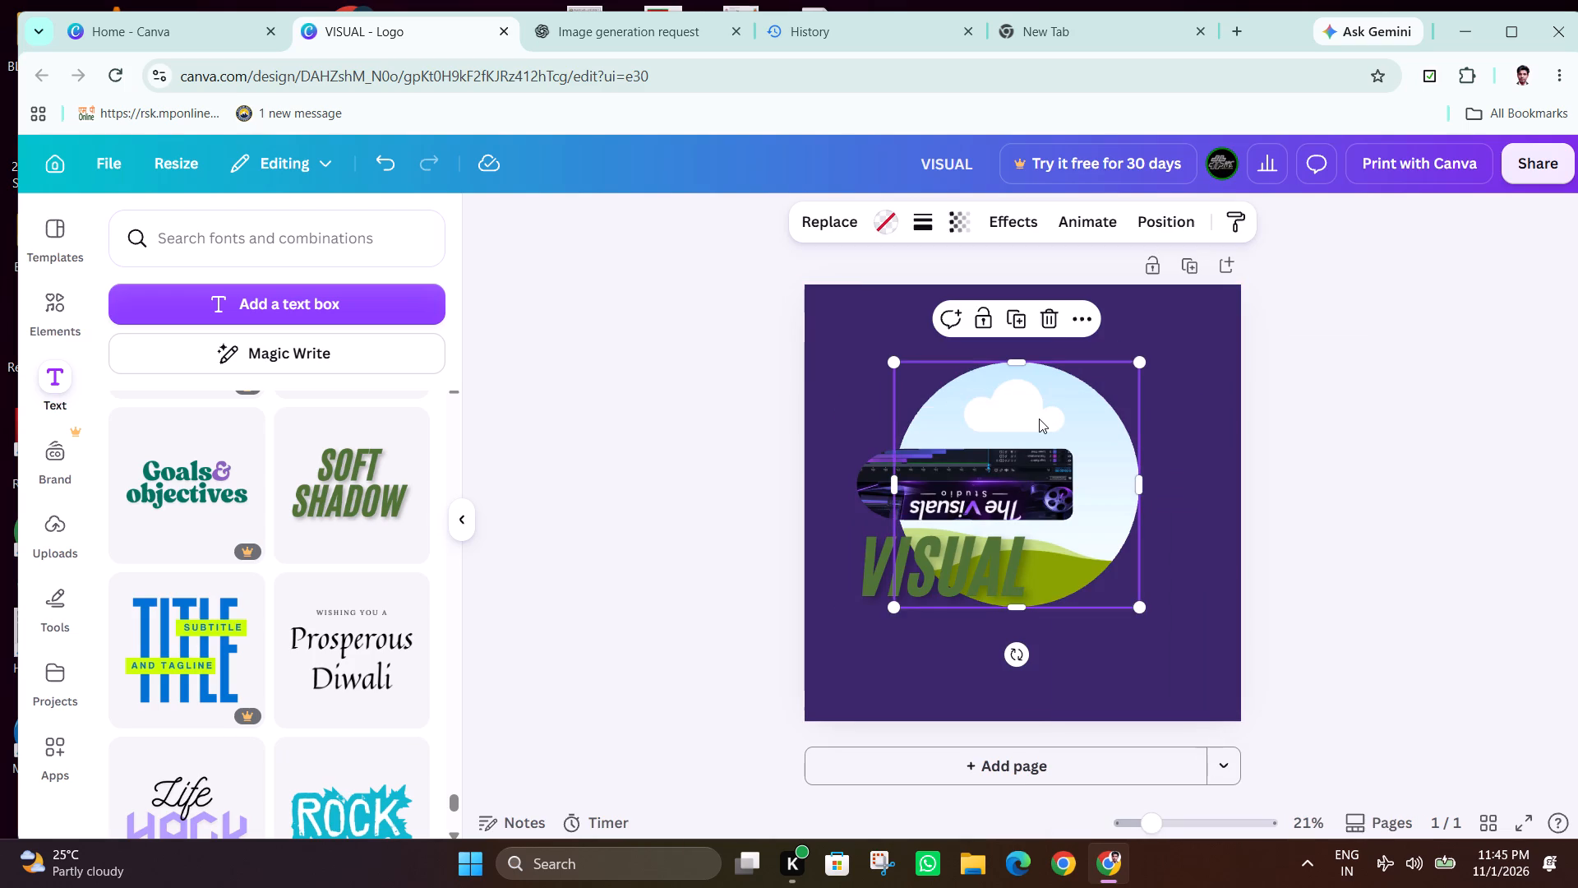
{"action": "left_click", "coordinate": [1070, 317]}
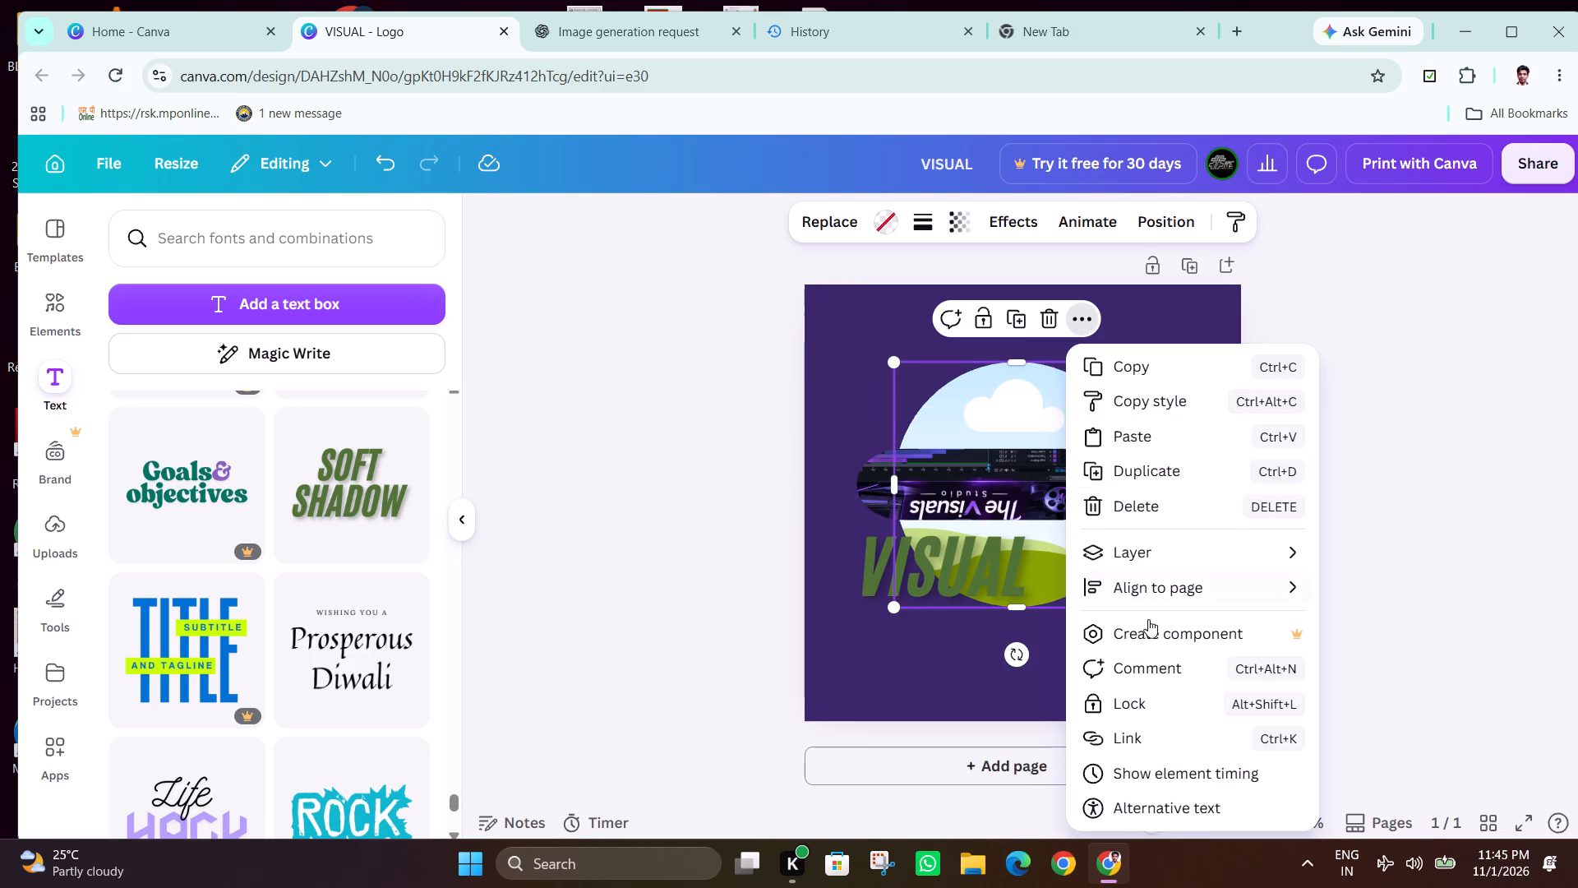
{"action": "scroll", "coordinate": [1149, 680], "scroll_direction": "down", "scroll_amount": 2}
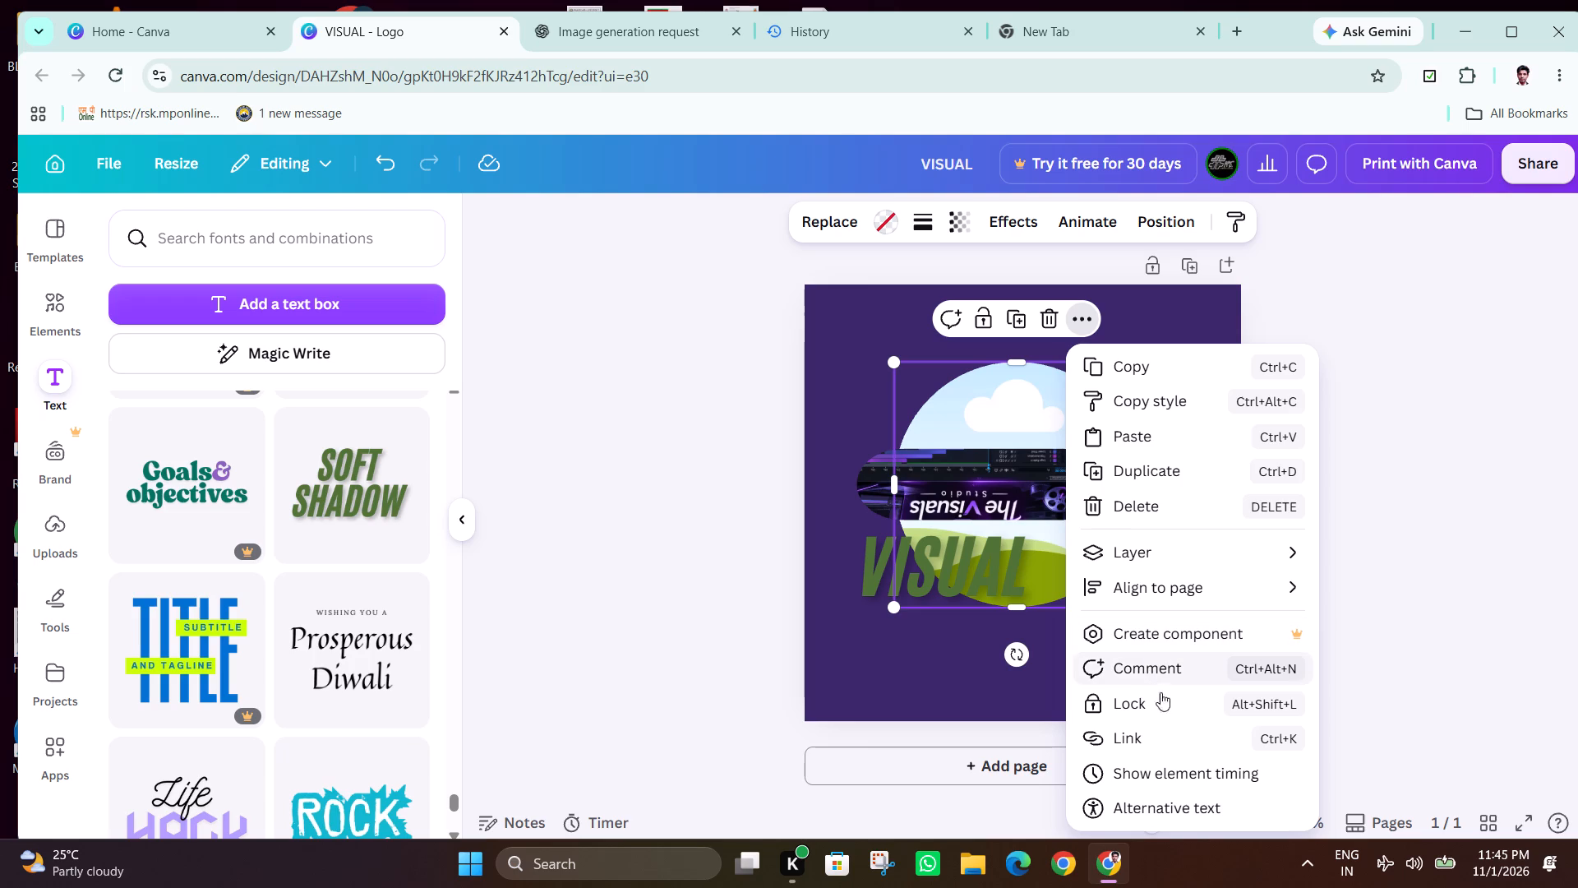
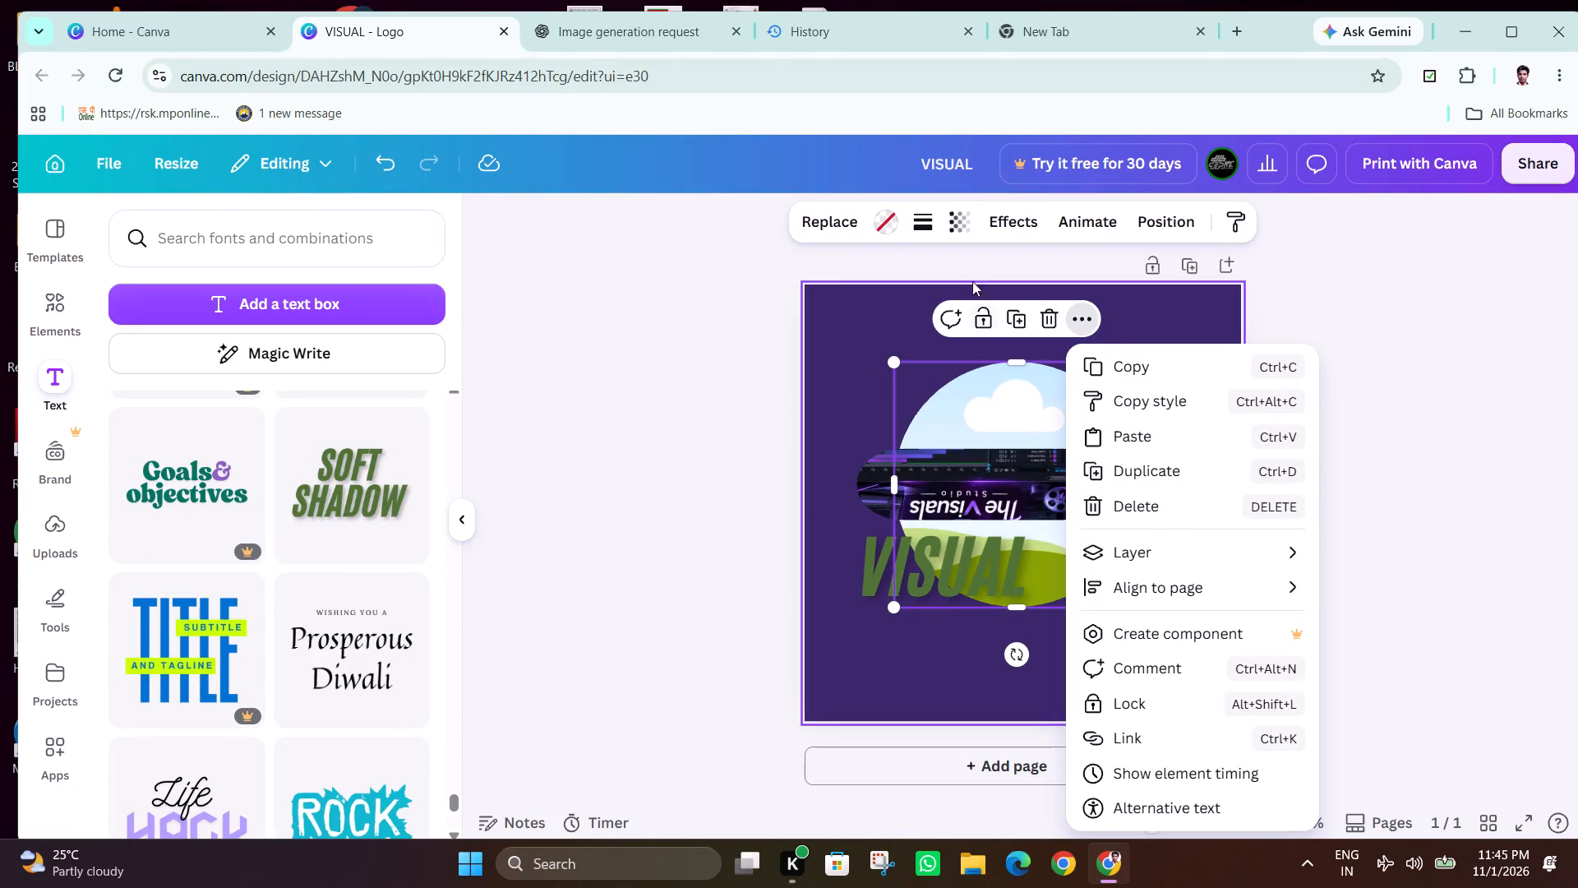
Fill the empty circular frame with the medium purple #734cc6 from the photo colors, trying the dark background purple first.
{"action": "left_click", "coordinate": [893, 226]}
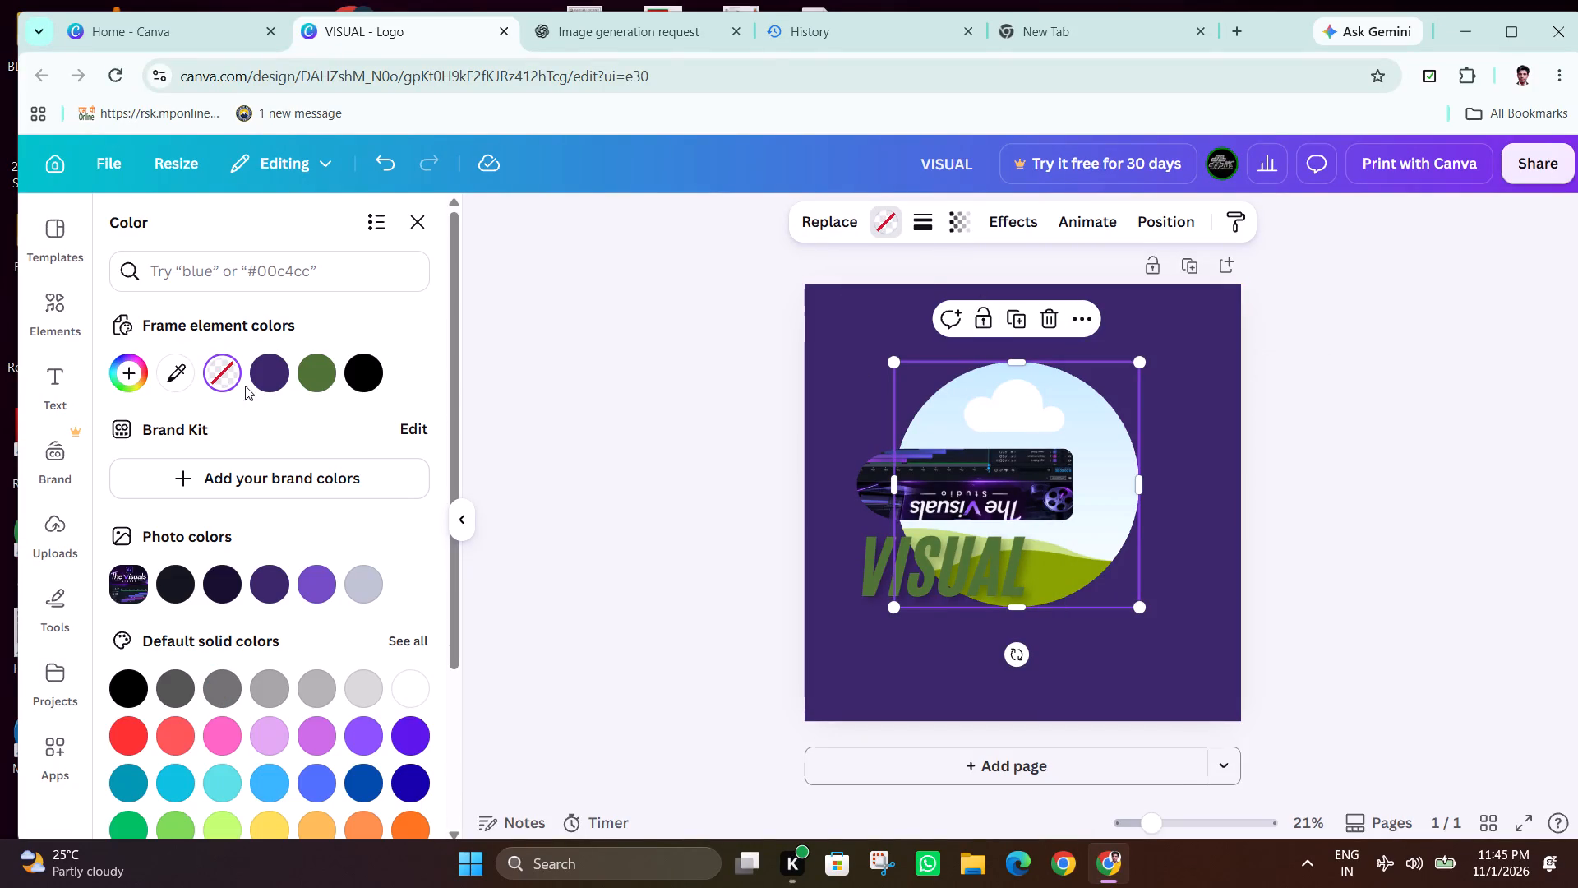
{"action": "left_click", "coordinate": [267, 381]}
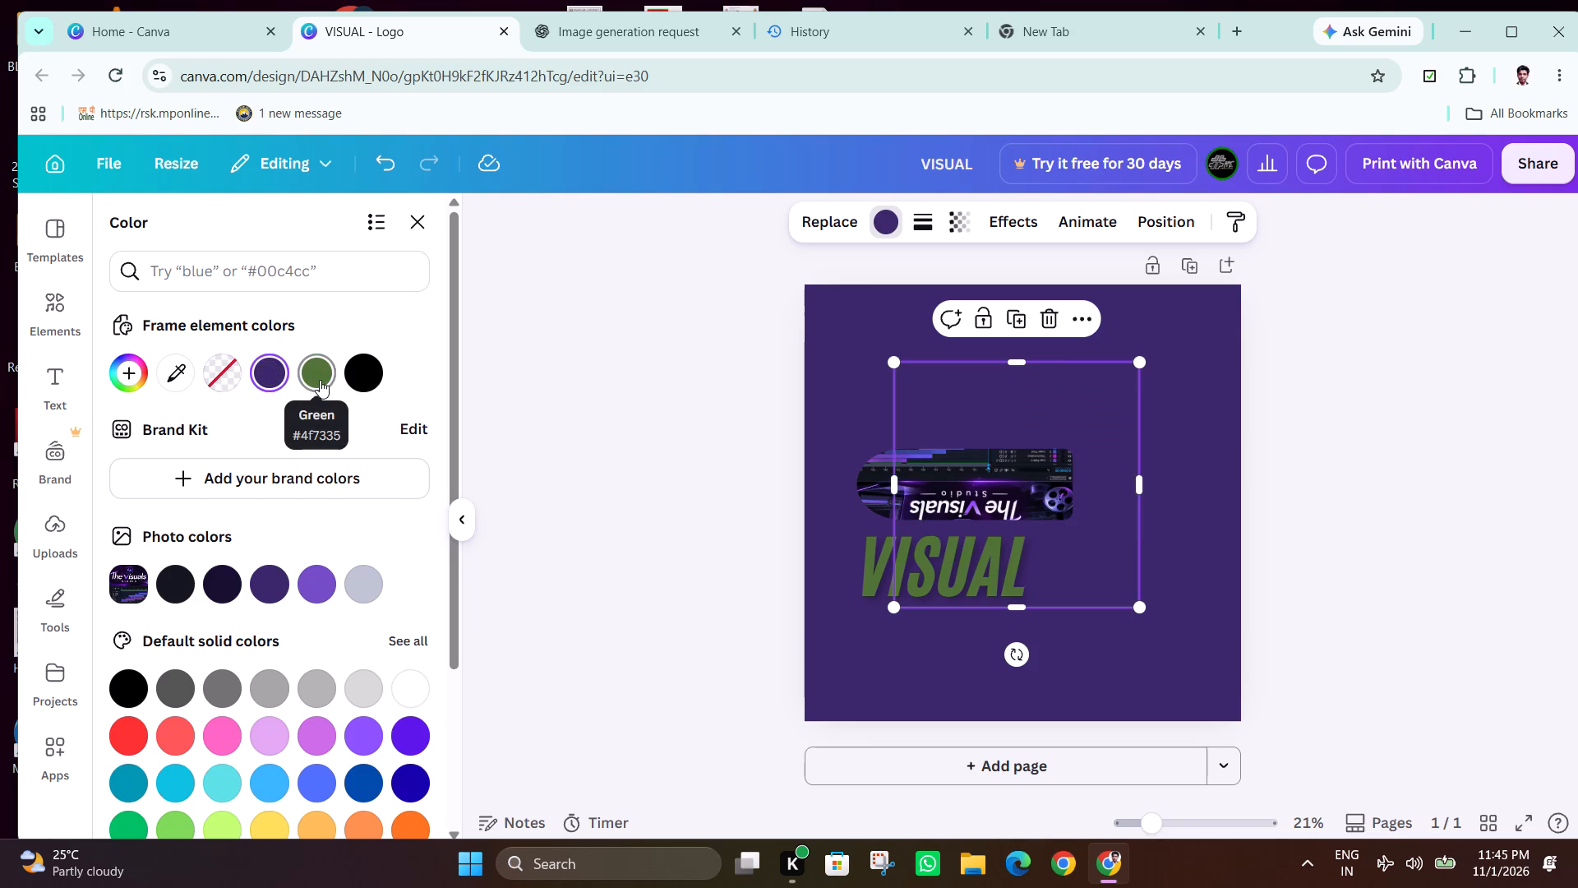
{"action": "left_click", "coordinate": [313, 591]}
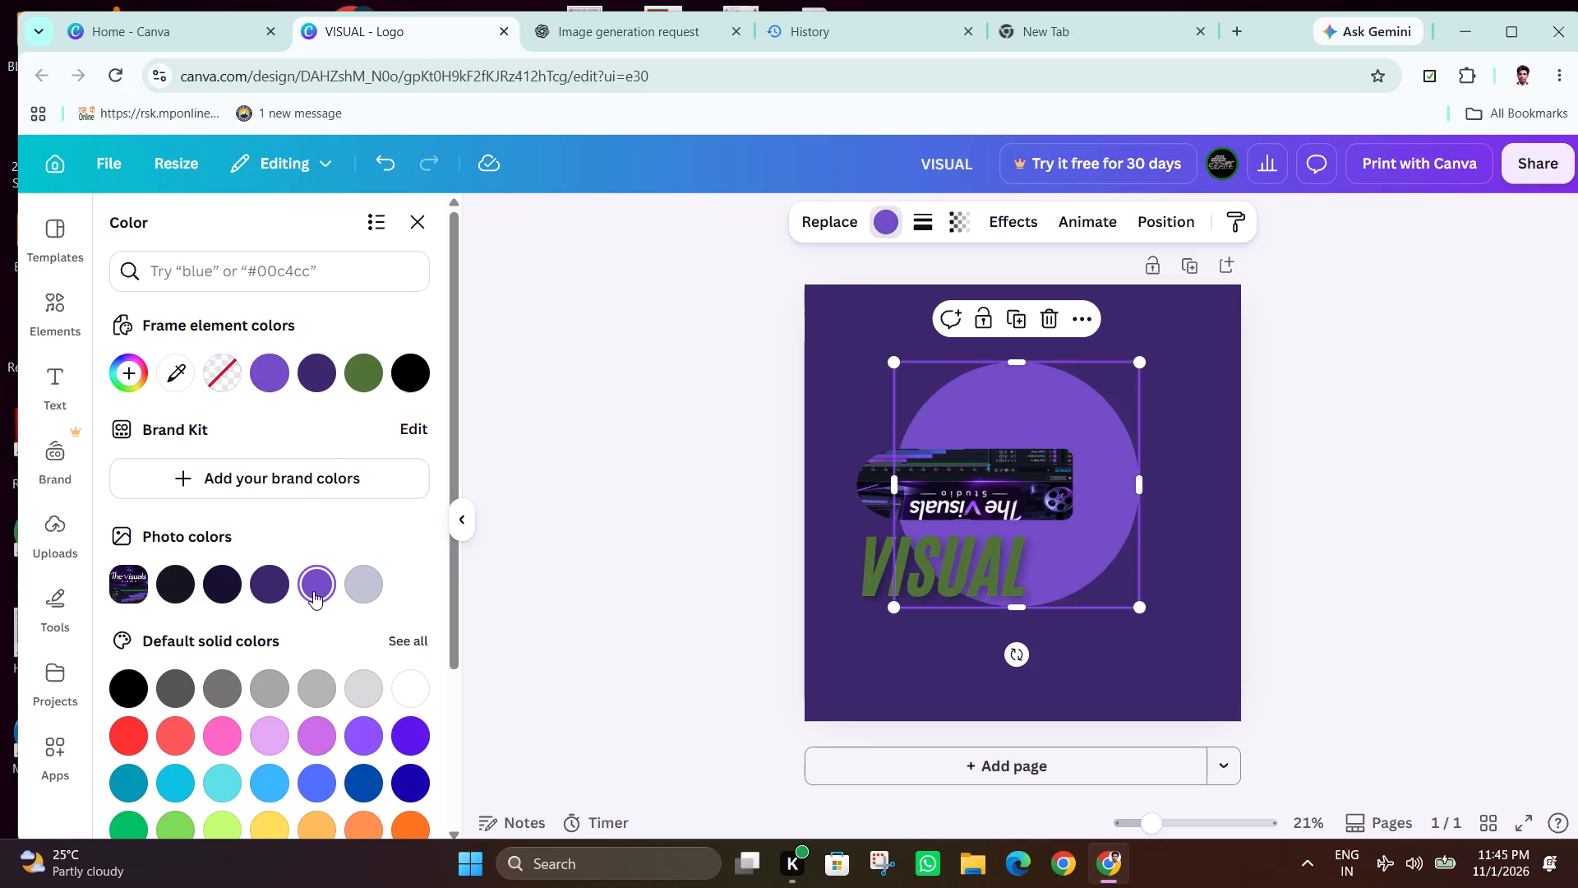
{"action": "left_click", "coordinate": [1510, 378]}
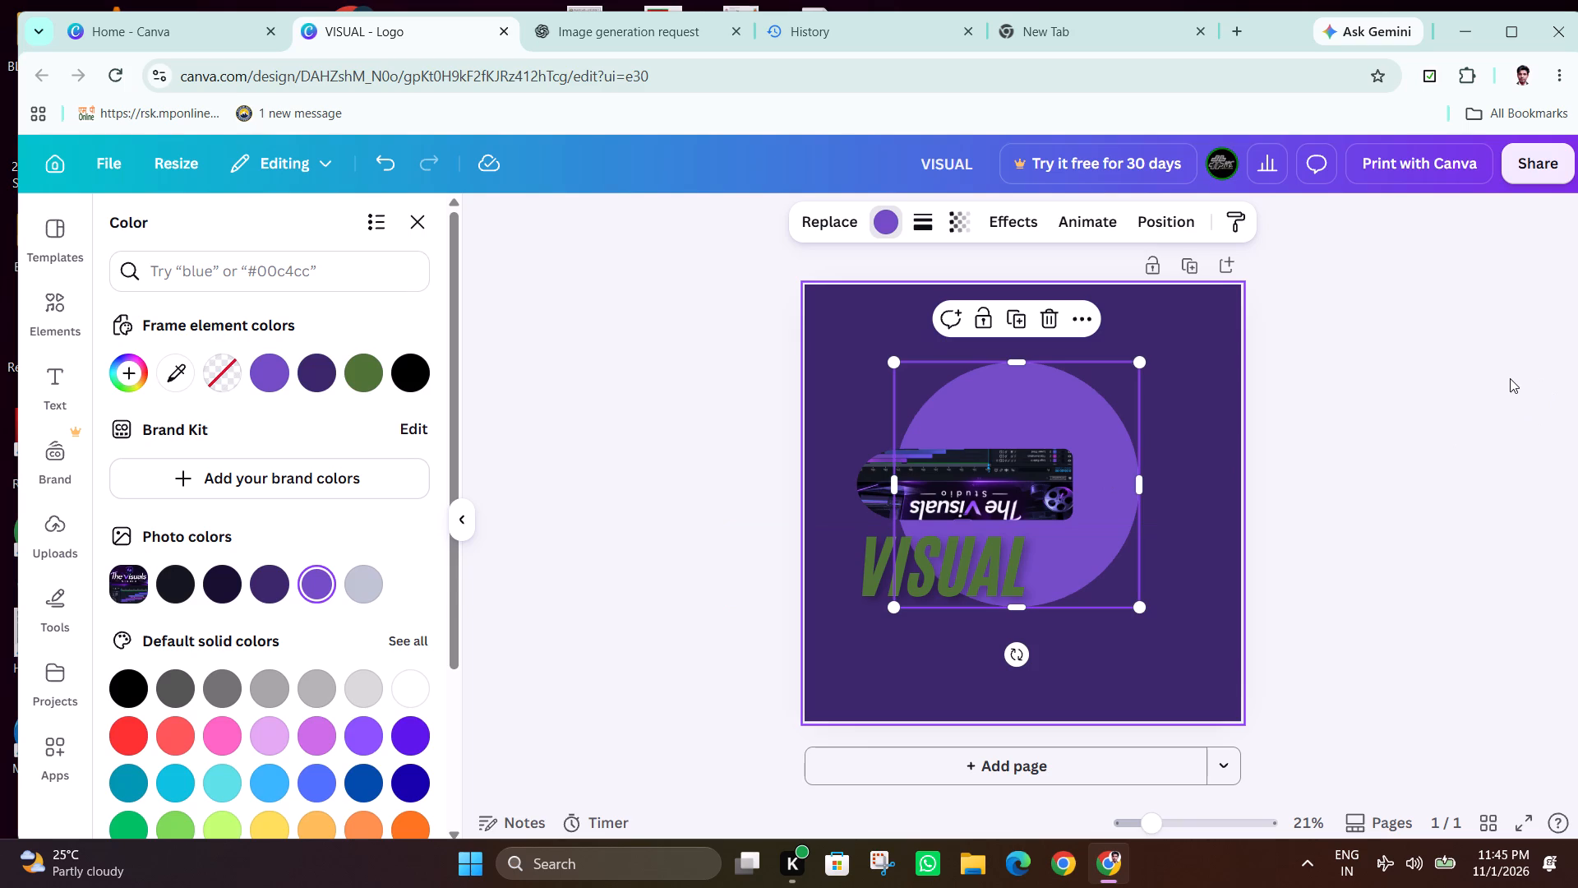
{"action": "left_click", "coordinate": [704, 496]}
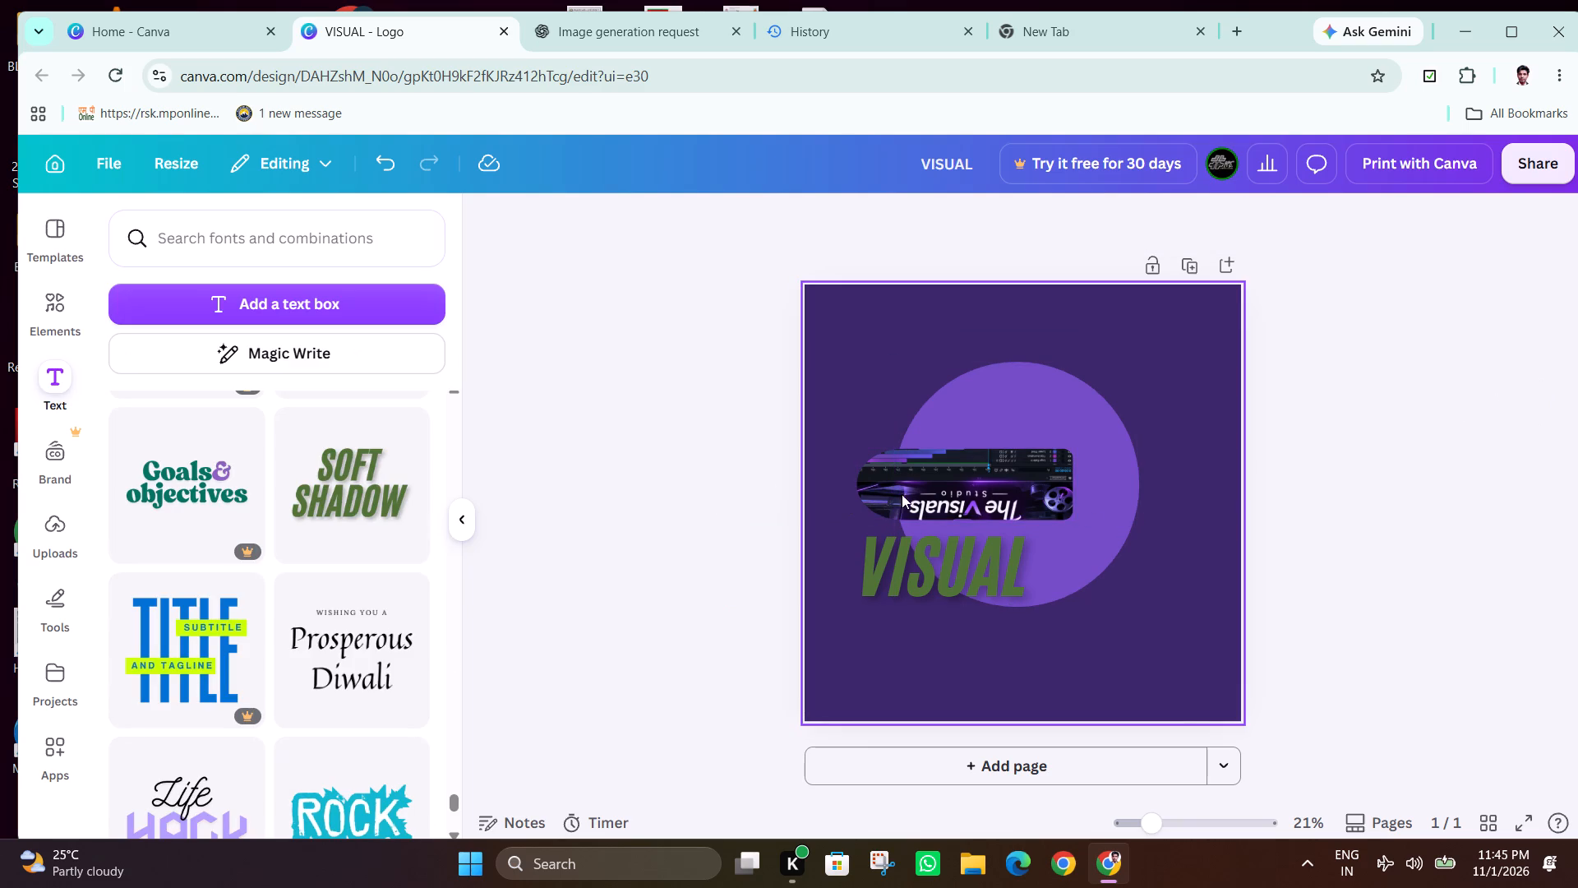
Detach the upside-down Visuals Studio image from the banner frame above the VISUAL lettering and delete the detached image.
{"action": "left_click", "coordinate": [938, 477]}
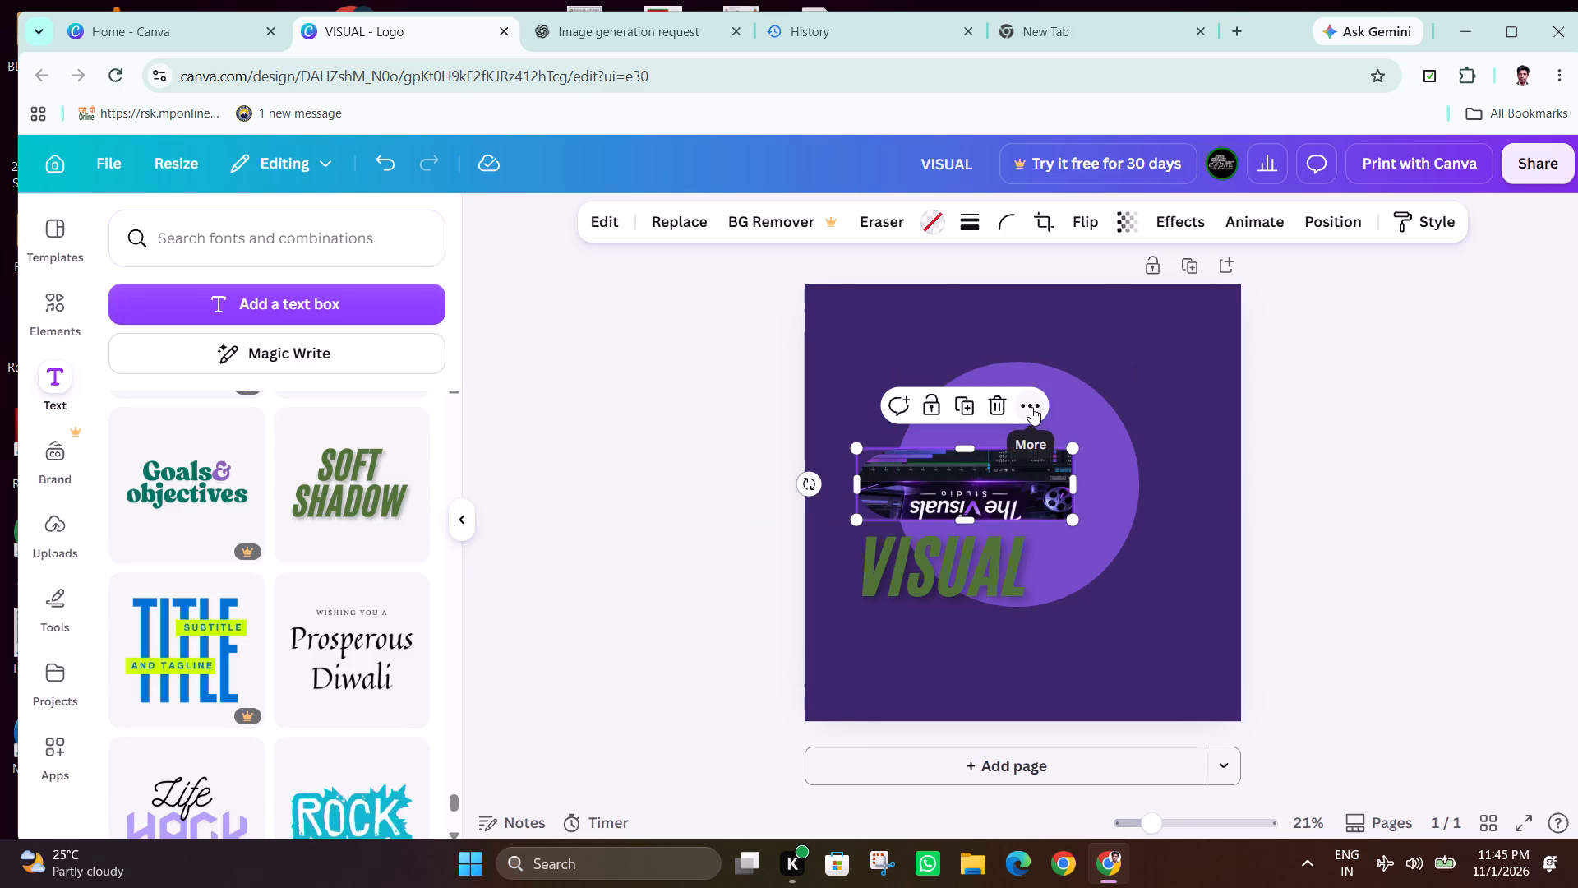
{"action": "left_click", "coordinate": [1031, 407]}
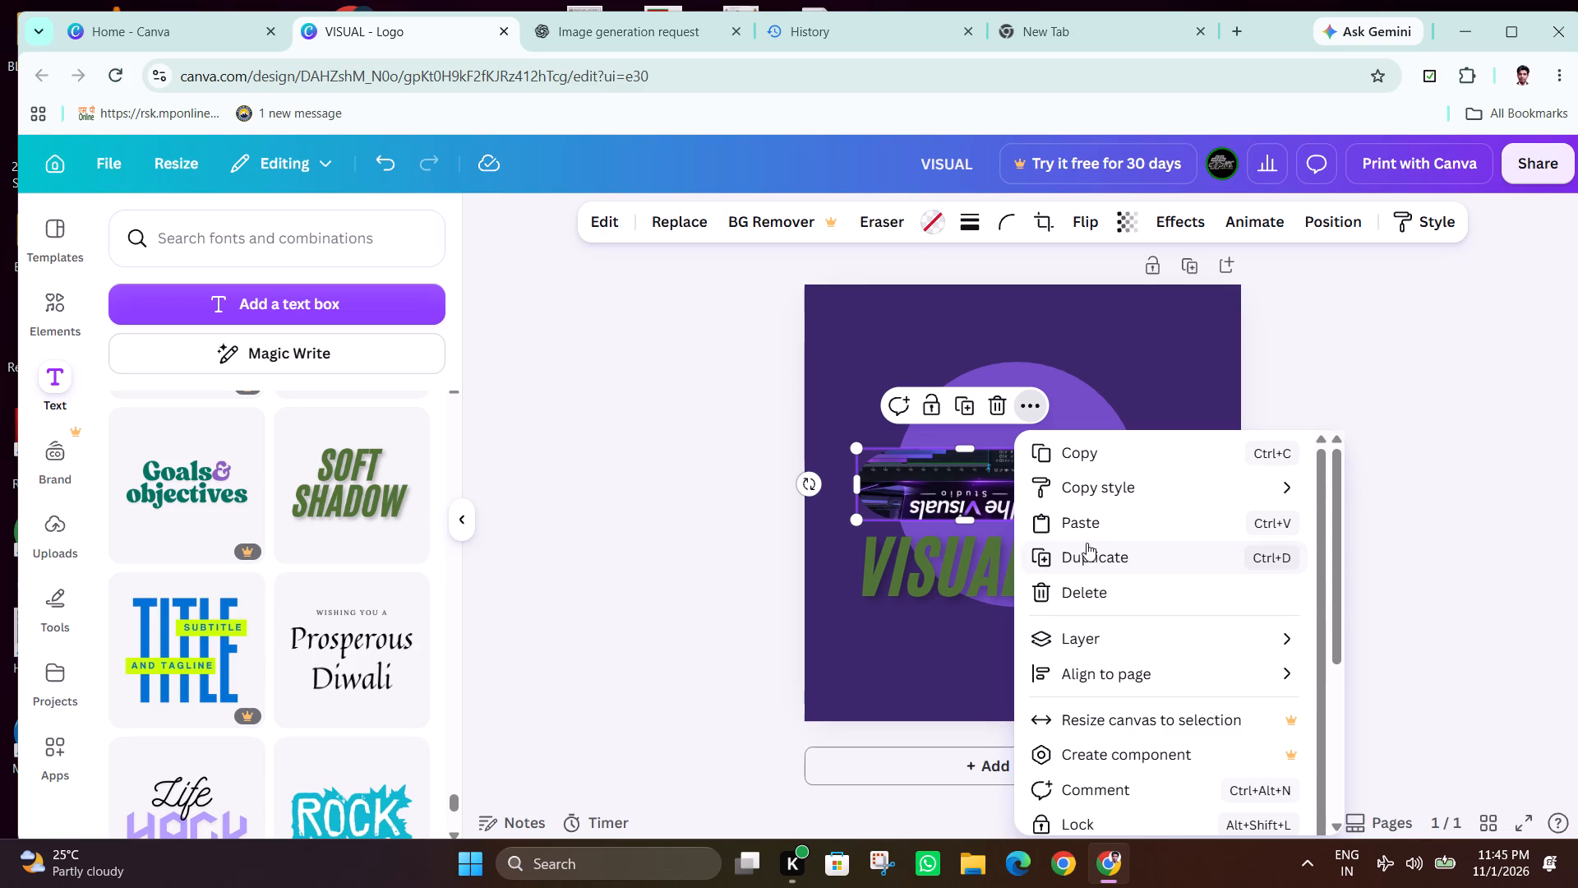
{"action": "scroll", "coordinate": [1103, 671], "scroll_direction": "down", "scroll_amount": 3}
{"action": "scroll", "coordinate": [1183, 775], "scroll_direction": "down", "scroll_amount": 1}
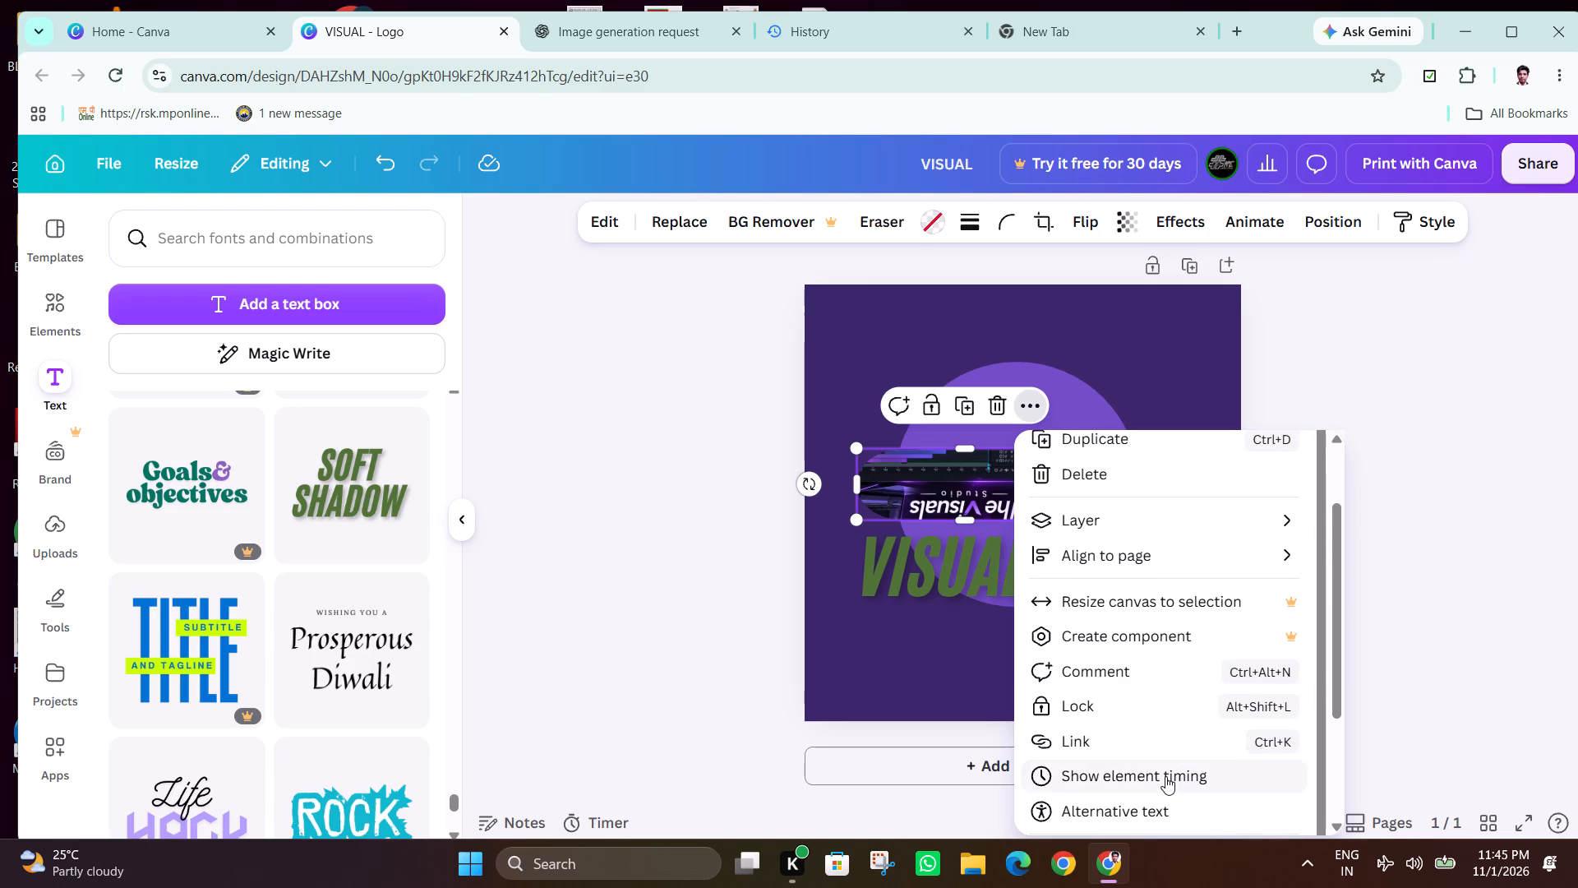
{"action": "scroll", "coordinate": [1138, 784], "scroll_direction": "down", "scroll_amount": 2}
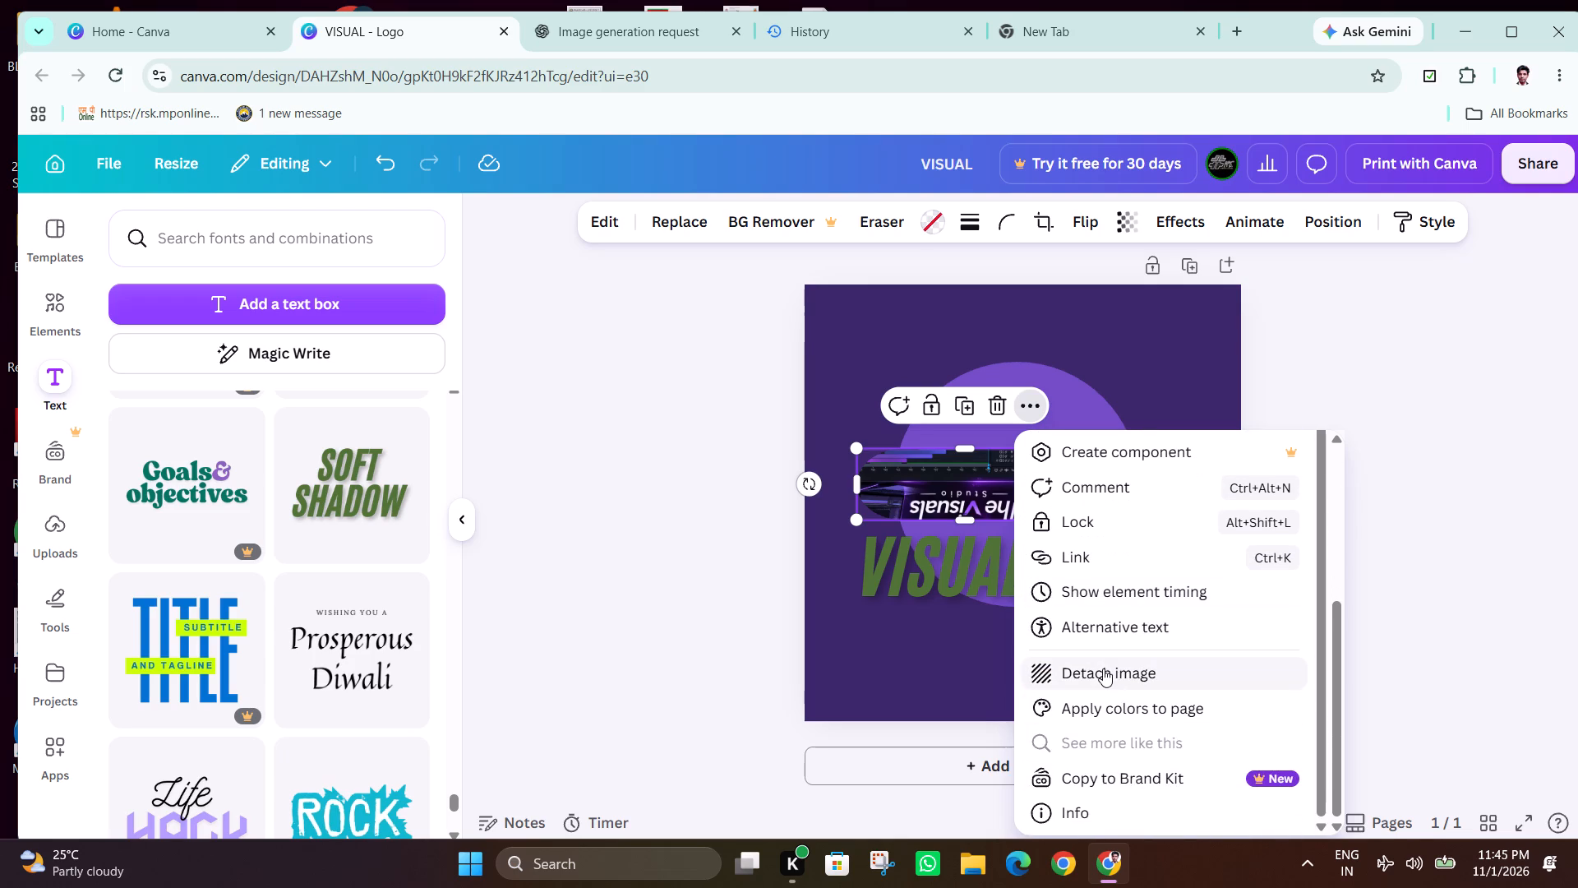
{"action": "left_click", "coordinate": [1103, 668]}
{"action": "left_click", "coordinate": [1053, 361]}
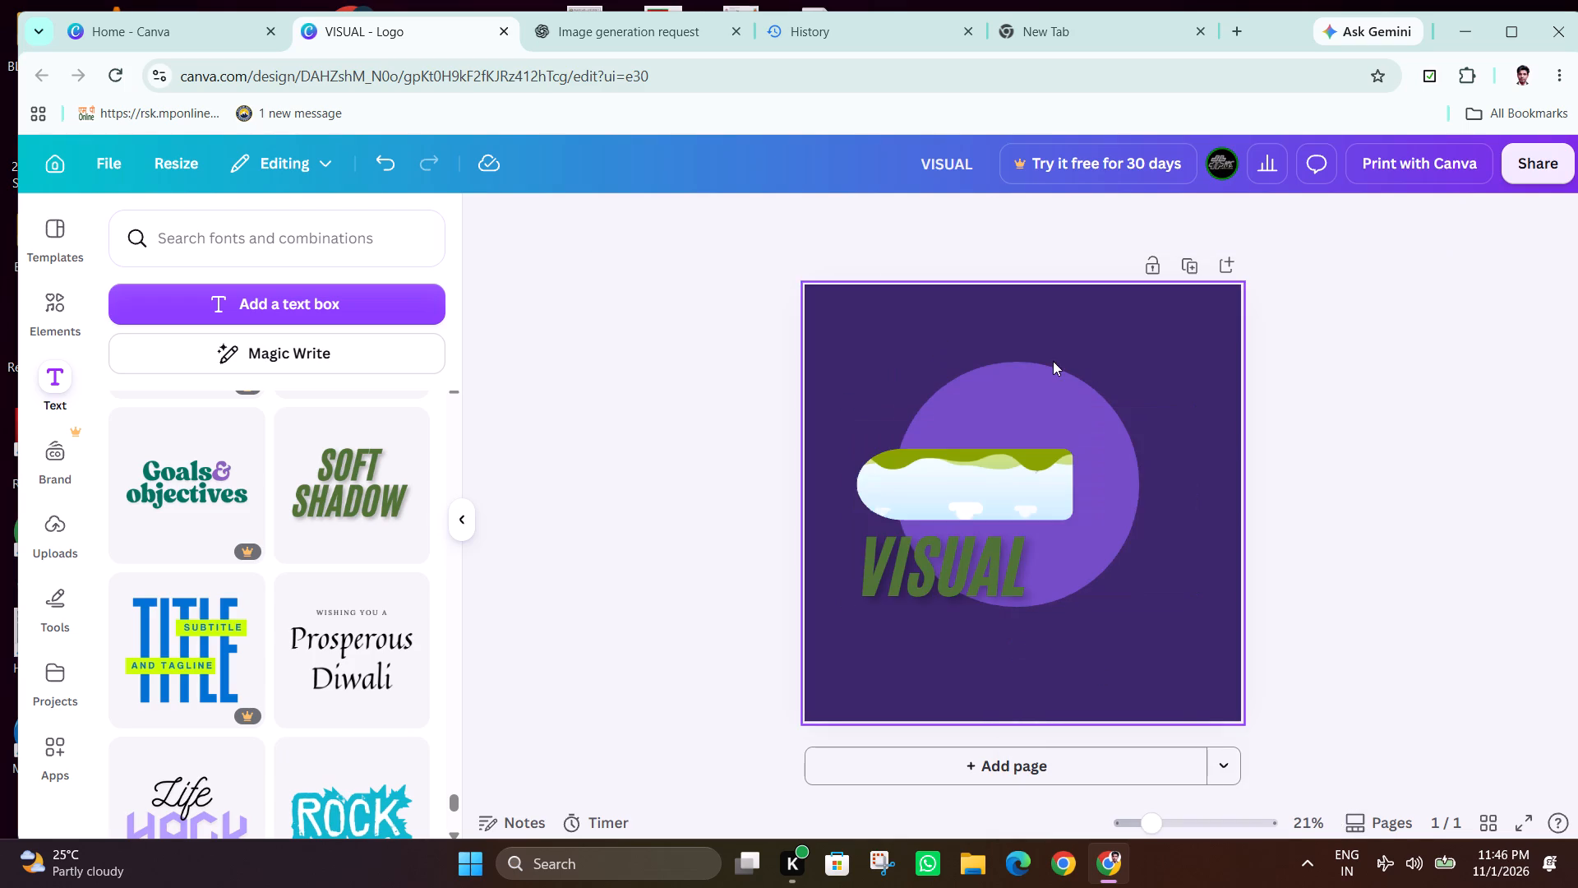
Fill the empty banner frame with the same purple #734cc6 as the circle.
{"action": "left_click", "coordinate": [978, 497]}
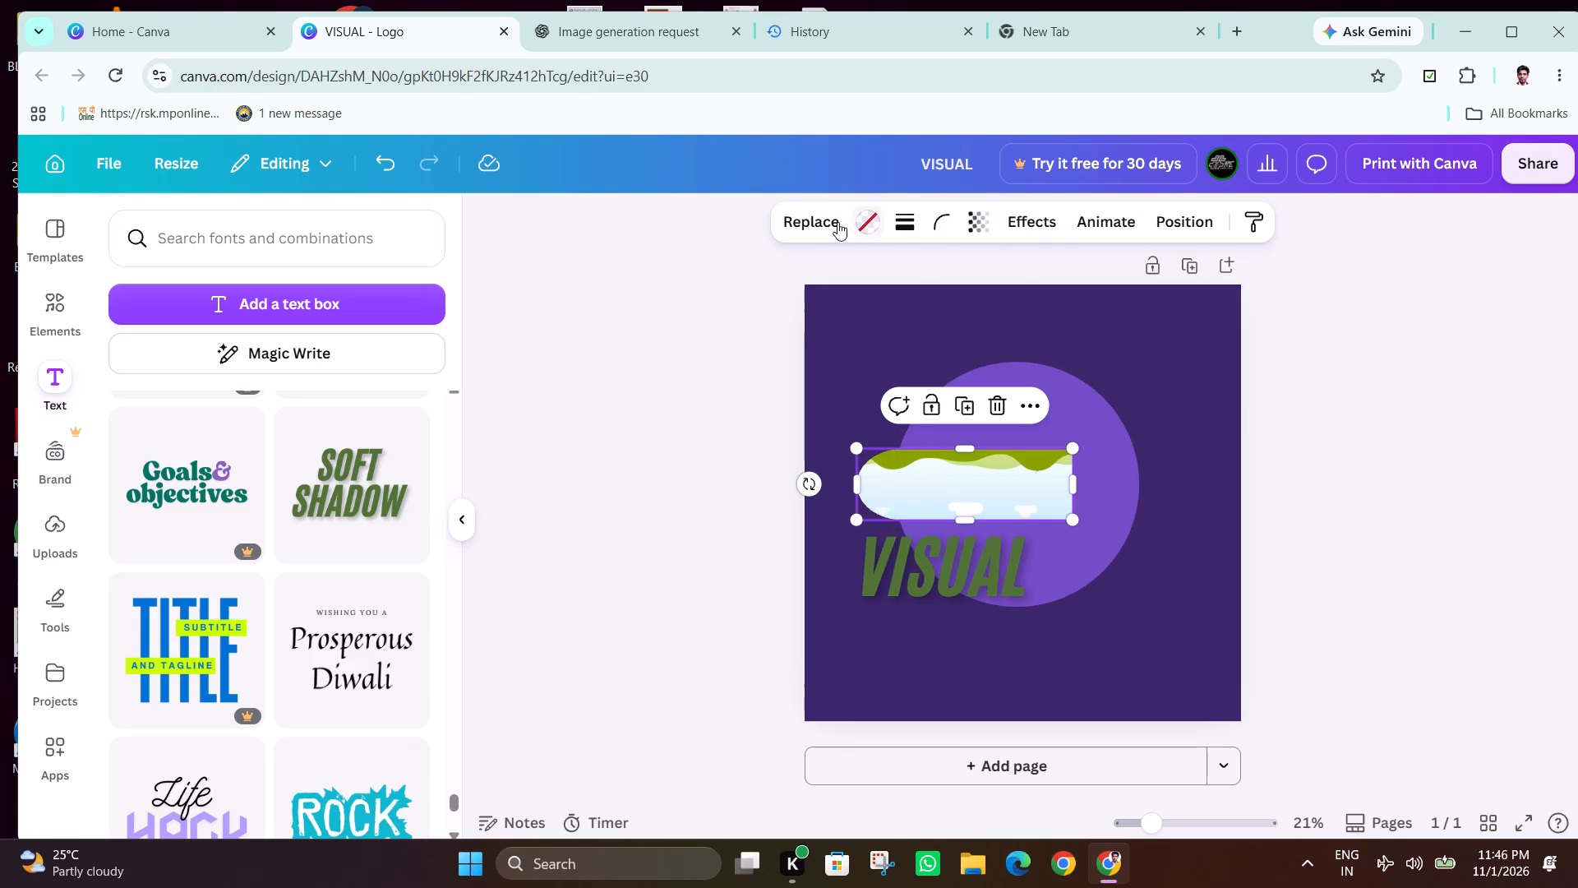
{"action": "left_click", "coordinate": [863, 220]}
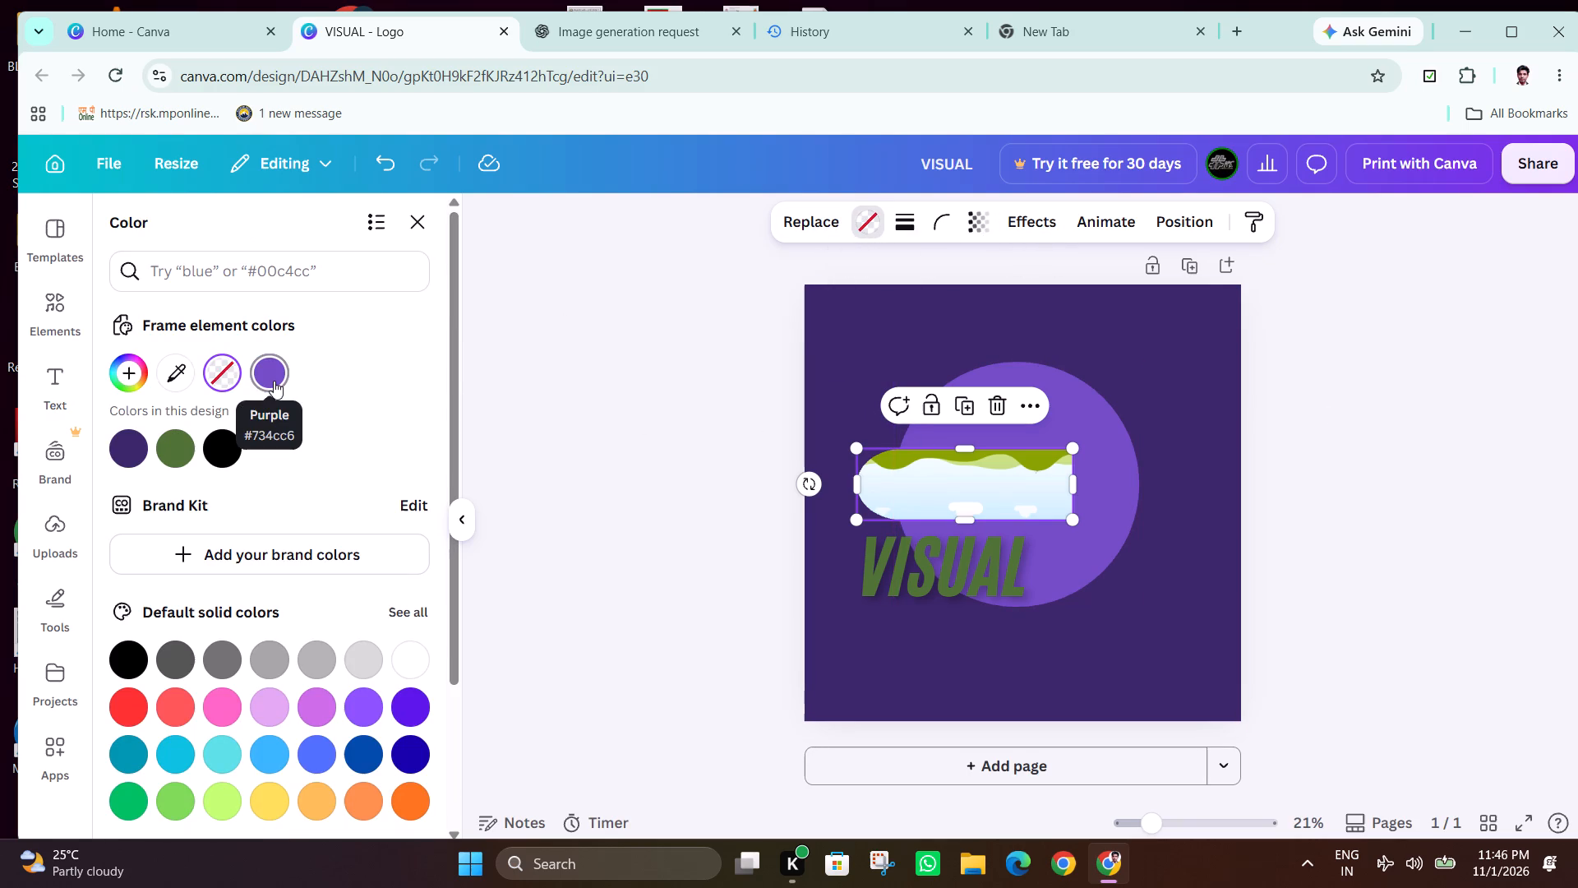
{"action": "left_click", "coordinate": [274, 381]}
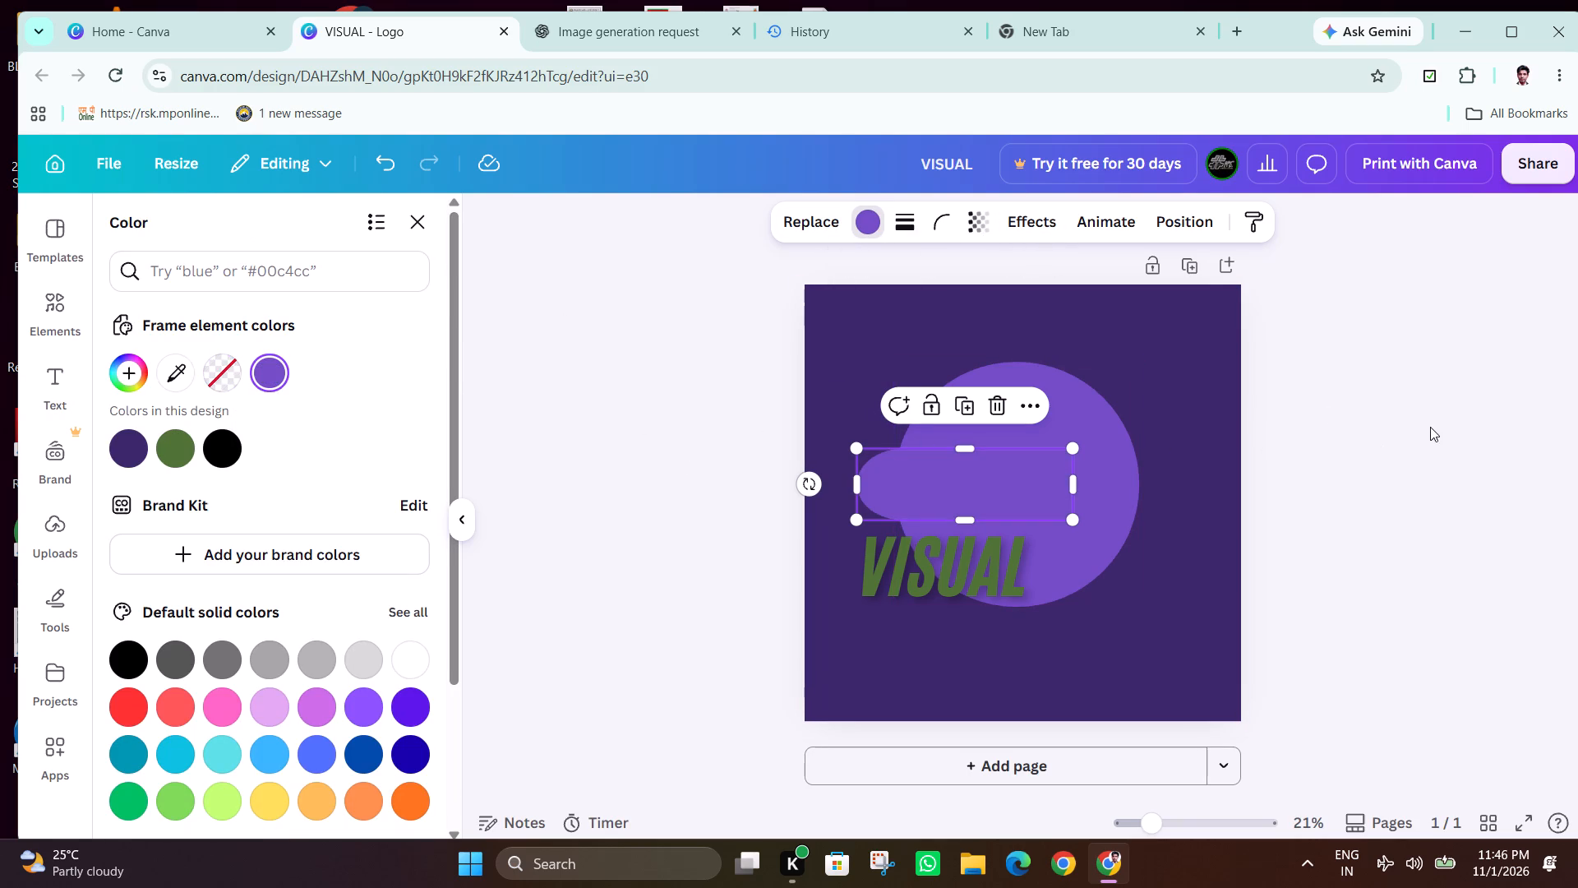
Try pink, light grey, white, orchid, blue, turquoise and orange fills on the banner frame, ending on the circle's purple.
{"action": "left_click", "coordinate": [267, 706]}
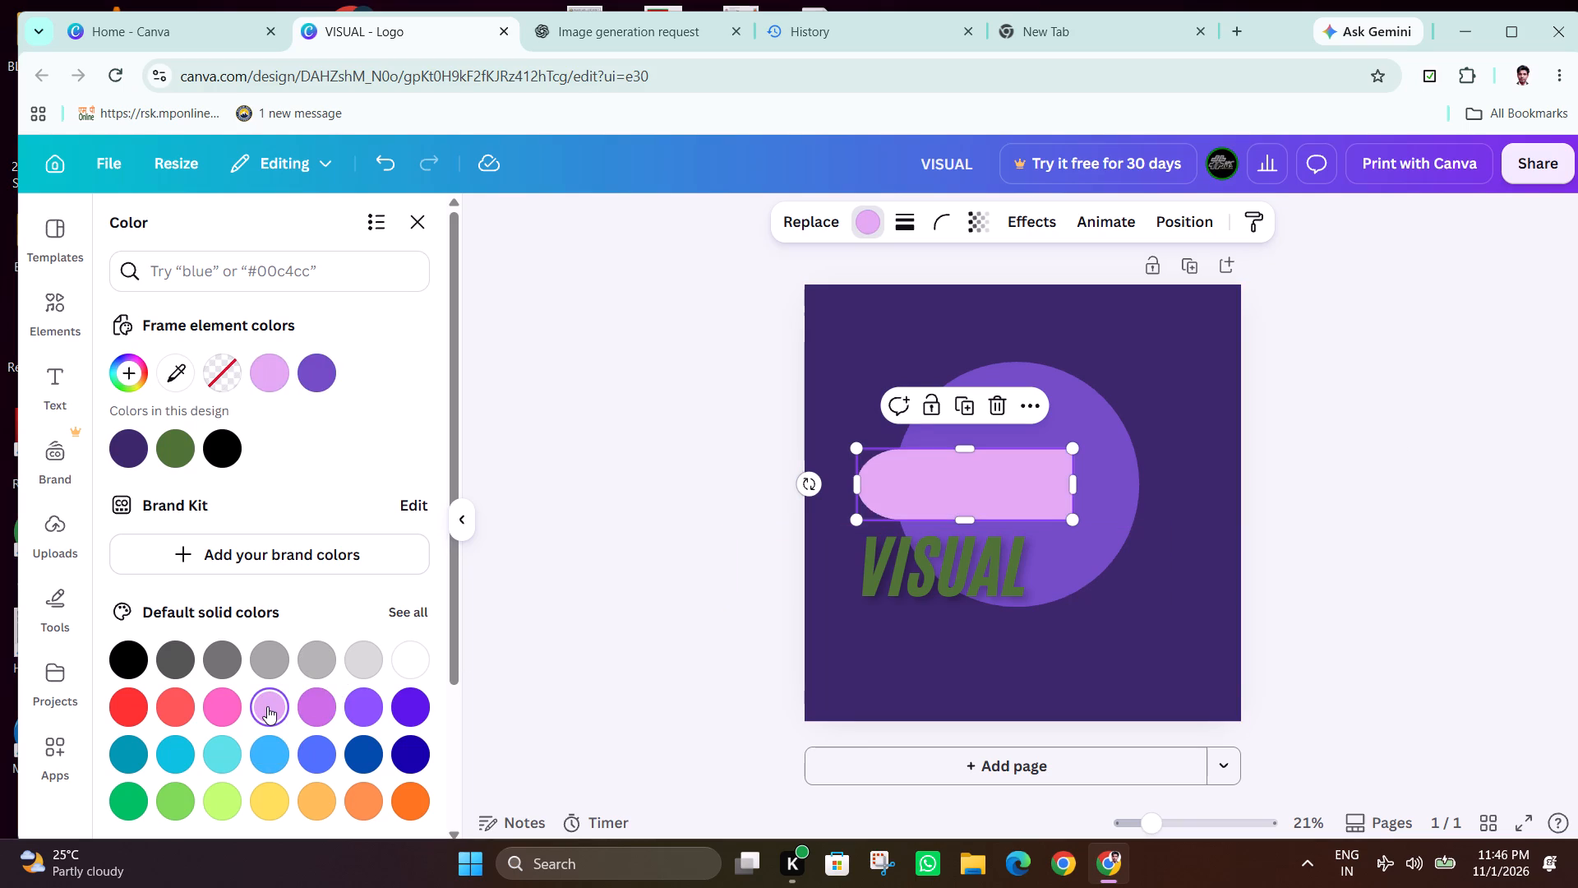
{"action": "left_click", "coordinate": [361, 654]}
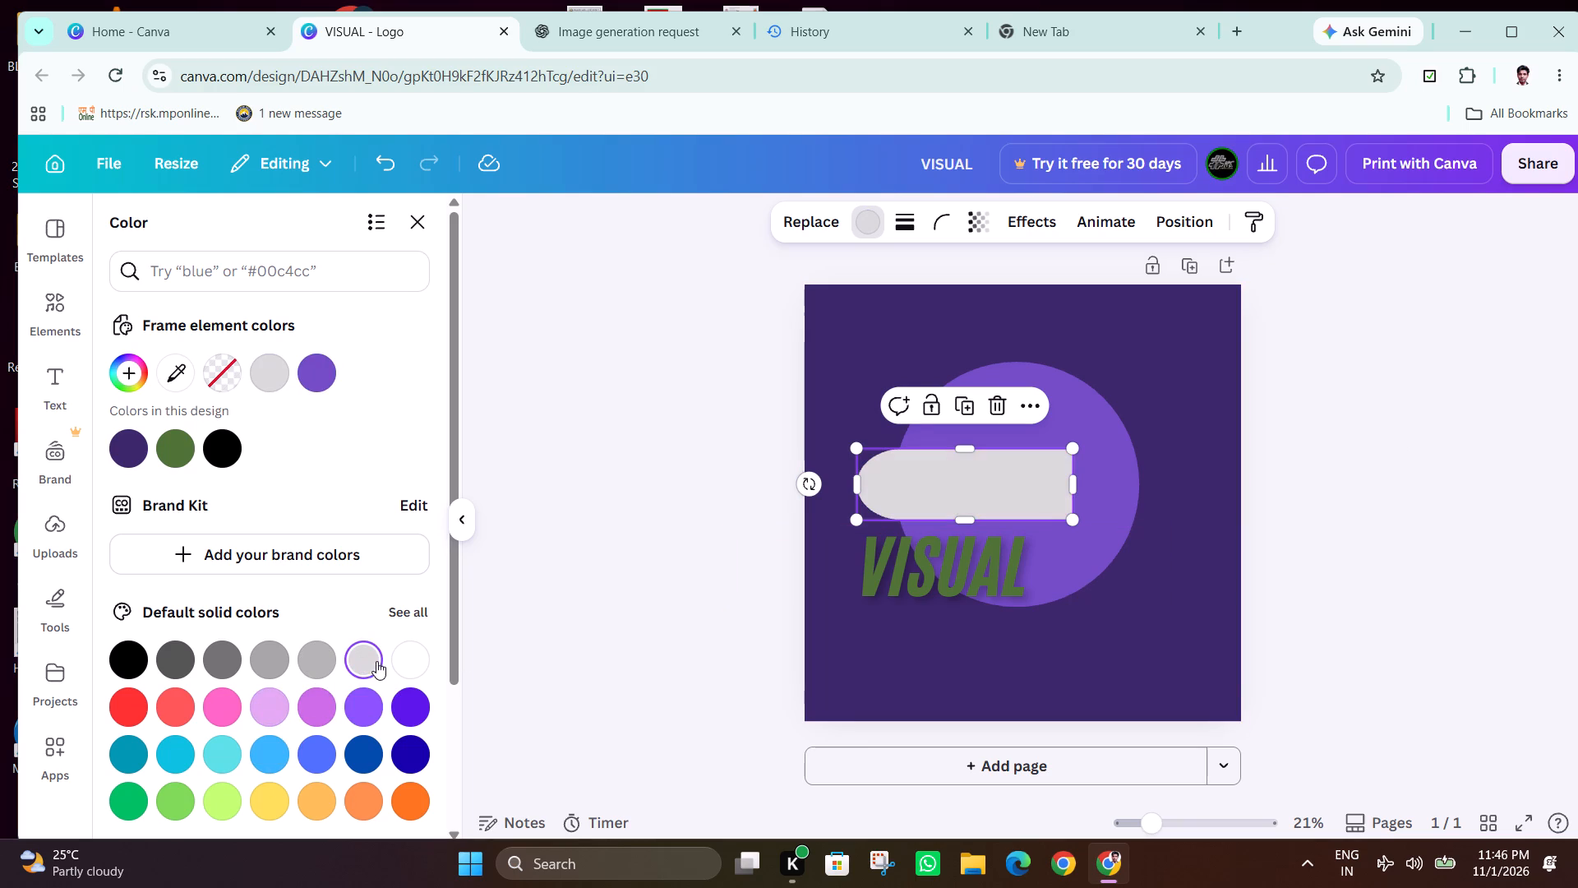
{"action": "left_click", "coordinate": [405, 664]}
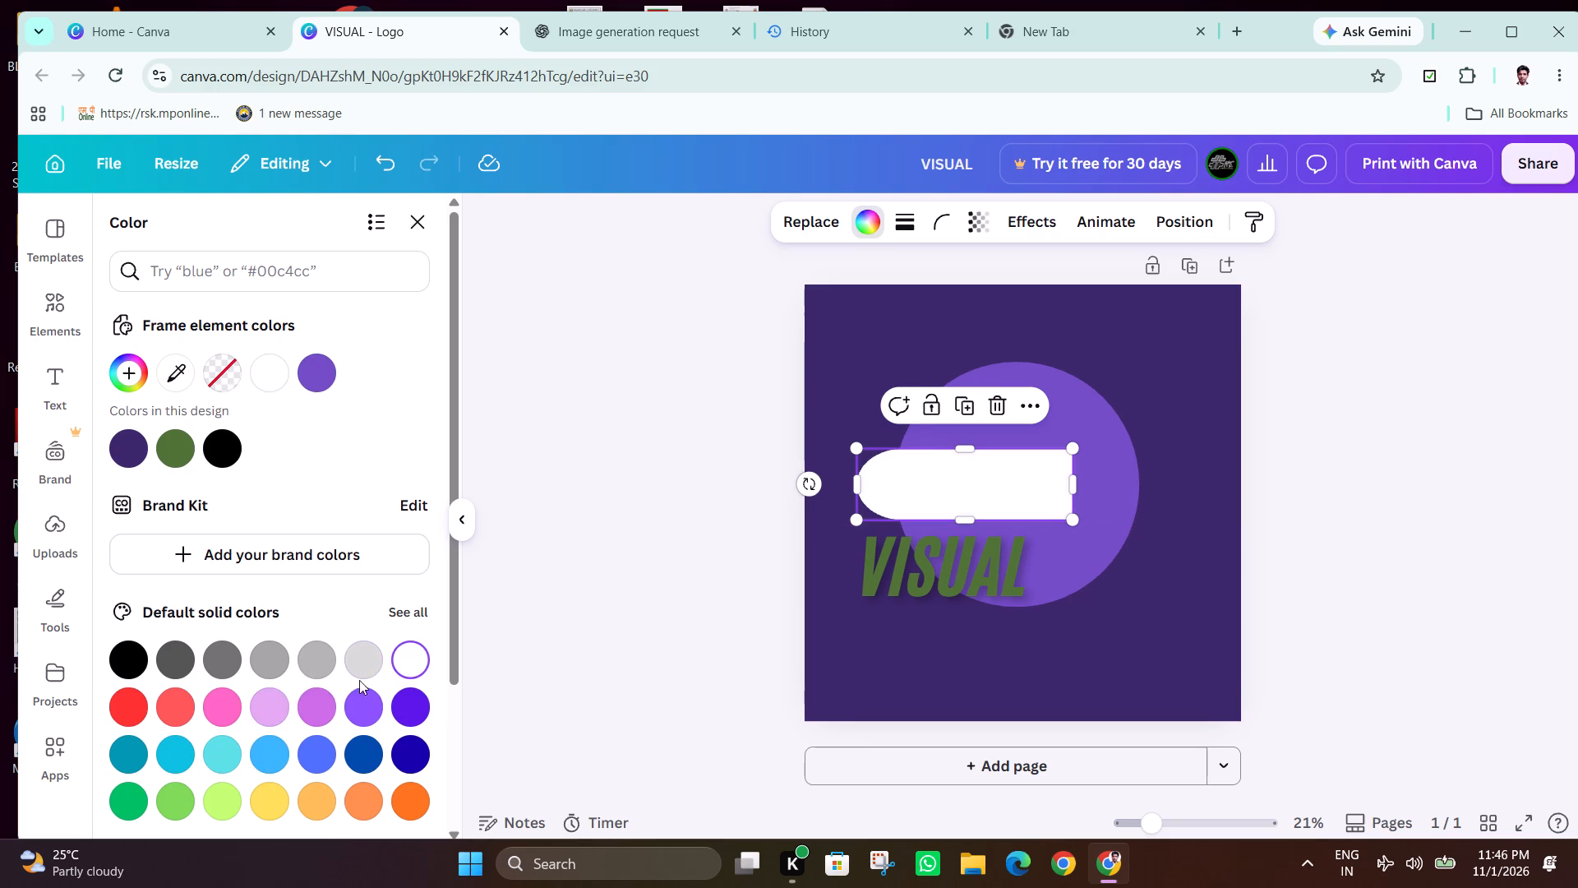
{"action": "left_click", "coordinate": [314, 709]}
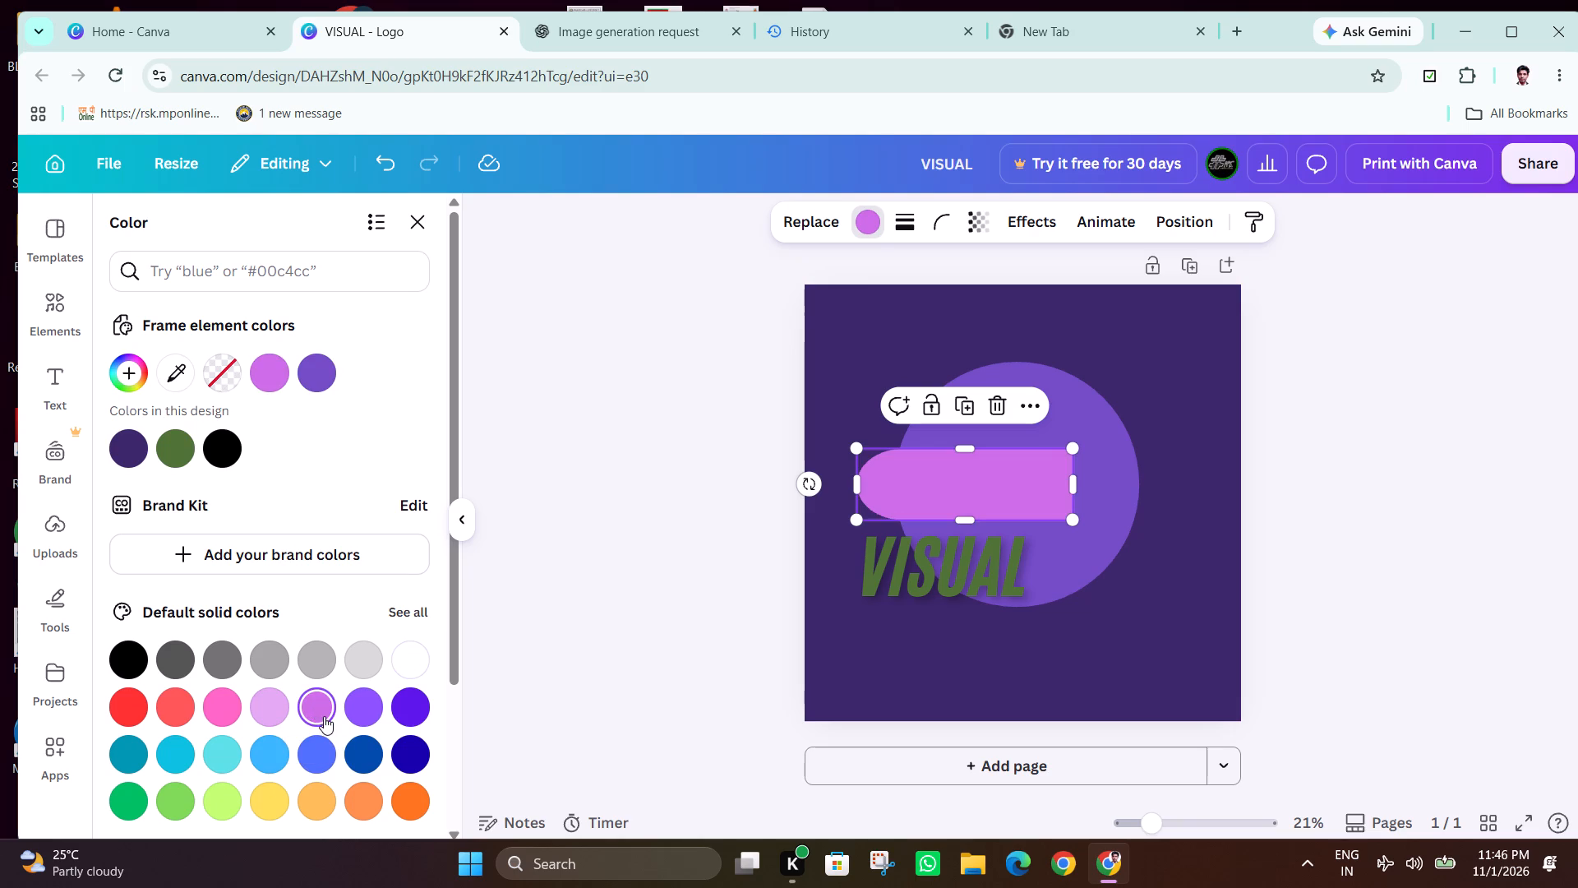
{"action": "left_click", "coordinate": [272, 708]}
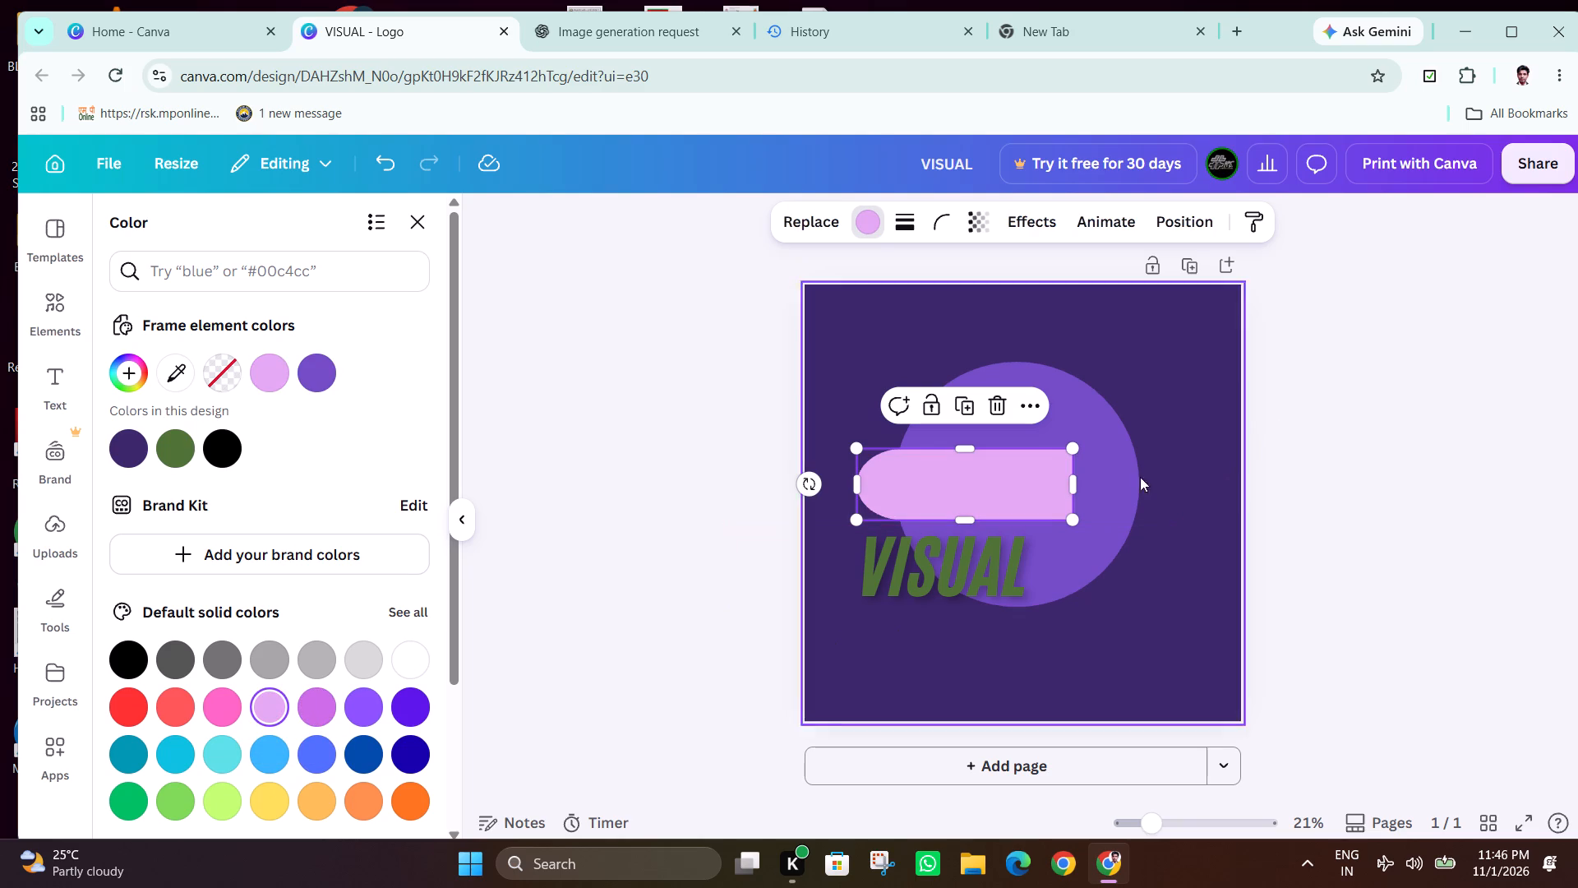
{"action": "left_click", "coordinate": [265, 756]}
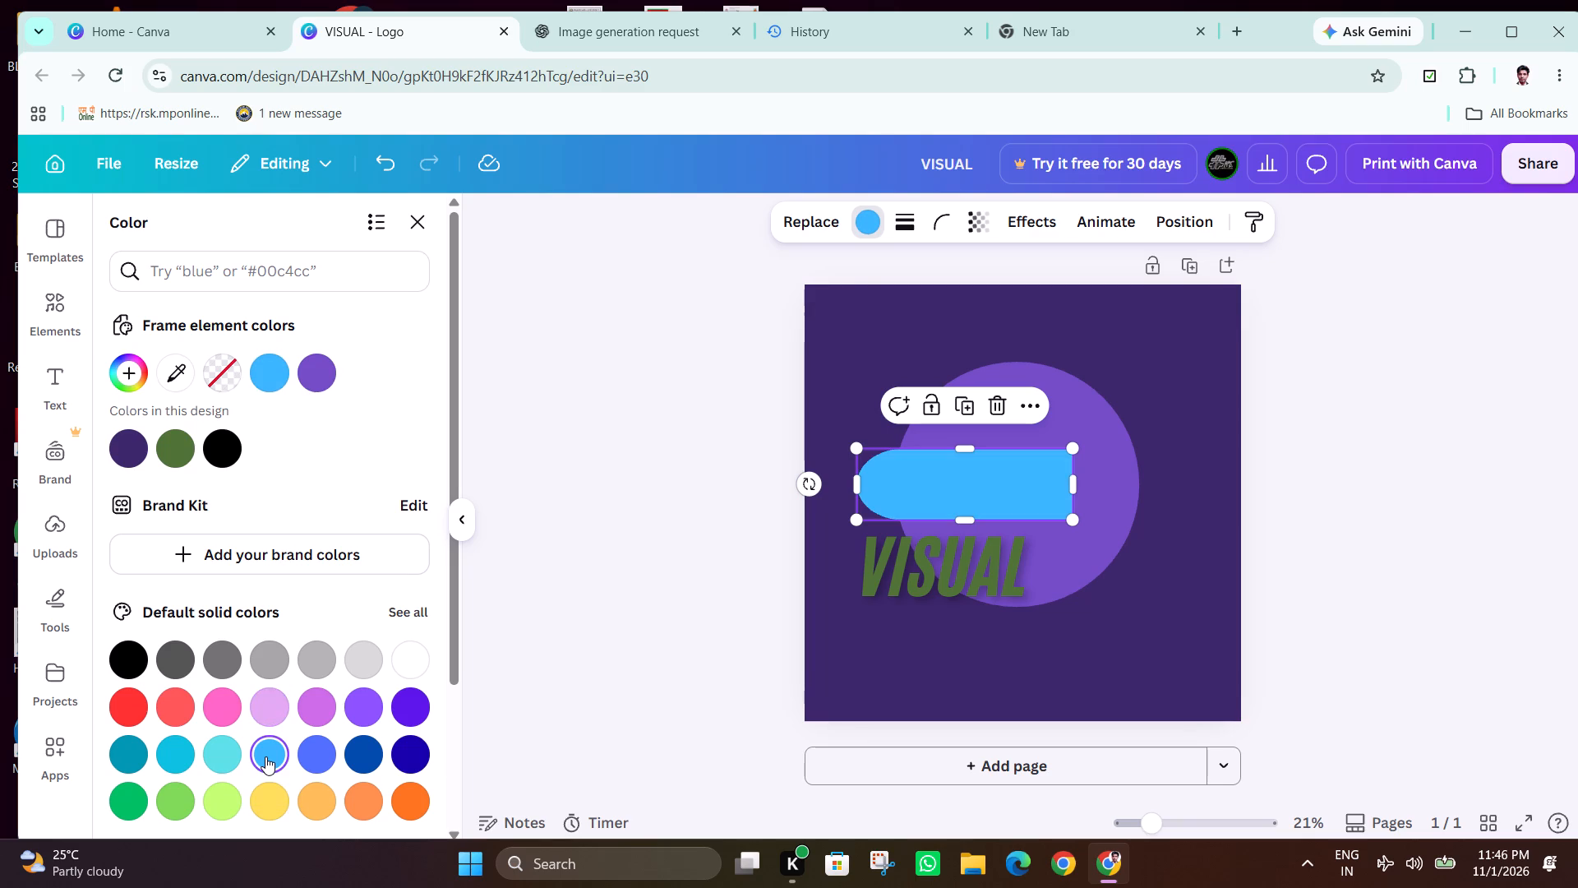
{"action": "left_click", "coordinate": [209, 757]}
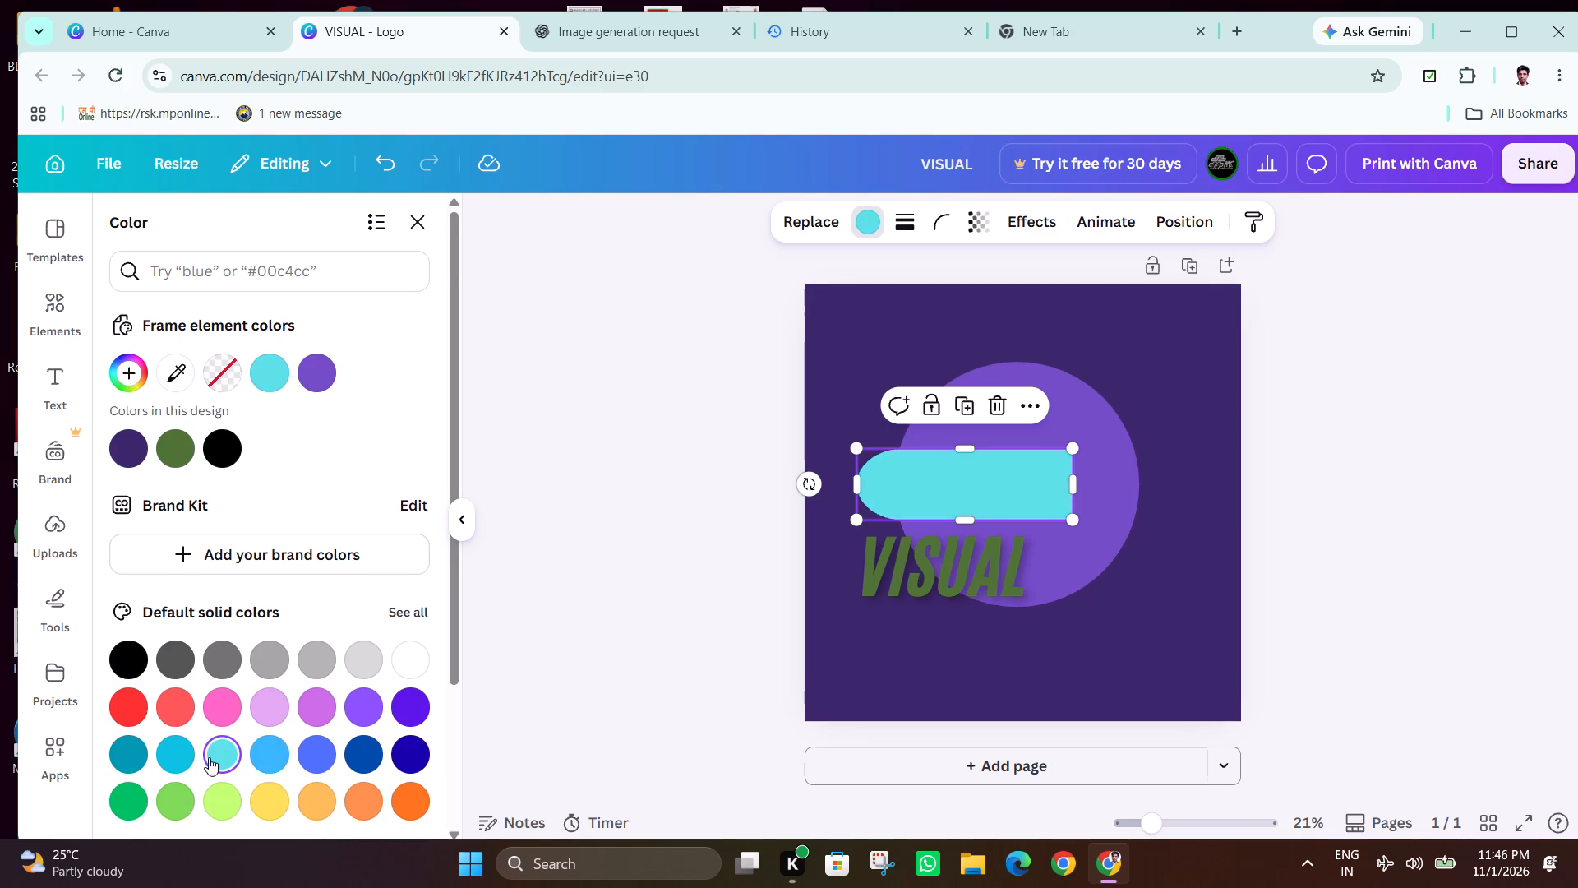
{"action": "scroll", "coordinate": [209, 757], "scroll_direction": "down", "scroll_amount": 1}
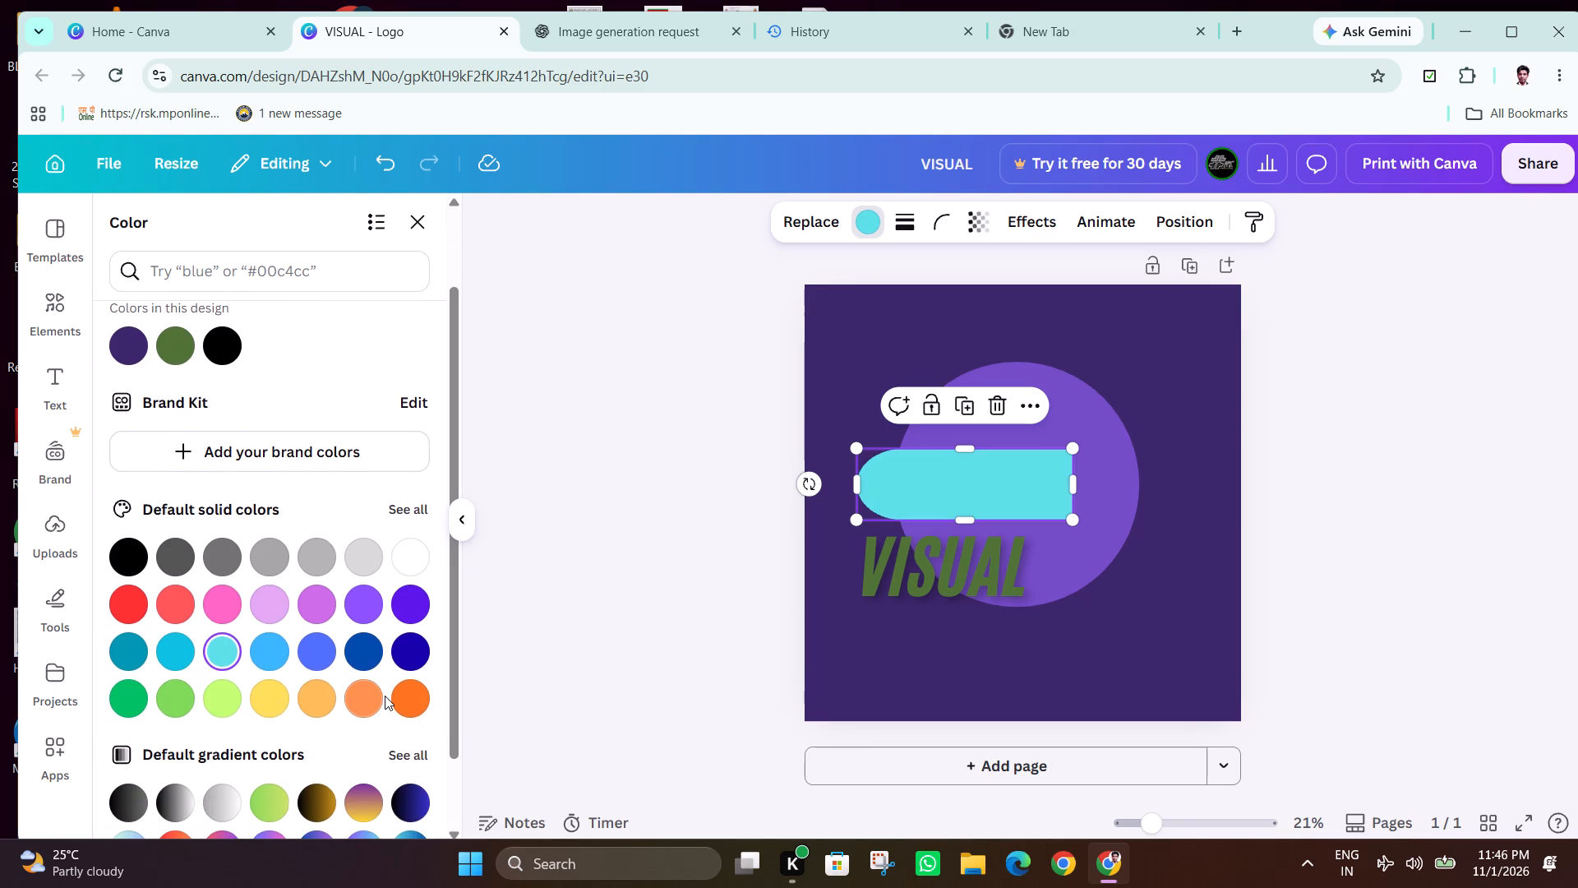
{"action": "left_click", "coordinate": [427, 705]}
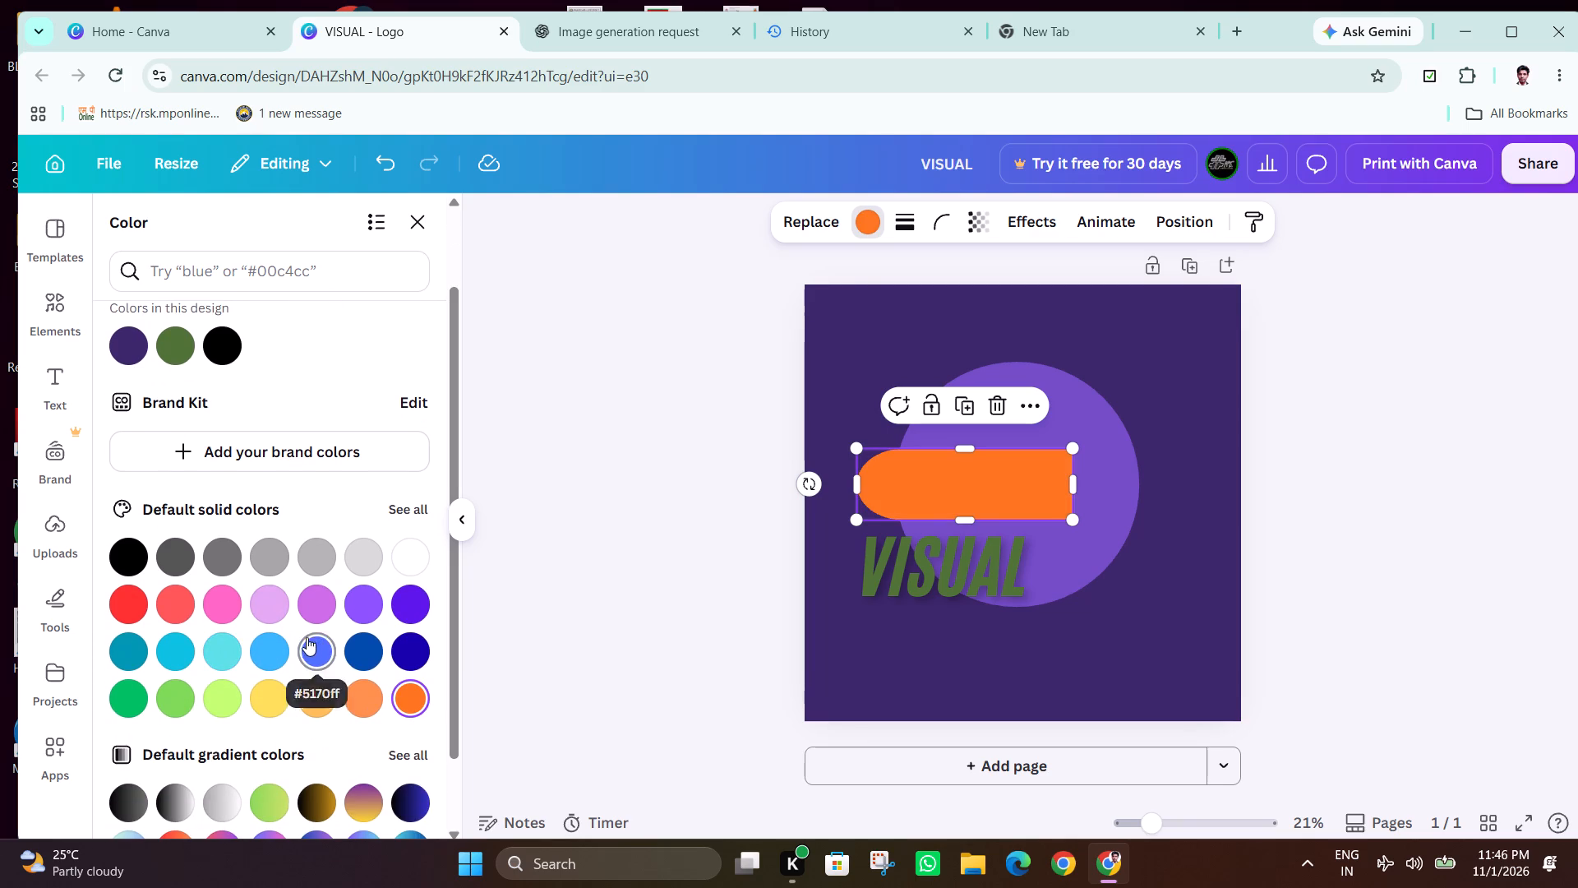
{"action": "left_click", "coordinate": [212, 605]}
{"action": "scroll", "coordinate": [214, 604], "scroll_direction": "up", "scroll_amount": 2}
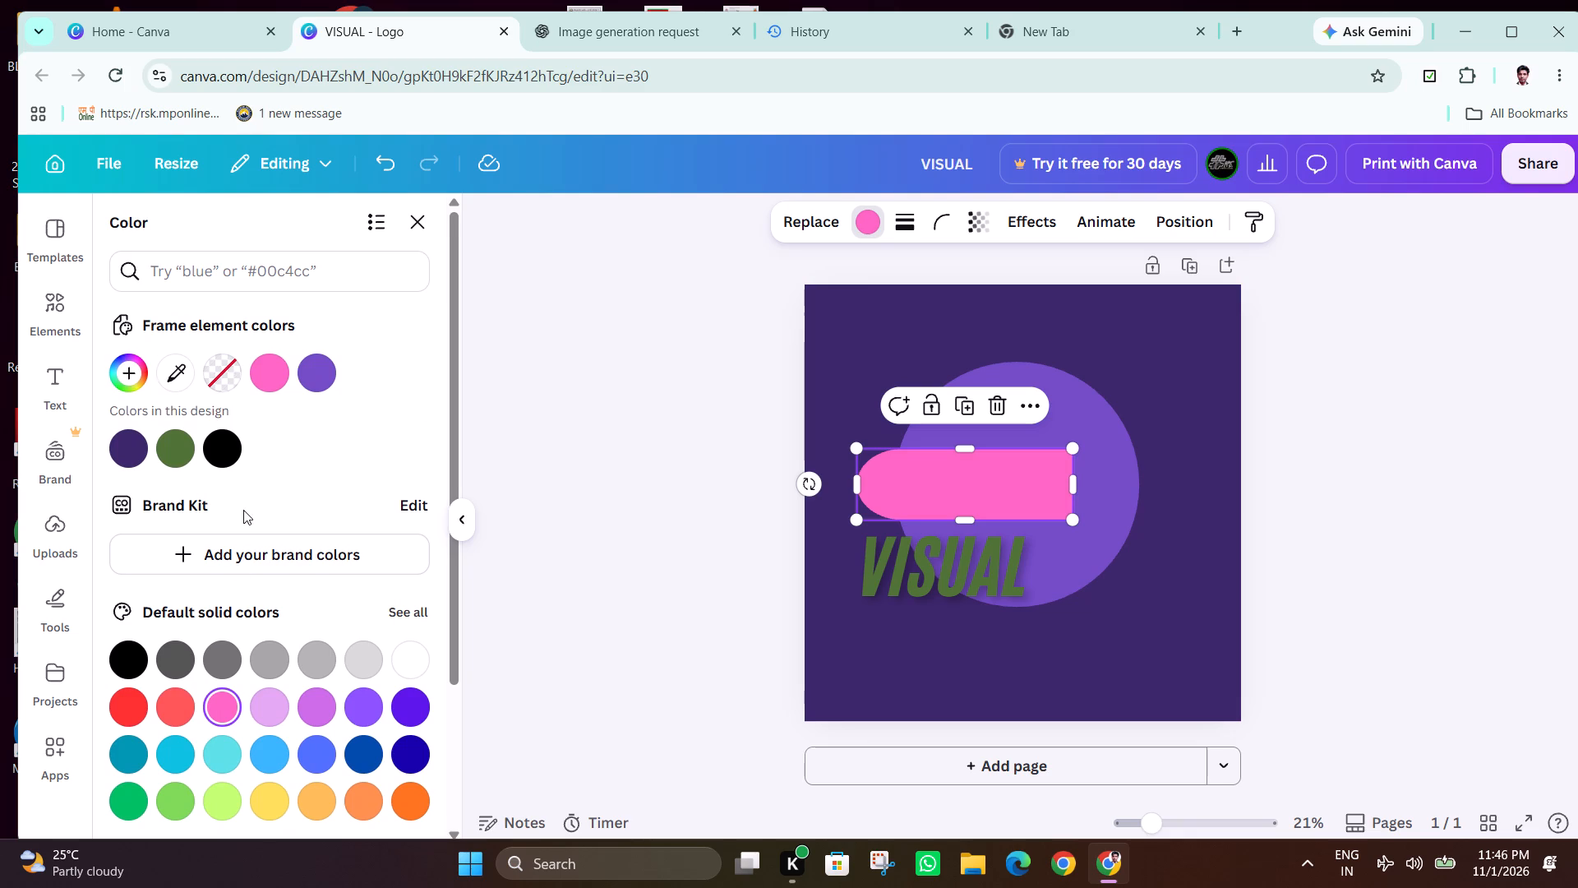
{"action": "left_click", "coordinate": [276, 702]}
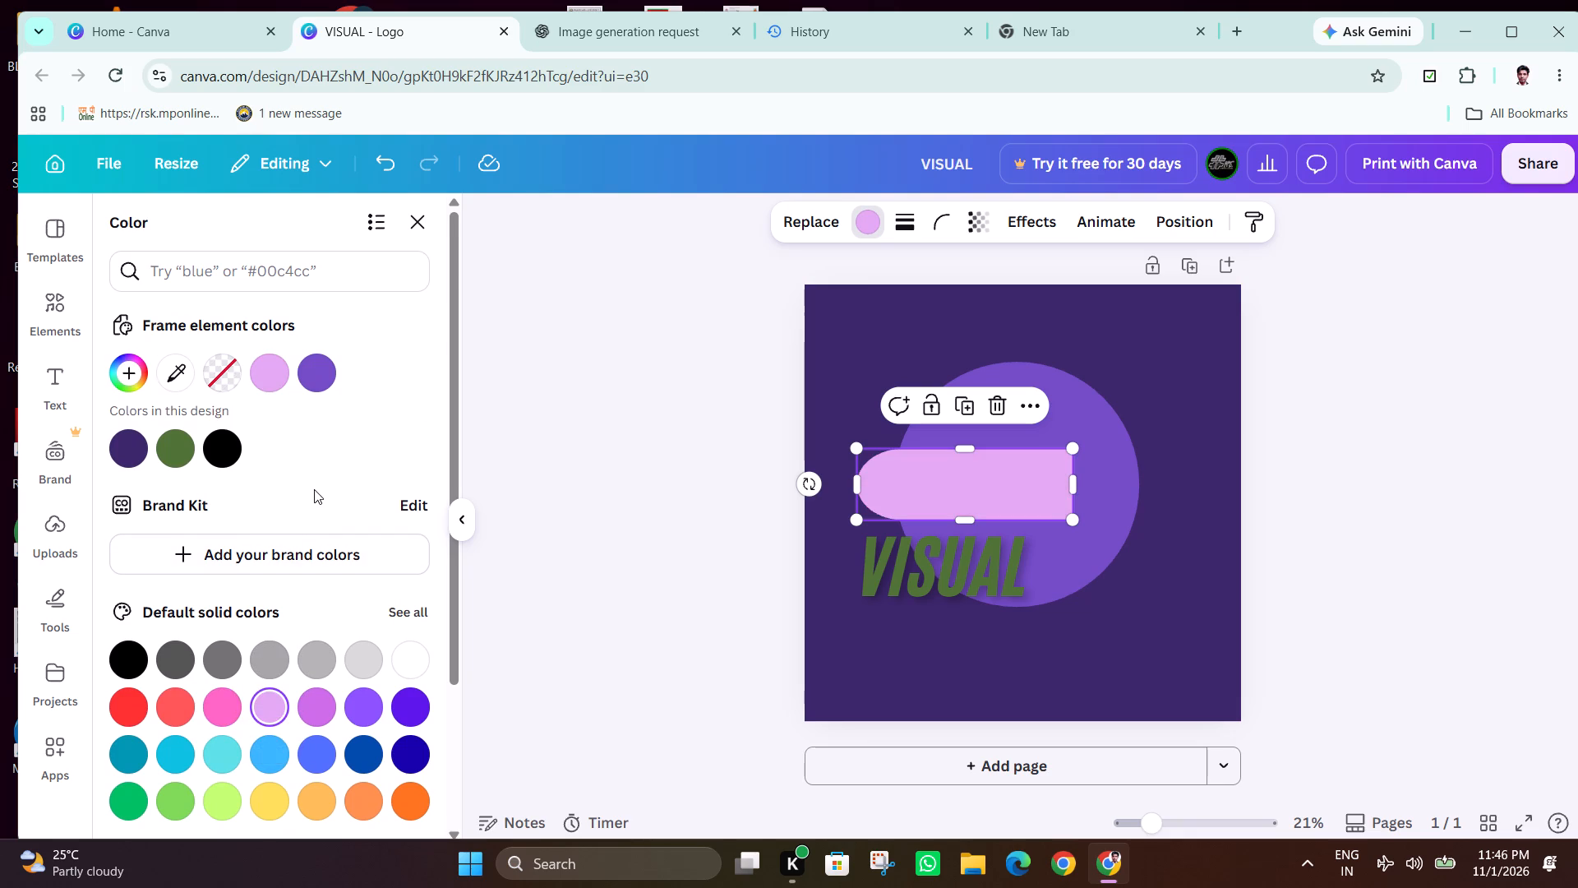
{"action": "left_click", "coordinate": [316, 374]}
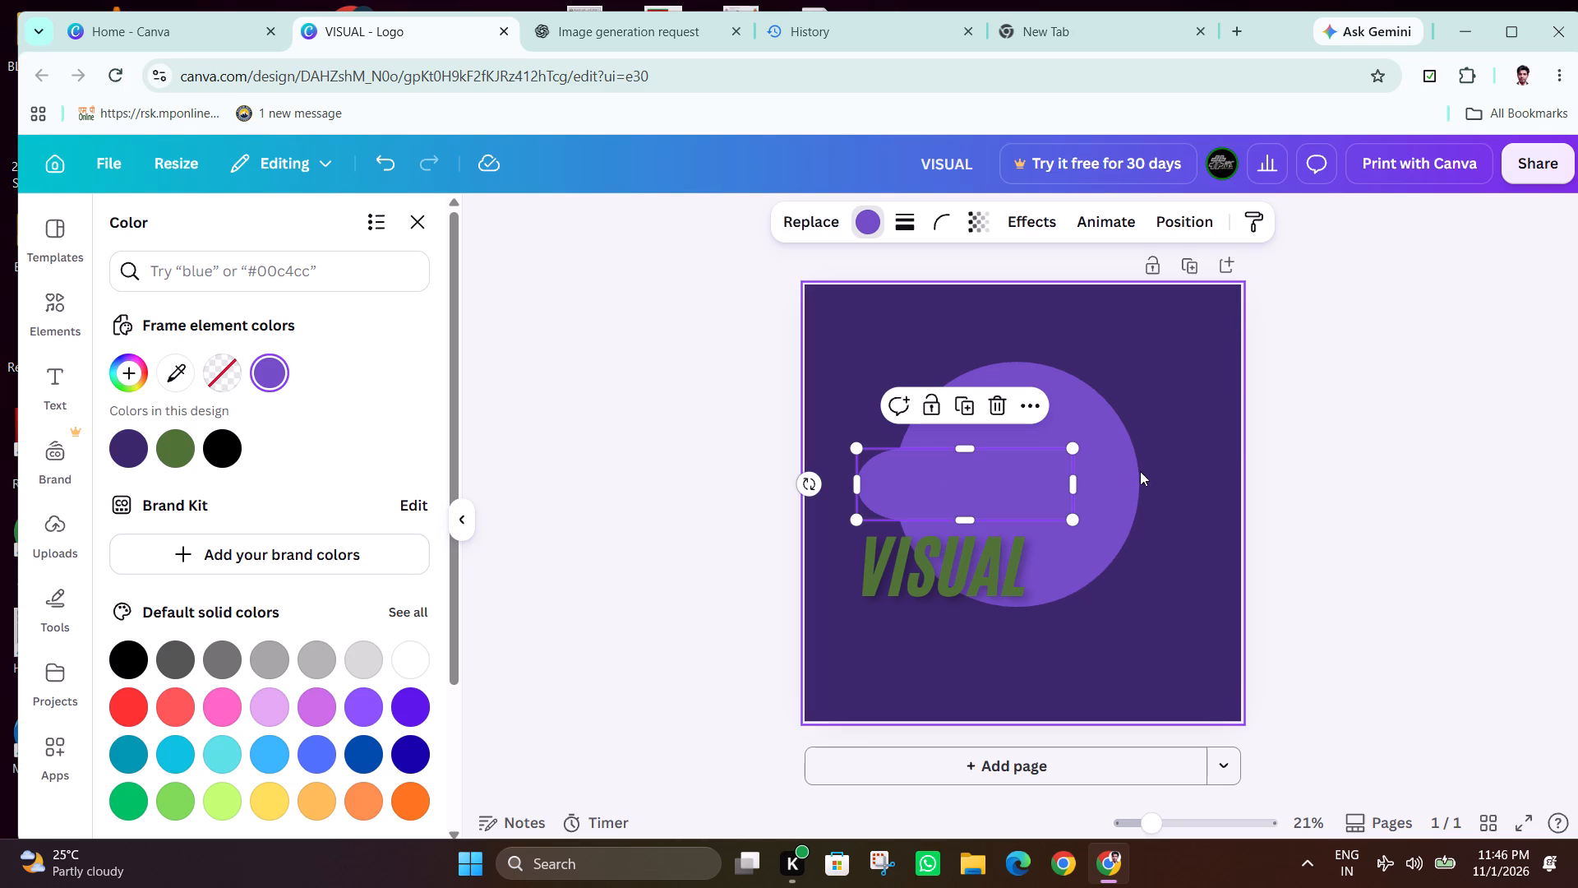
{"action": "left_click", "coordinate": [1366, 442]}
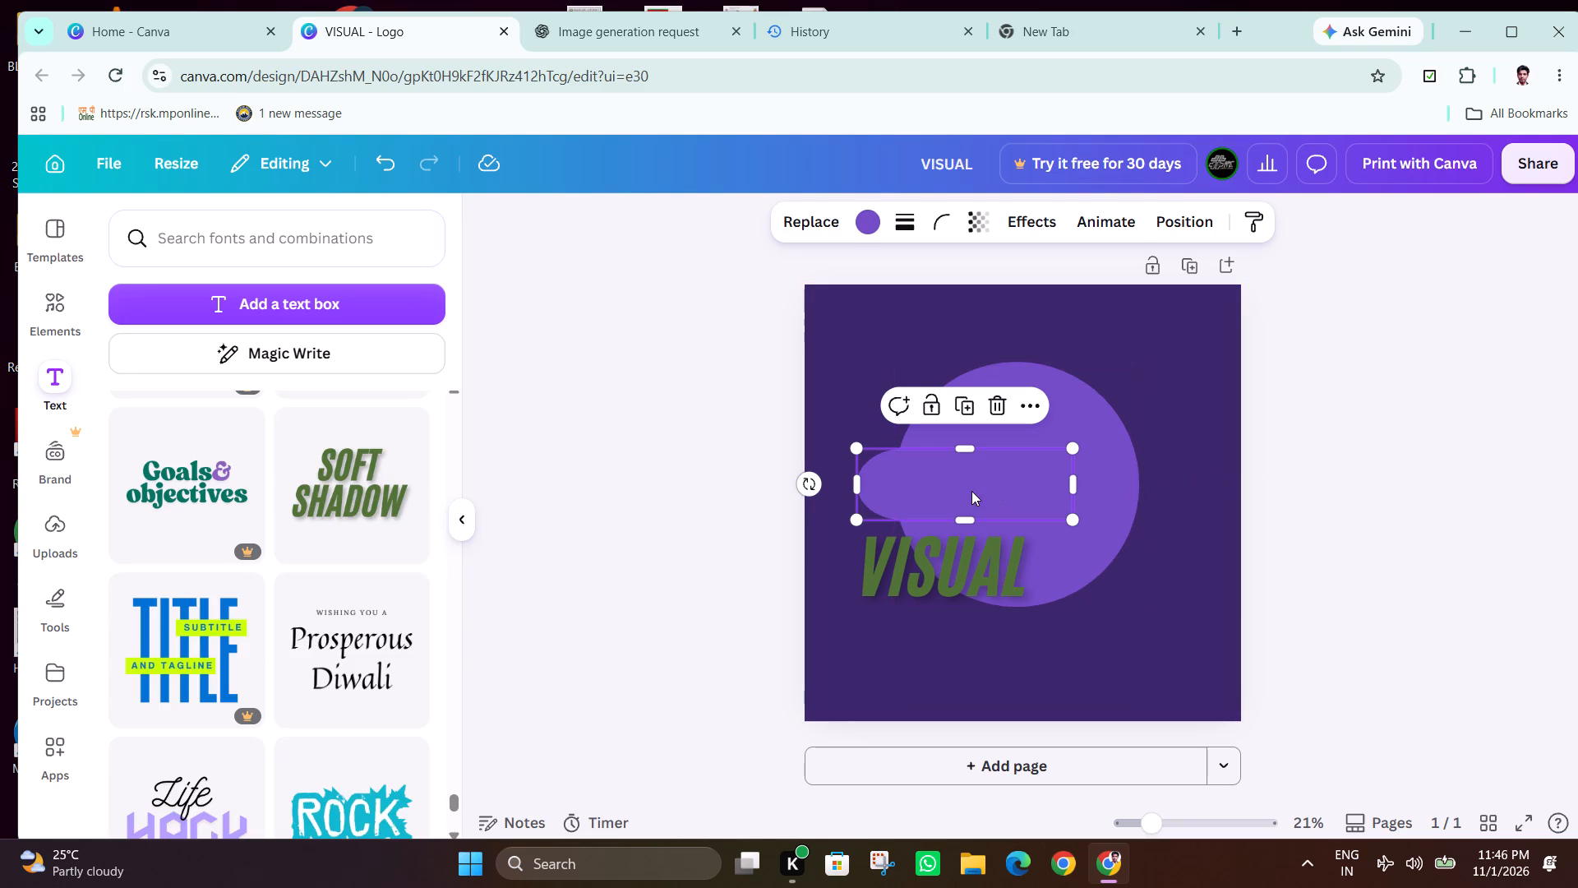
Move the banner frame slightly left at the circle's mid-height so its rounded end sticks out further past the circle.
{"action": "left_click_drag", "start_coordinate": [971, 491], "coordinate": [961, 493]}
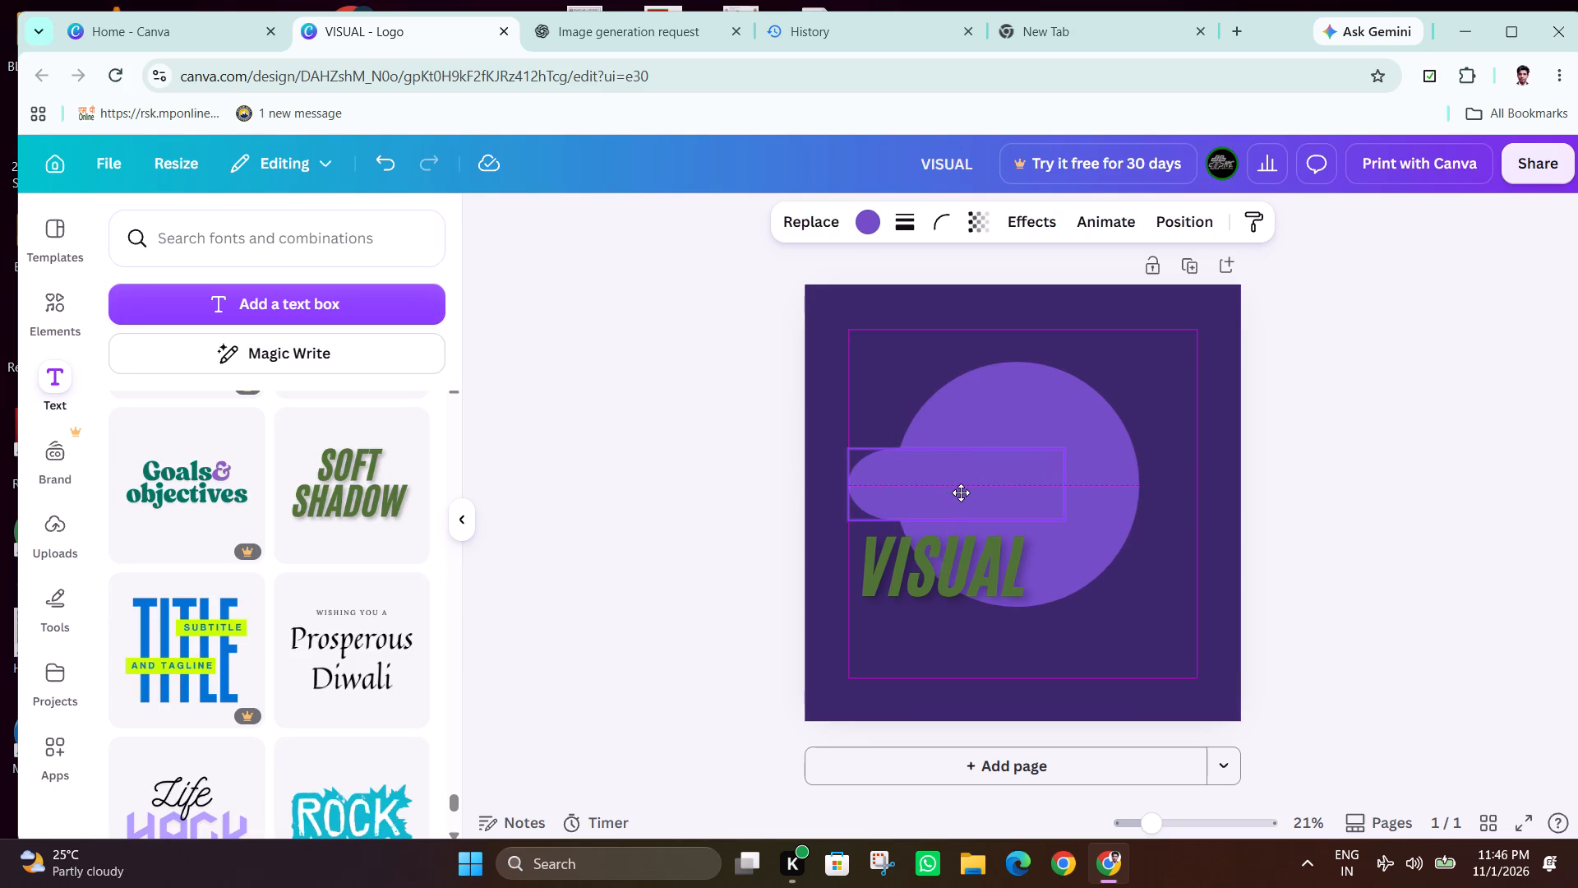
{"action": "left_click_drag", "start_coordinate": [961, 493], "coordinate": [959, 493]}
{"action": "left_click", "coordinate": [1436, 410]}
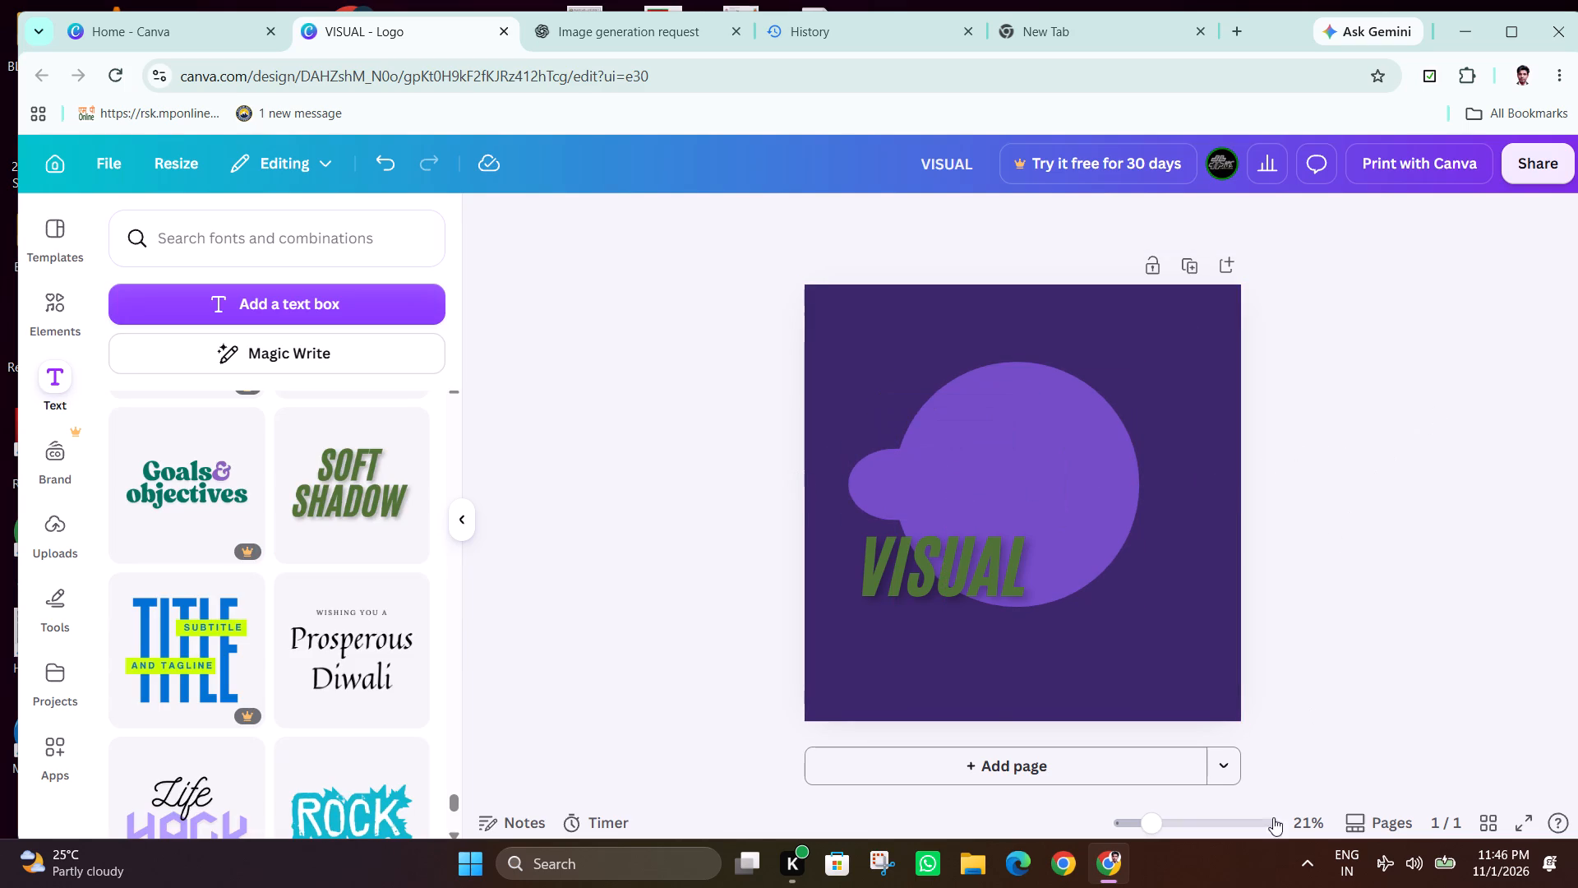
{"action": "left_click_drag", "start_coordinate": [914, 487], "coordinate": [902, 488]}
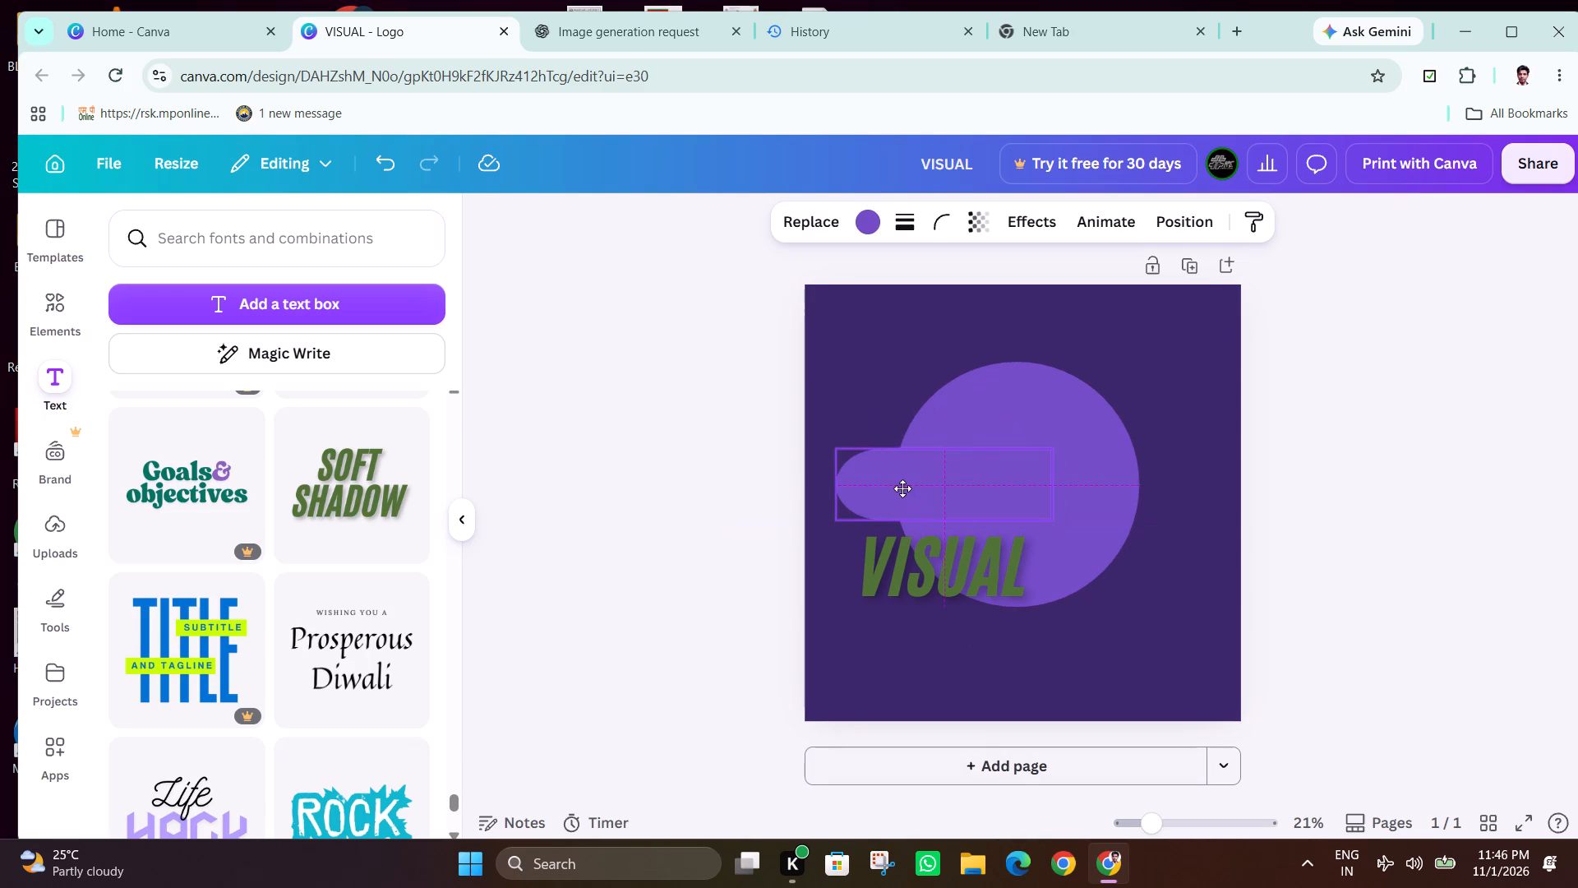
{"action": "left_click_drag", "start_coordinate": [902, 488], "coordinate": [895, 481]}
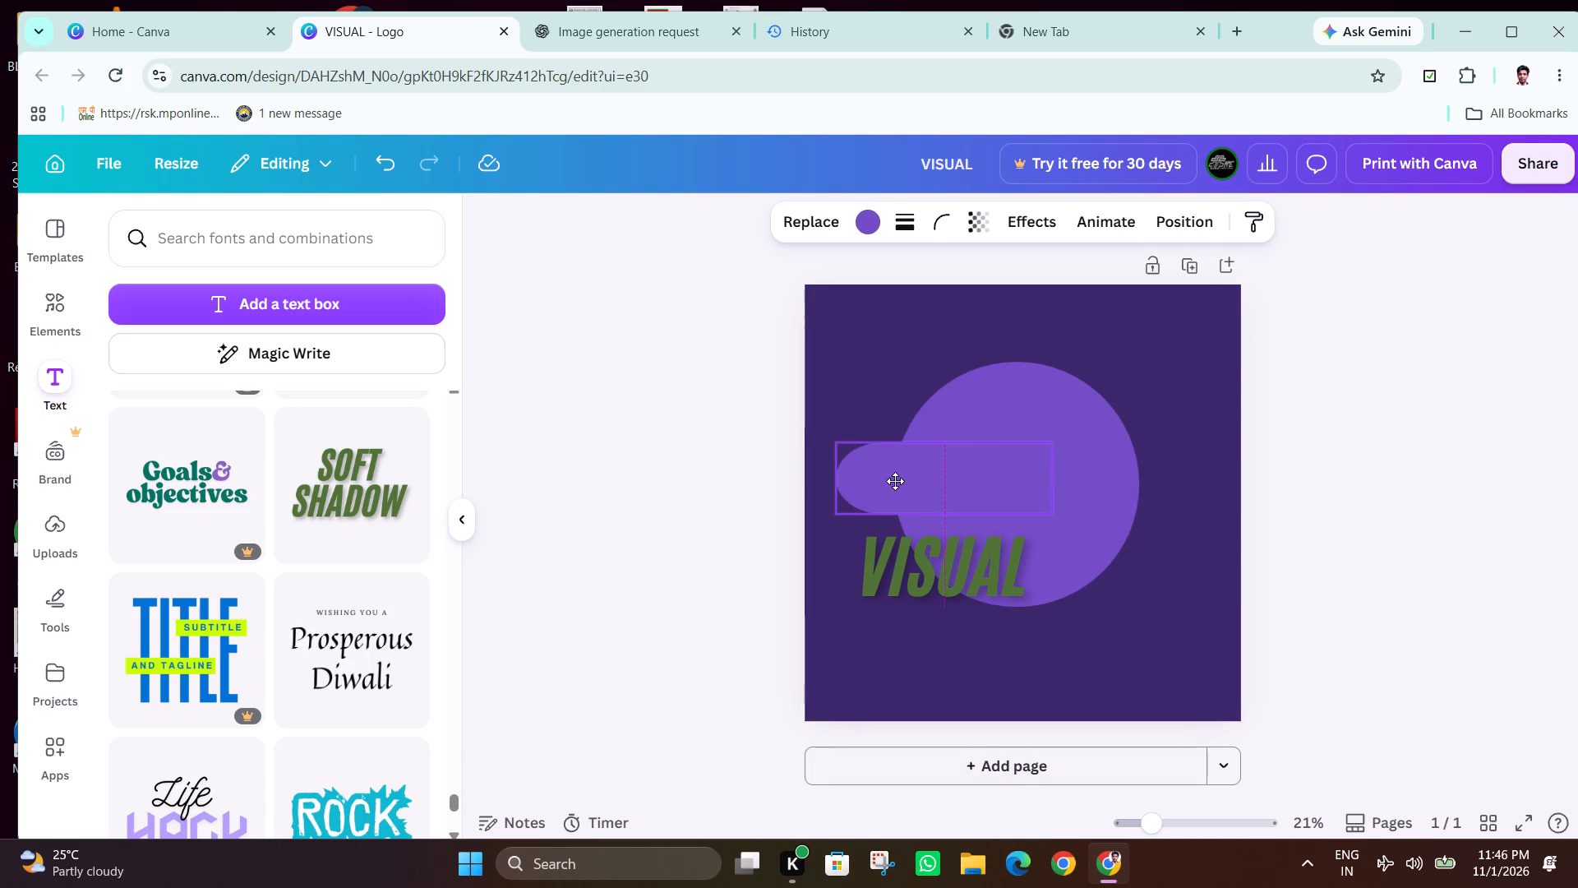
{"action": "left_click_drag", "start_coordinate": [895, 481], "coordinate": [892, 486]}
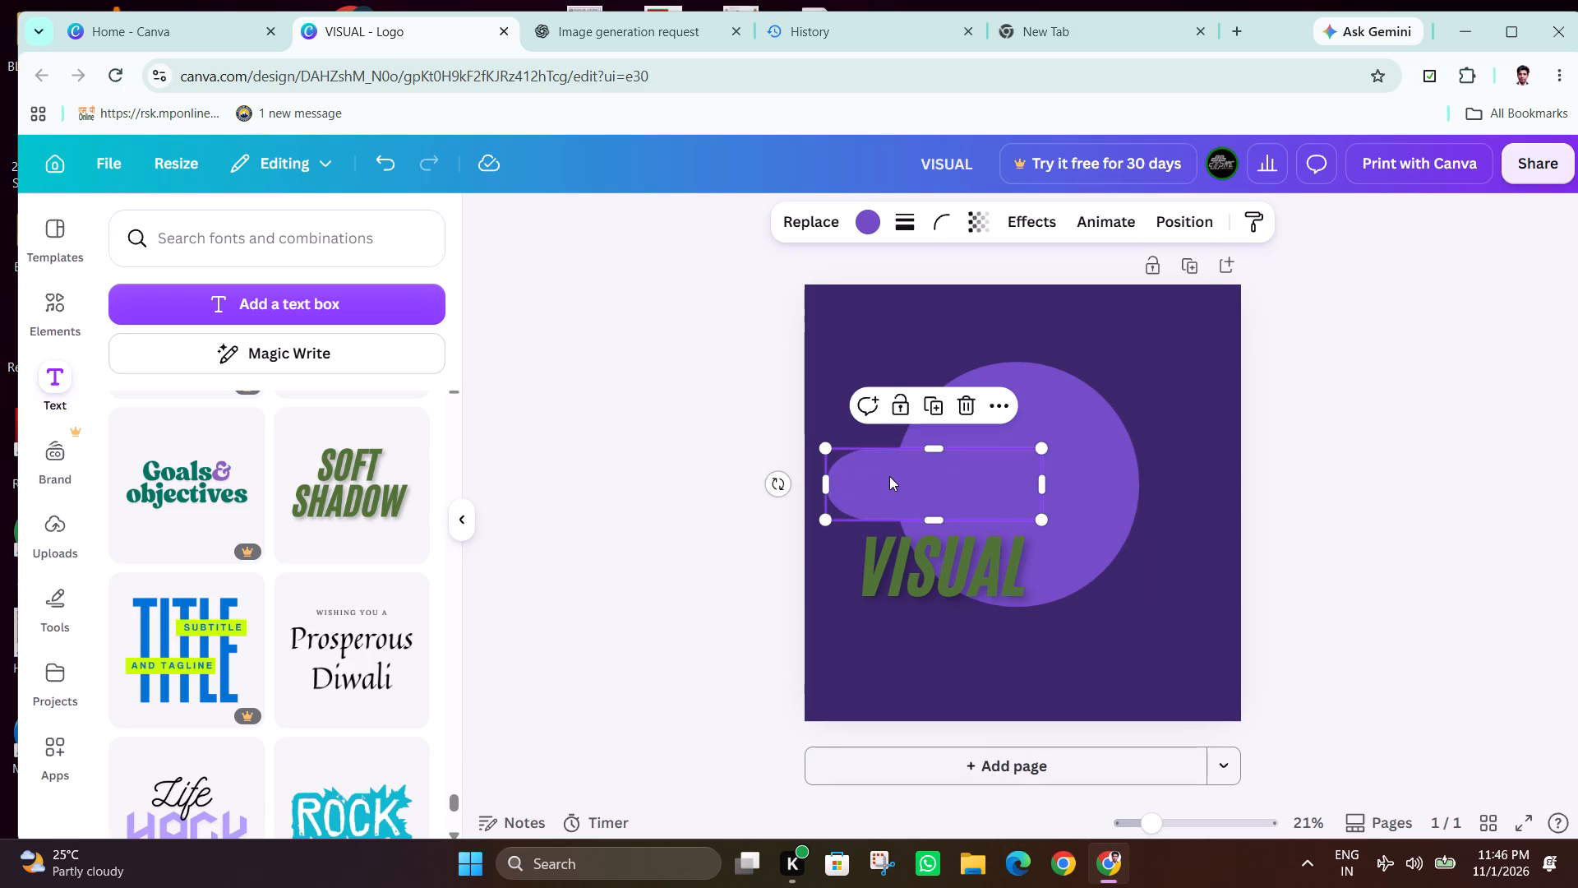
{"action": "left_click", "coordinate": [1532, 385]}
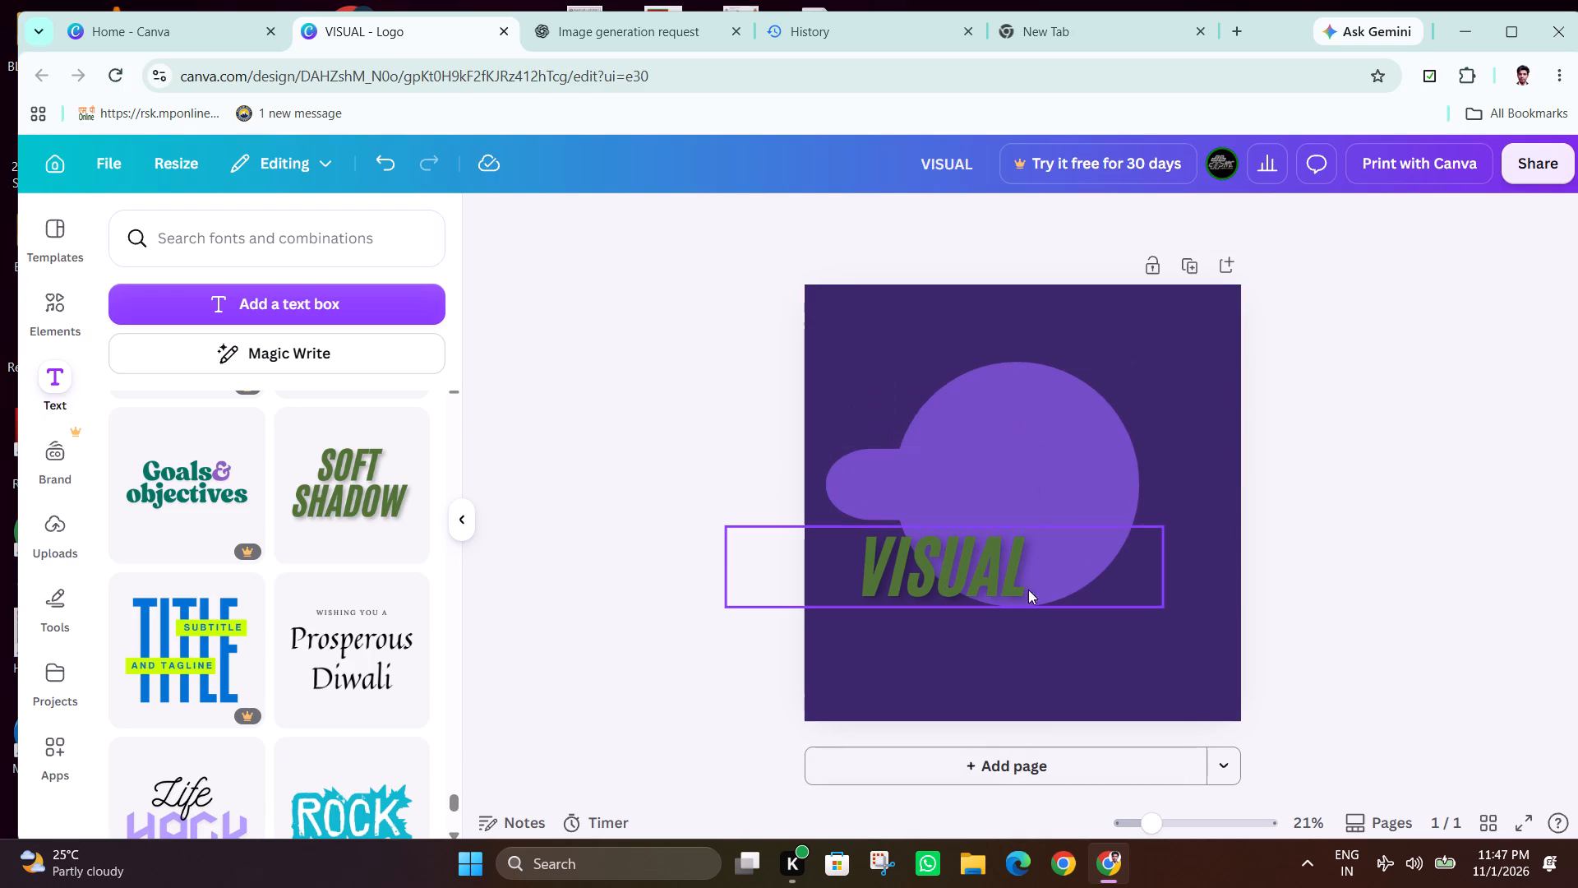
Fill the banner frame with the dark purple used for the page background.
{"action": "left_click", "coordinate": [875, 486]}
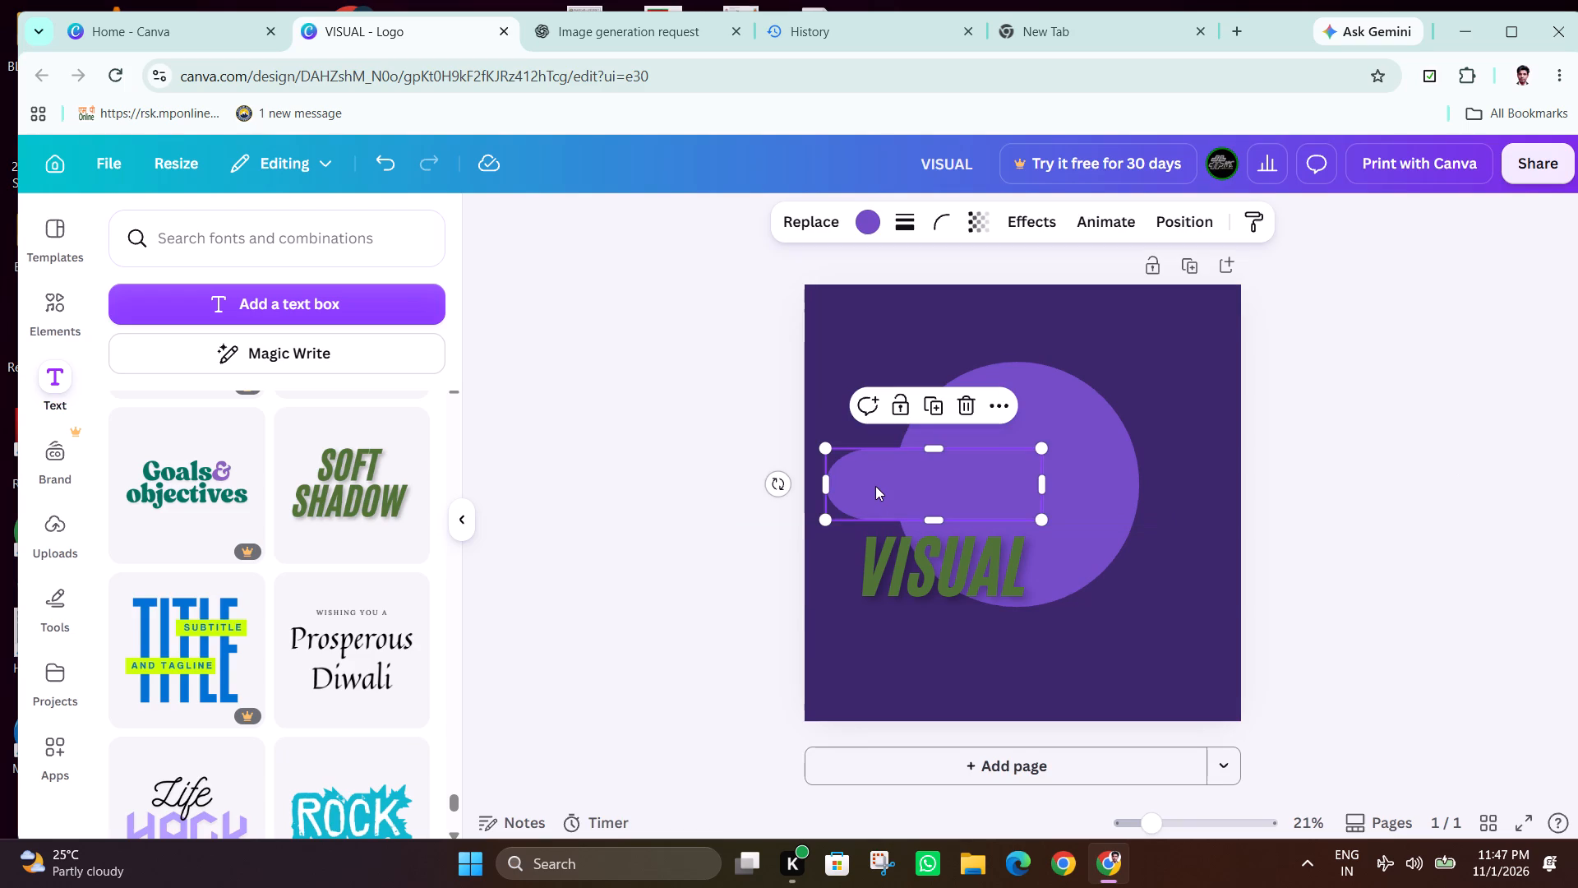
{"action": "left_click", "coordinate": [866, 215]}
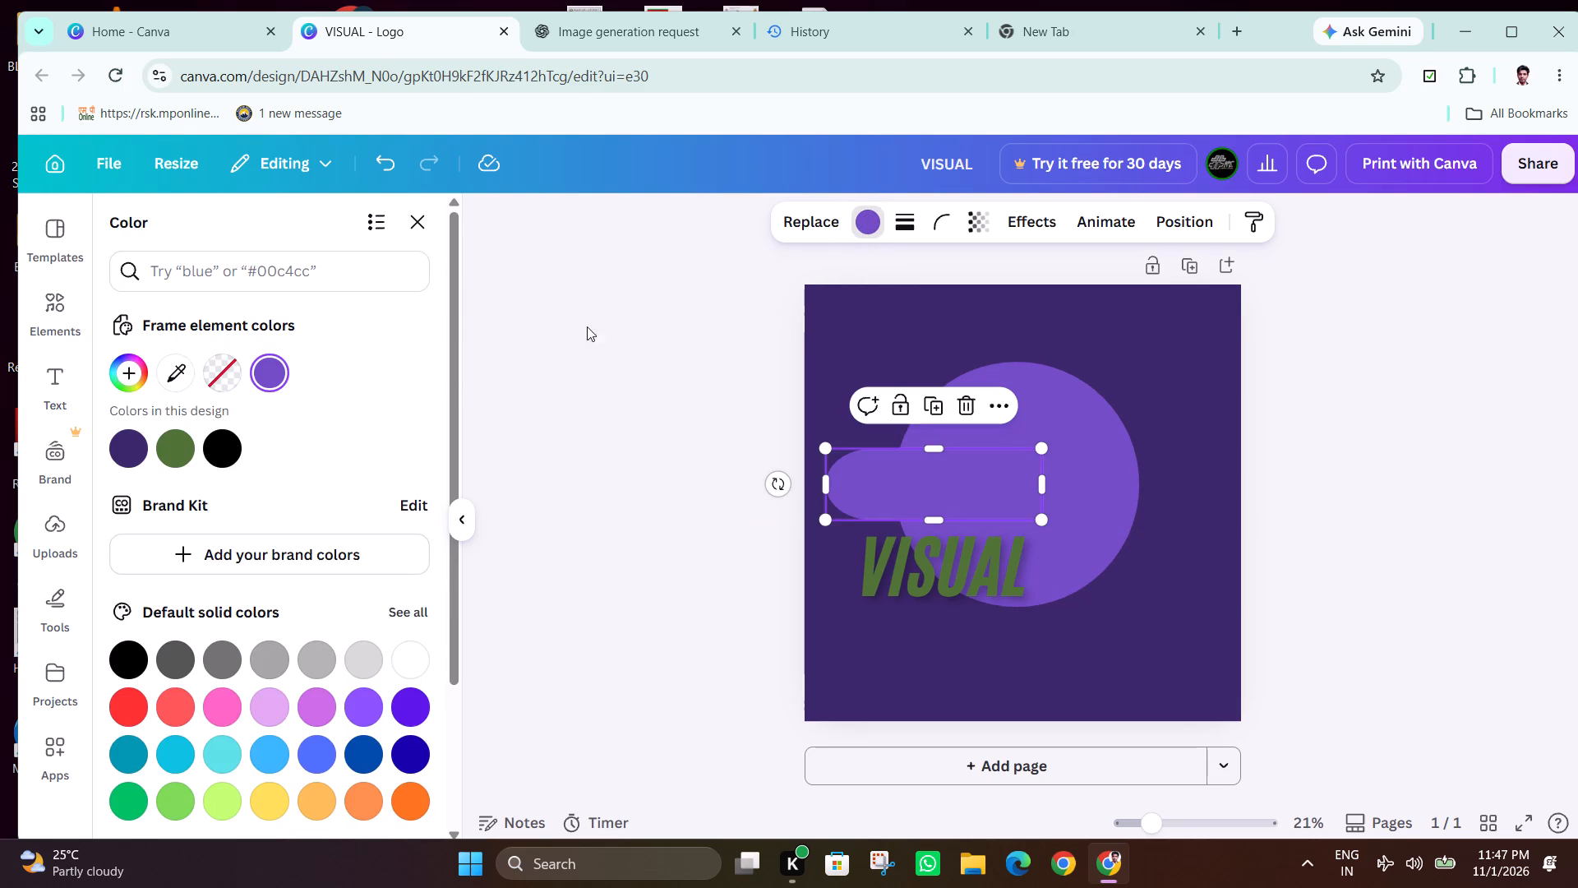
{"action": "left_click", "coordinate": [125, 441]}
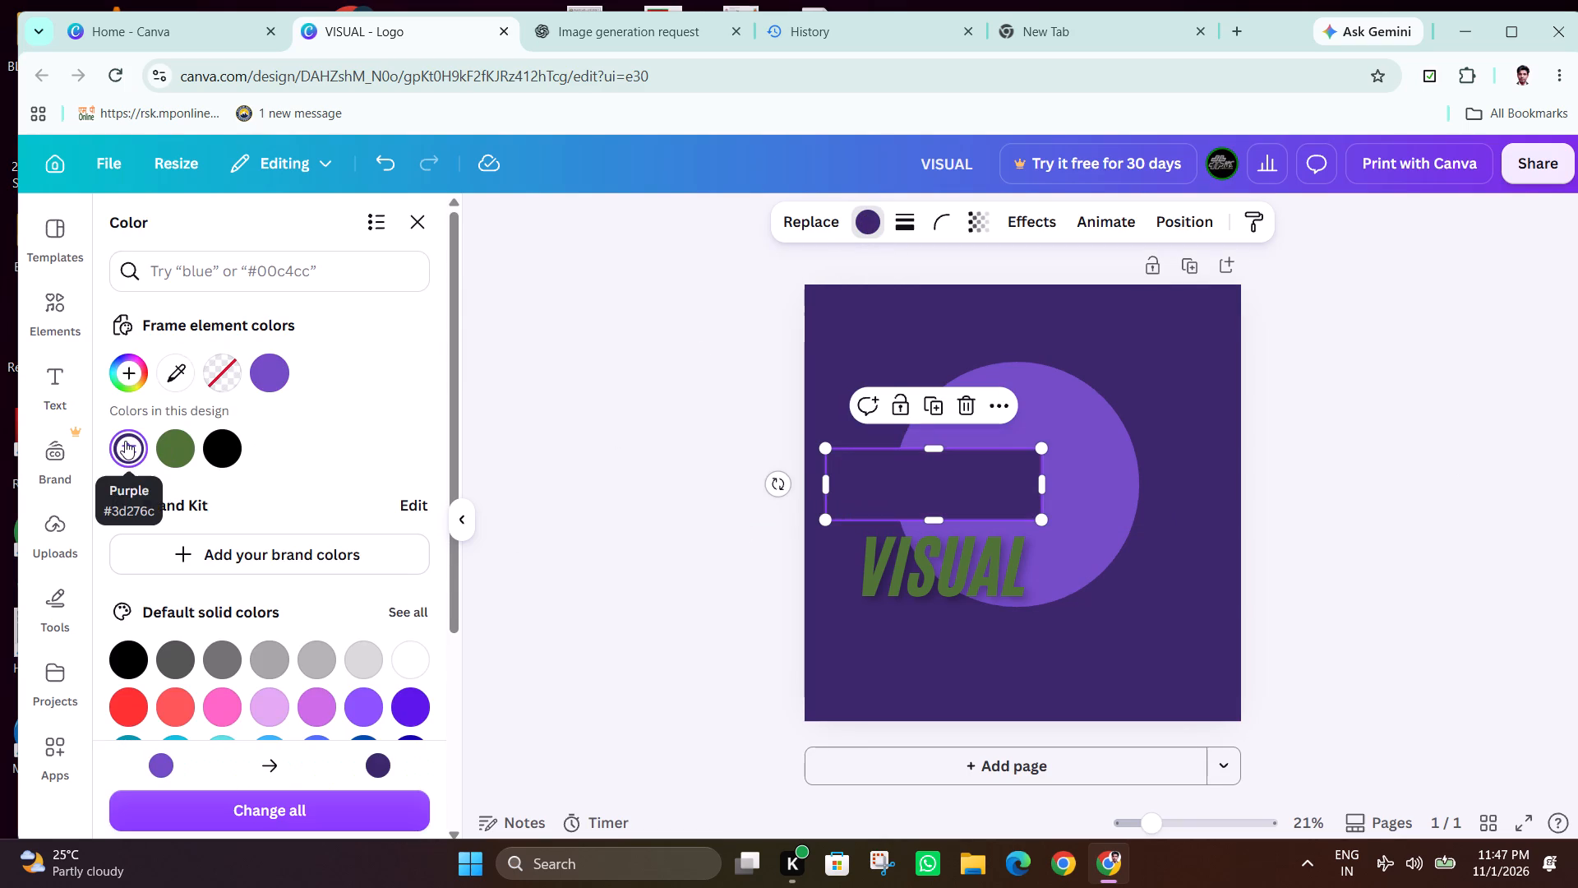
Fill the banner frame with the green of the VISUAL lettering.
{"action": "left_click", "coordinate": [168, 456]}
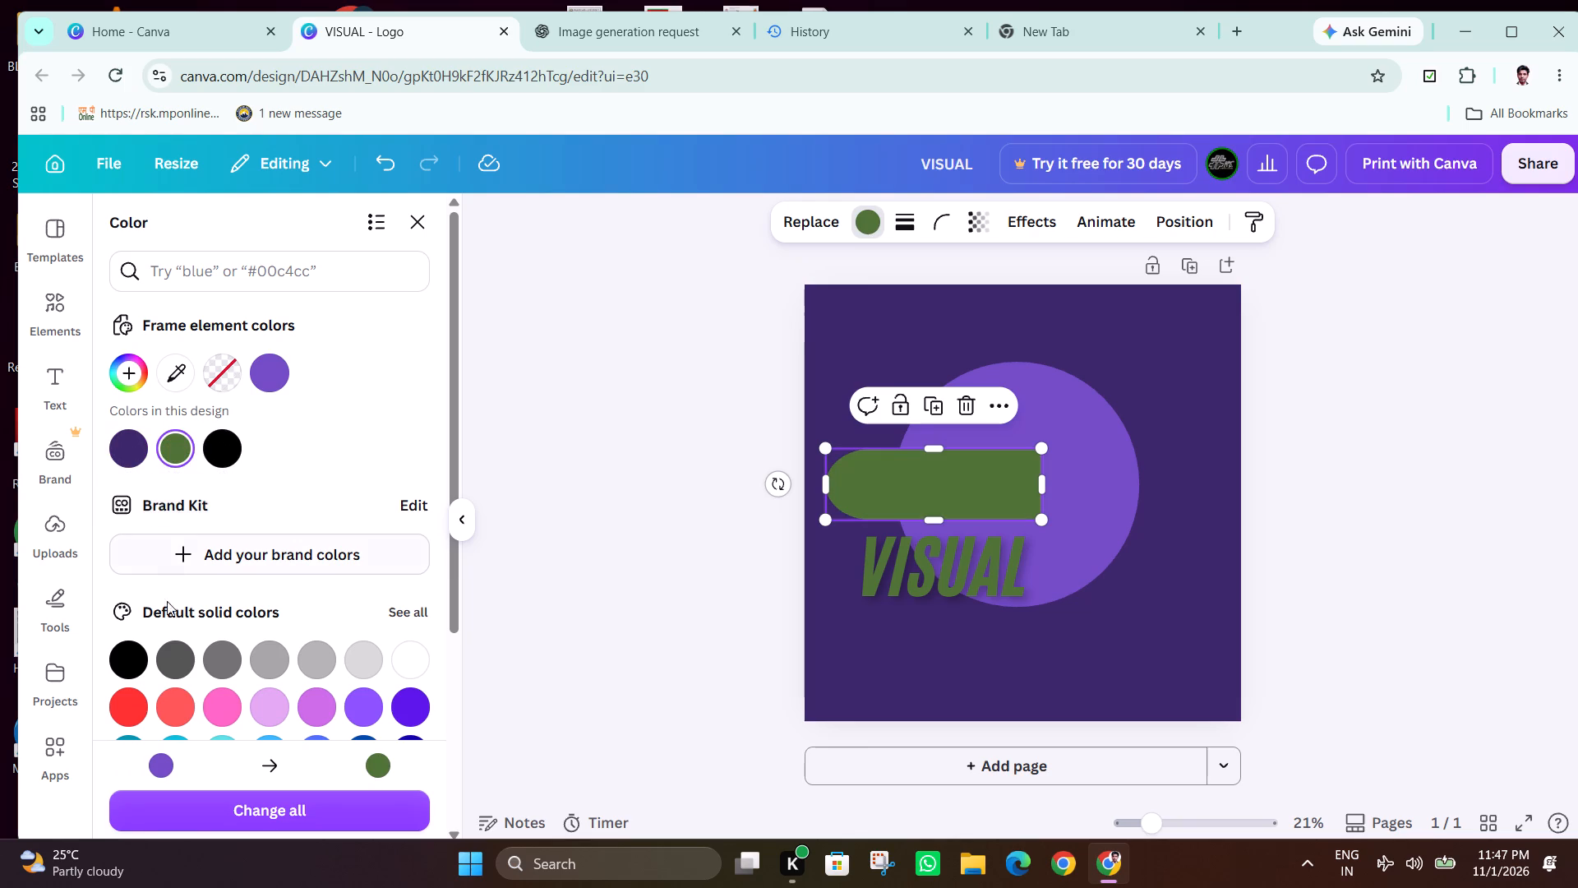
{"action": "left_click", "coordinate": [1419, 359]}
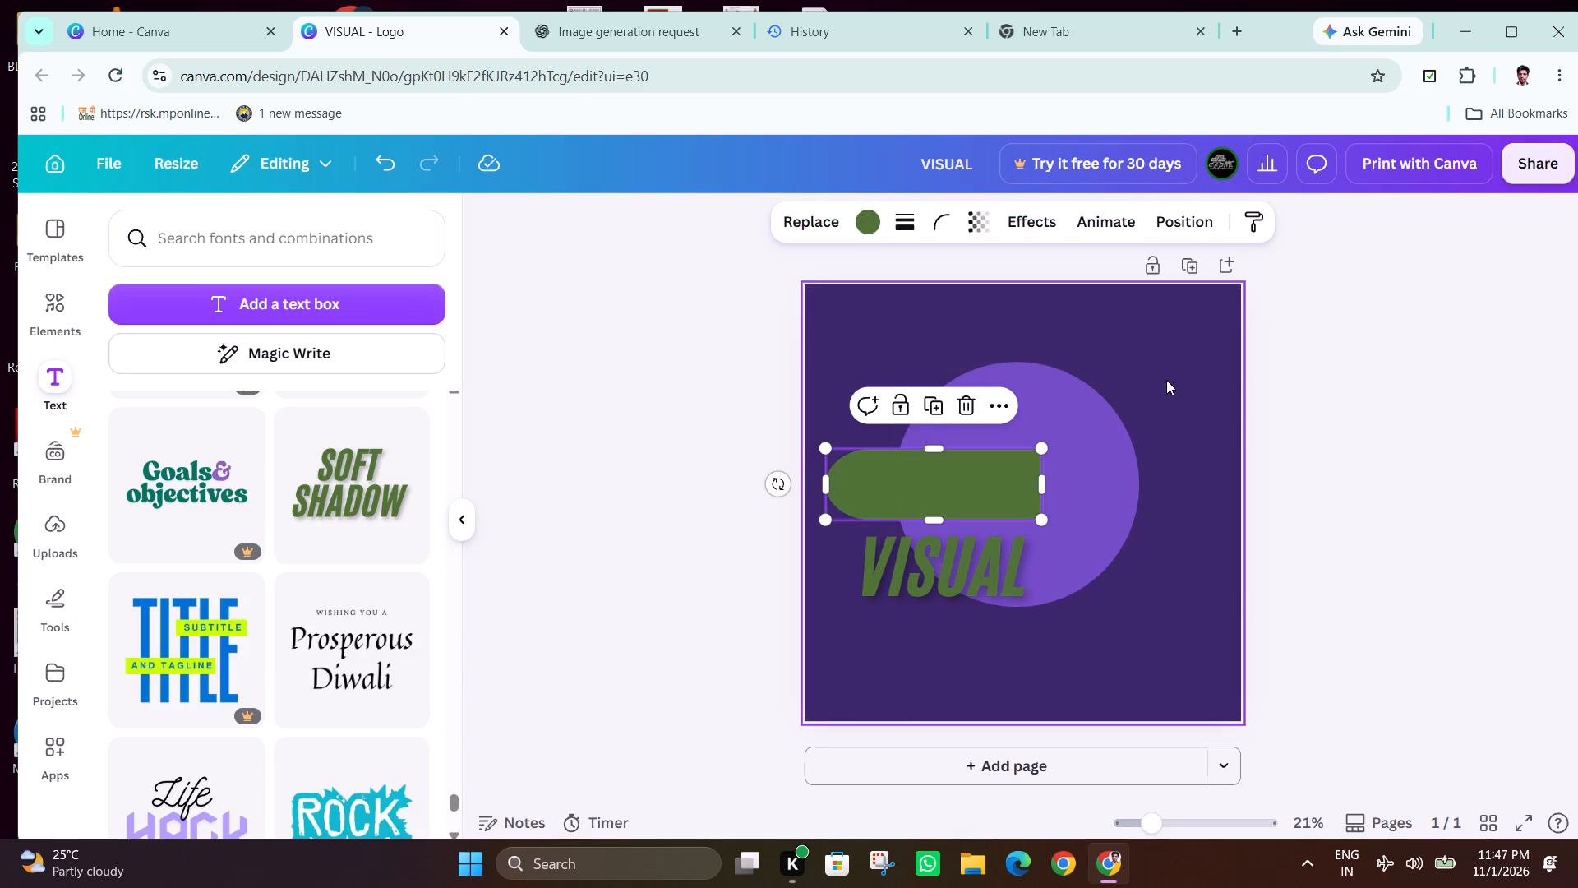
Try white and the circle's purple as the page background, settling on white.
{"action": "left_click", "coordinate": [1166, 380]}
{"action": "left_click", "coordinate": [962, 215]}
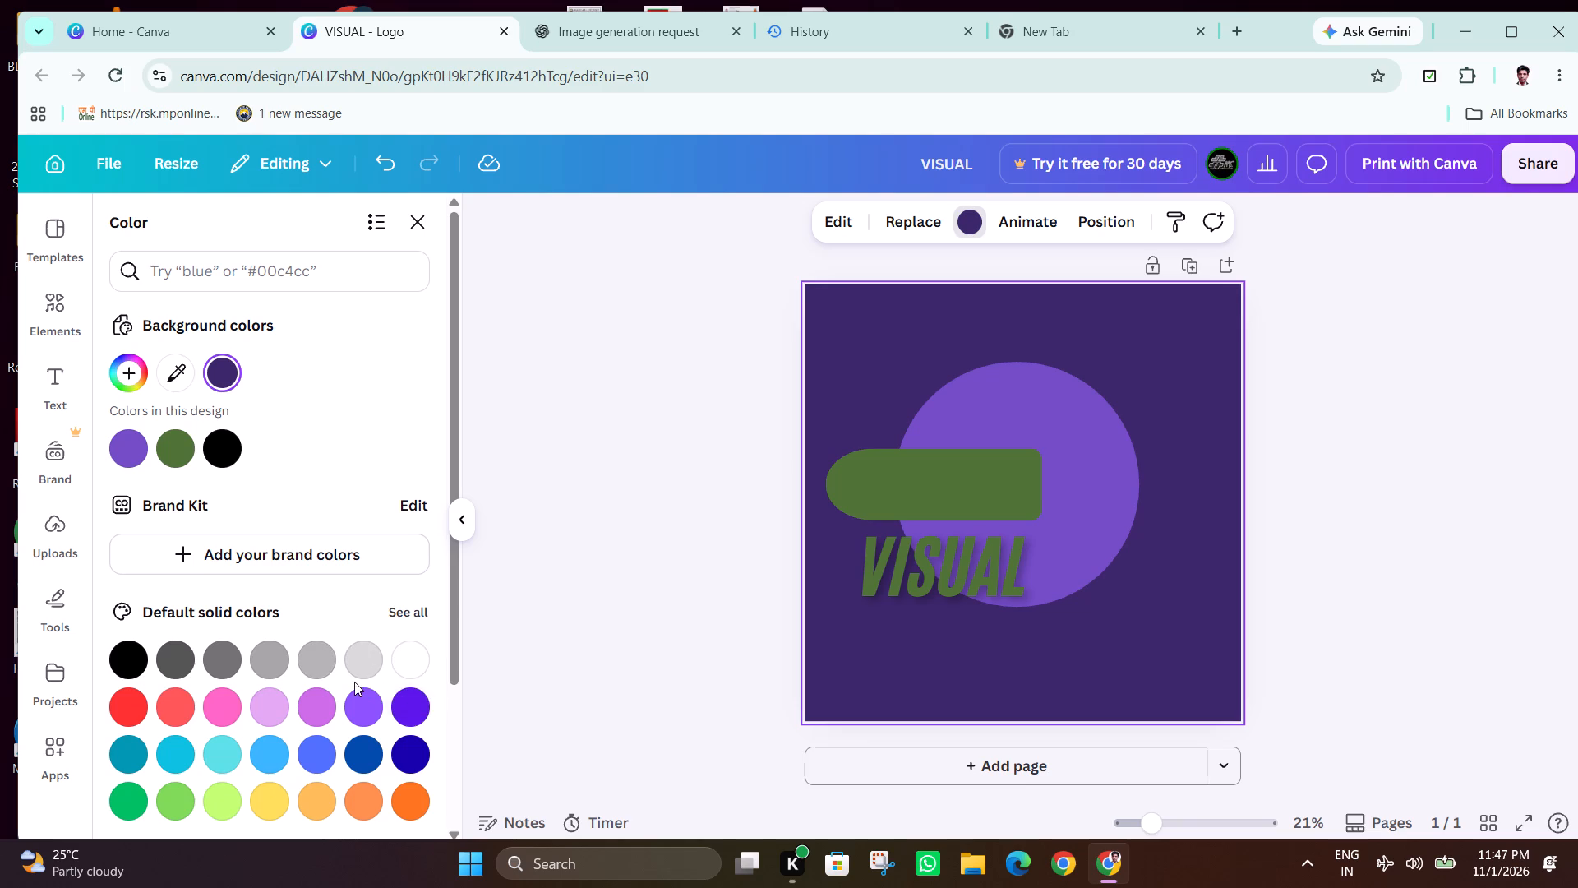
{"action": "left_click", "coordinate": [403, 660]}
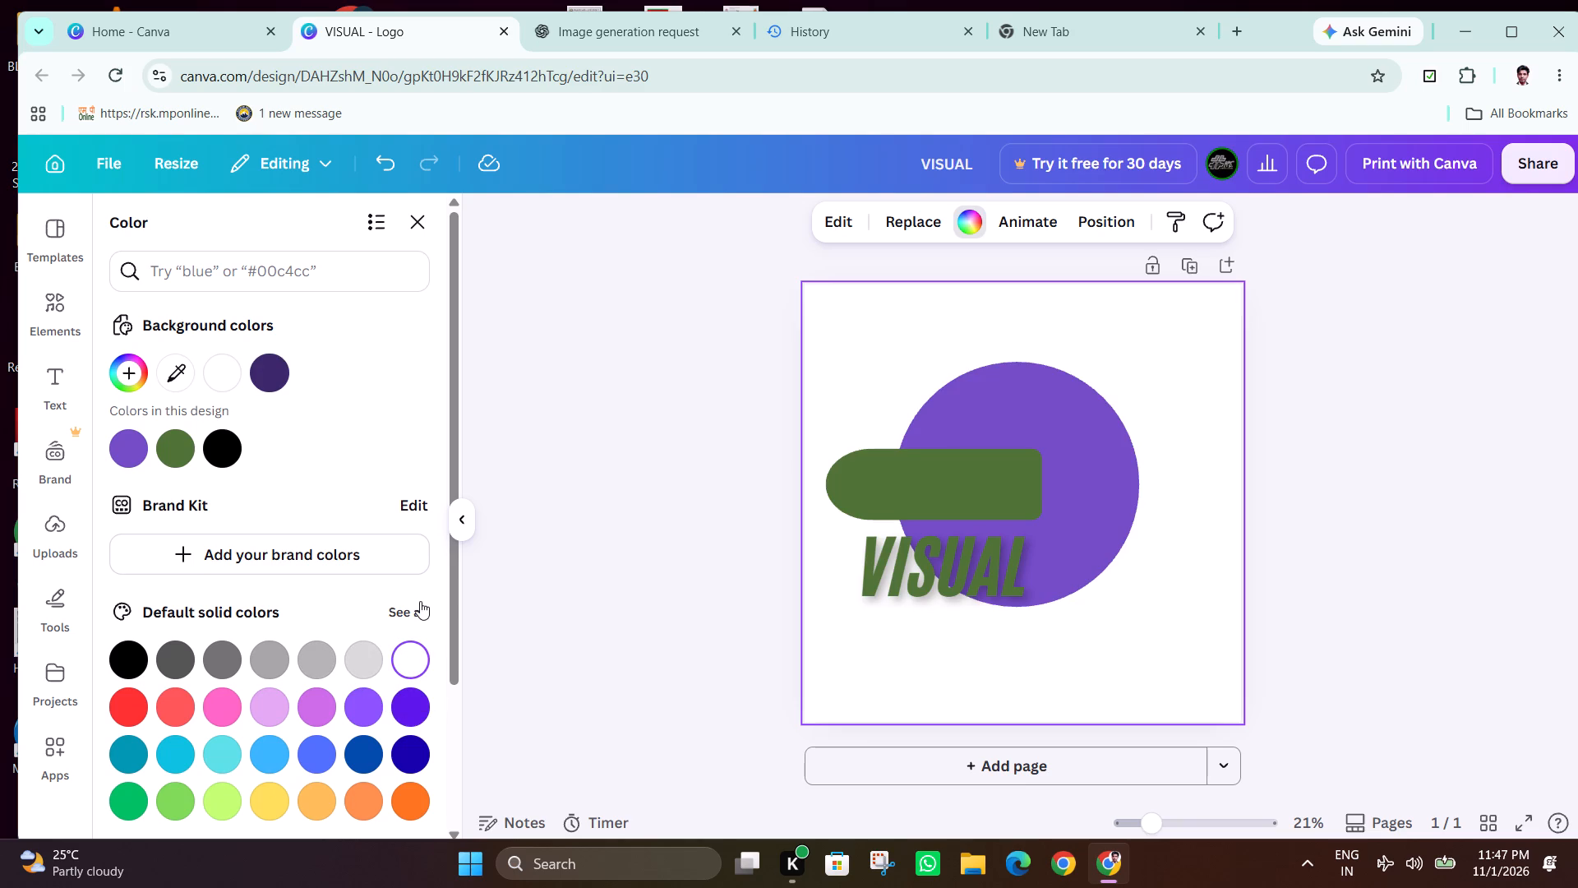
{"action": "left_click", "coordinate": [127, 438]}
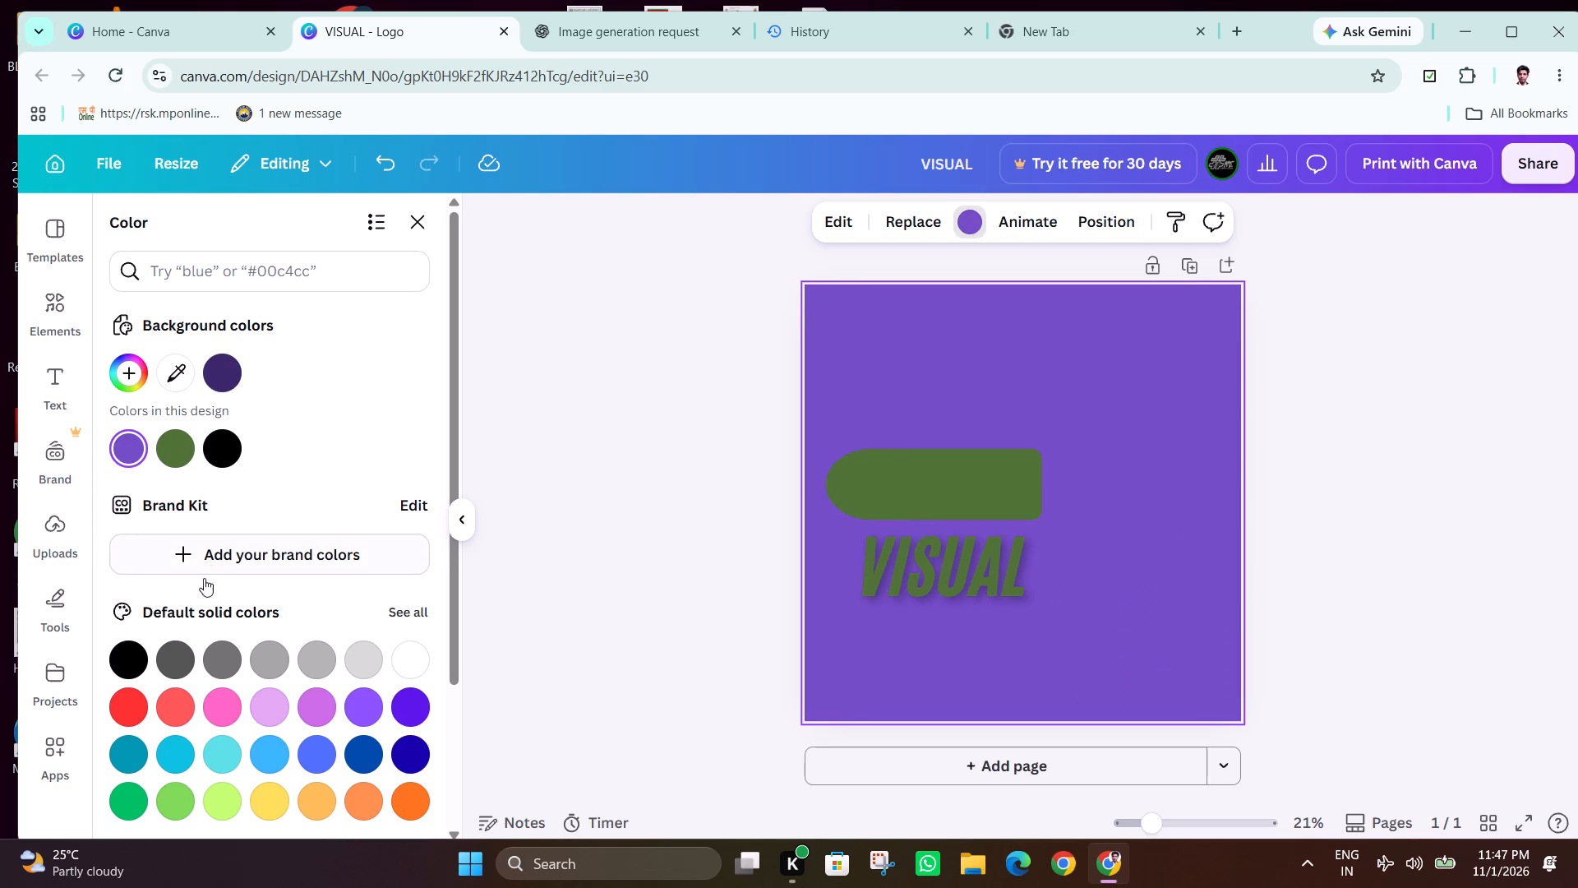
{"action": "scroll", "coordinate": [242, 520], "scroll_direction": "up", "scroll_amount": 2}
{"action": "scroll", "coordinate": [242, 520], "scroll_direction": "down", "scroll_amount": 1}
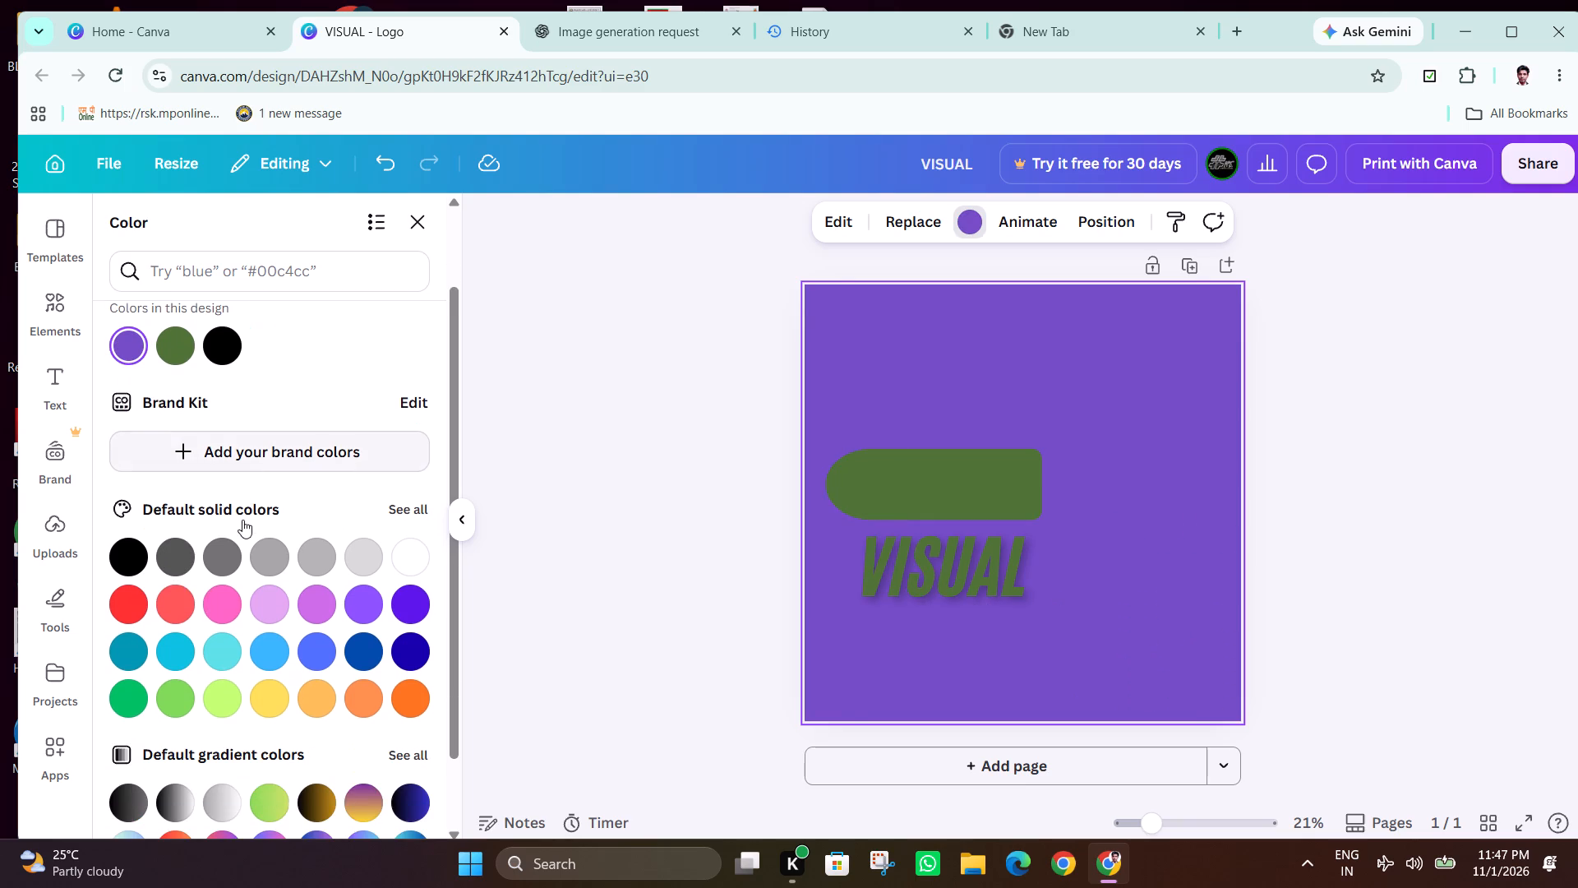
{"action": "left_click", "coordinate": [405, 549]}
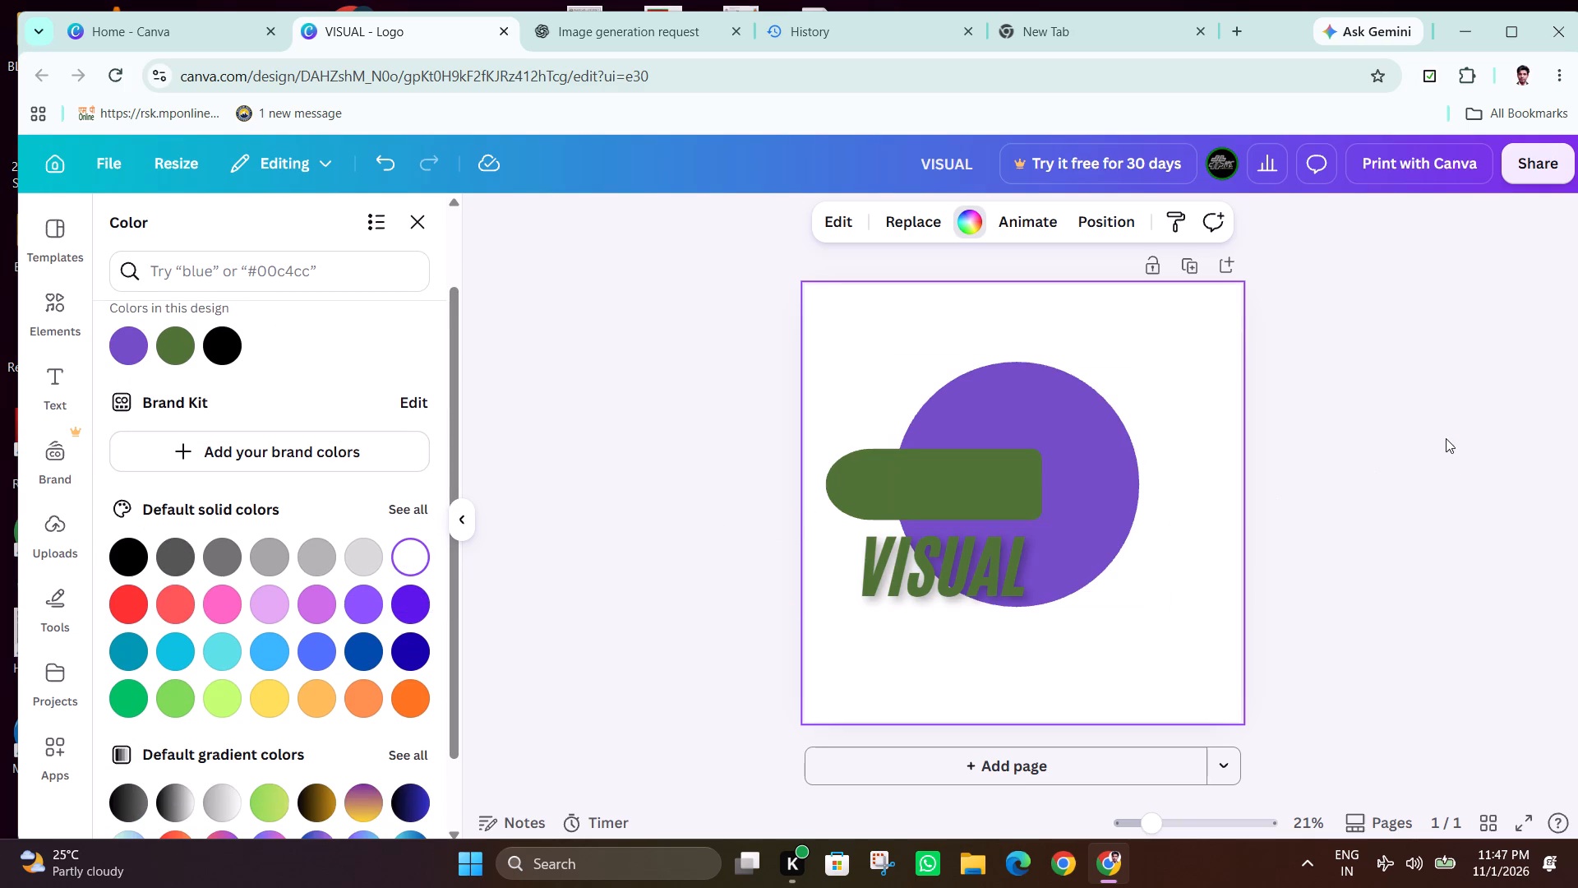
{"action": "left_click", "coordinate": [1445, 436]}
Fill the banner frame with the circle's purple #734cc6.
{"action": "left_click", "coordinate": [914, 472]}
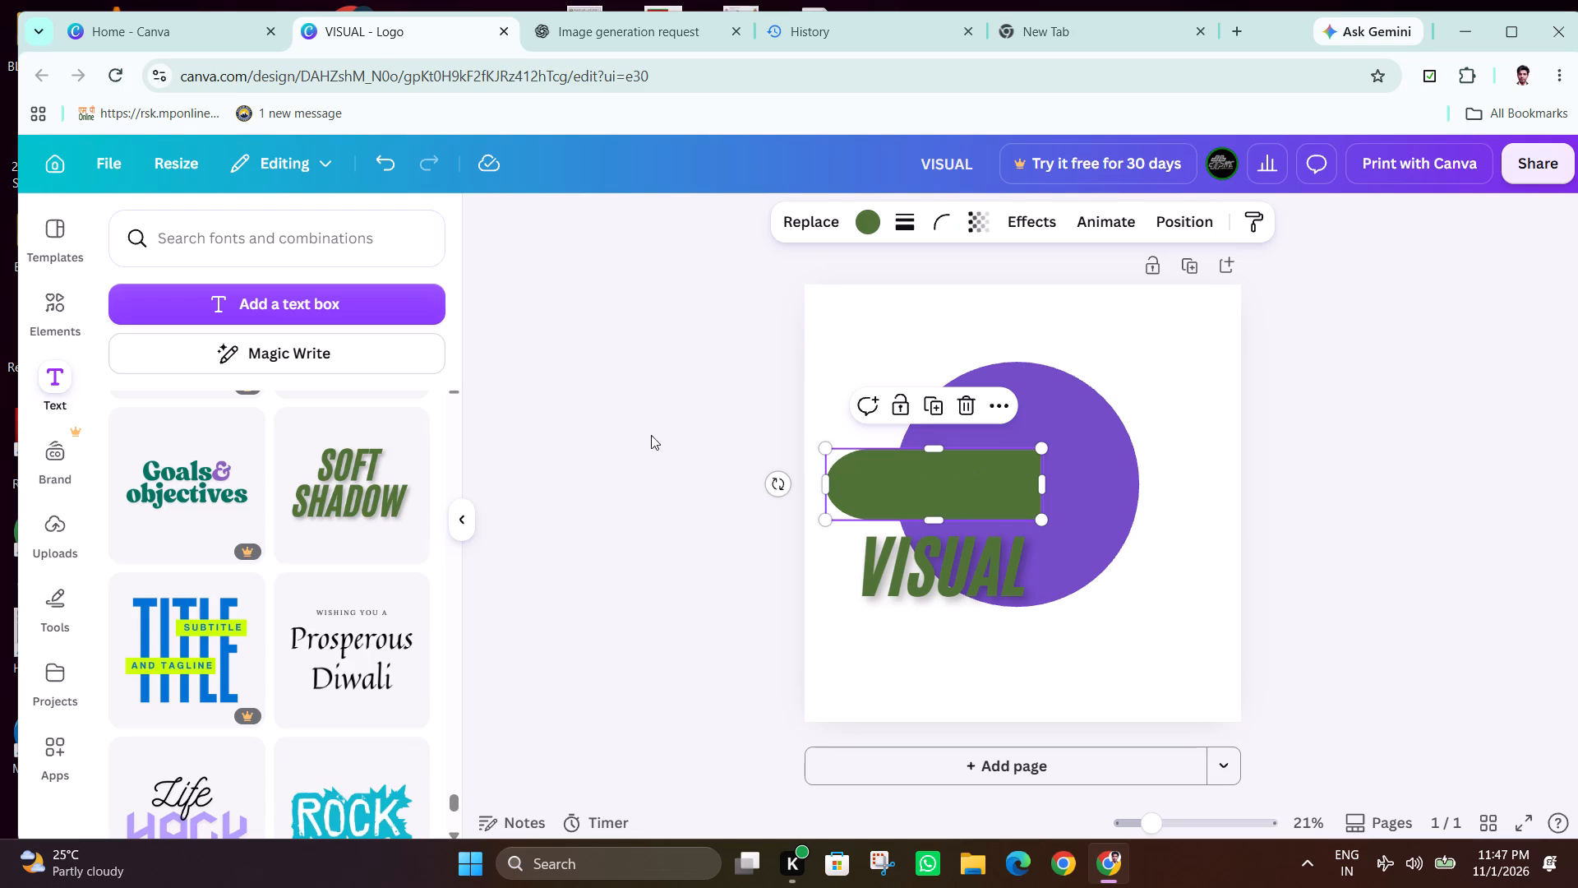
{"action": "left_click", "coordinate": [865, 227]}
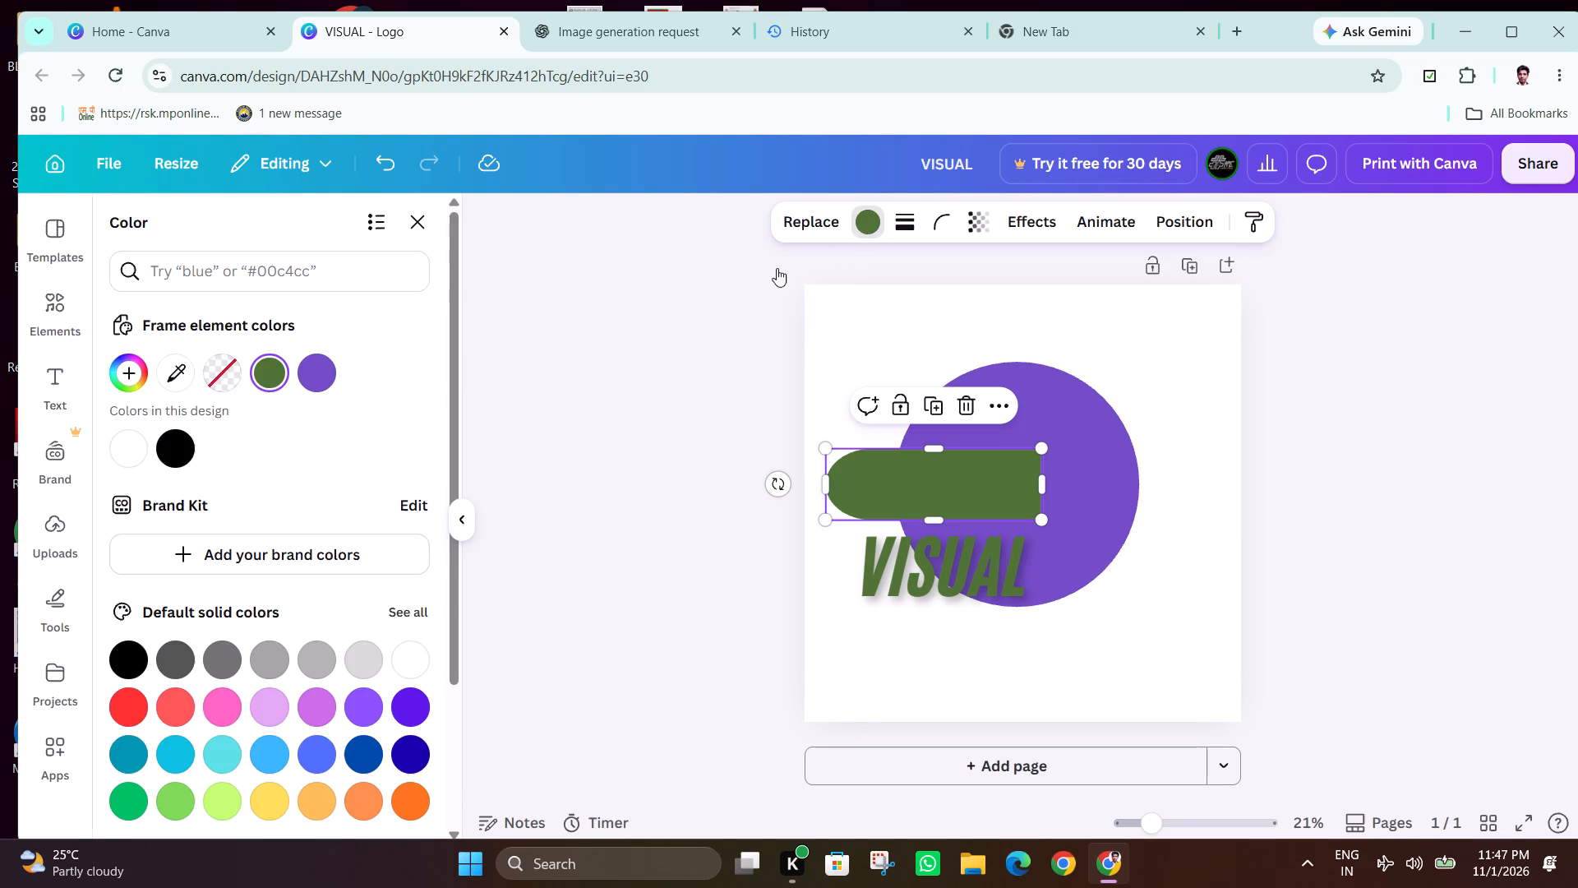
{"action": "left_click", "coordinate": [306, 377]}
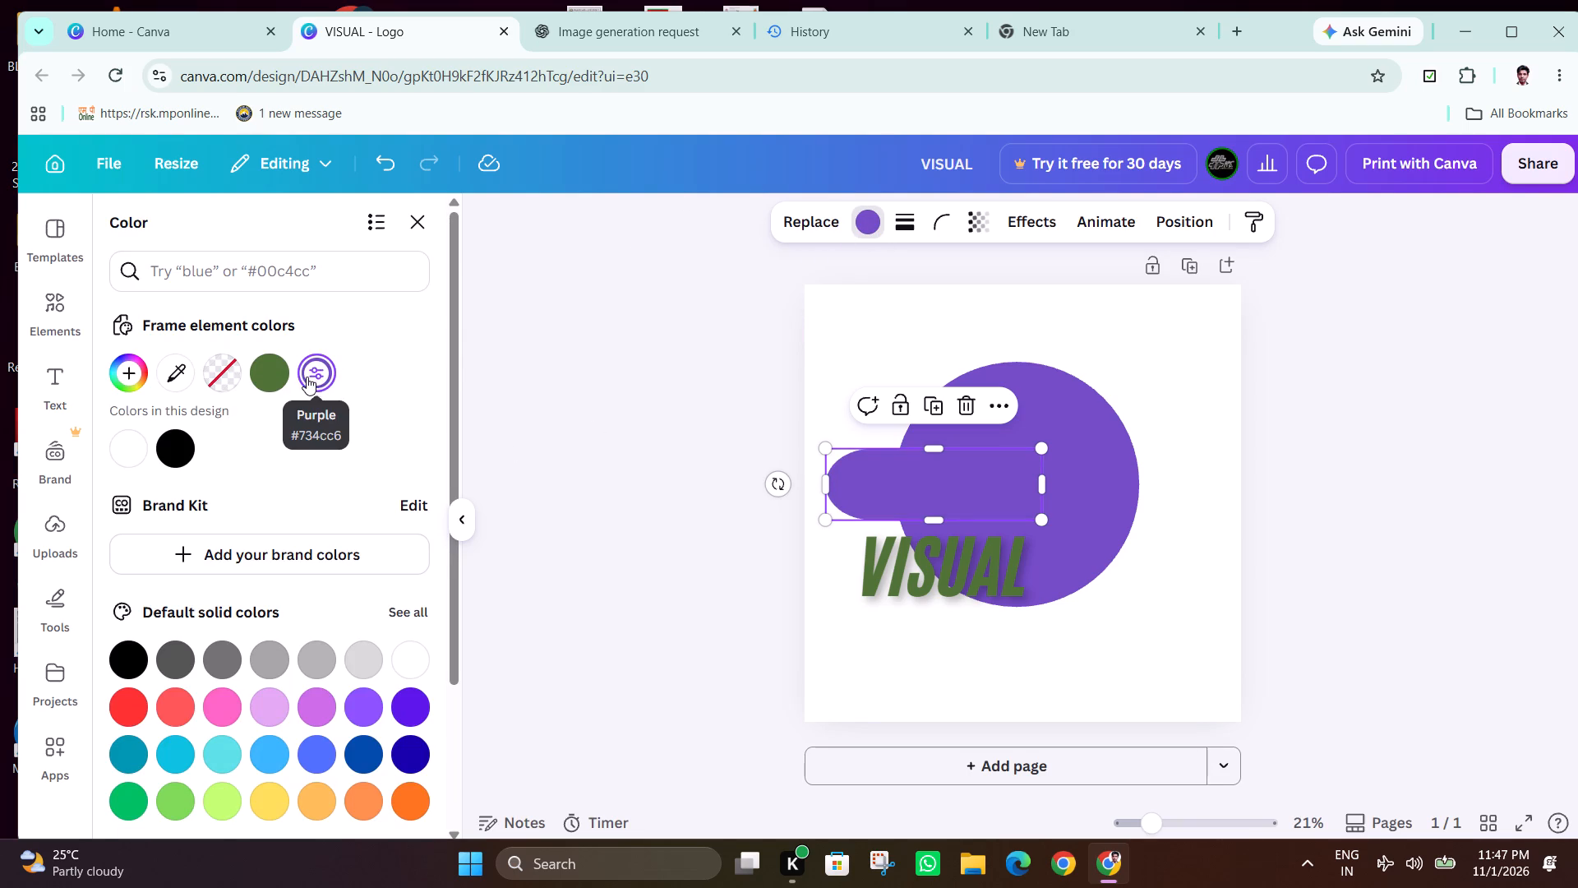
Move the banner frame slightly right at the circle's mid-height, so its rounded end sticks out a little less.
{"action": "left_click_drag", "start_coordinate": [925, 479], "coordinate": [934, 477]}
{"action": "left_click", "coordinate": [1251, 405]}
{"action": "left_click", "coordinate": [1399, 396]}
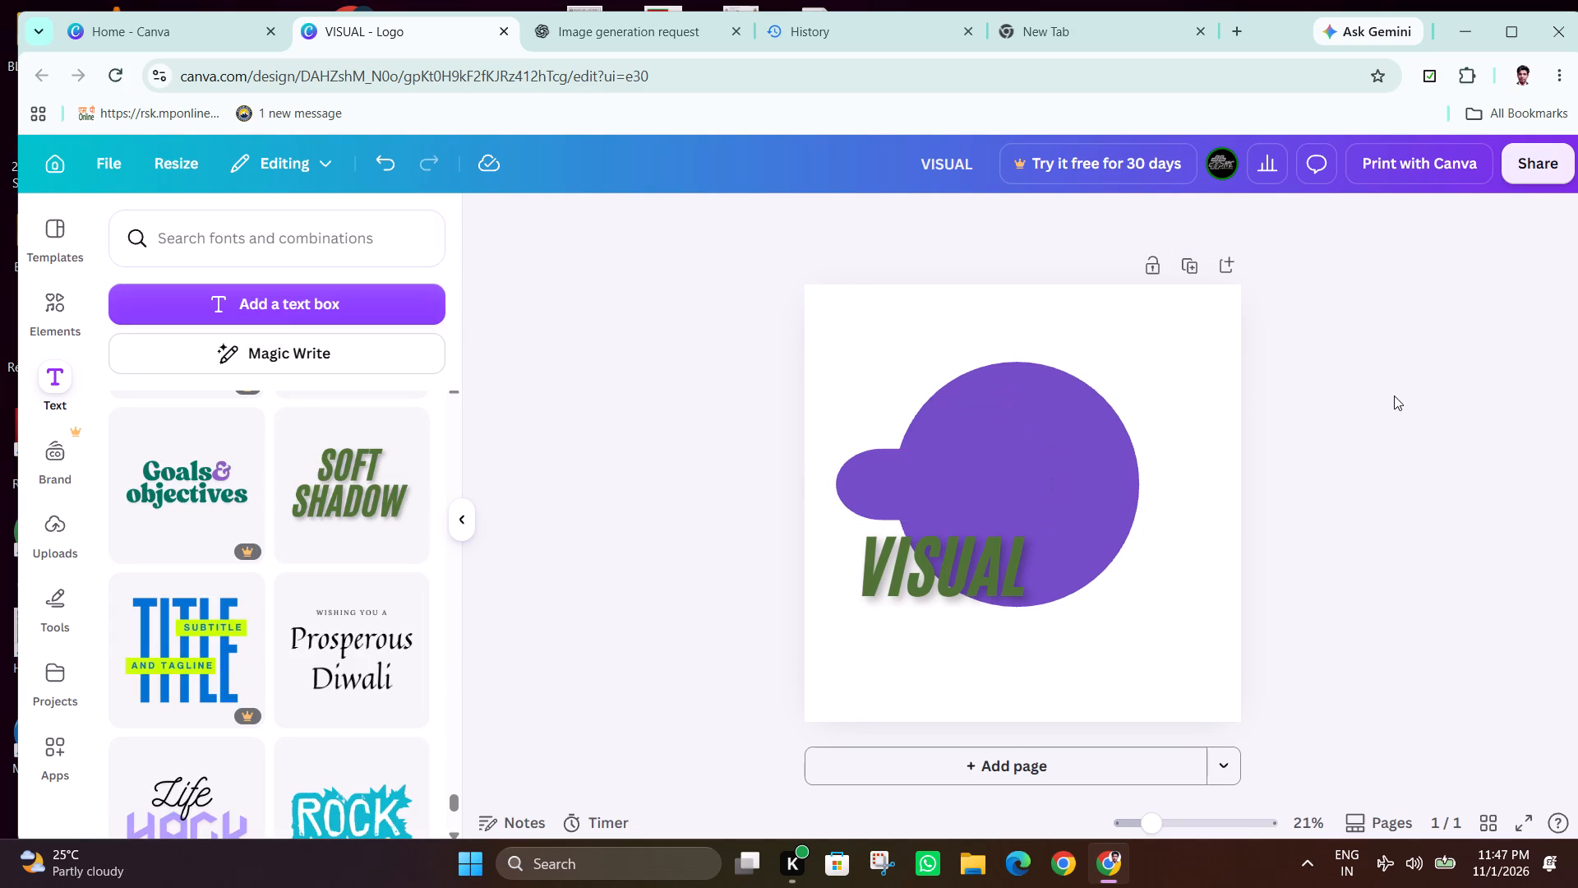
Fill the banner frame with black.
{"action": "left_click", "coordinate": [922, 492]}
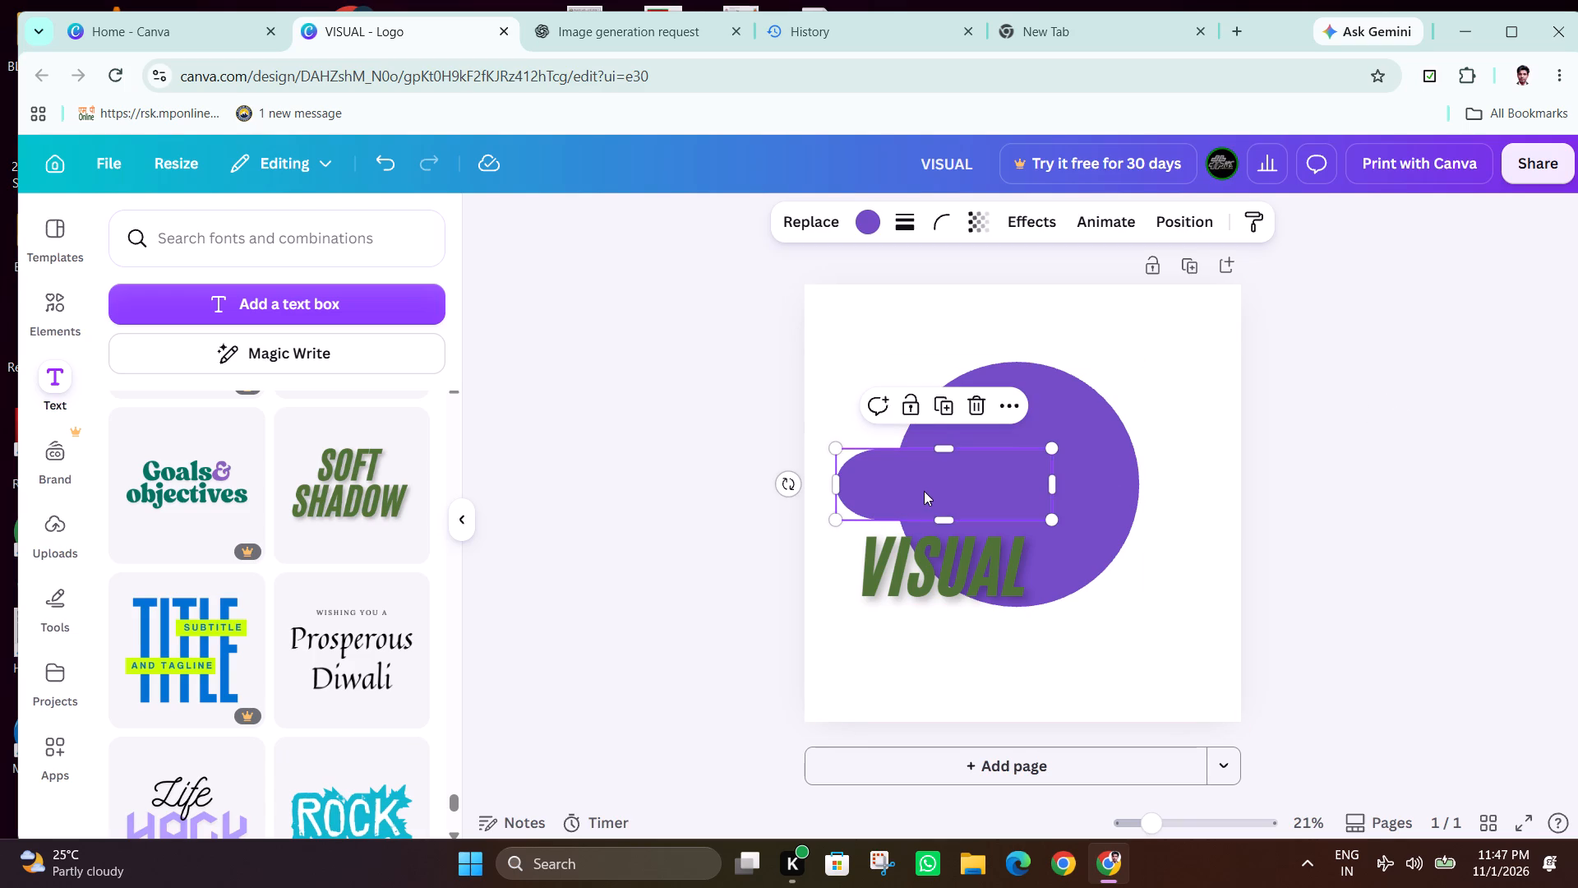
{"action": "scroll", "coordinate": [352, 585], "scroll_direction": "up", "scroll_amount": 2}
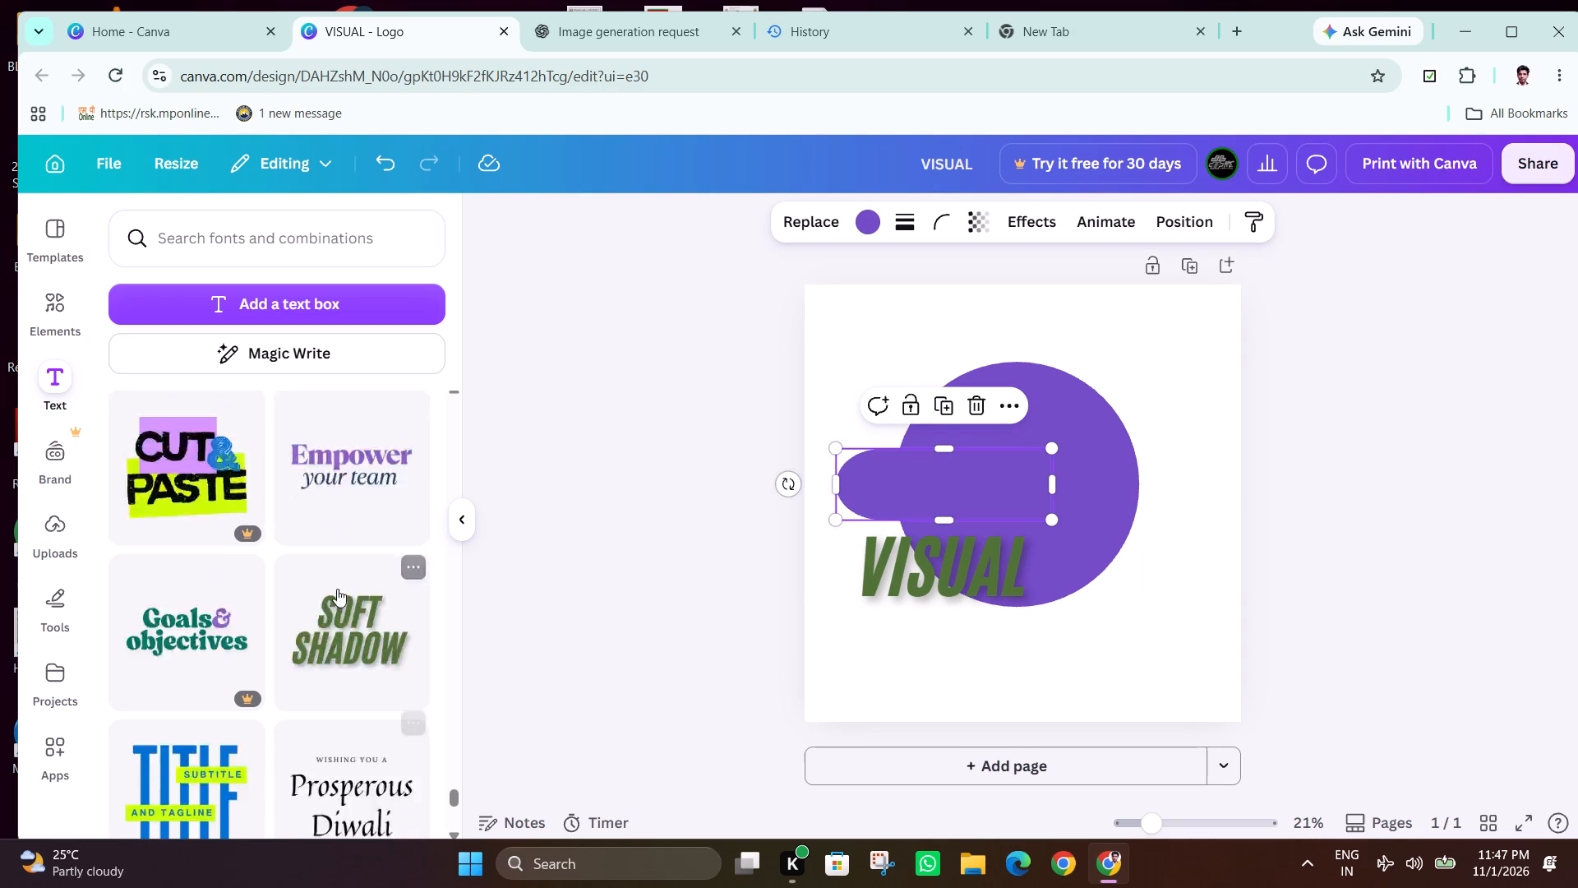
{"action": "scroll", "coordinate": [317, 570], "scroll_direction": "up", "scroll_amount": 2}
{"action": "left_click", "coordinate": [869, 228]}
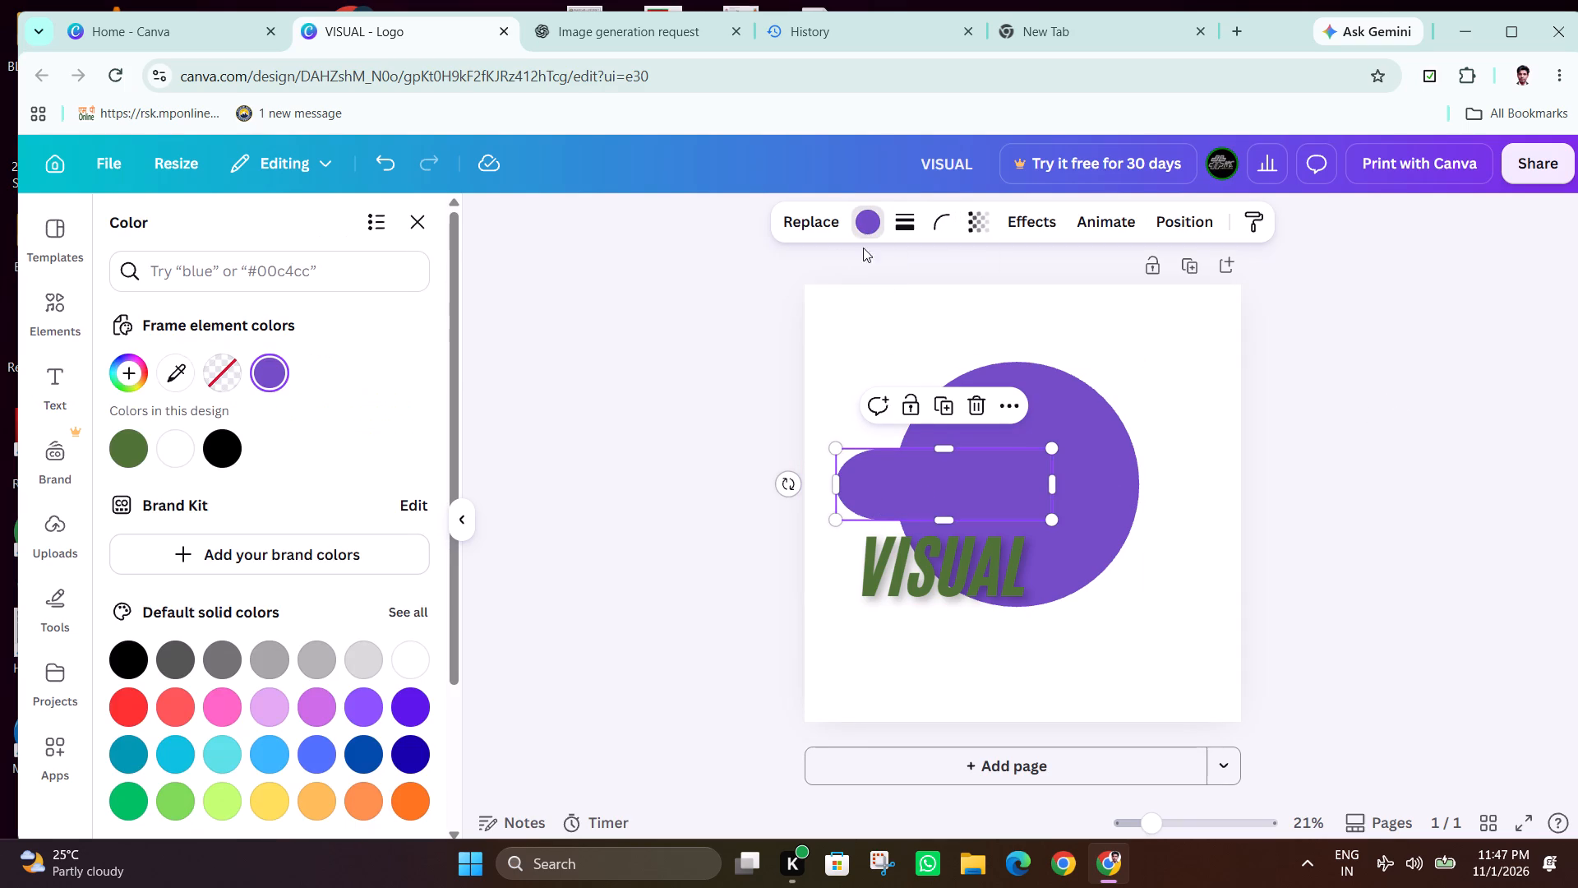
{"action": "left_click", "coordinate": [219, 450]}
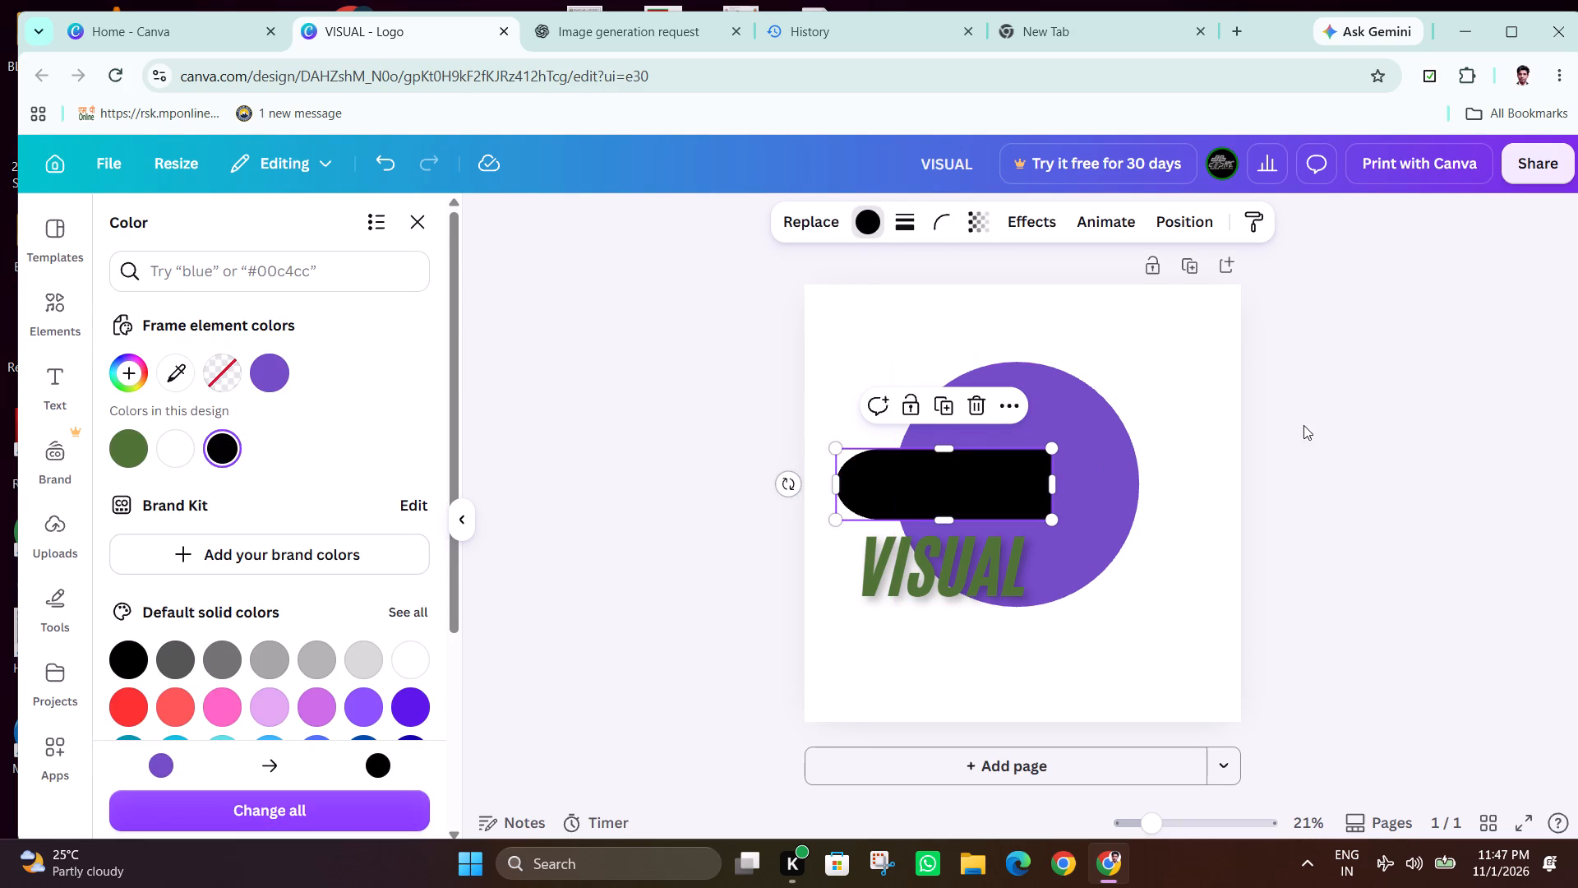
{"action": "left_click", "coordinate": [1303, 425]}
Duplicate the logo page.
{"action": "left_click", "coordinate": [1194, 268]}
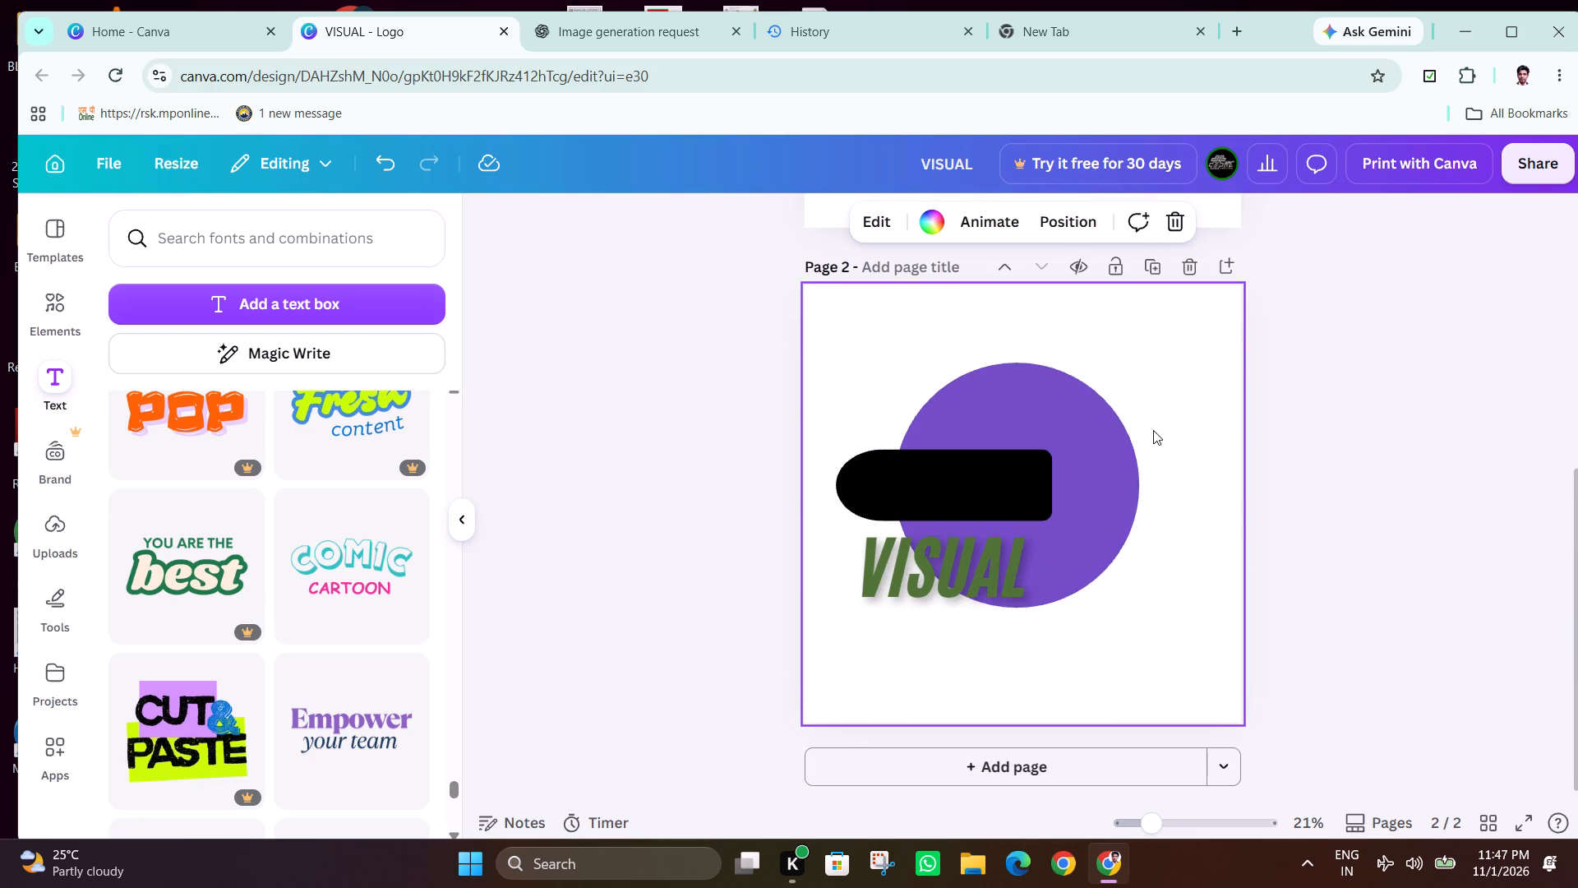
Fill the circle frame on page 1 with black, matching the banner.
{"action": "scroll", "coordinate": [1053, 395], "scroll_direction": "up", "scroll_amount": 6}
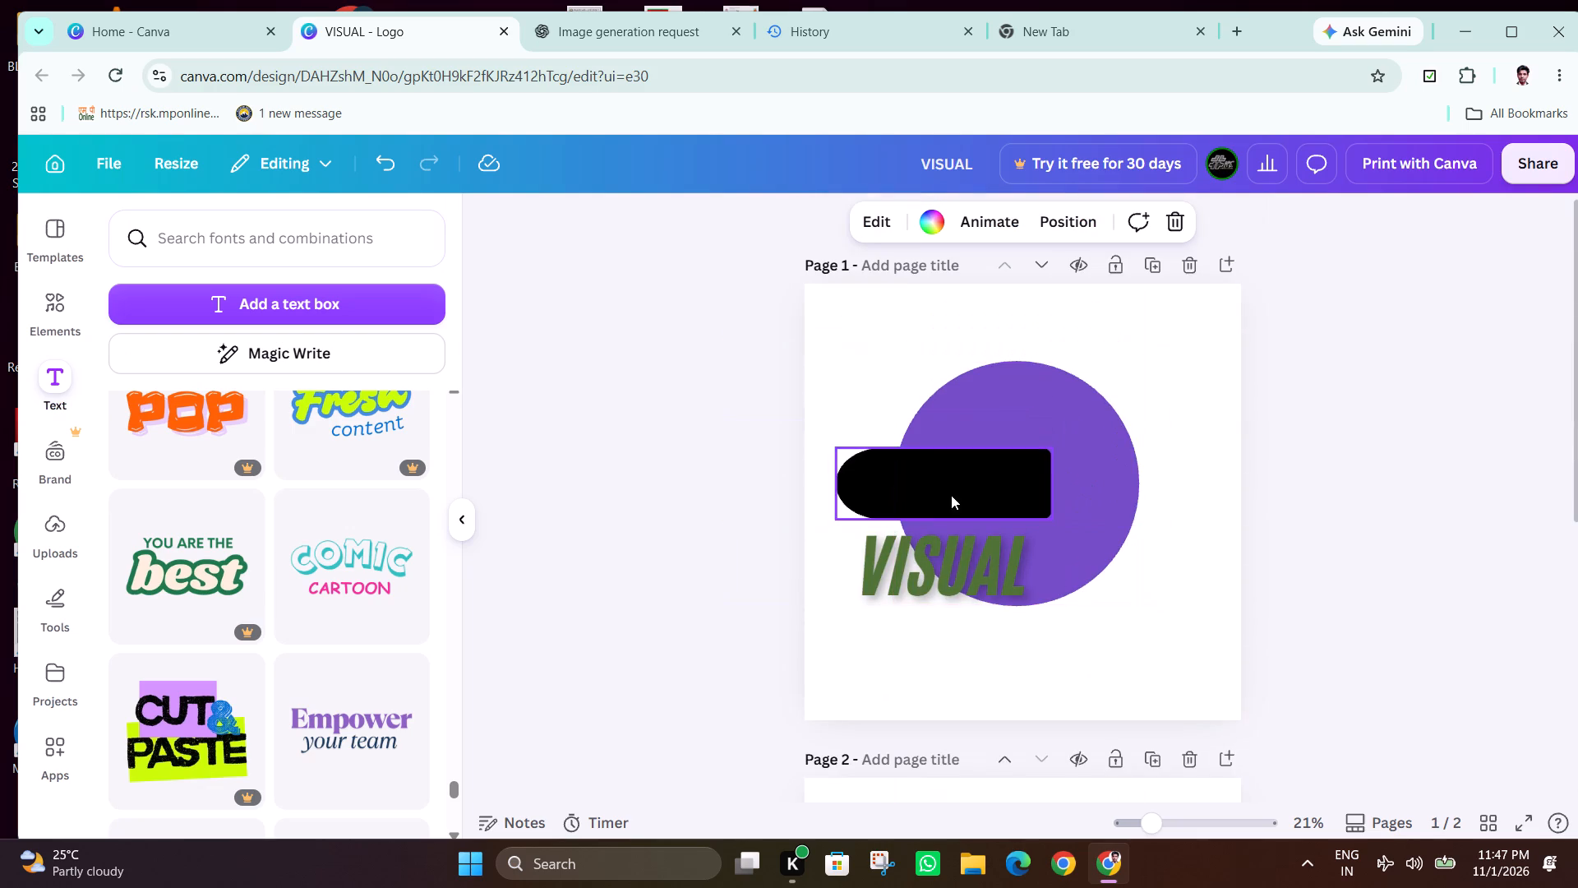
{"action": "left_click", "coordinate": [947, 484]}
{"action": "left_click", "coordinate": [1456, 455]}
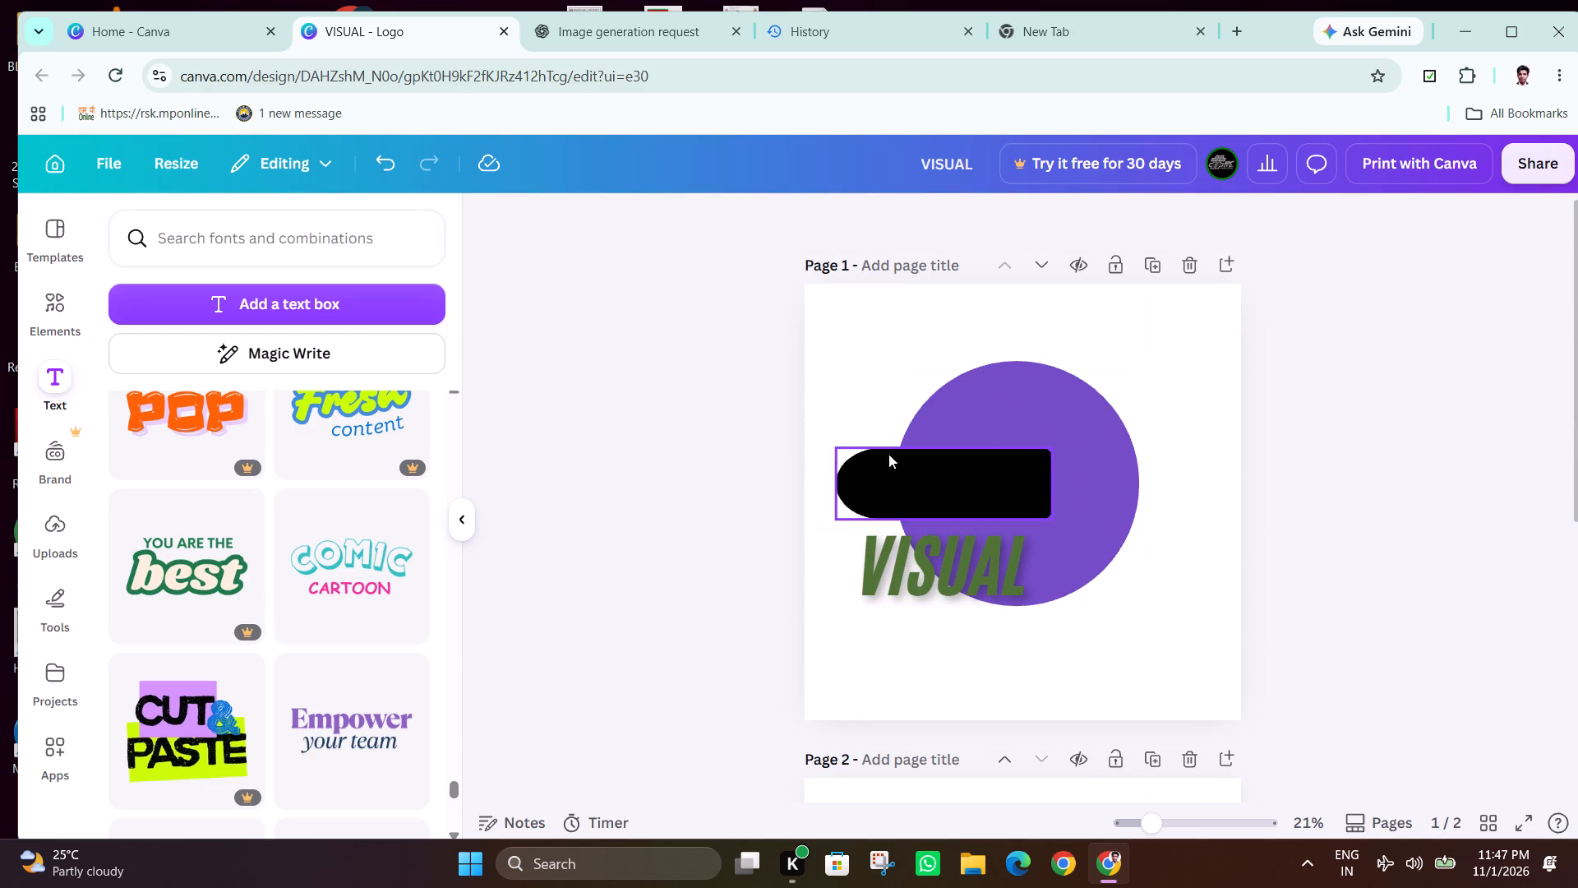
{"action": "left_click", "coordinate": [989, 411]}
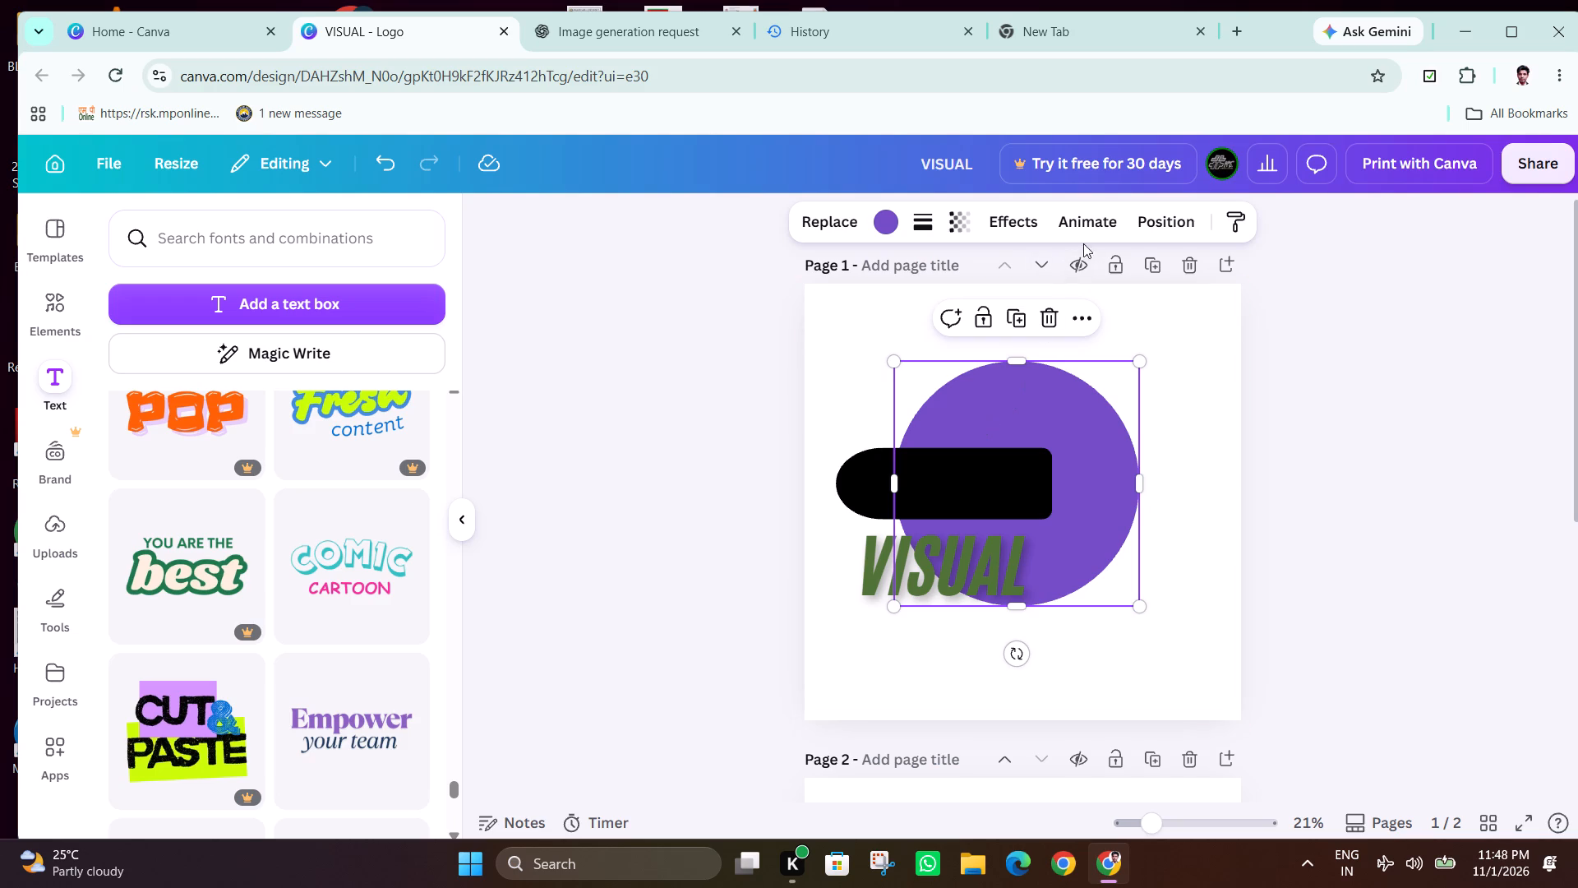
{"action": "left_click", "coordinate": [888, 216]}
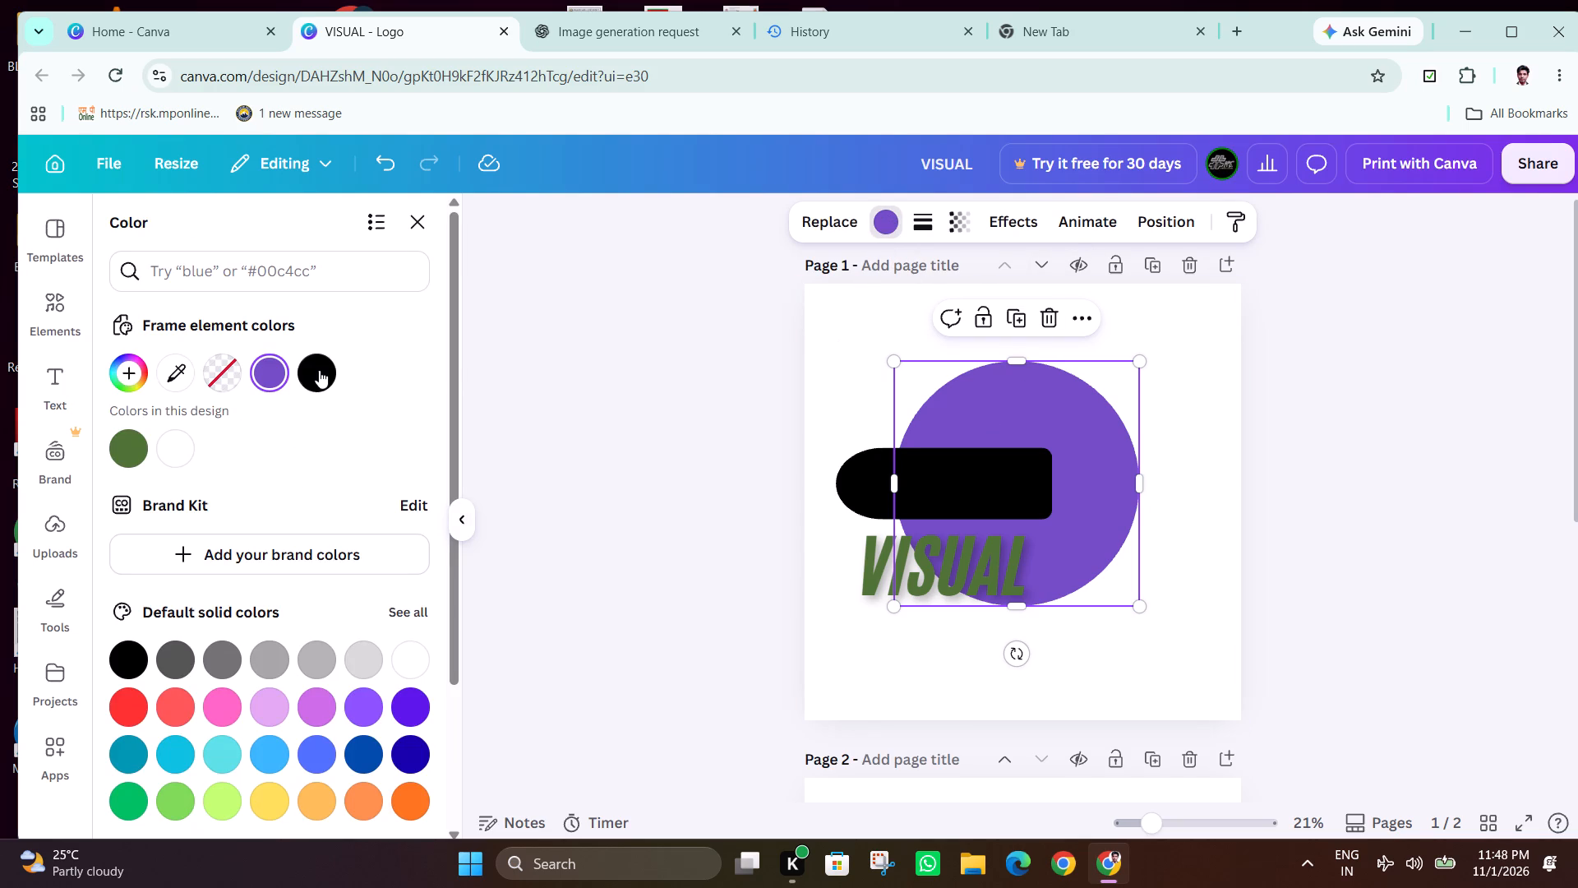
{"action": "left_click", "coordinate": [318, 368]}
{"action": "left_click", "coordinate": [1577, 394]}
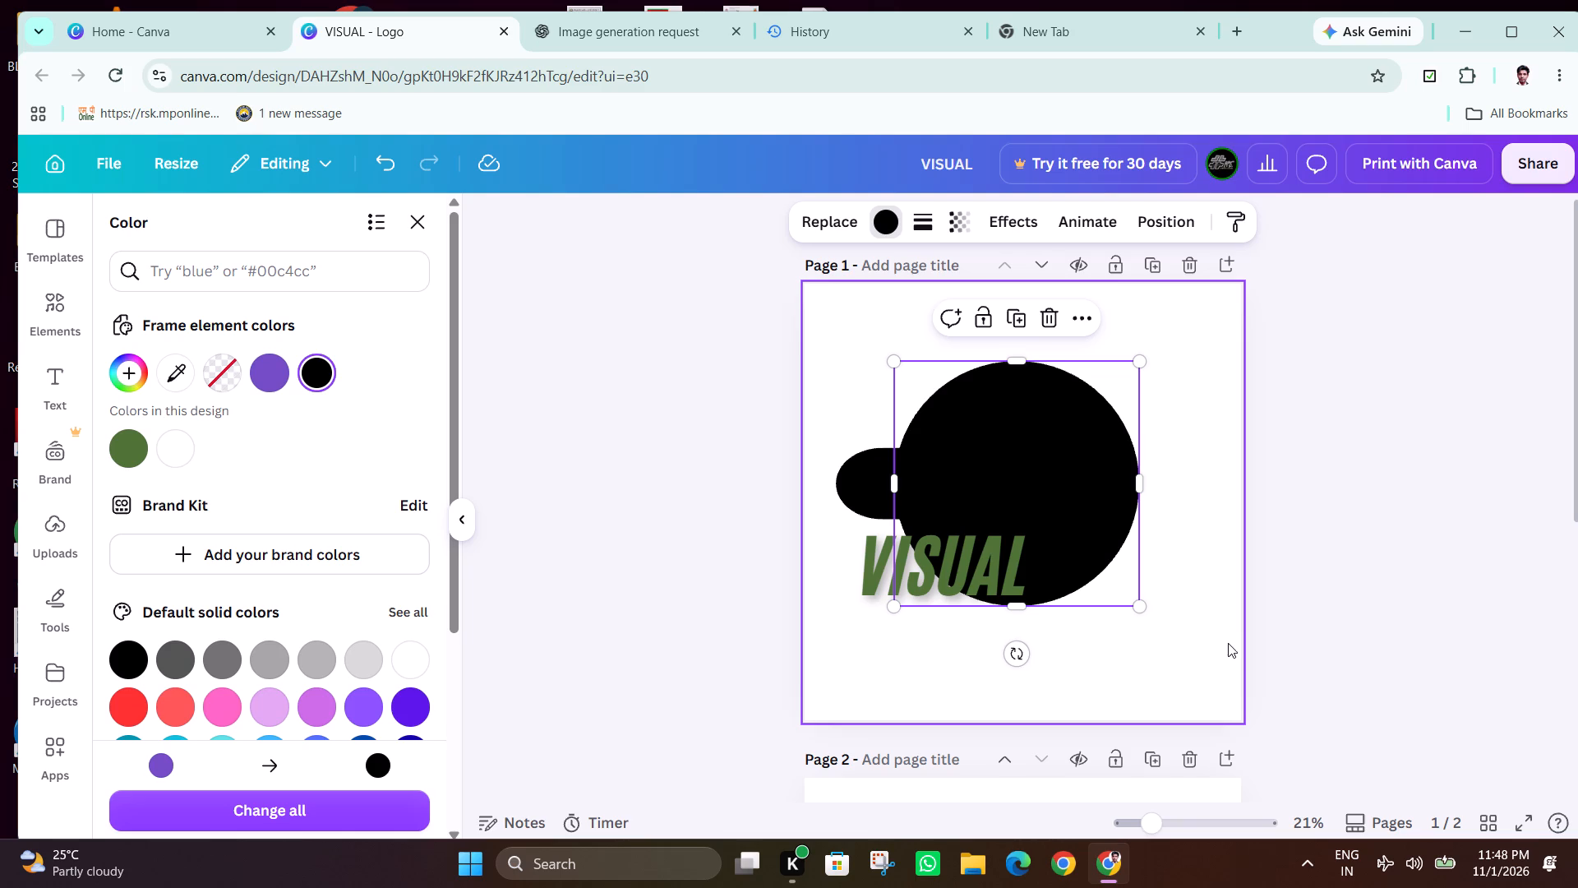
{"action": "left_click", "coordinate": [1466, 477]}
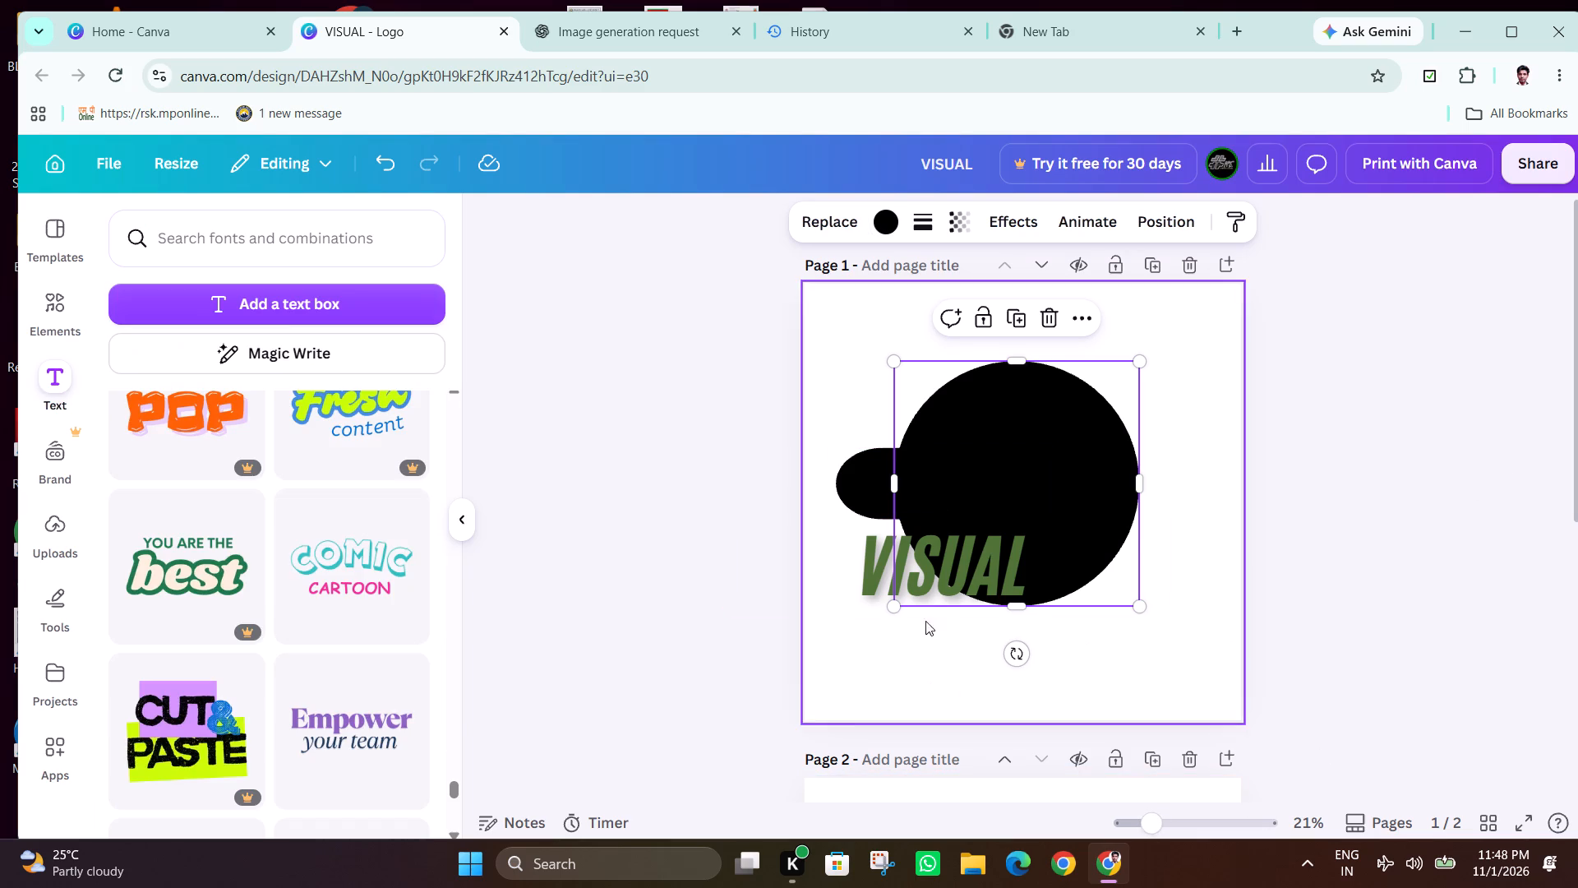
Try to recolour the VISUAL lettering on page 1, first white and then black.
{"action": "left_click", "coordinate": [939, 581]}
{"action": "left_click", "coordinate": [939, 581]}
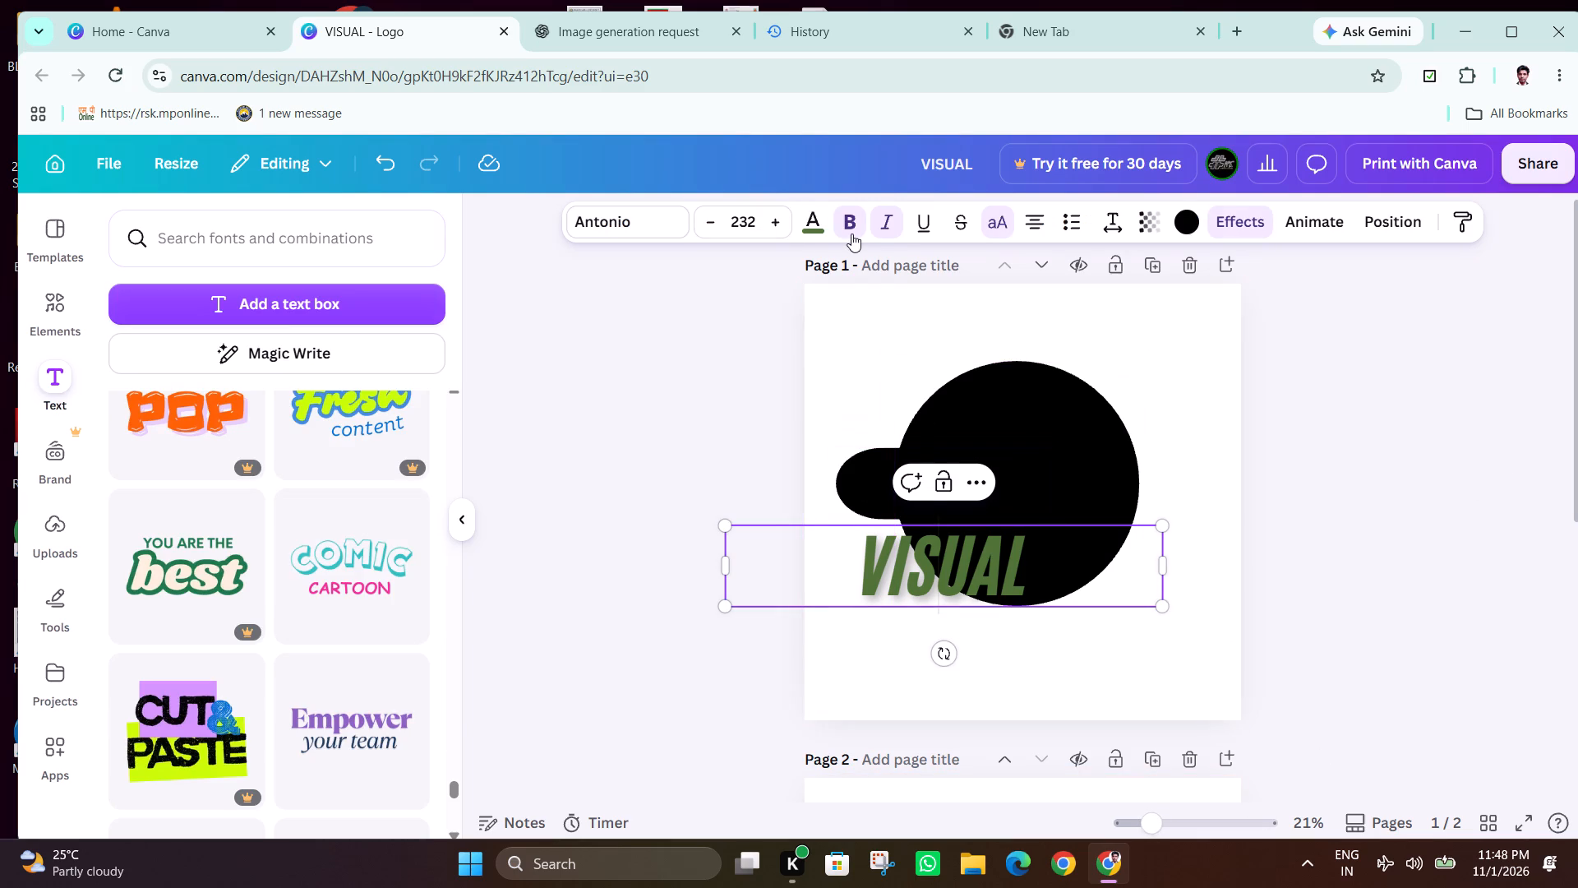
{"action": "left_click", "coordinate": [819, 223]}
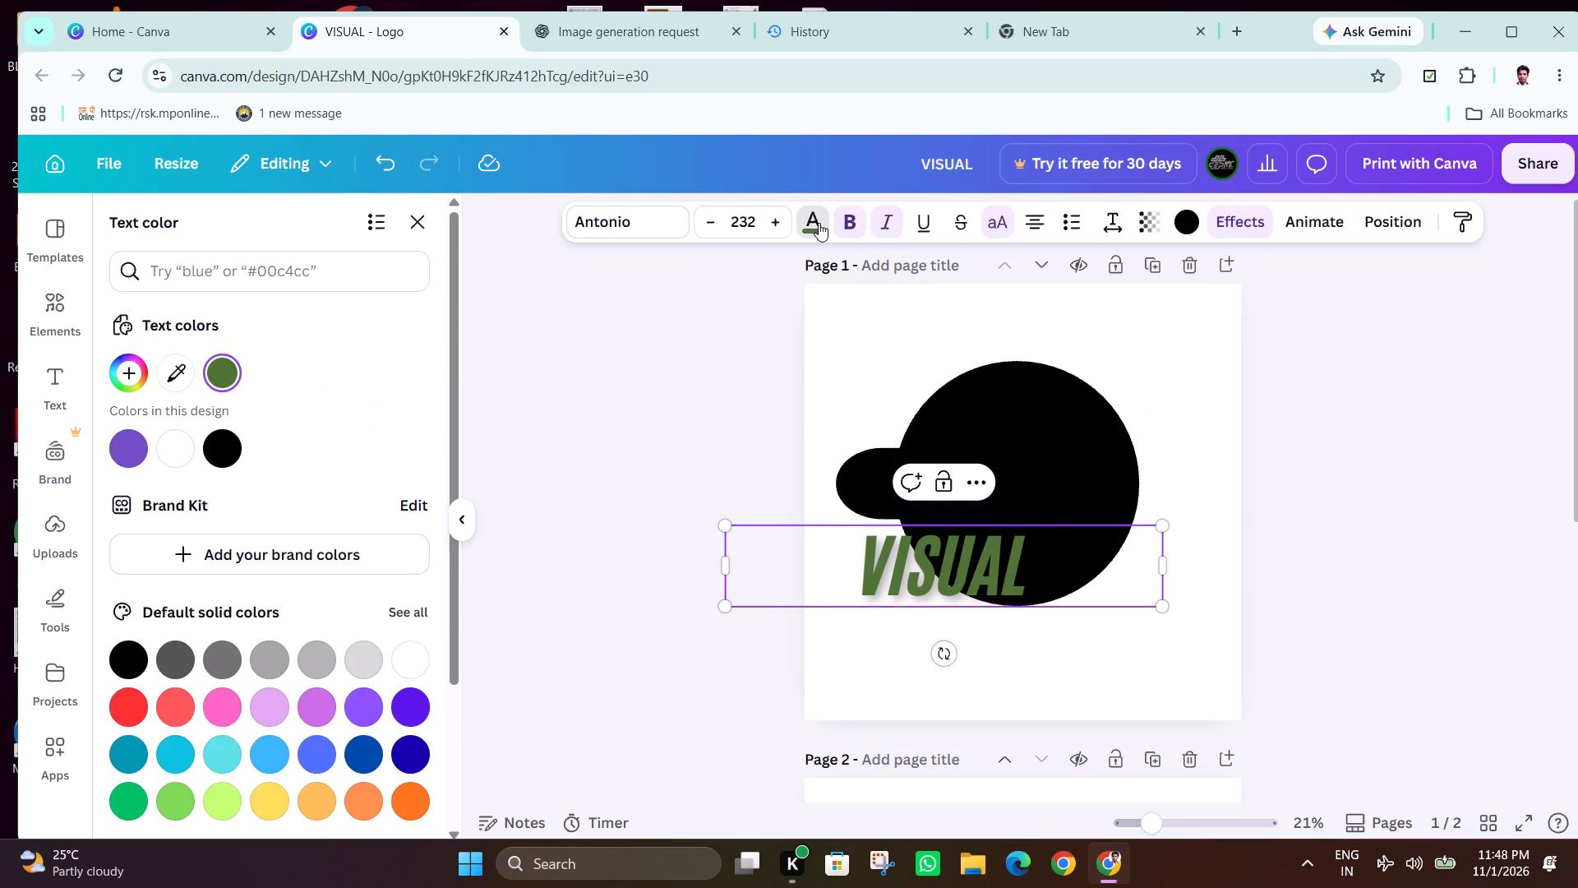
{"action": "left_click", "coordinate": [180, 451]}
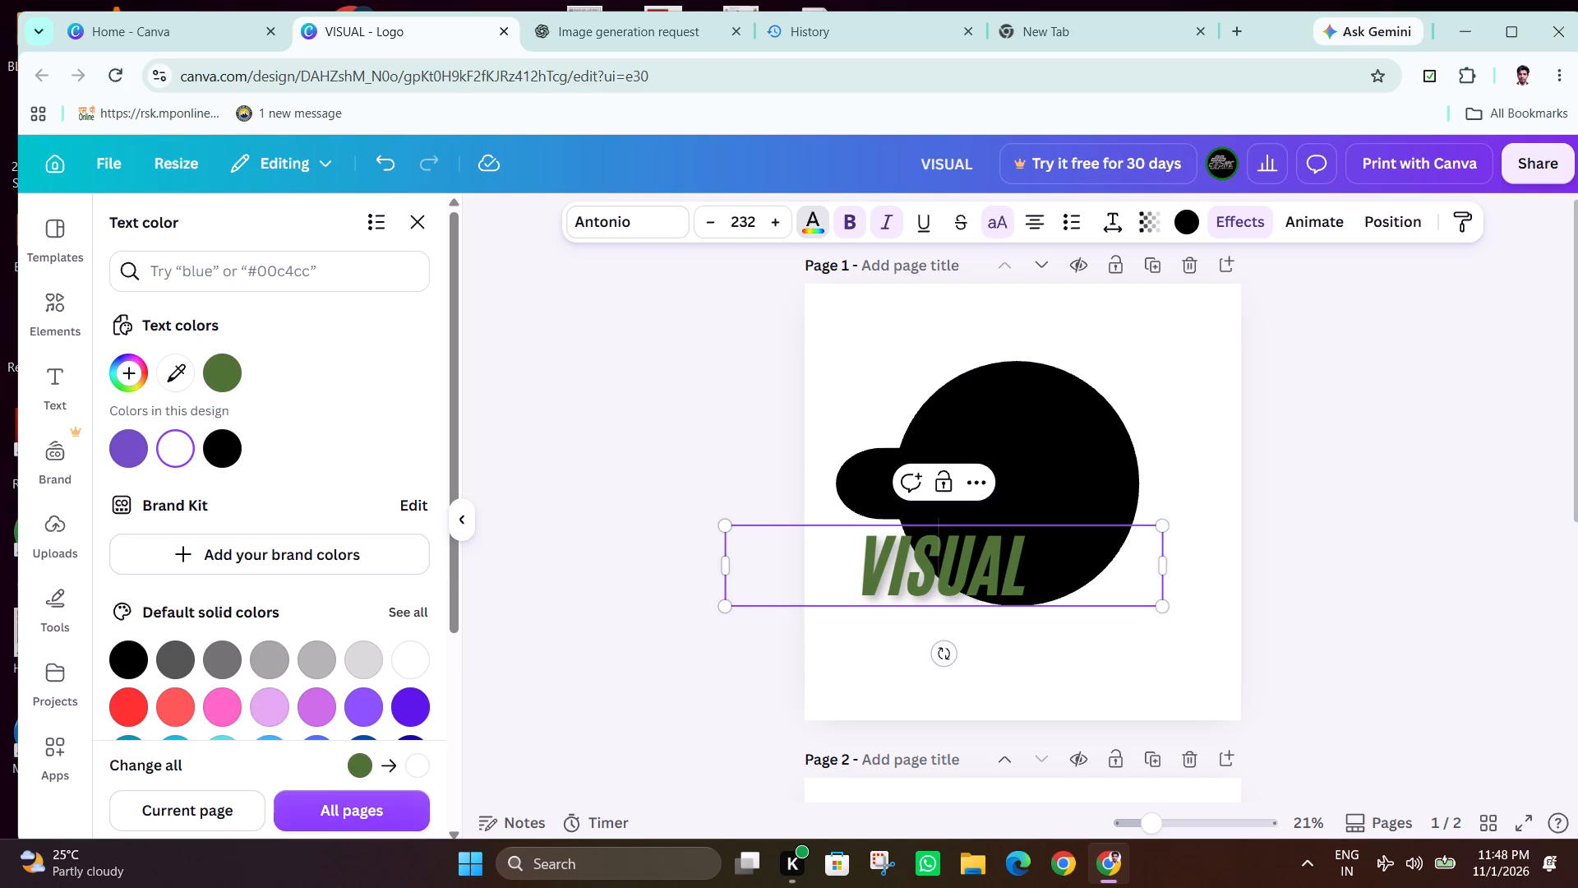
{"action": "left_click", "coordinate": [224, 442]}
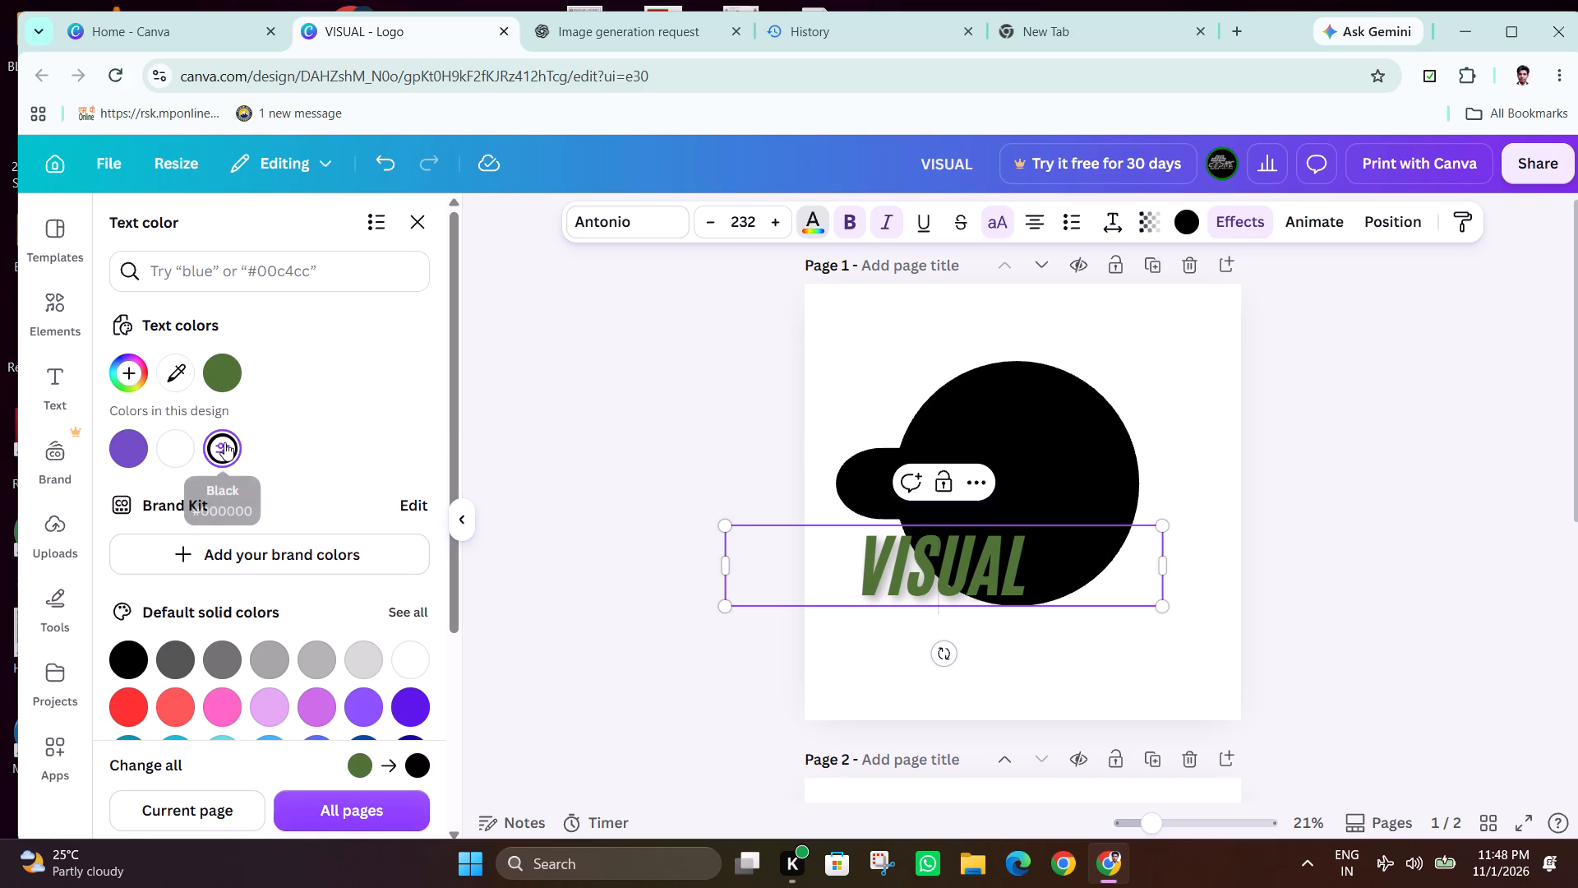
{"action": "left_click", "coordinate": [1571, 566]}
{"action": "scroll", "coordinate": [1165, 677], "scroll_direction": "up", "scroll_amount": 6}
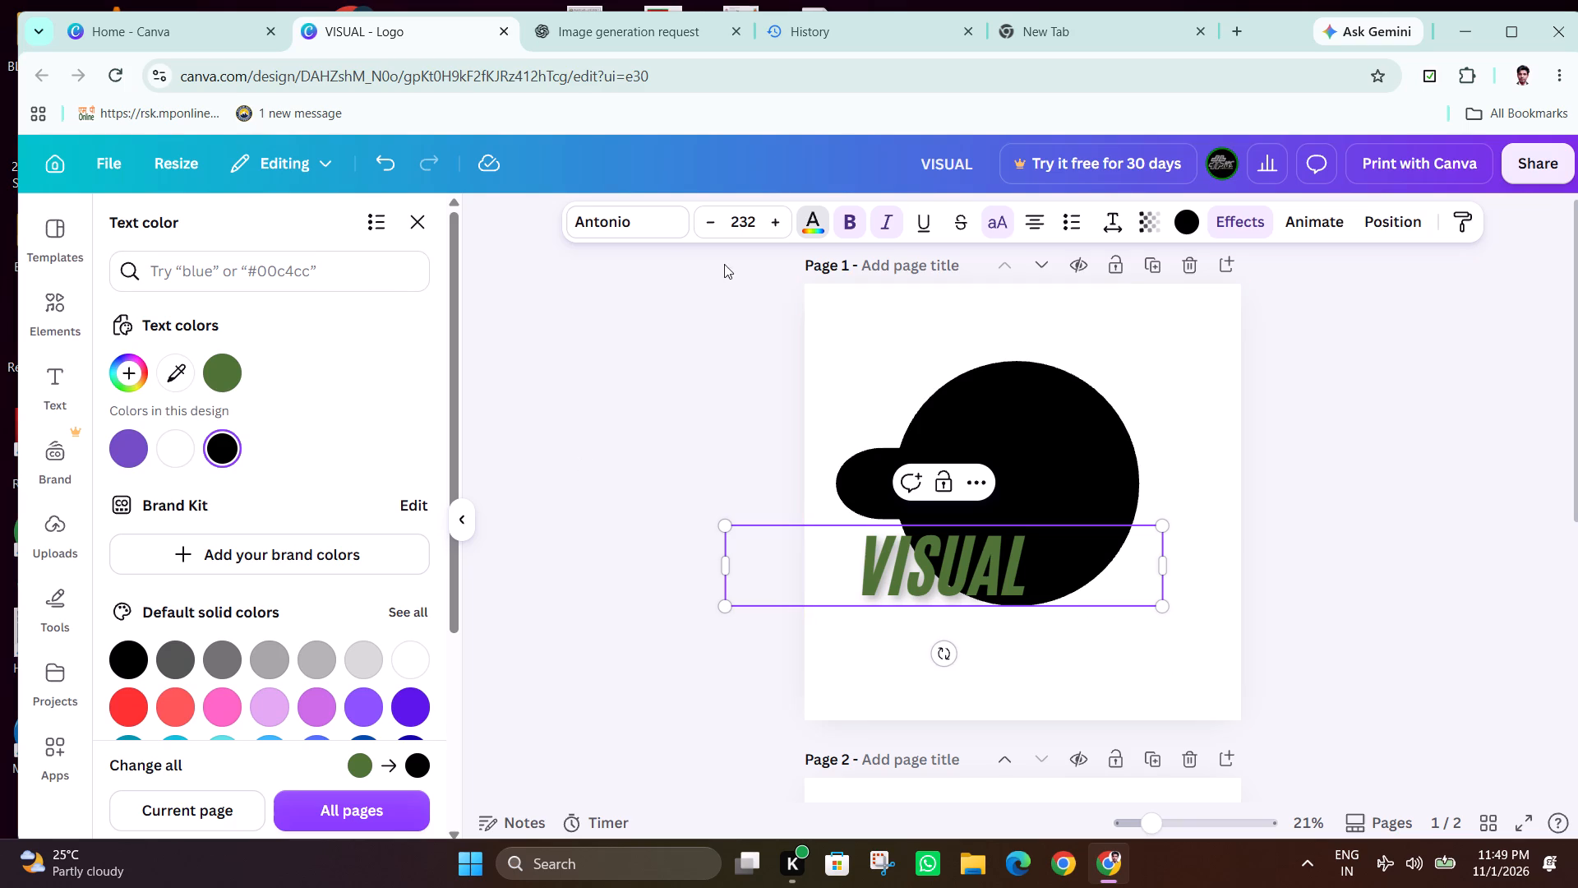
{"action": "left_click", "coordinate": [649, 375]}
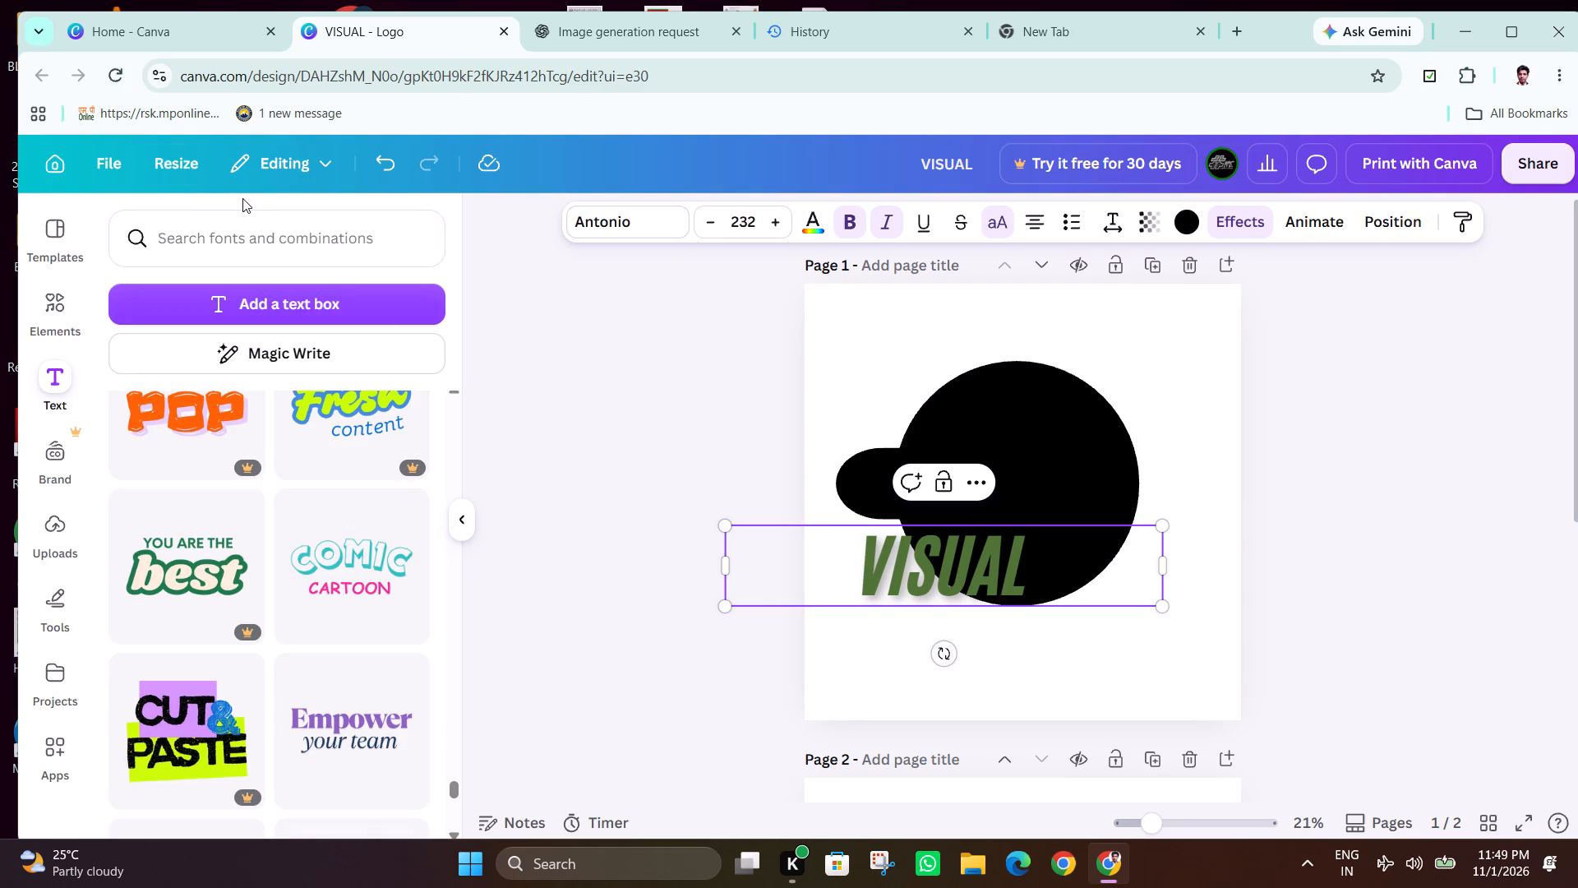
Add a square from the basic shapes to page 1.
{"action": "scroll", "coordinate": [390, 458], "scroll_direction": "up", "scroll_amount": 3}
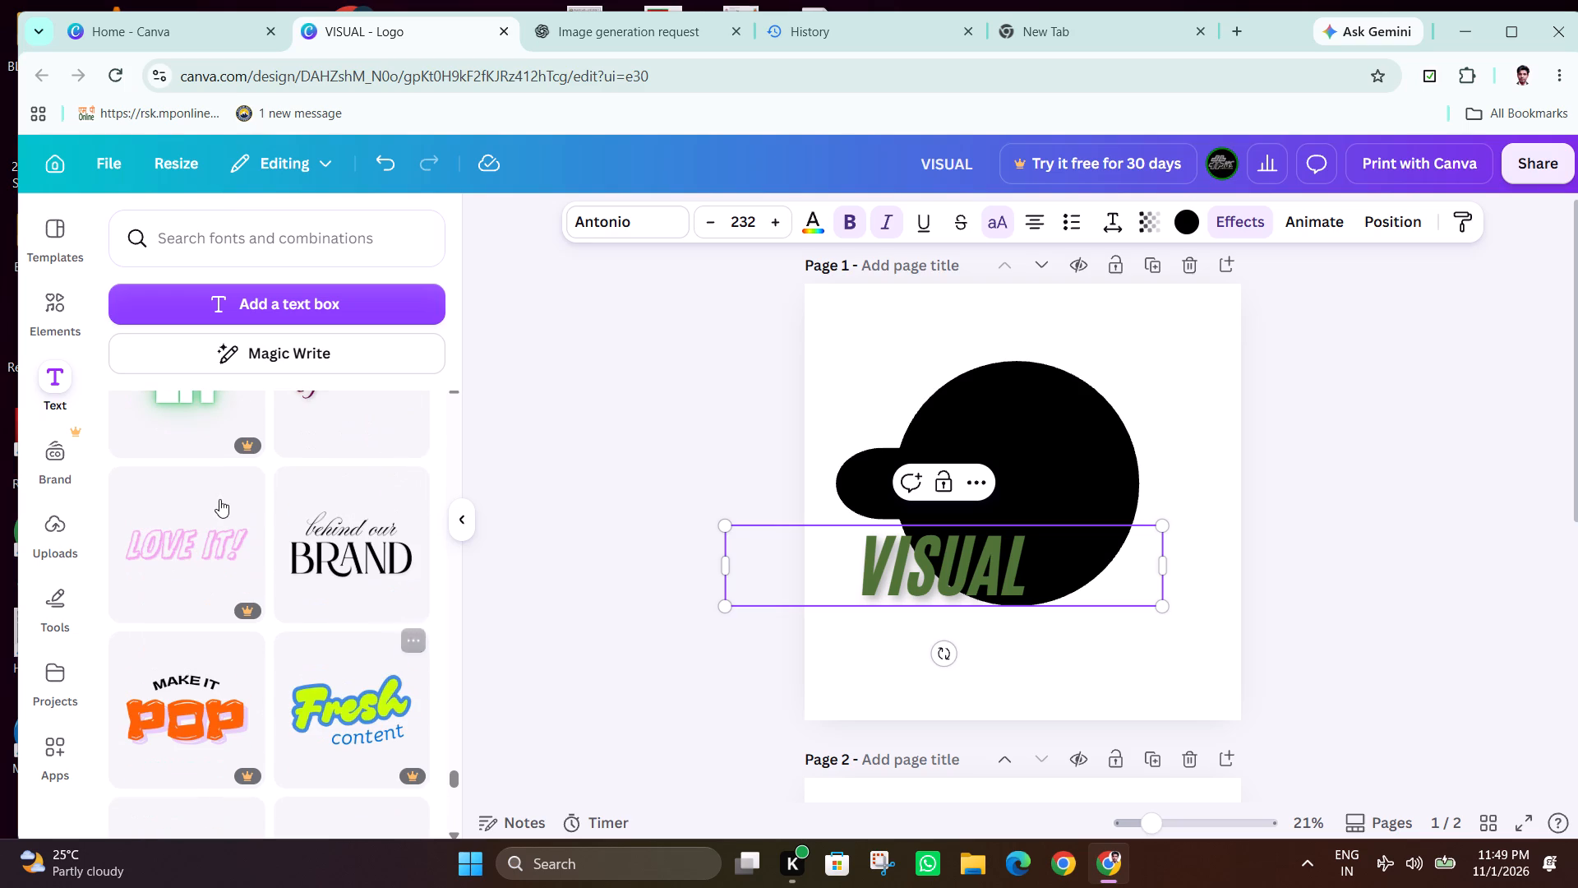
{"action": "left_click", "coordinate": [55, 322]}
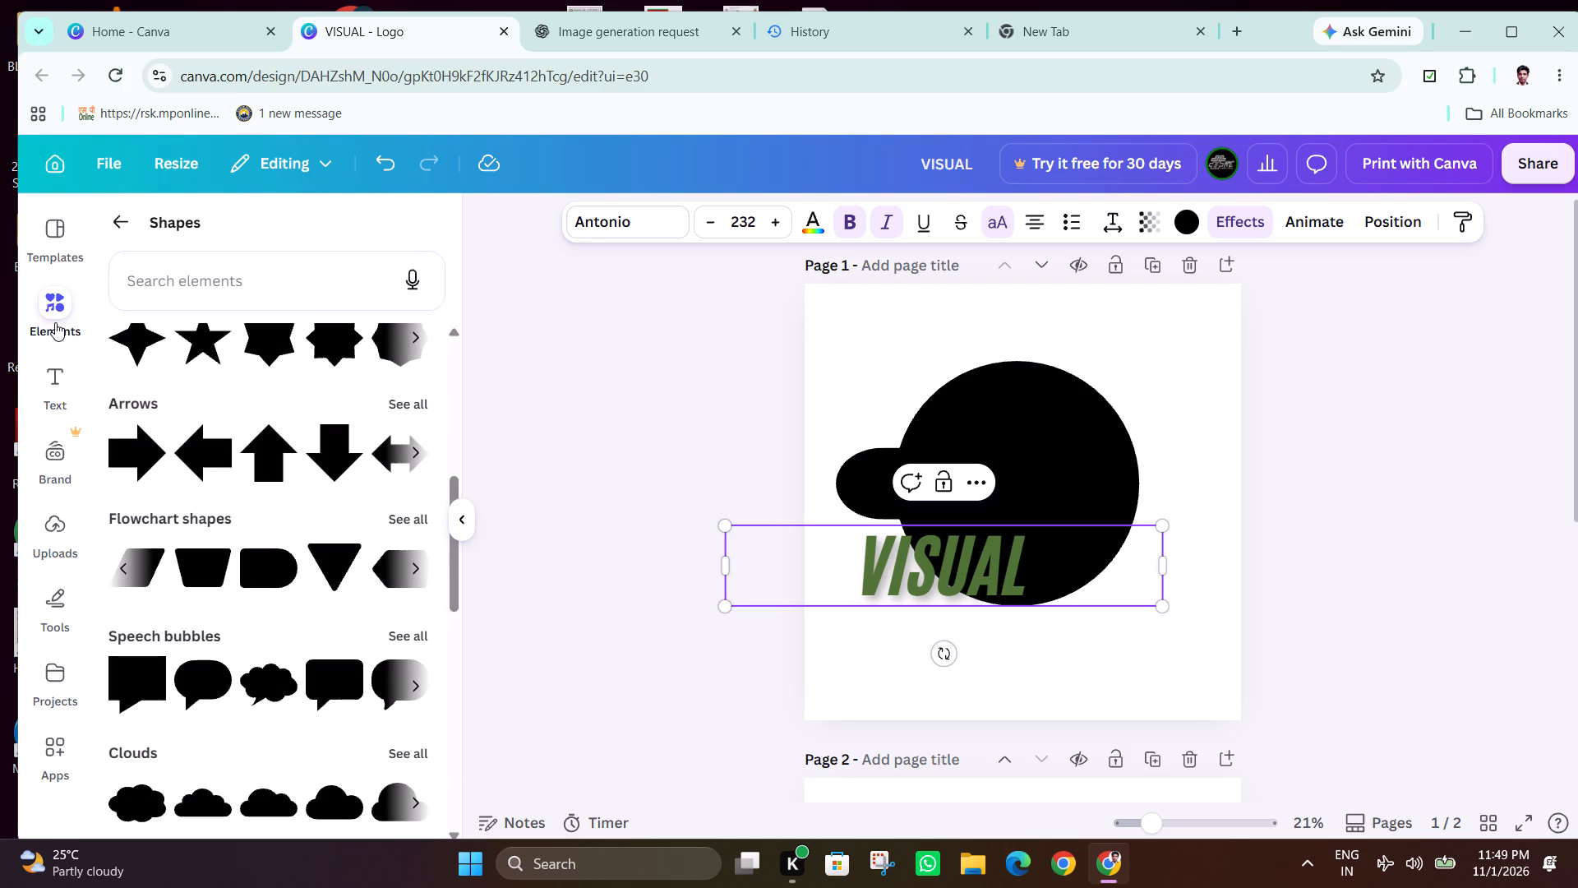
{"action": "scroll", "coordinate": [240, 571], "scroll_direction": "down", "scroll_amount": 1}
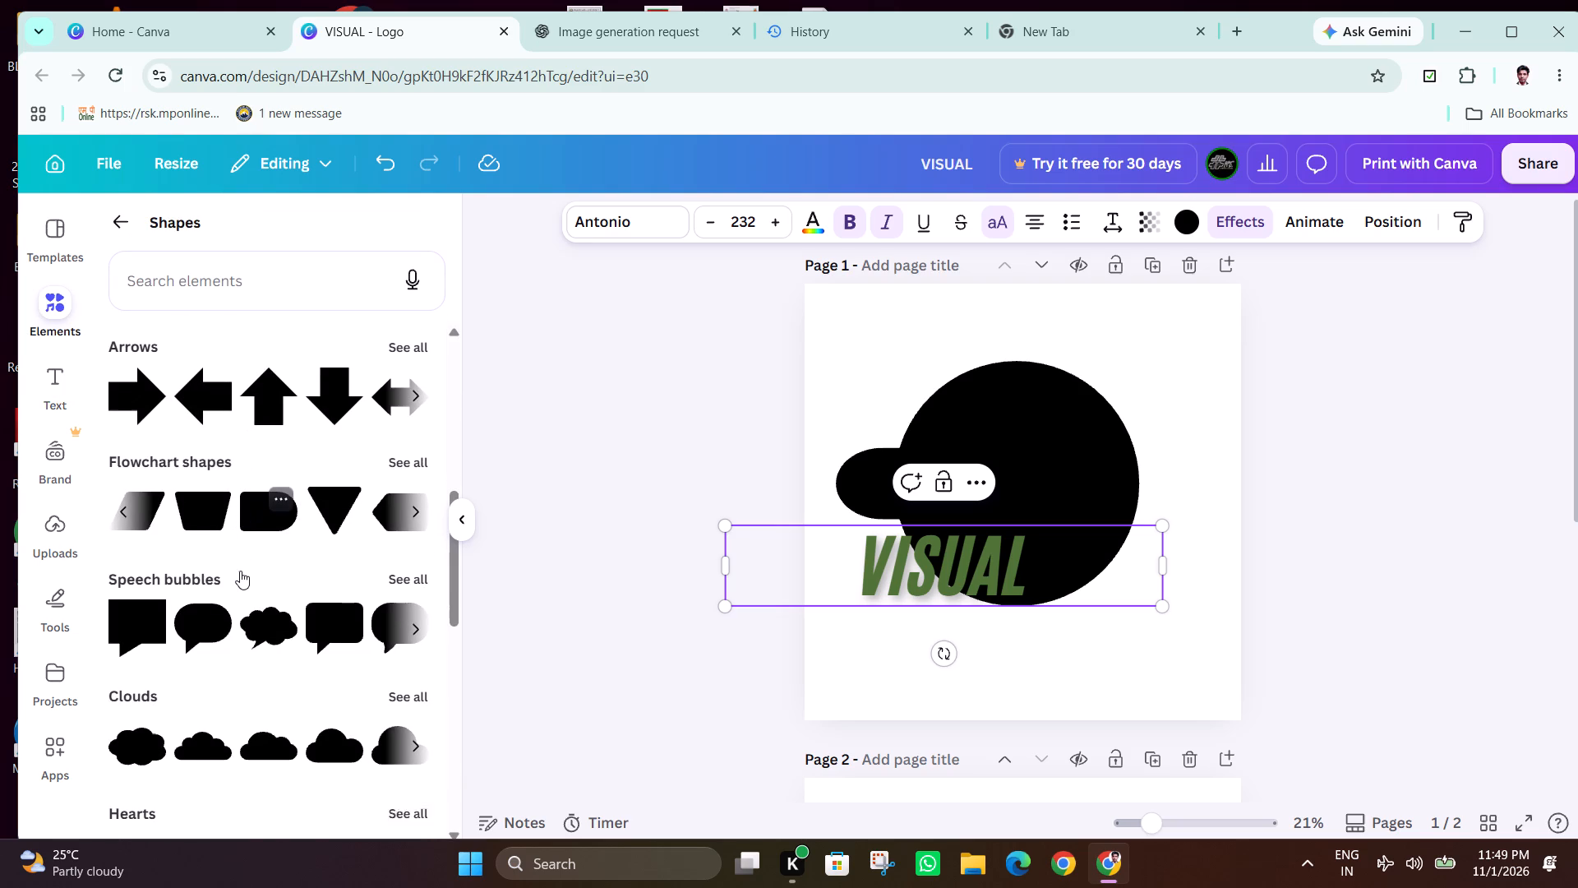
{"action": "scroll", "coordinate": [240, 571], "scroll_direction": "down", "scroll_amount": 3}
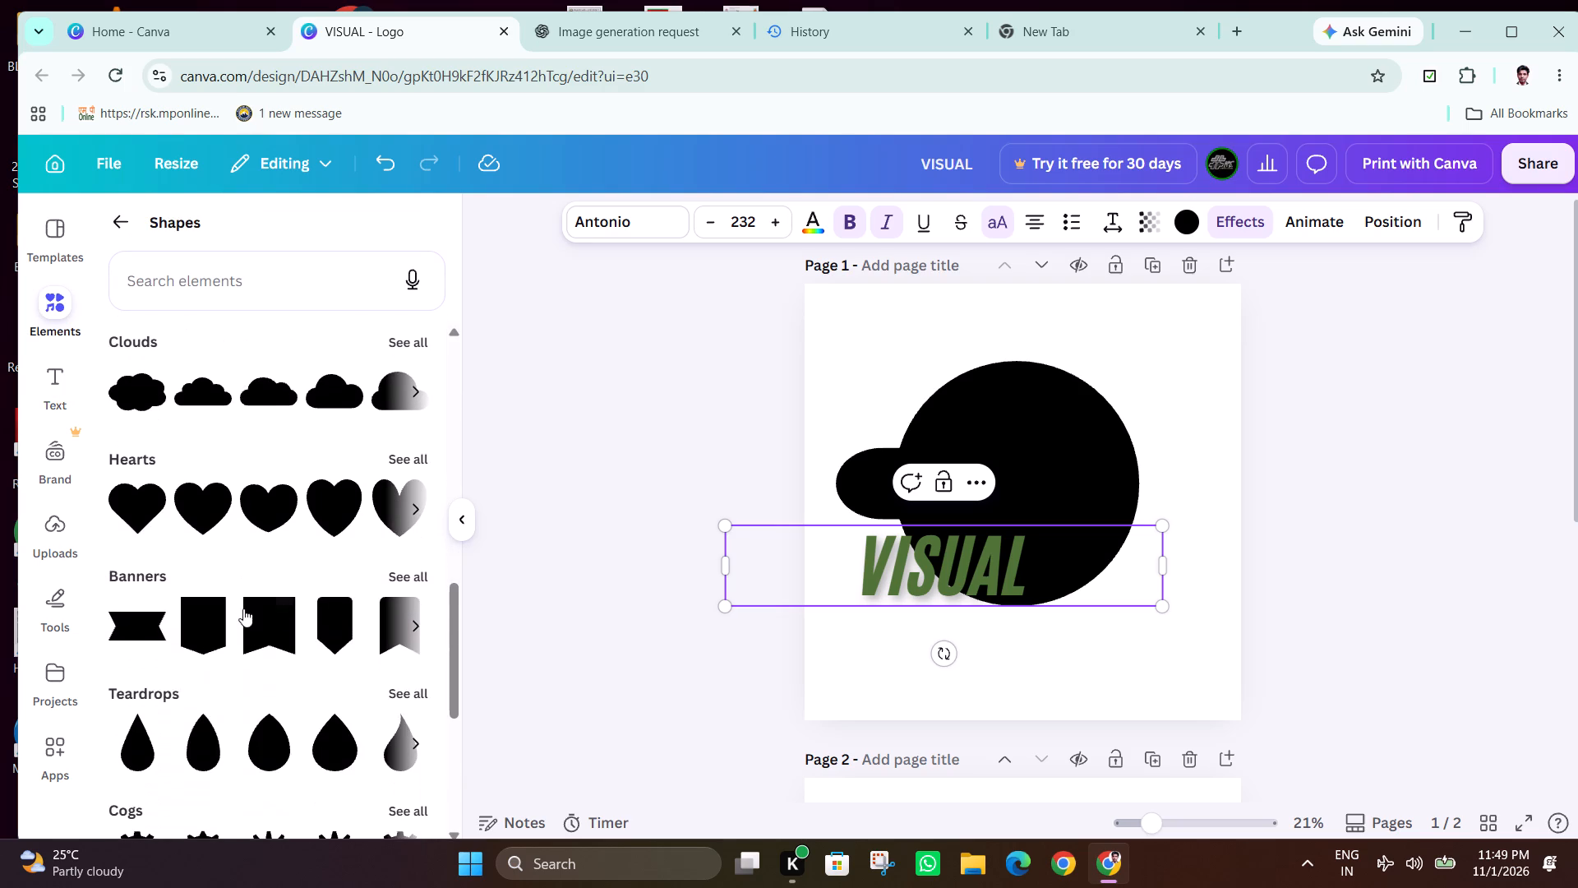
{"action": "scroll", "coordinate": [222, 747], "scroll_direction": "down", "scroll_amount": 2}
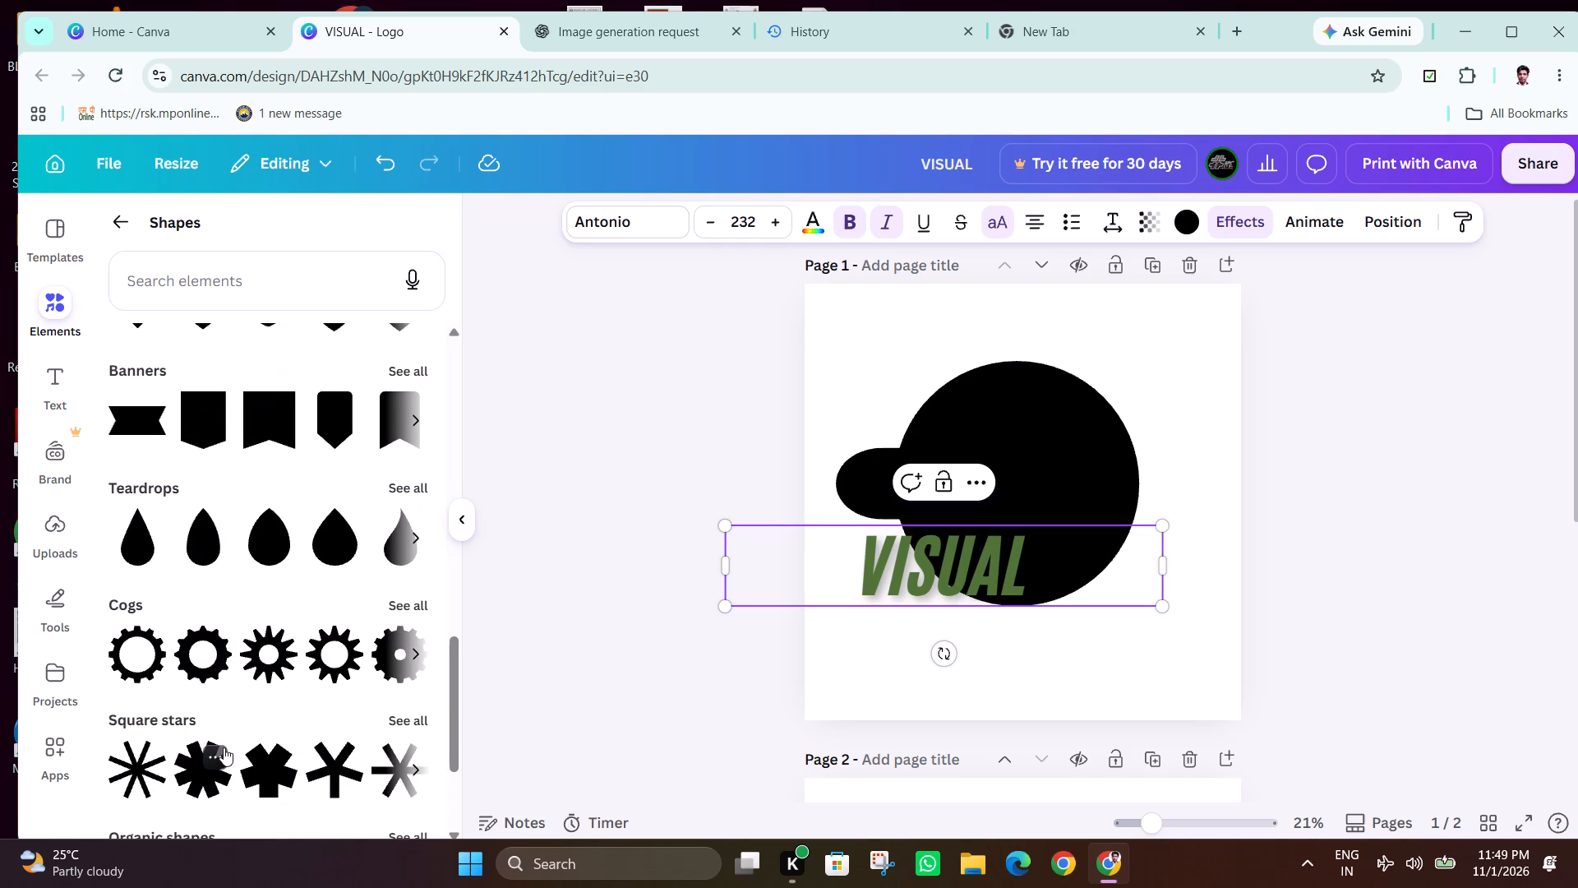
{"action": "scroll", "coordinate": [226, 746], "scroll_direction": "up", "scroll_amount": 8}
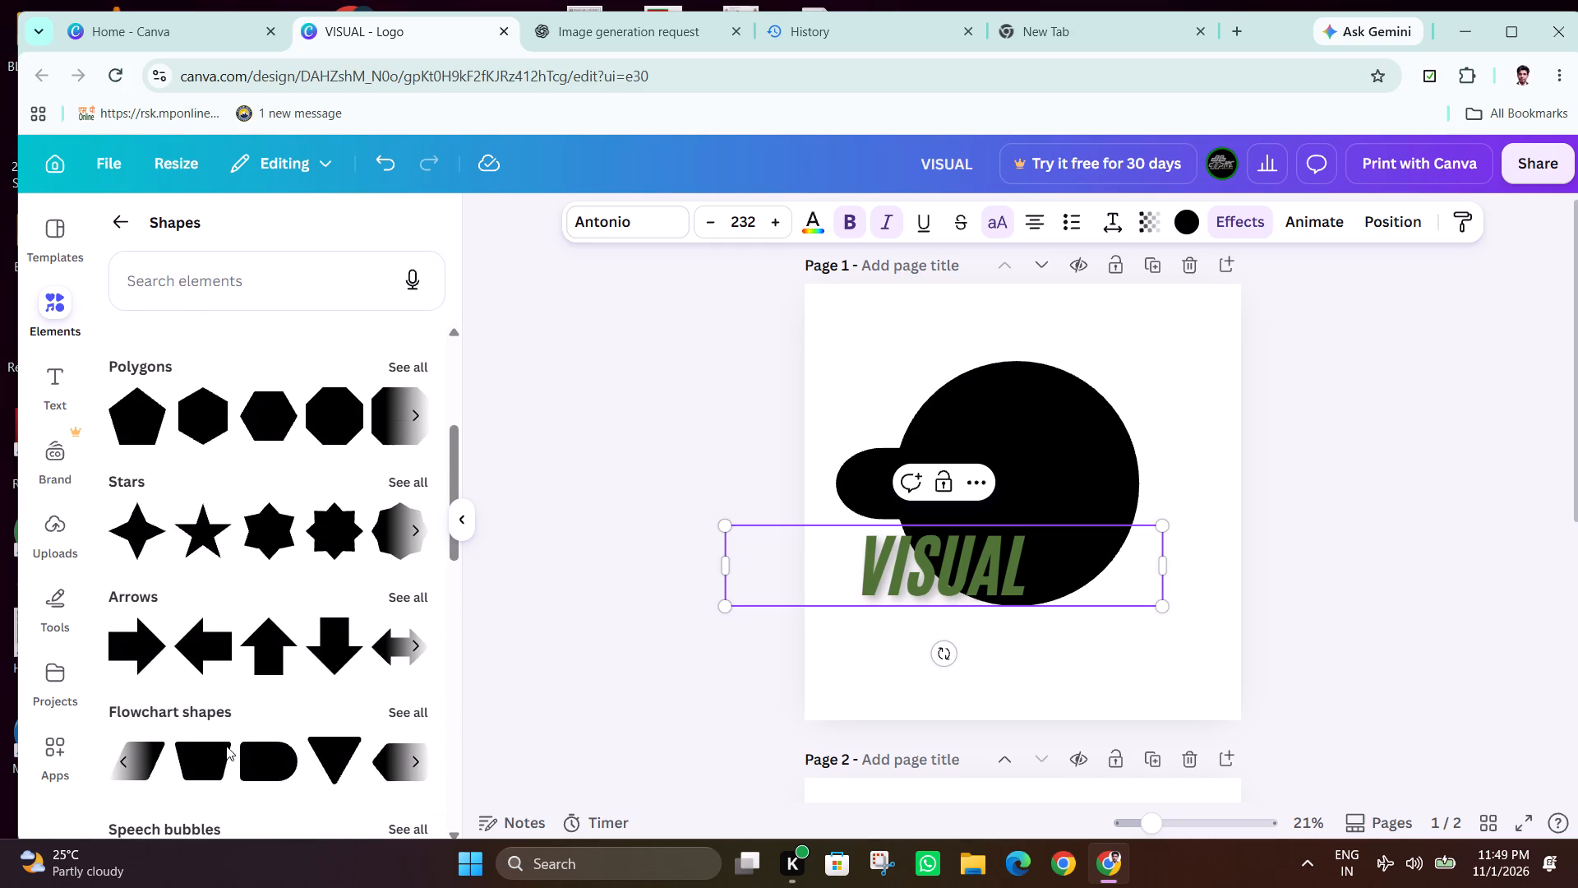
{"action": "scroll", "coordinate": [304, 590], "scroll_direction": "up", "scroll_amount": 2}
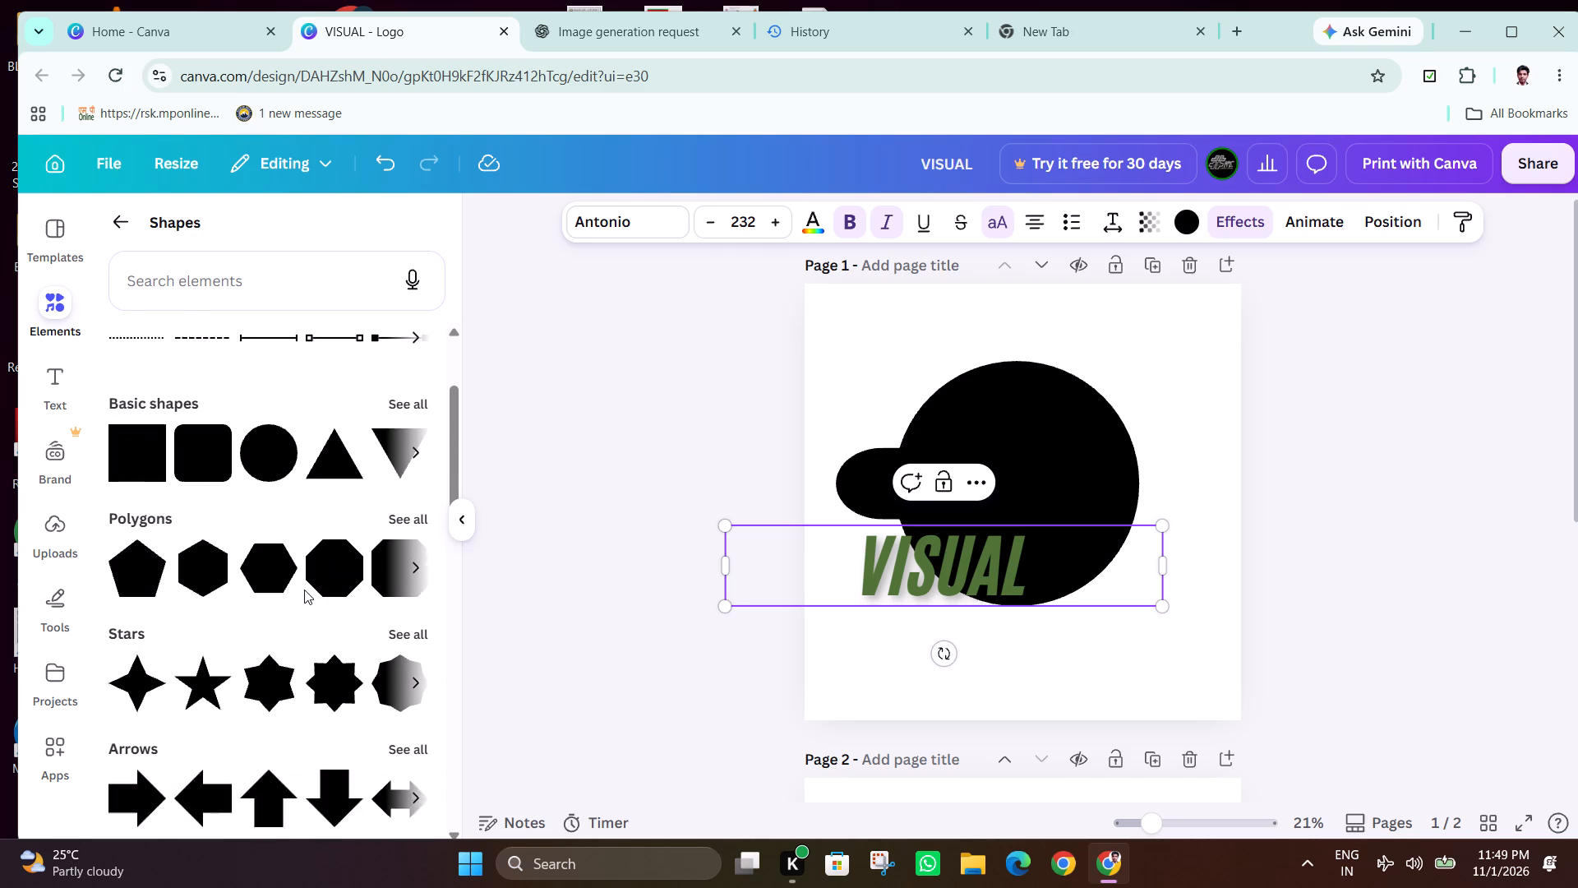
{"action": "scroll", "coordinate": [304, 590], "scroll_direction": "up", "scroll_amount": 2}
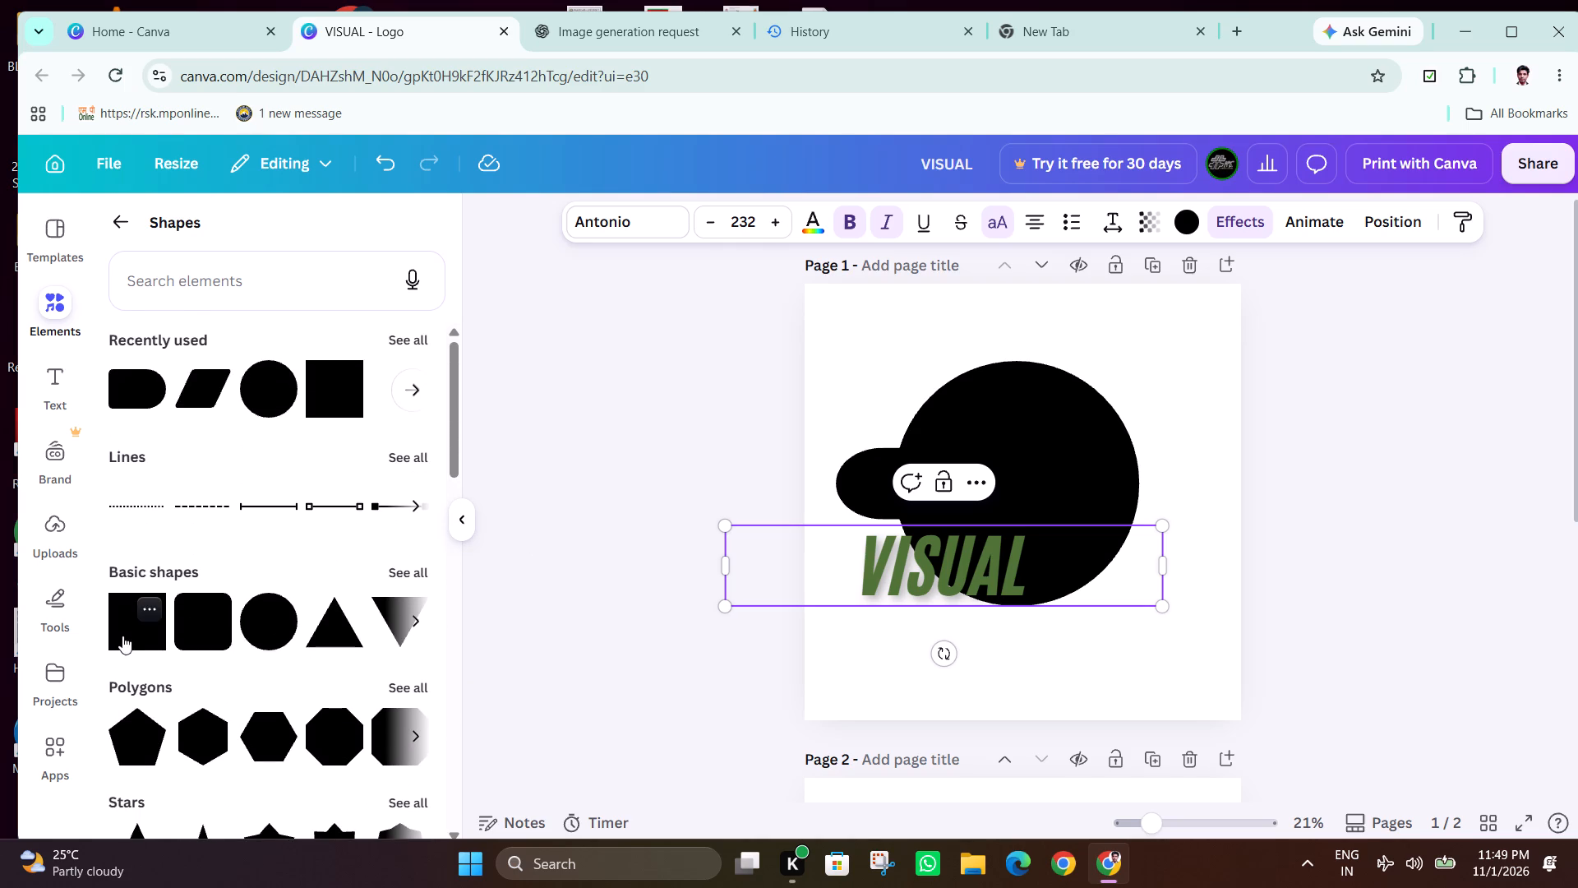
{"action": "left_click", "coordinate": [122, 636]}
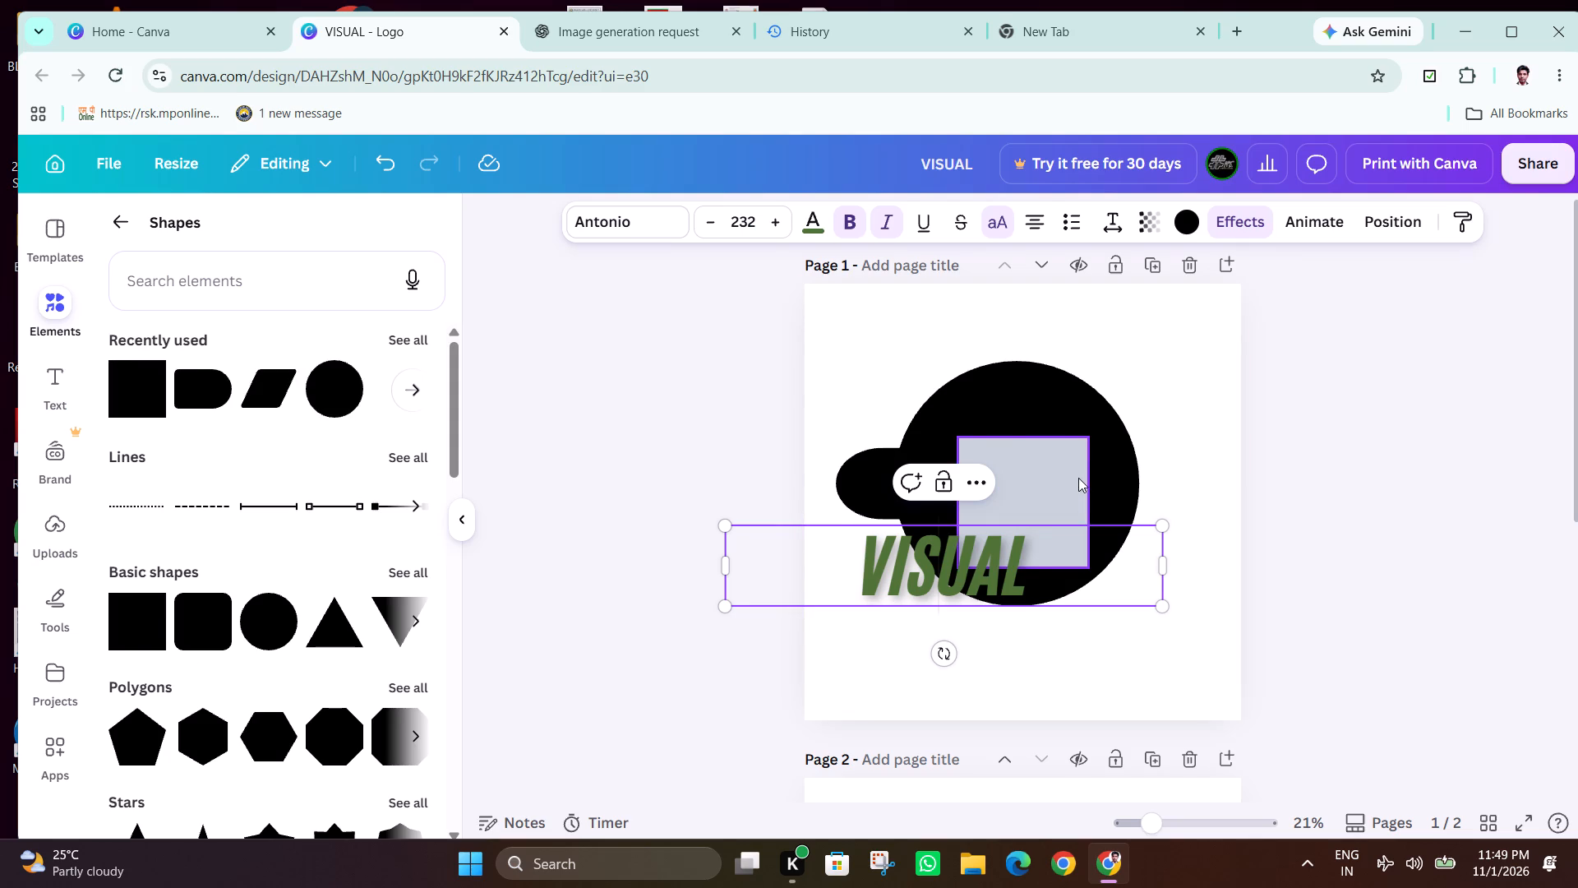
Reshape the grey square into a wide, banner-height bar and position it across the black circle, extending past both sides.
{"action": "left_click", "coordinate": [1078, 478]}
{"action": "left_click_drag", "start_coordinate": [958, 501], "coordinate": [851, 514]}
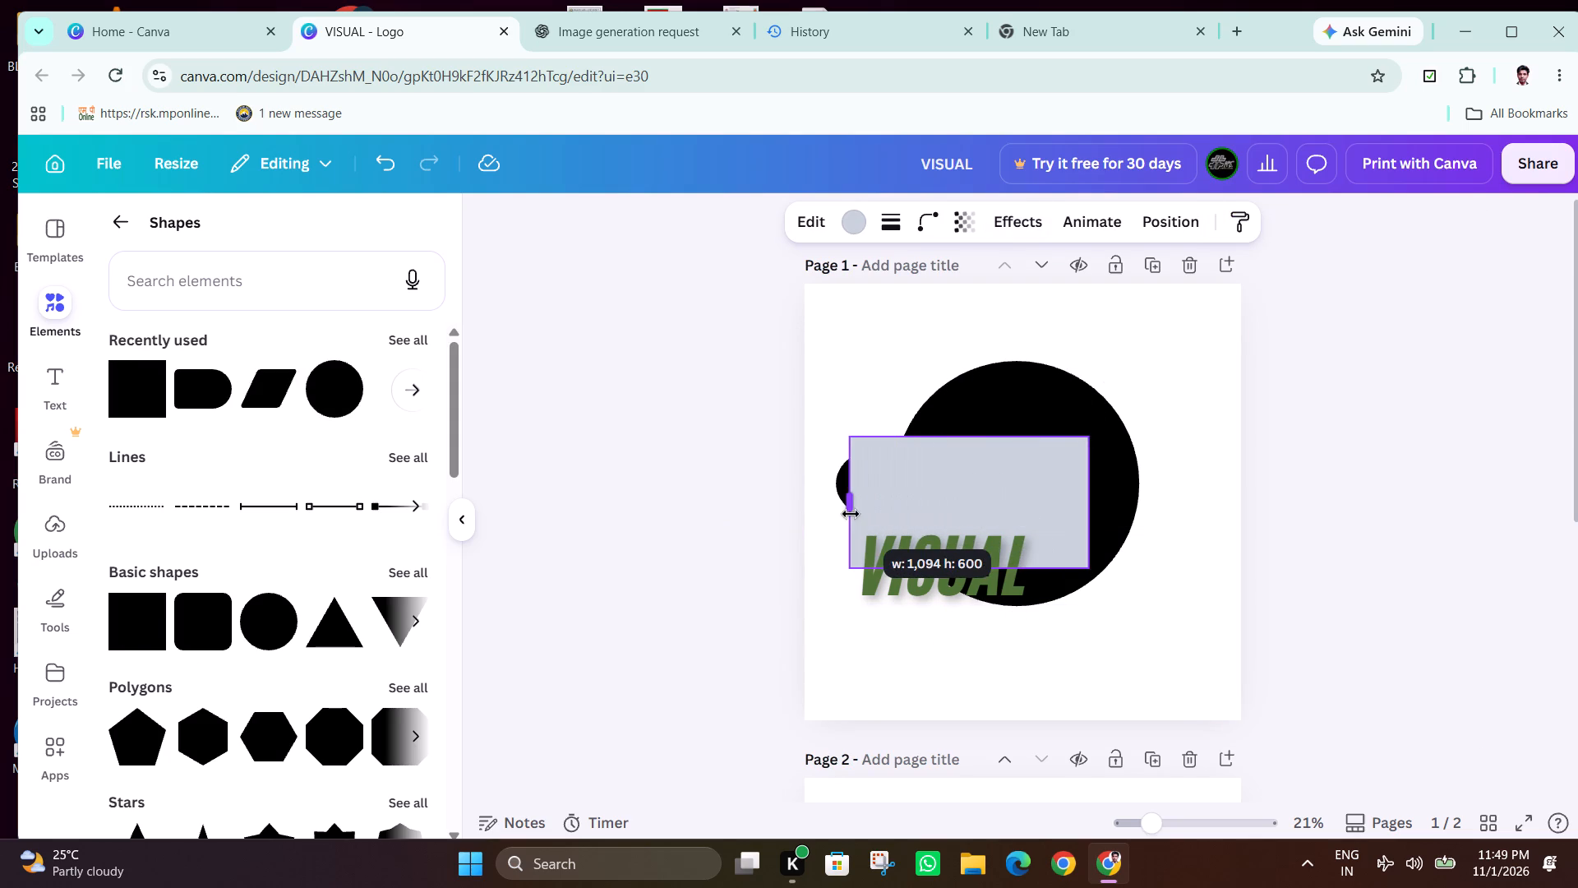
{"action": "left_click_drag", "start_coordinate": [851, 514], "coordinate": [839, 513]}
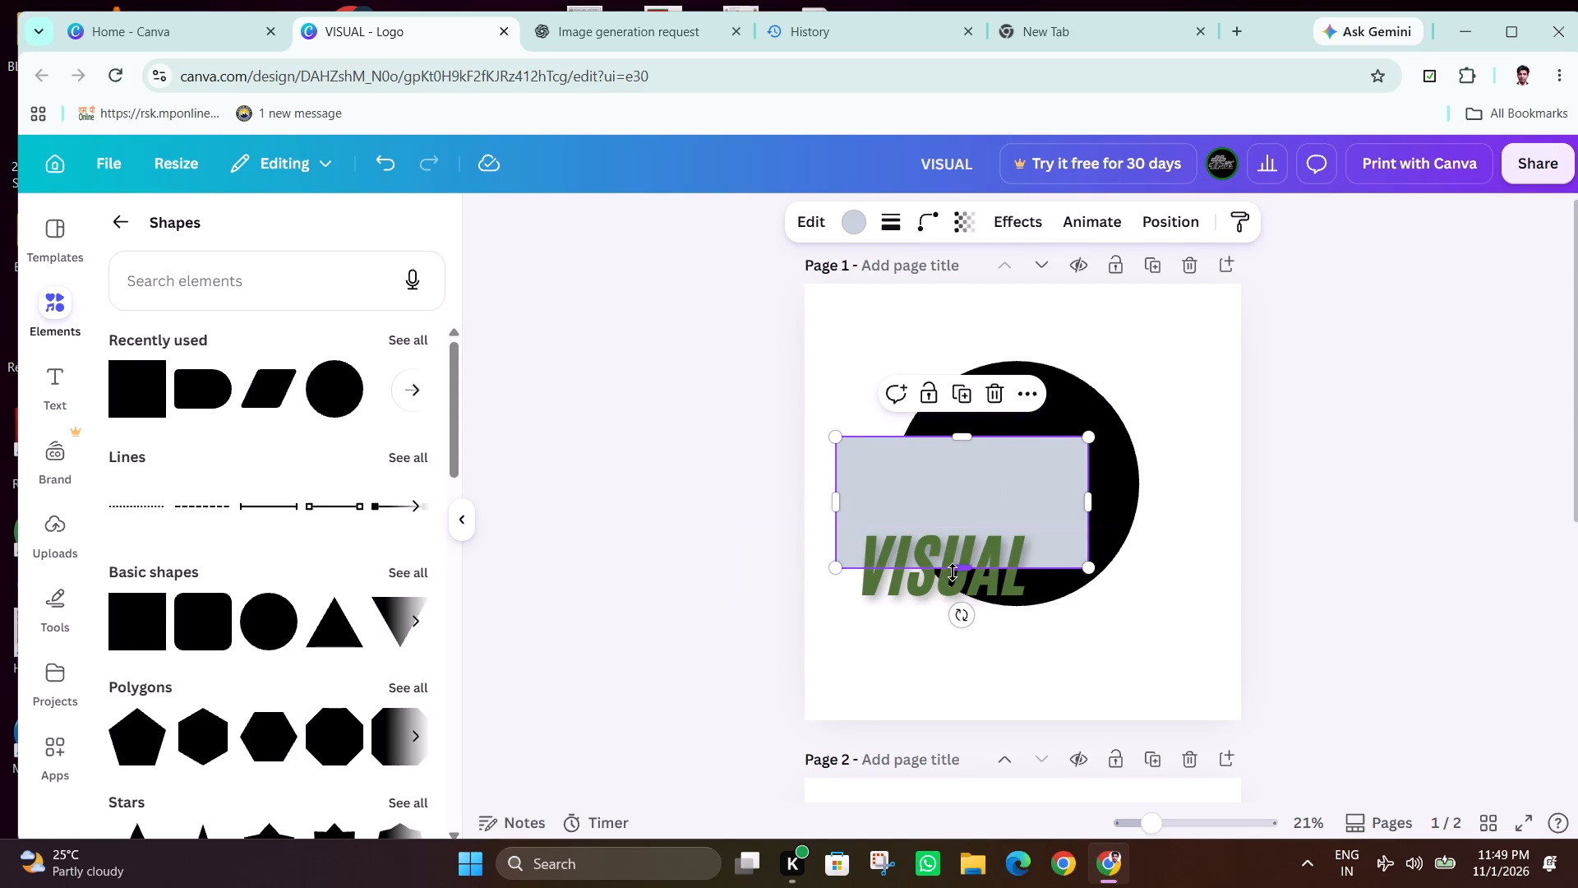
{"action": "left_click_drag", "start_coordinate": [953, 572], "coordinate": [957, 524]}
{"action": "left_click_drag", "start_coordinate": [966, 439], "coordinate": [965, 451]}
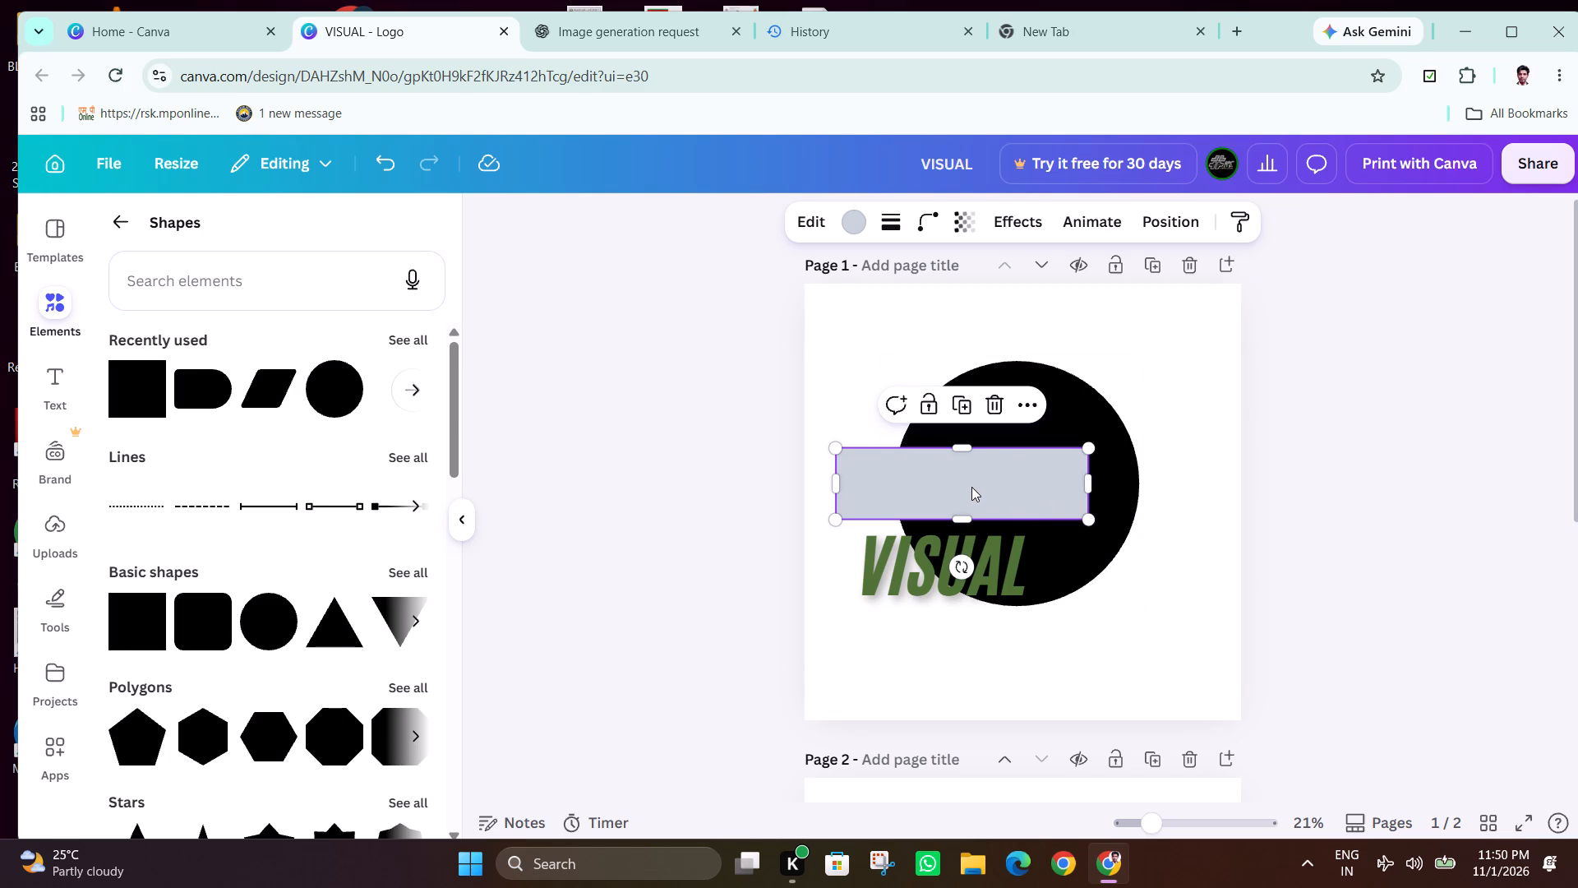
{"action": "left_click_drag", "start_coordinate": [971, 487], "coordinate": [1028, 495]}
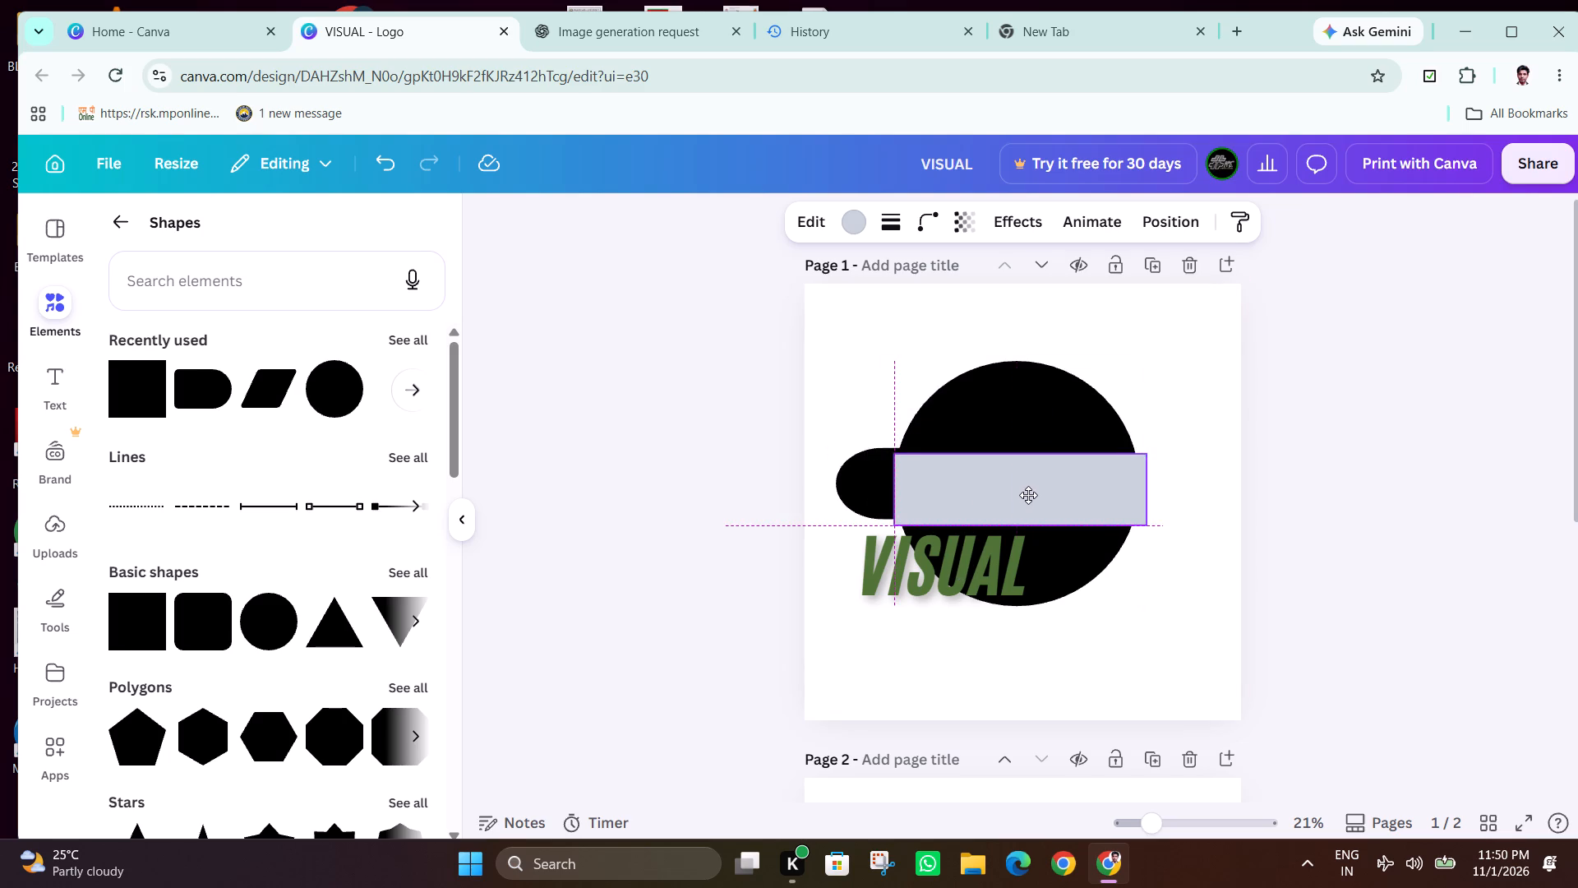
{"action": "left_click_drag", "start_coordinate": [1028, 495], "coordinate": [983, 488]}
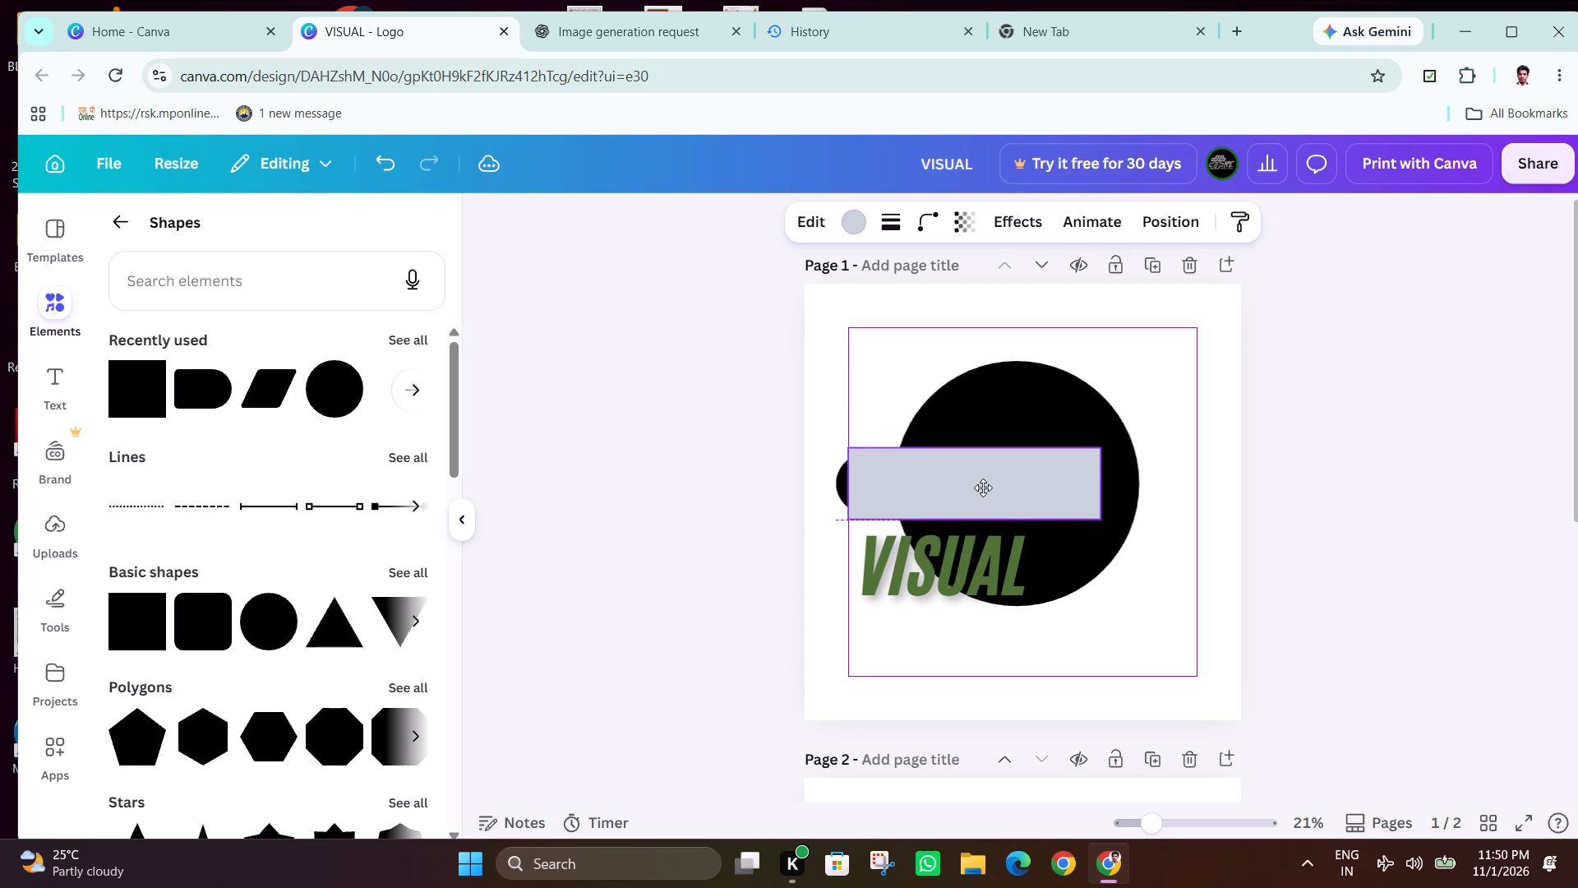
{"action": "left_click_drag", "start_coordinate": [983, 488], "coordinate": [982, 488]}
{"action": "left_click_drag", "start_coordinate": [1102, 484], "coordinate": [1149, 473]}
{"action": "left_click", "coordinate": [1347, 447]}
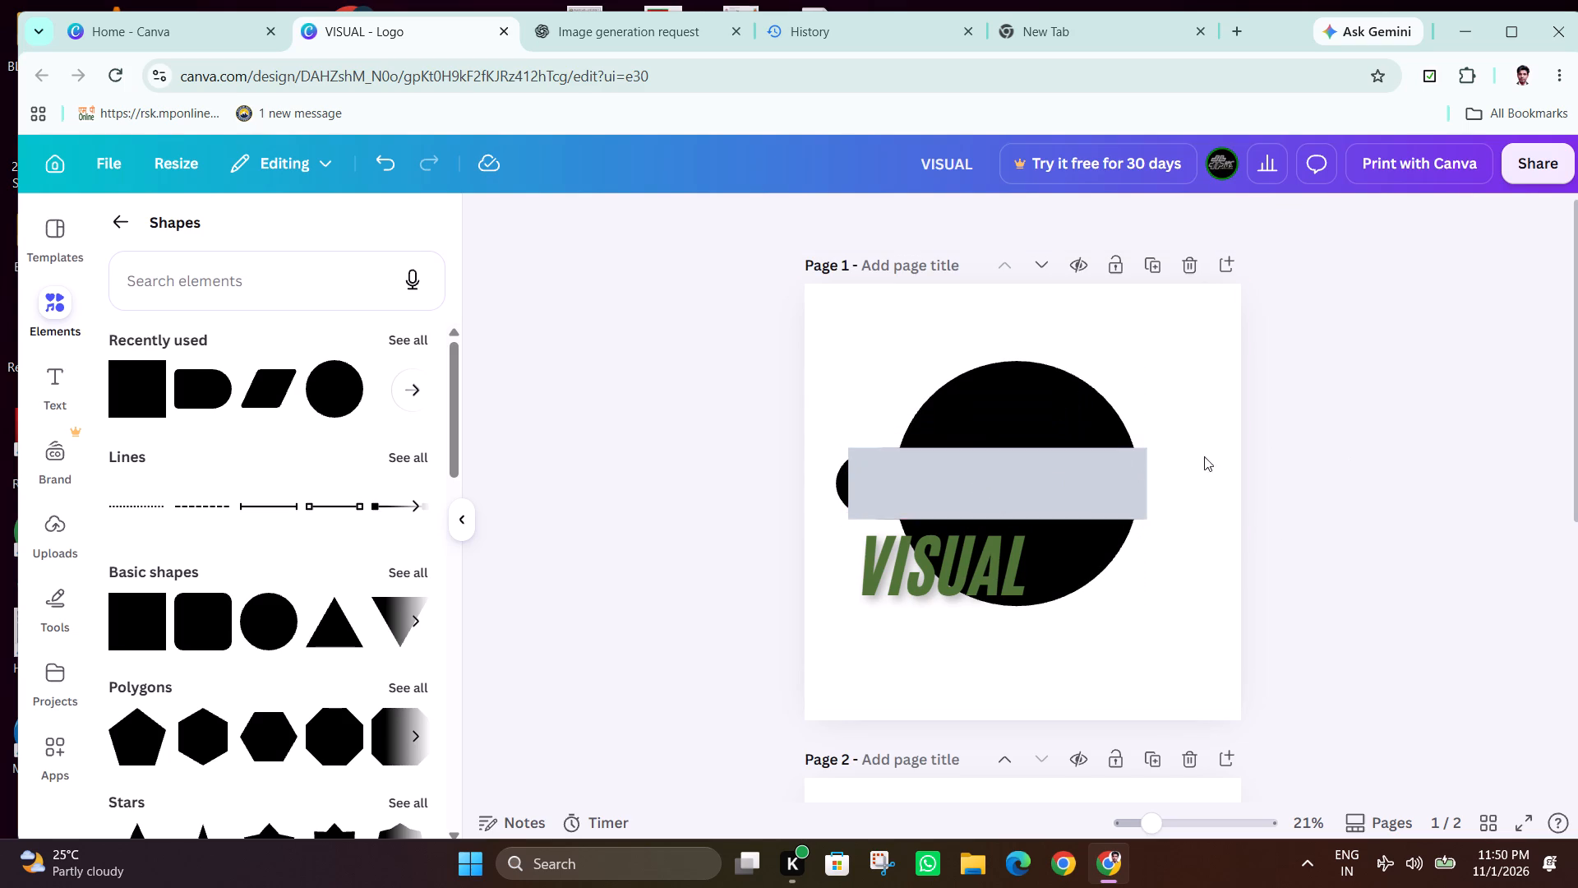
Bring the black rounded banner to the front, above the grey bar.
{"action": "left_click", "coordinate": [837, 497]}
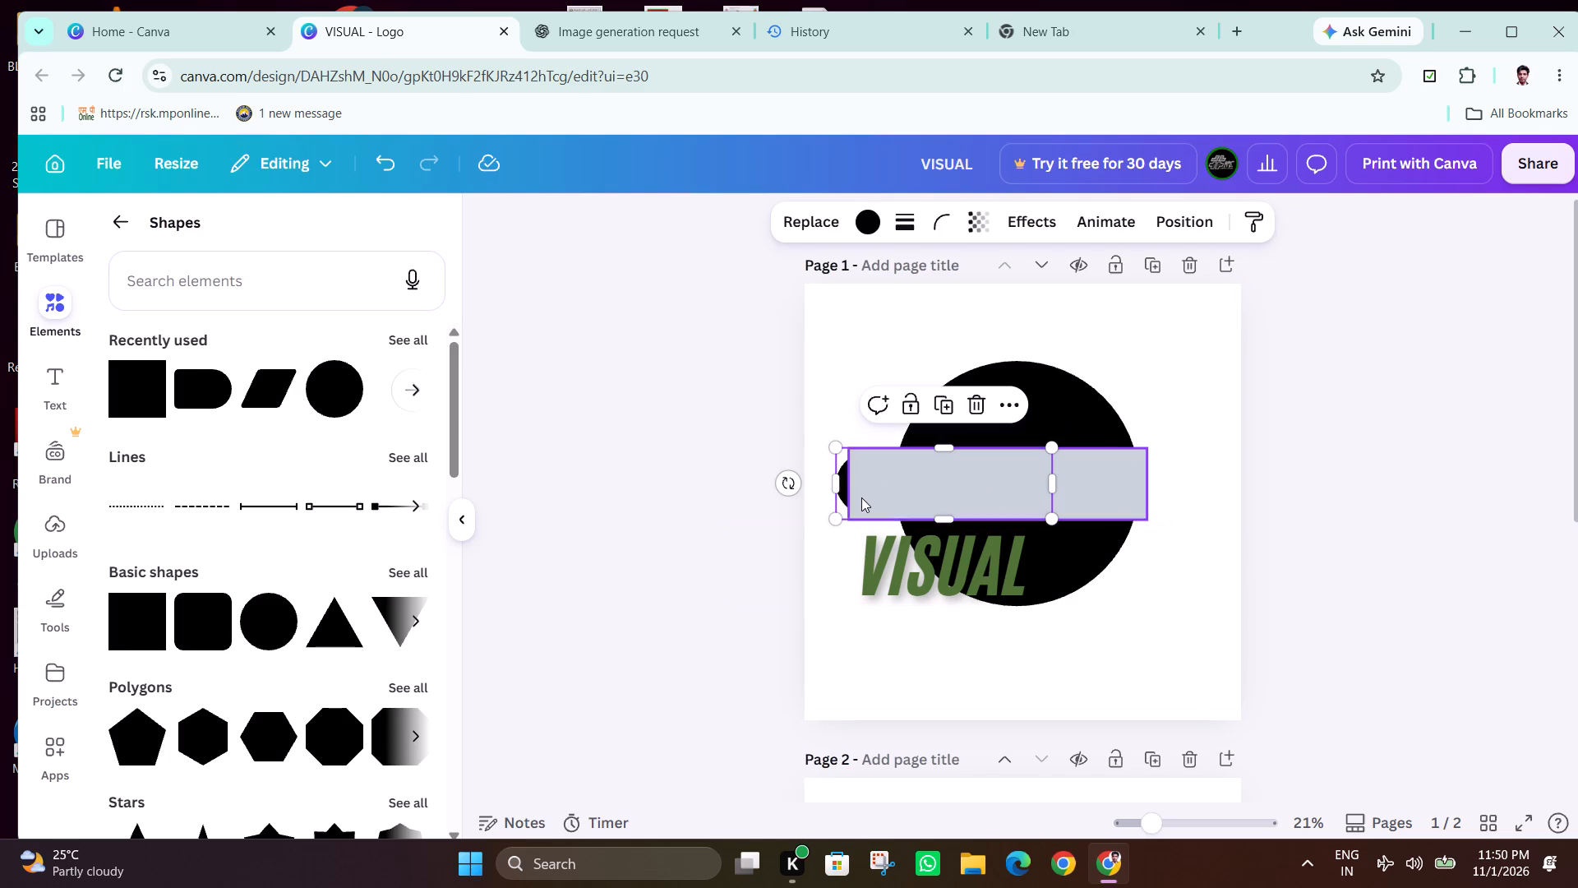
{"action": "left_click", "coordinate": [1006, 407]}
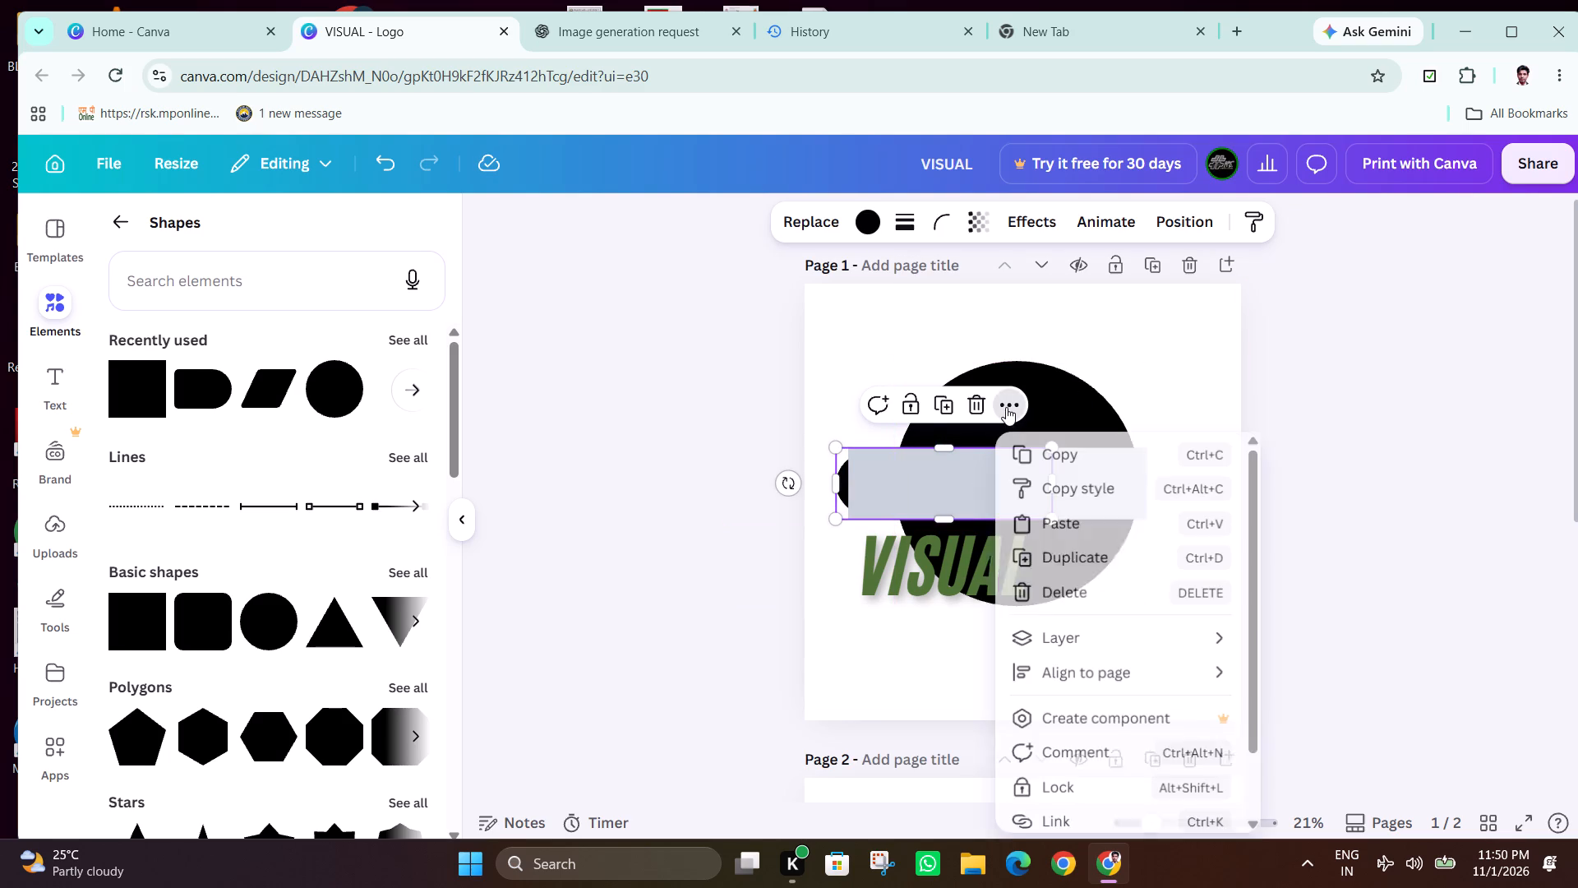
{"action": "left_click", "coordinate": [1105, 636]}
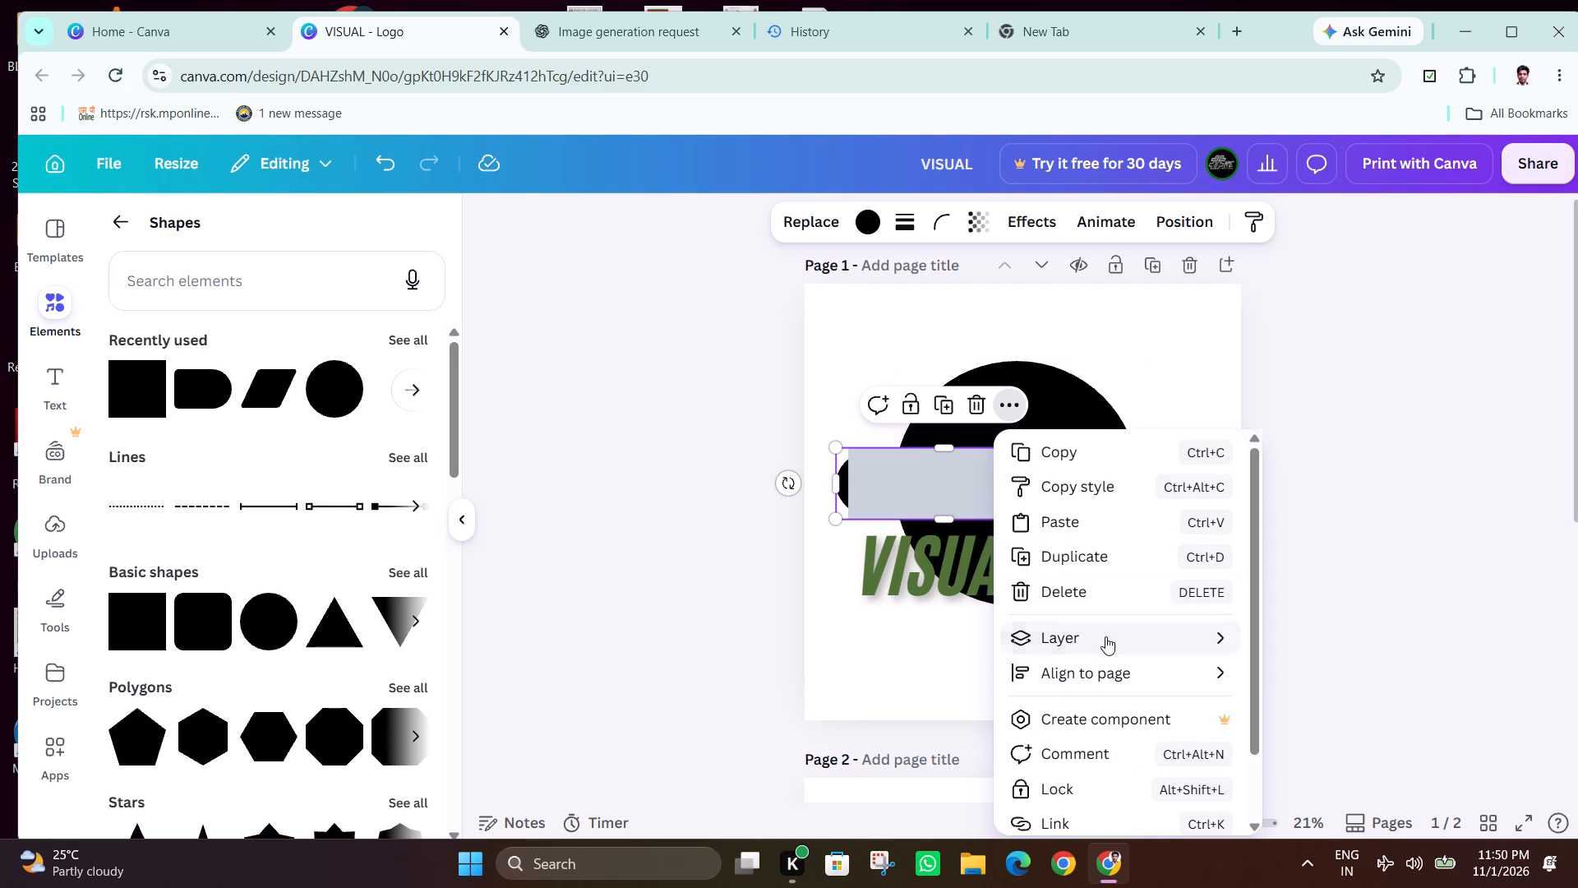
{"action": "left_click", "coordinate": [1349, 648]}
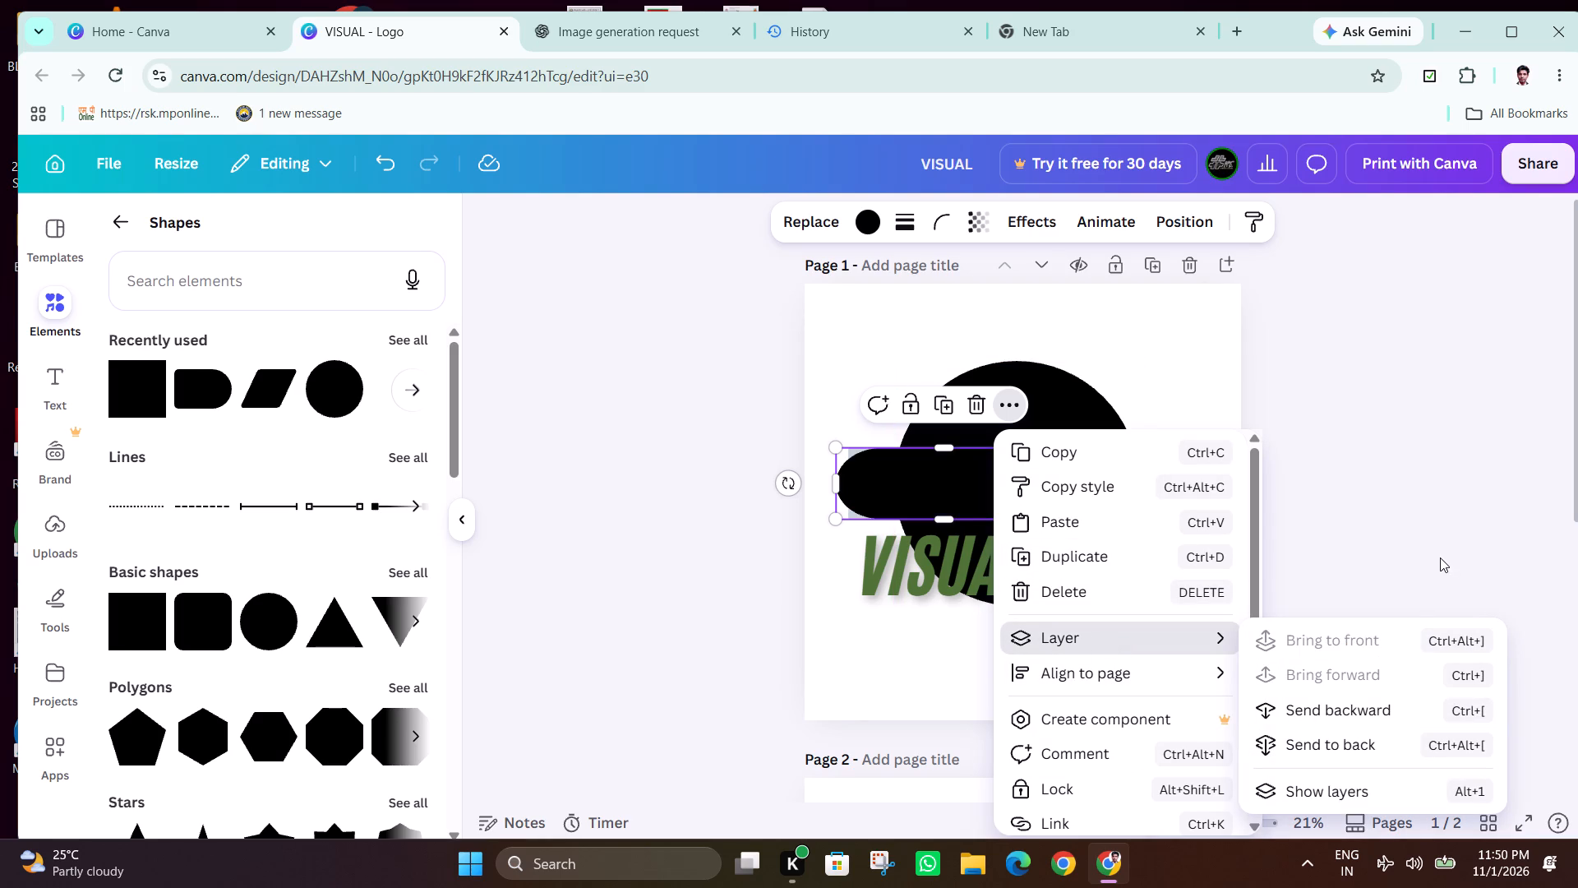
{"action": "left_click", "coordinate": [1427, 530]}
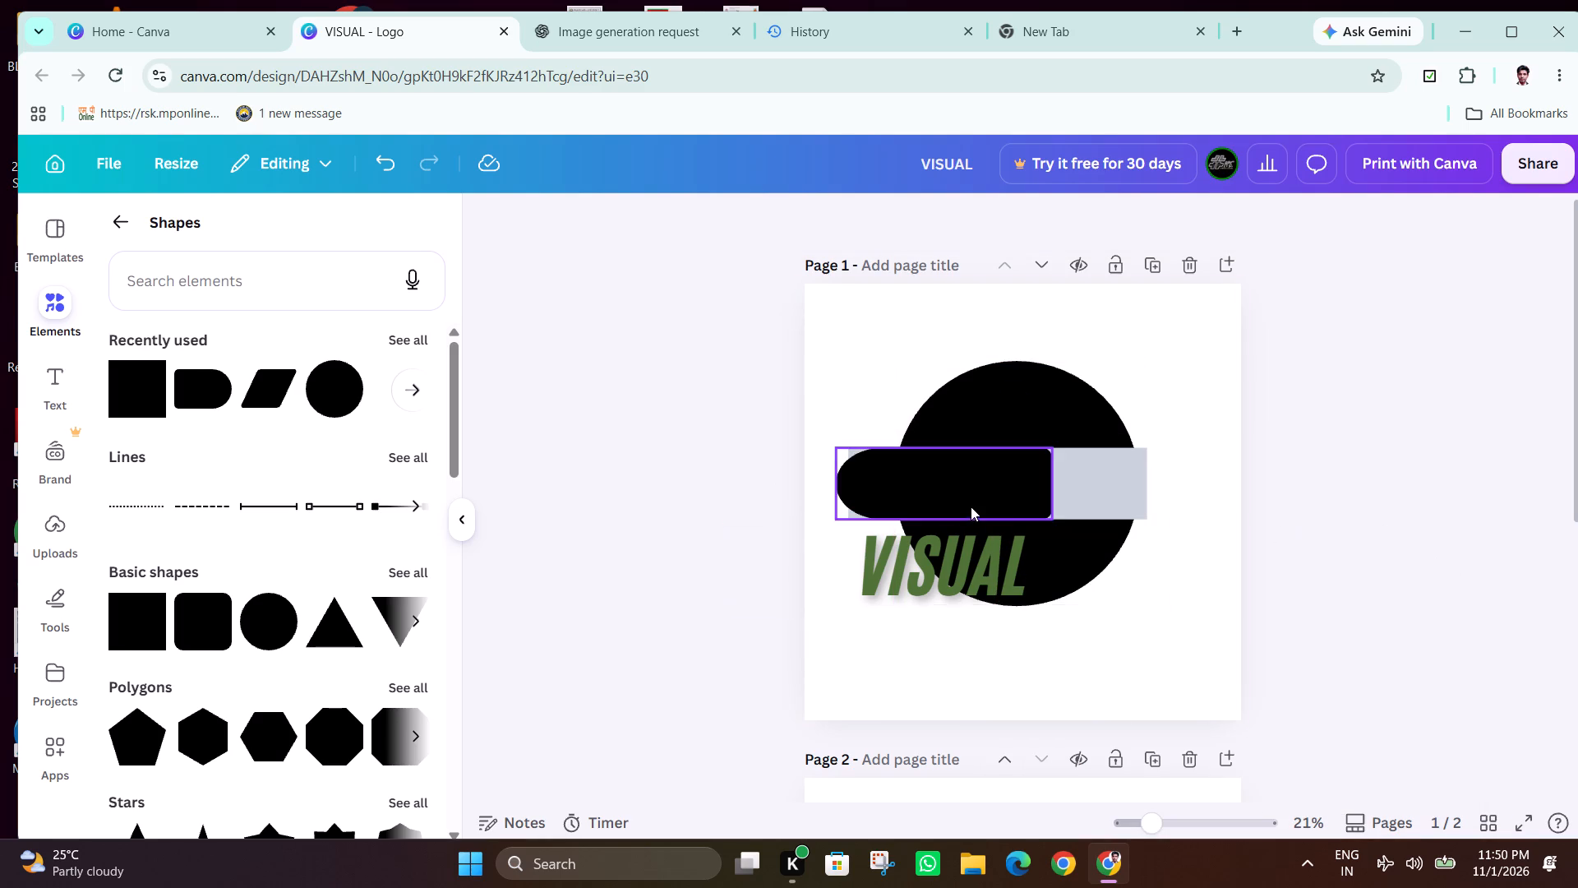
Shrink the black banner slightly, match its height to the grey bar, and shift it just inside the bar's left end.
{"action": "left_click", "coordinate": [967, 483]}
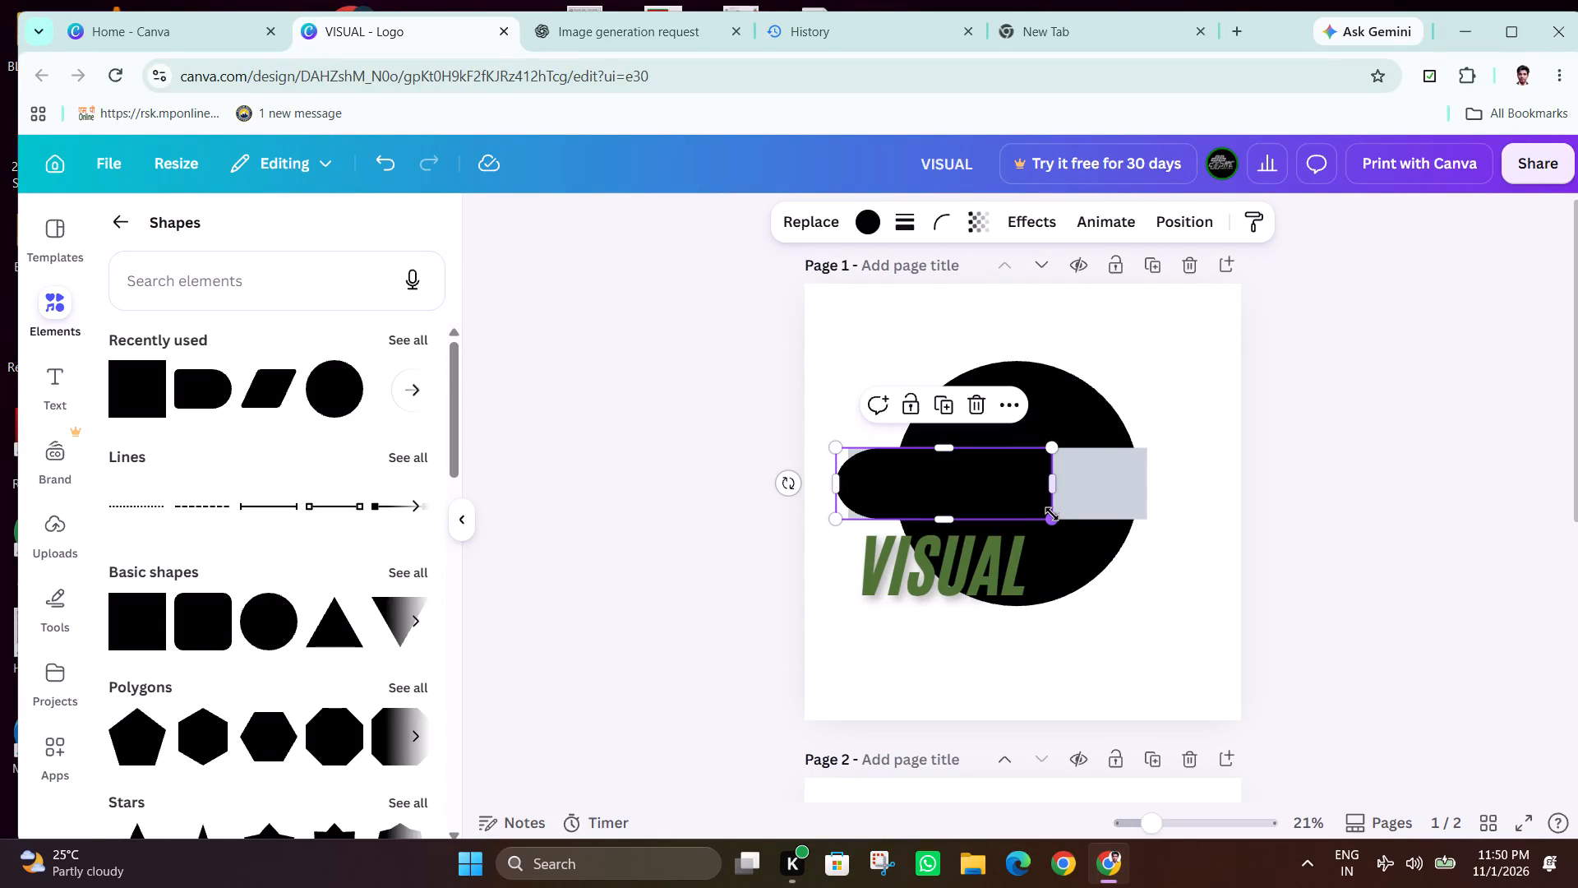
{"action": "left_click_drag", "start_coordinate": [1052, 519], "coordinate": [1038, 514]}
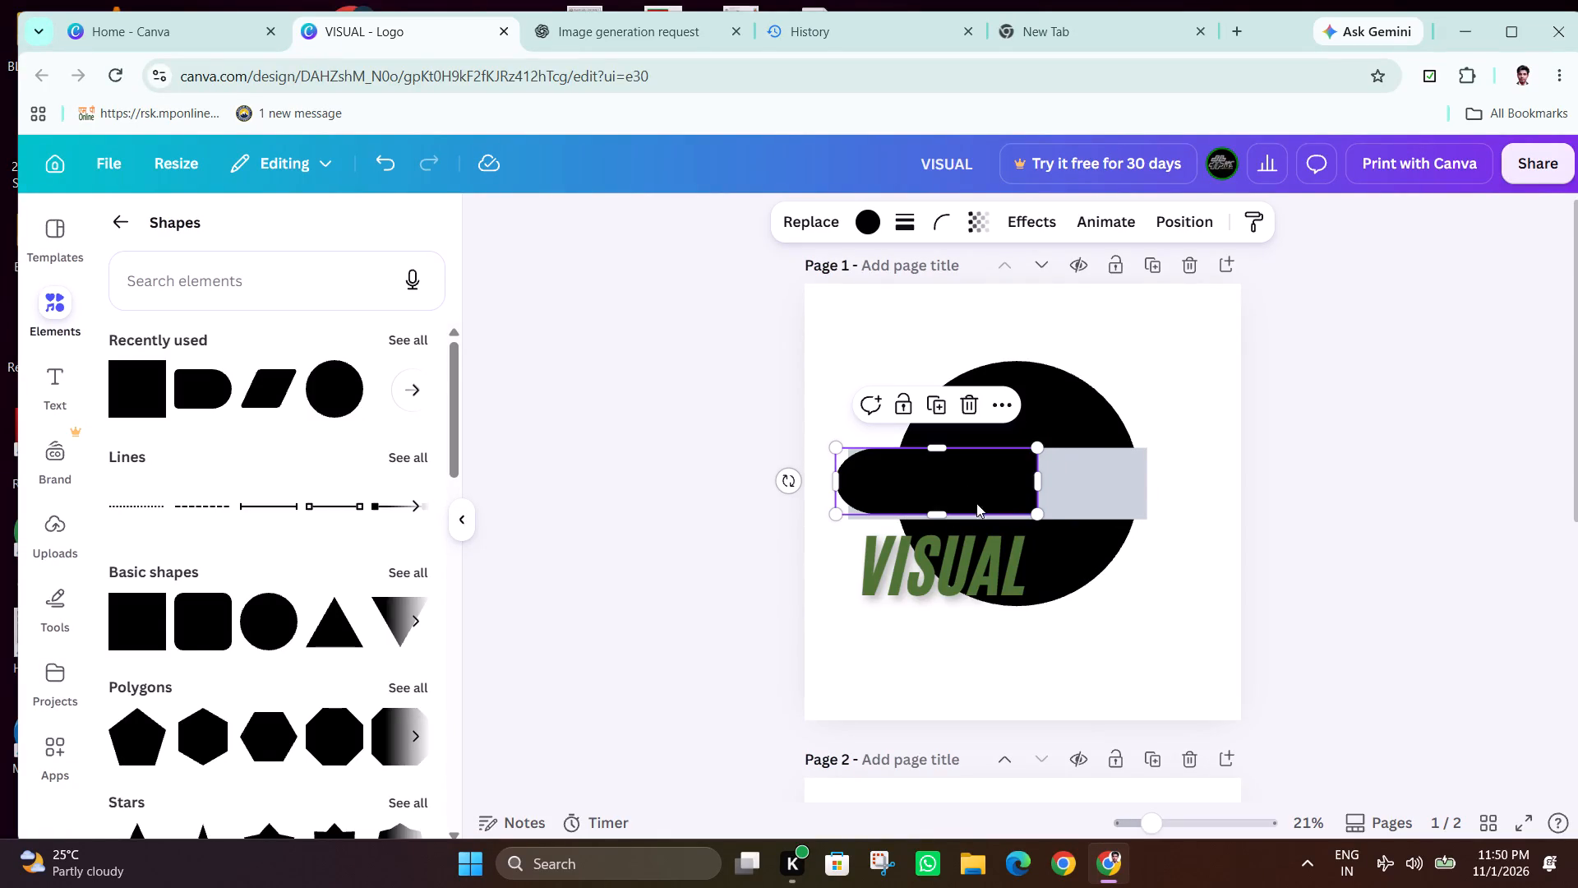
{"action": "left_click_drag", "start_coordinate": [951, 493], "coordinate": [967, 488]}
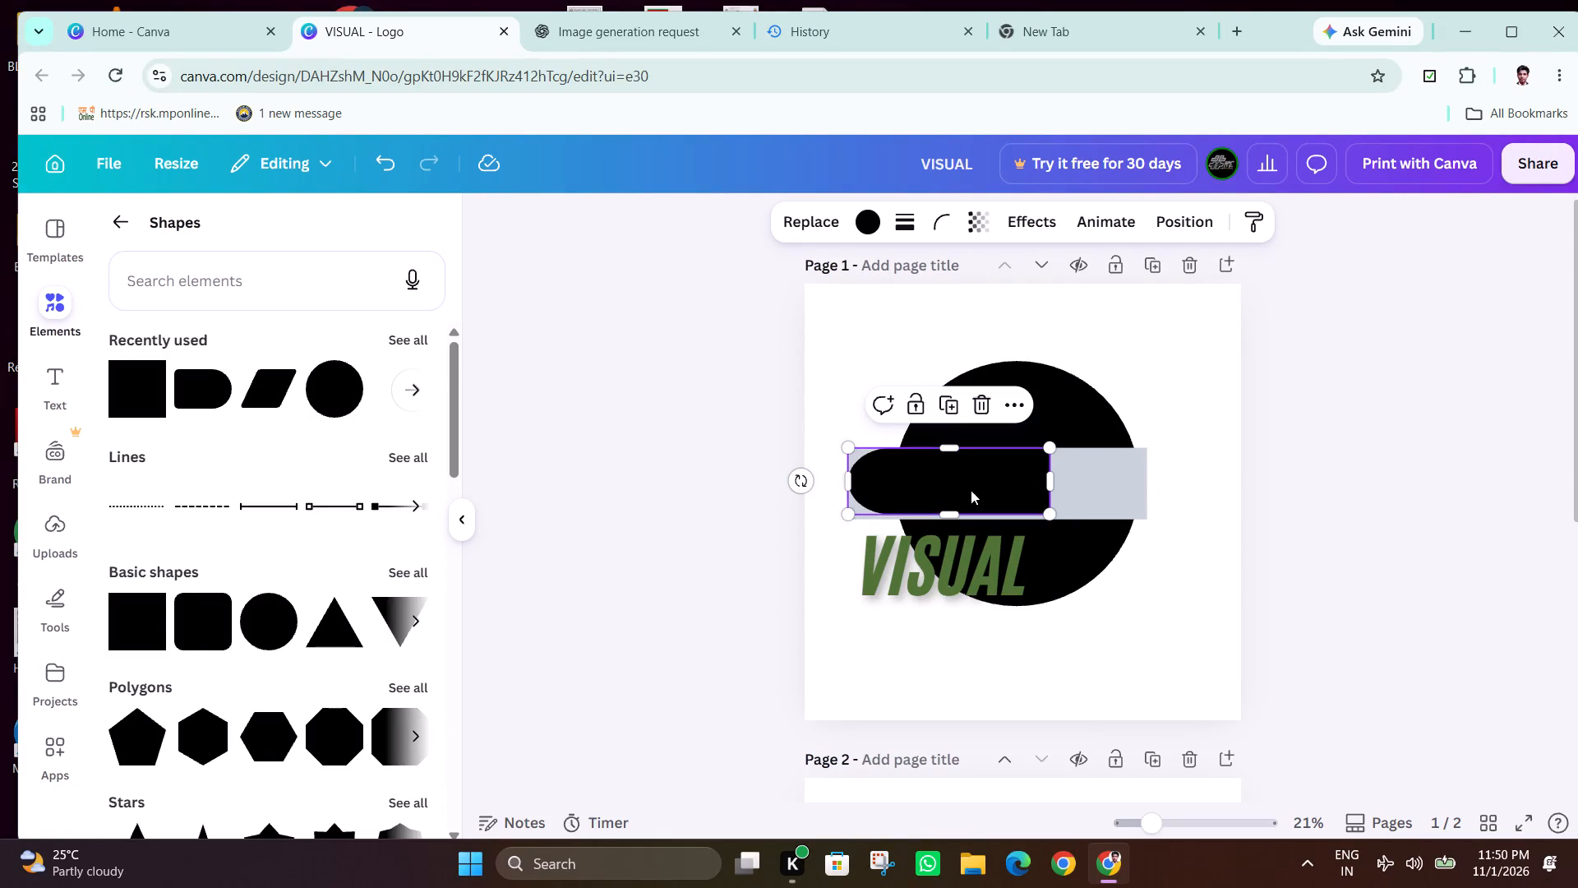
{"action": "left_click", "coordinate": [1355, 467]}
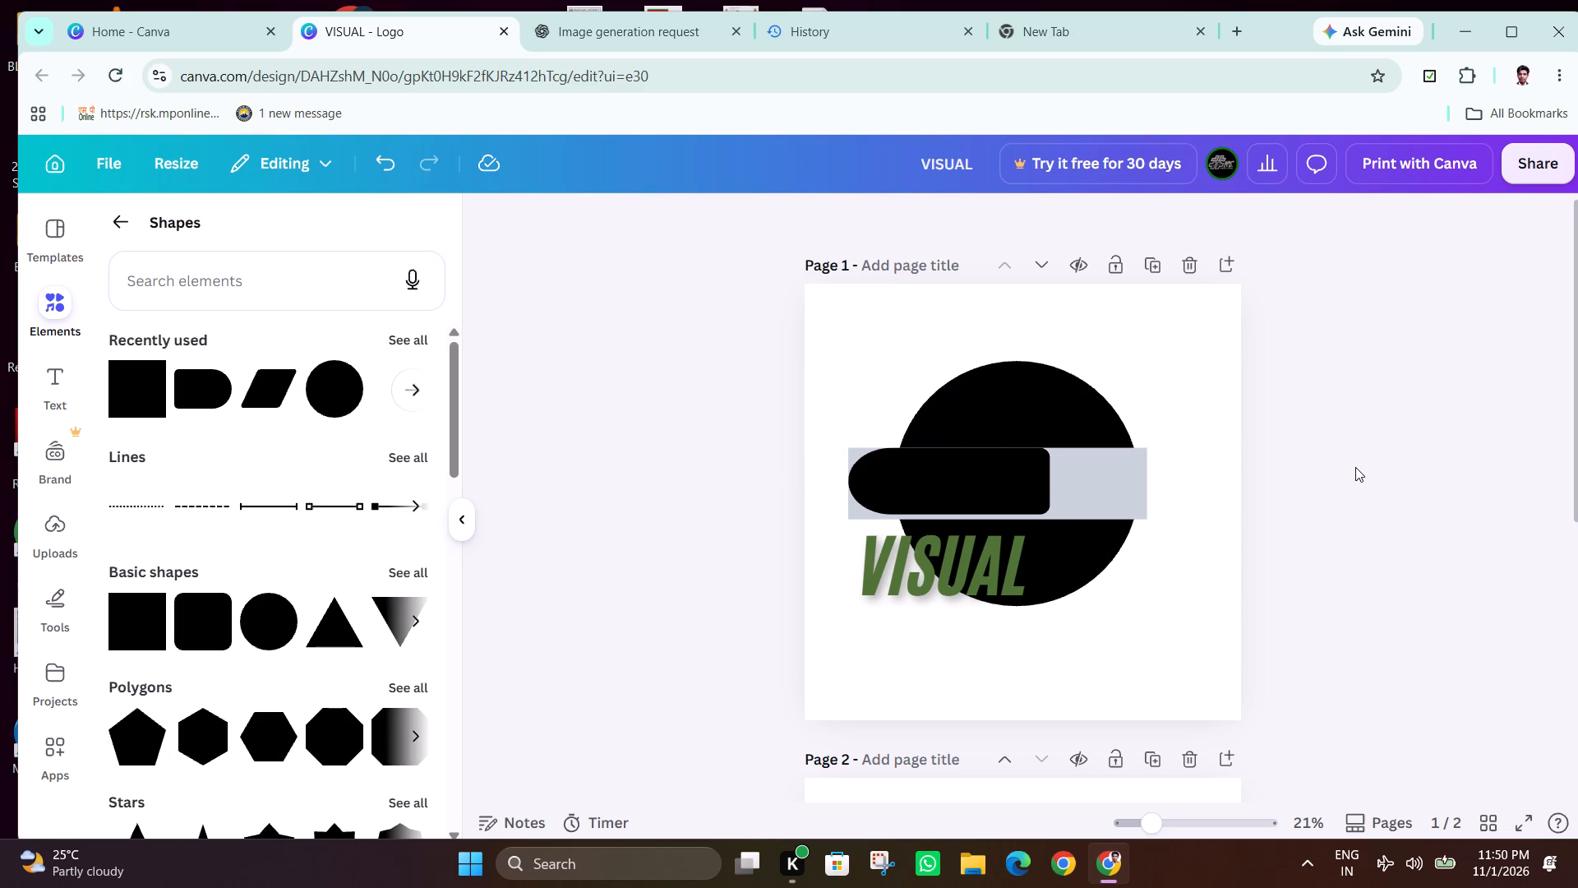
{"action": "left_click", "coordinate": [962, 488]}
{"action": "left_click", "coordinate": [960, 516]}
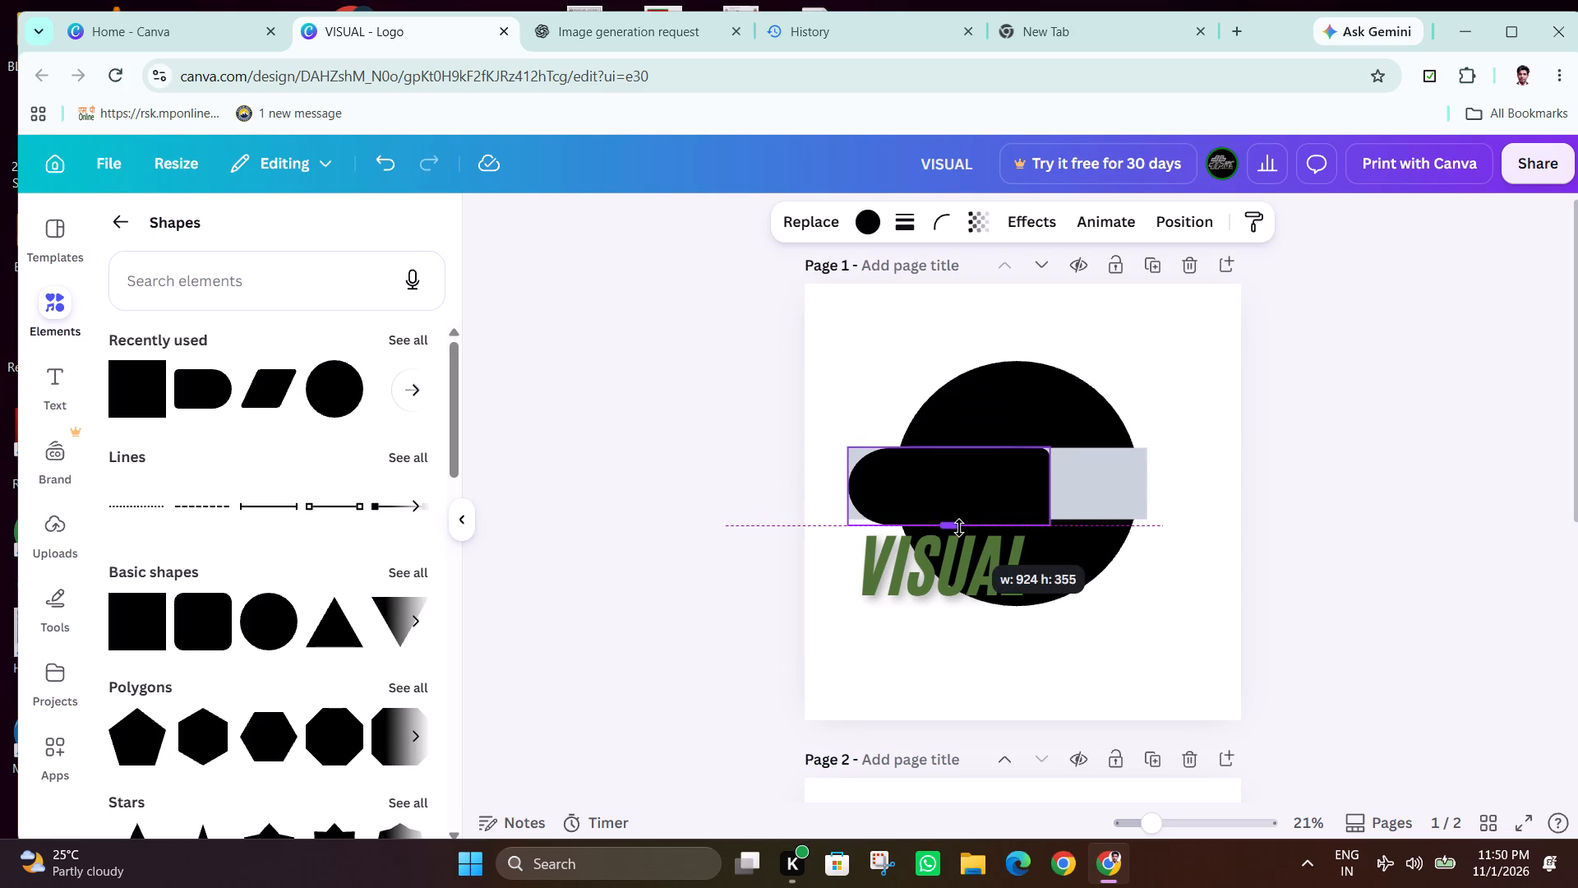
{"action": "left_click", "coordinate": [955, 452]}
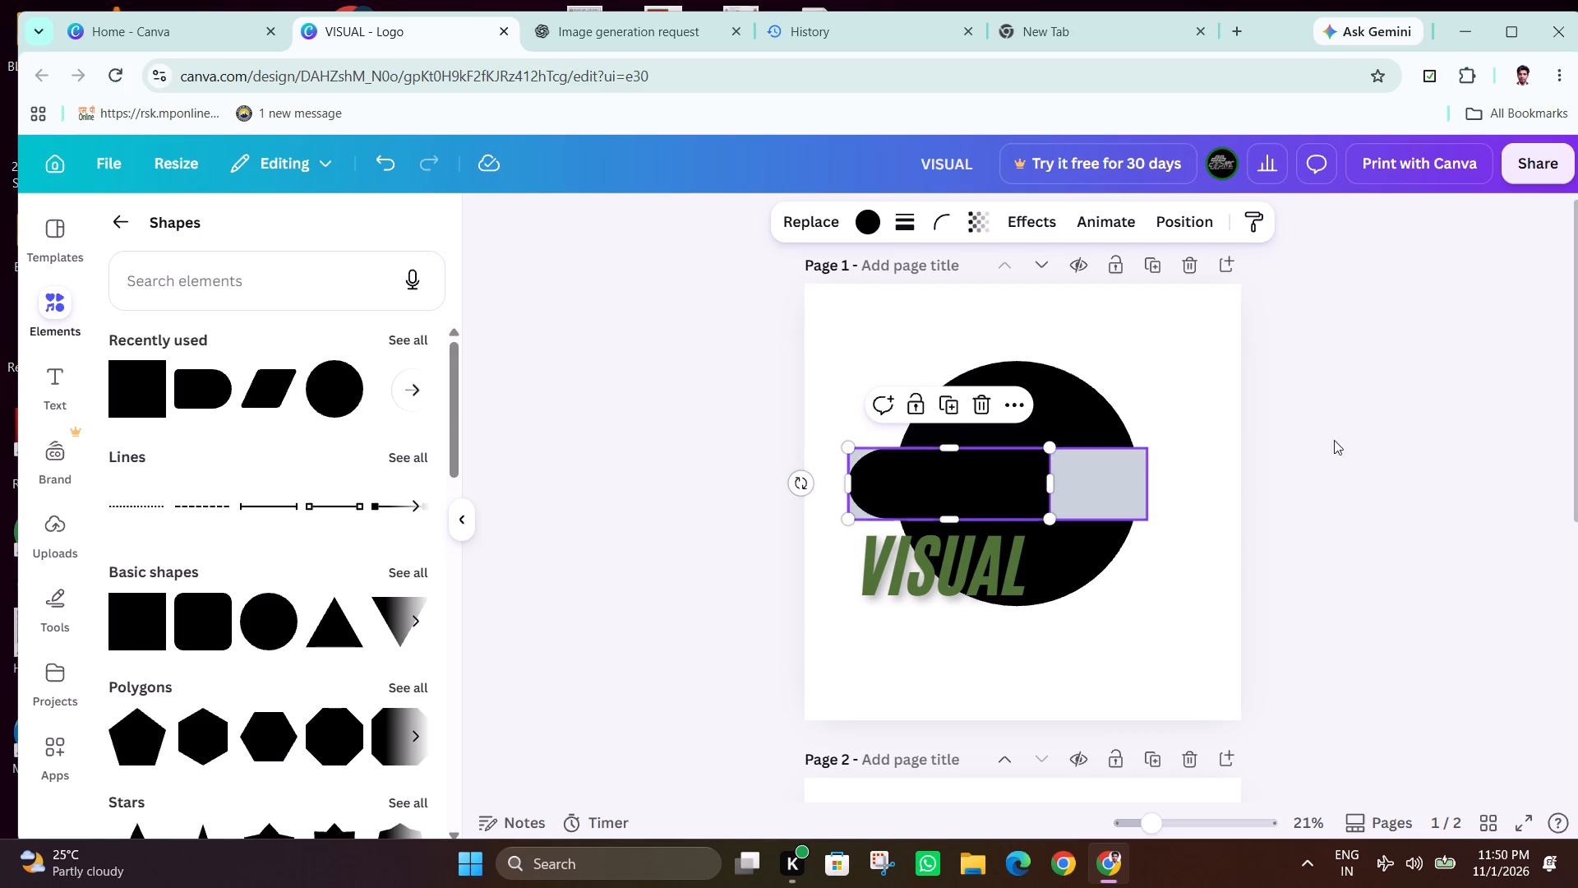
{"action": "left_click", "coordinate": [1359, 430]}
{"action": "left_click_drag", "start_coordinate": [967, 488], "coordinate": [976, 486]}
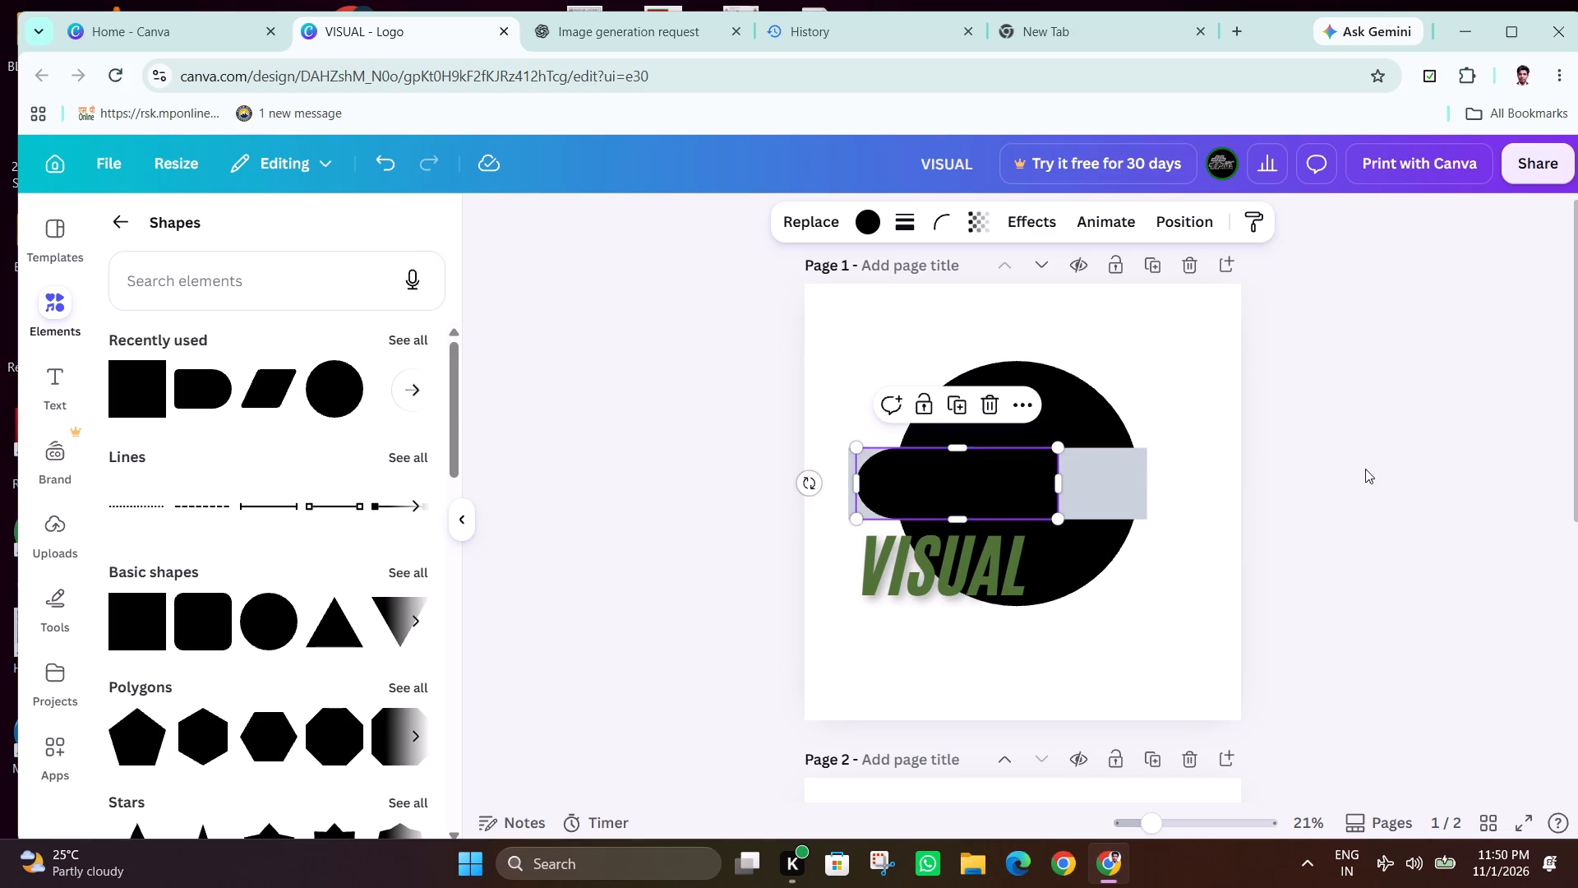
{"action": "left_click", "coordinate": [1396, 460]}
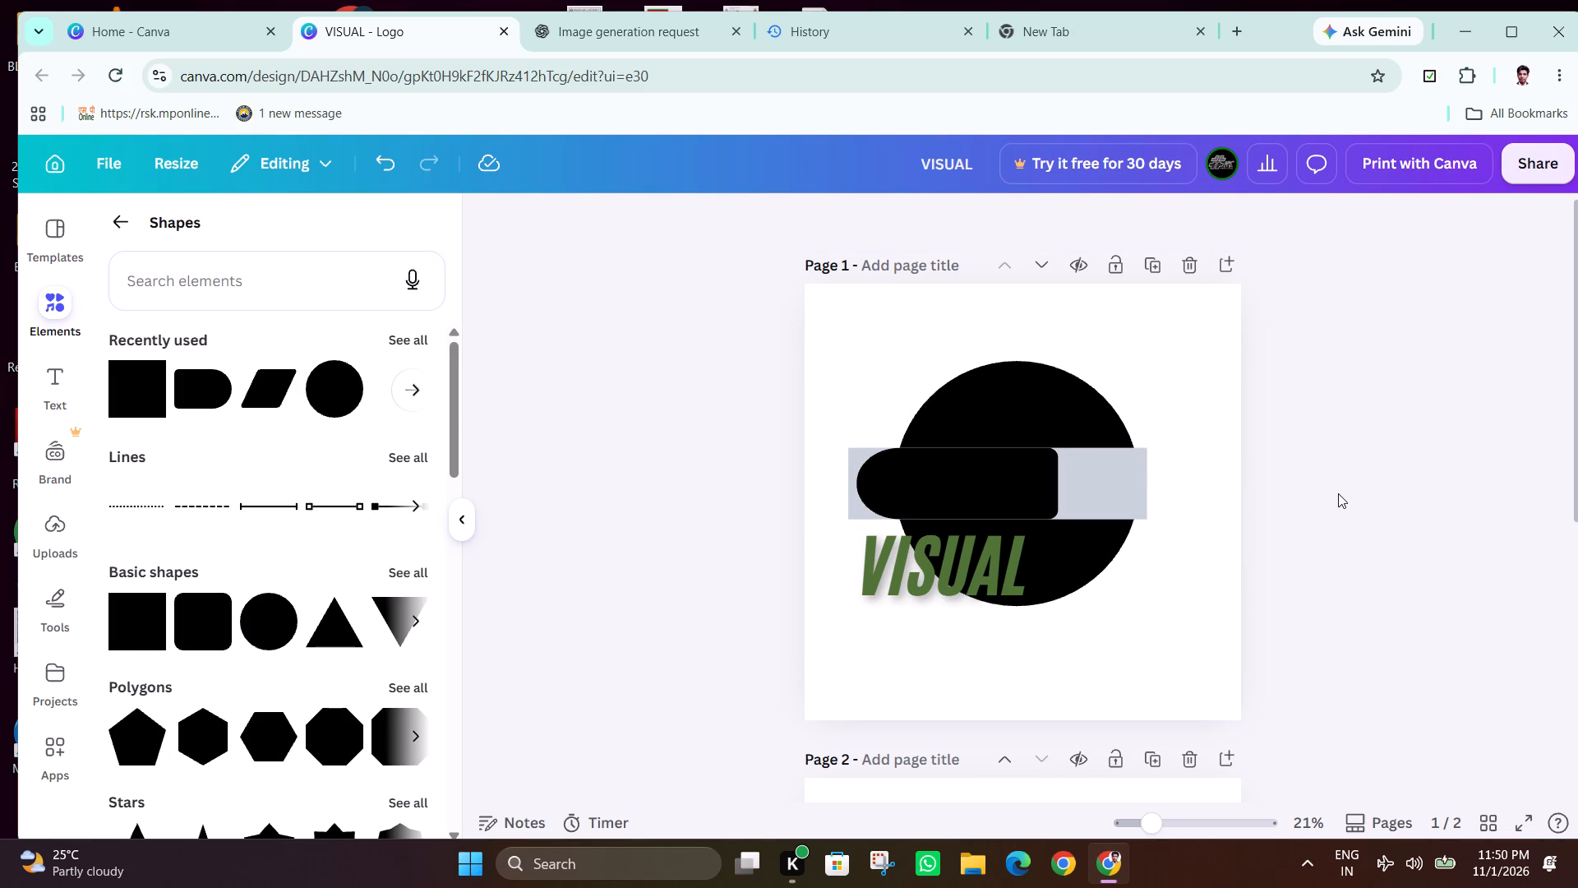
Fill the grey bar behind the banner with the purple already used in the design.
{"action": "left_click", "coordinate": [1096, 493]}
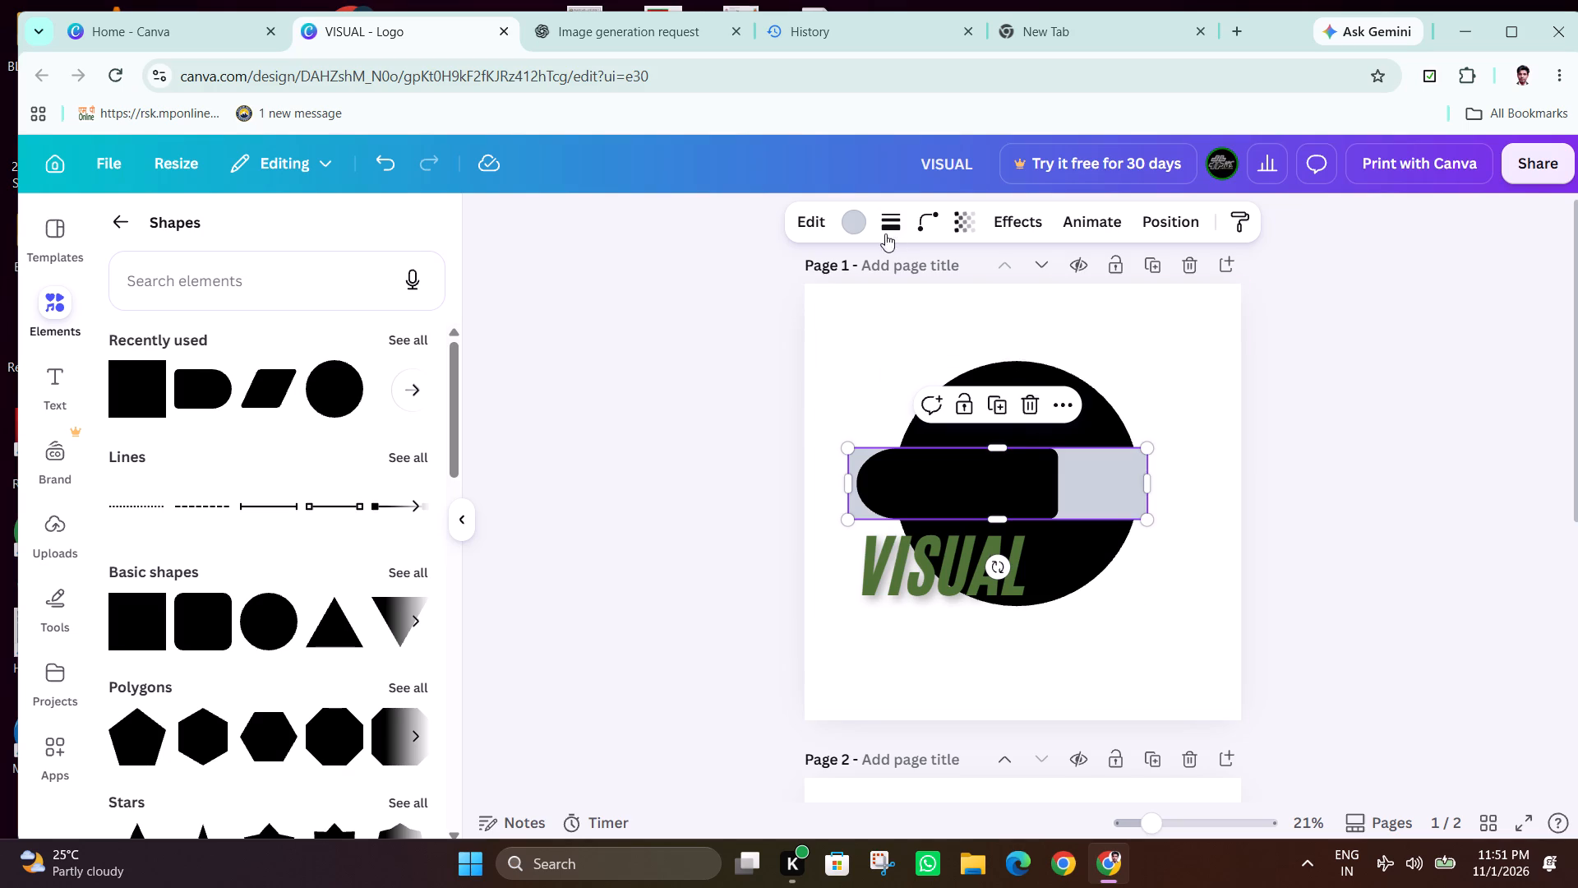
{"action": "left_click", "coordinate": [855, 219]}
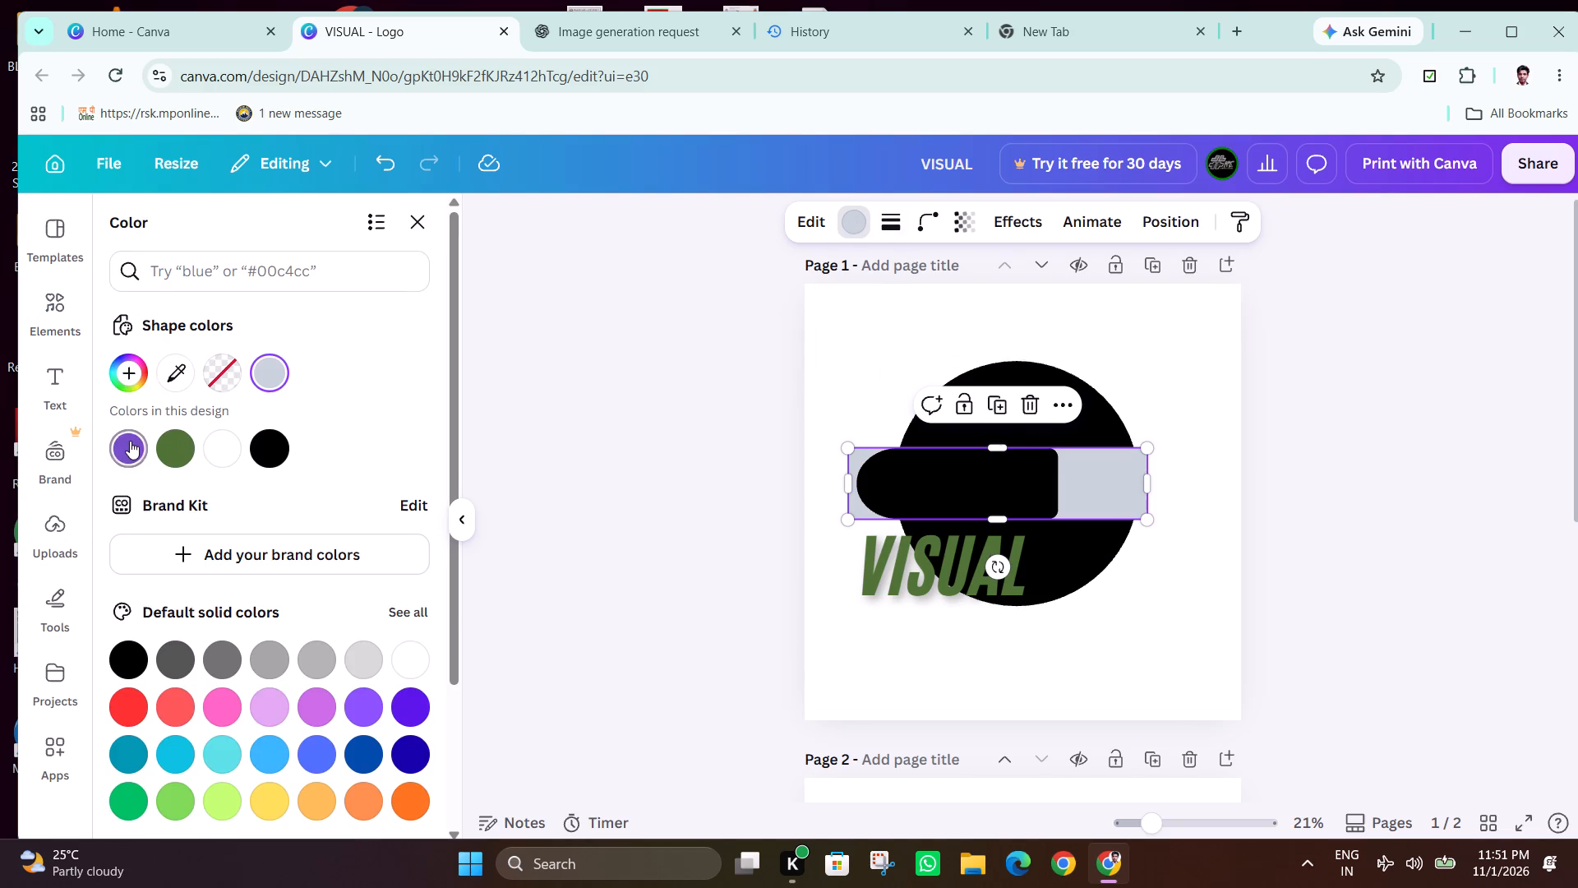
{"action": "left_click", "coordinate": [129, 441]}
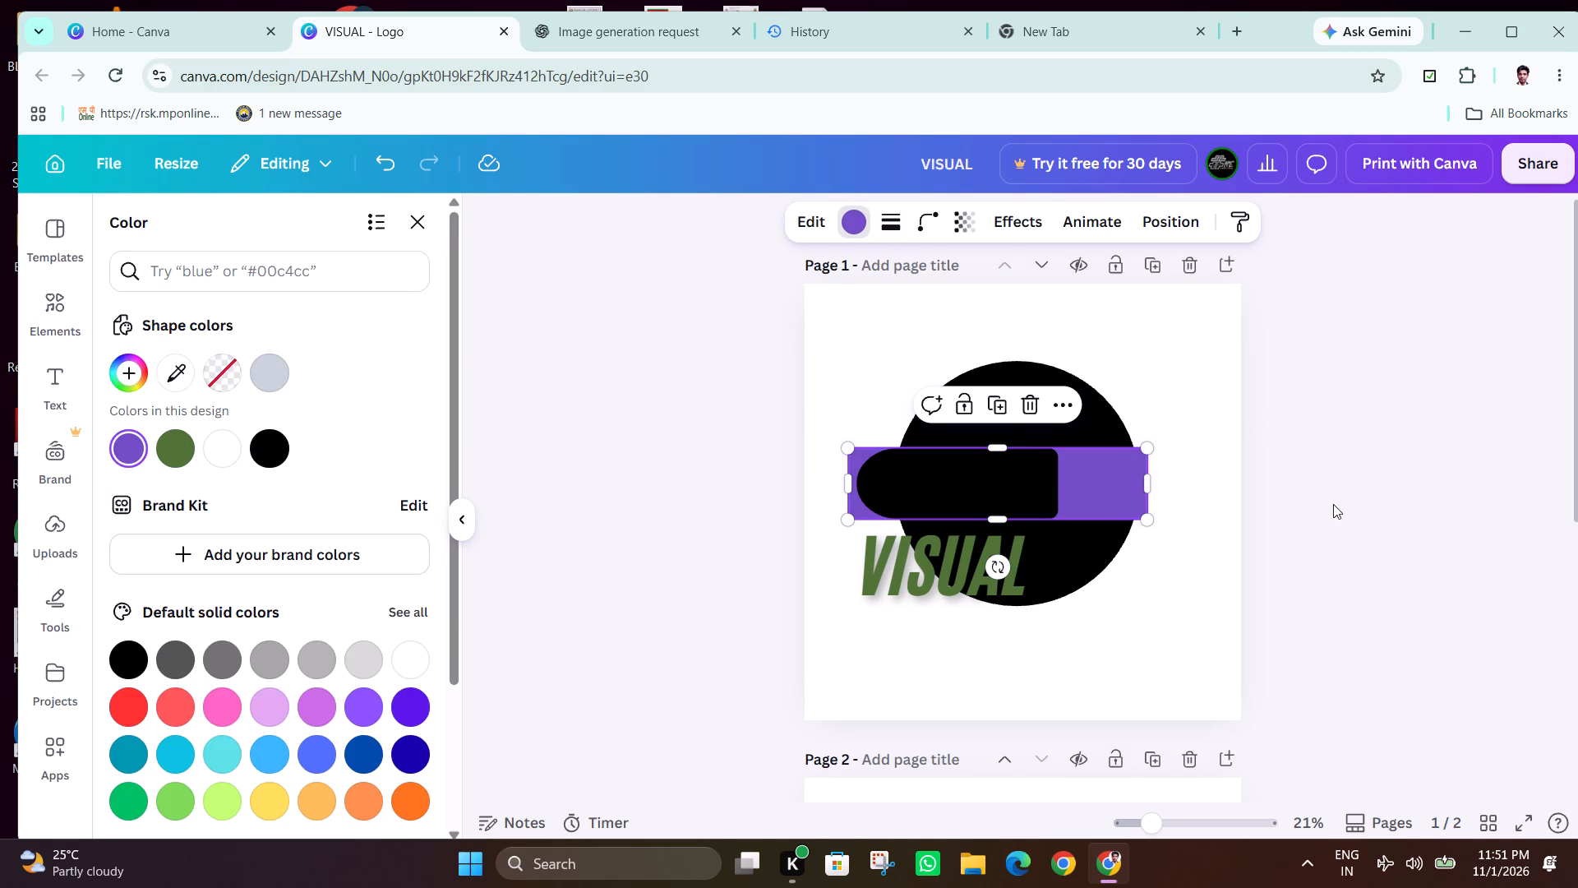
{"action": "left_click", "coordinate": [1387, 387]}
{"action": "left_click", "coordinate": [1156, 354]}
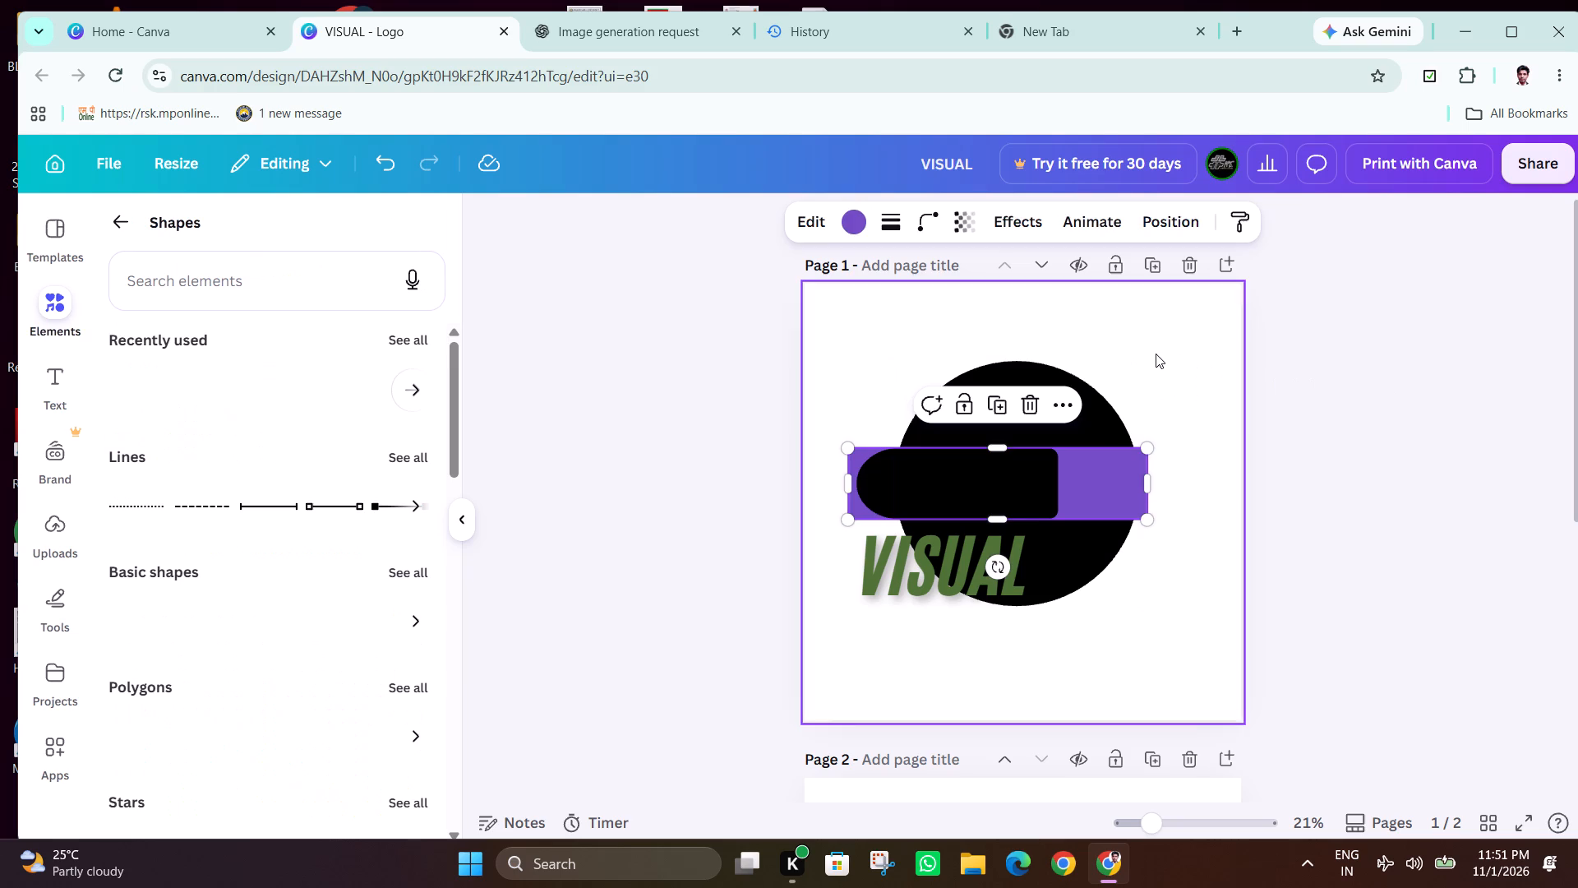
Look through the shapes library for other shapes usable in the logo.
{"action": "scroll", "coordinate": [284, 548], "scroll_direction": "up", "scroll_amount": 3}
{"action": "scroll", "coordinate": [294, 547], "scroll_direction": "down", "scroll_amount": 2}
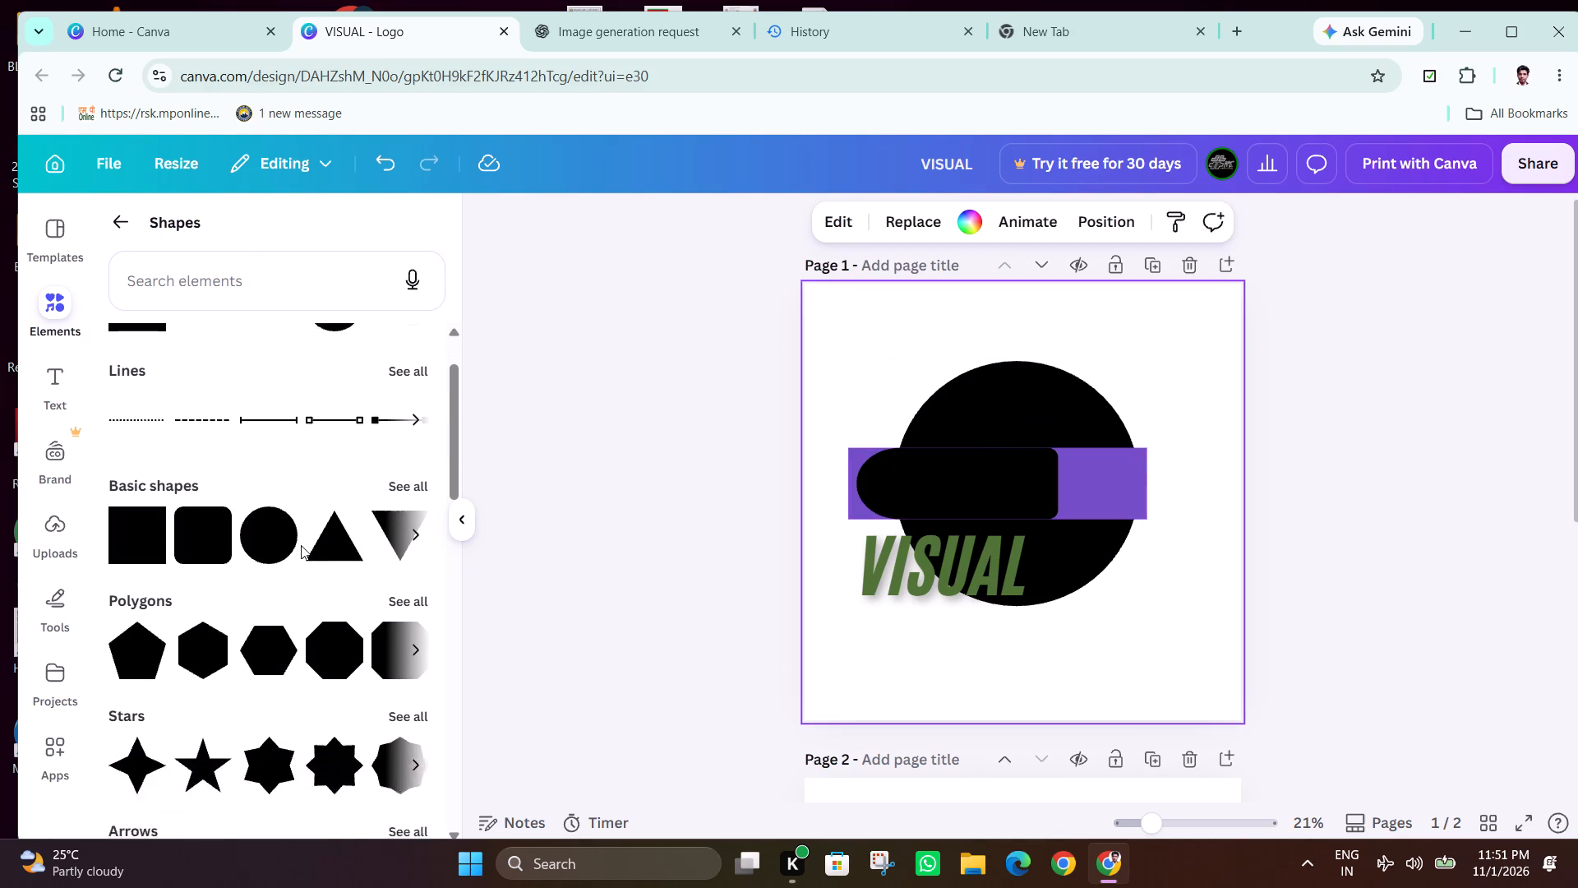
{"action": "scroll", "coordinate": [301, 545], "scroll_direction": "down", "scroll_amount": 5}
{"action": "scroll", "coordinate": [845, 477], "scroll_direction": "up", "scroll_amount": 3}
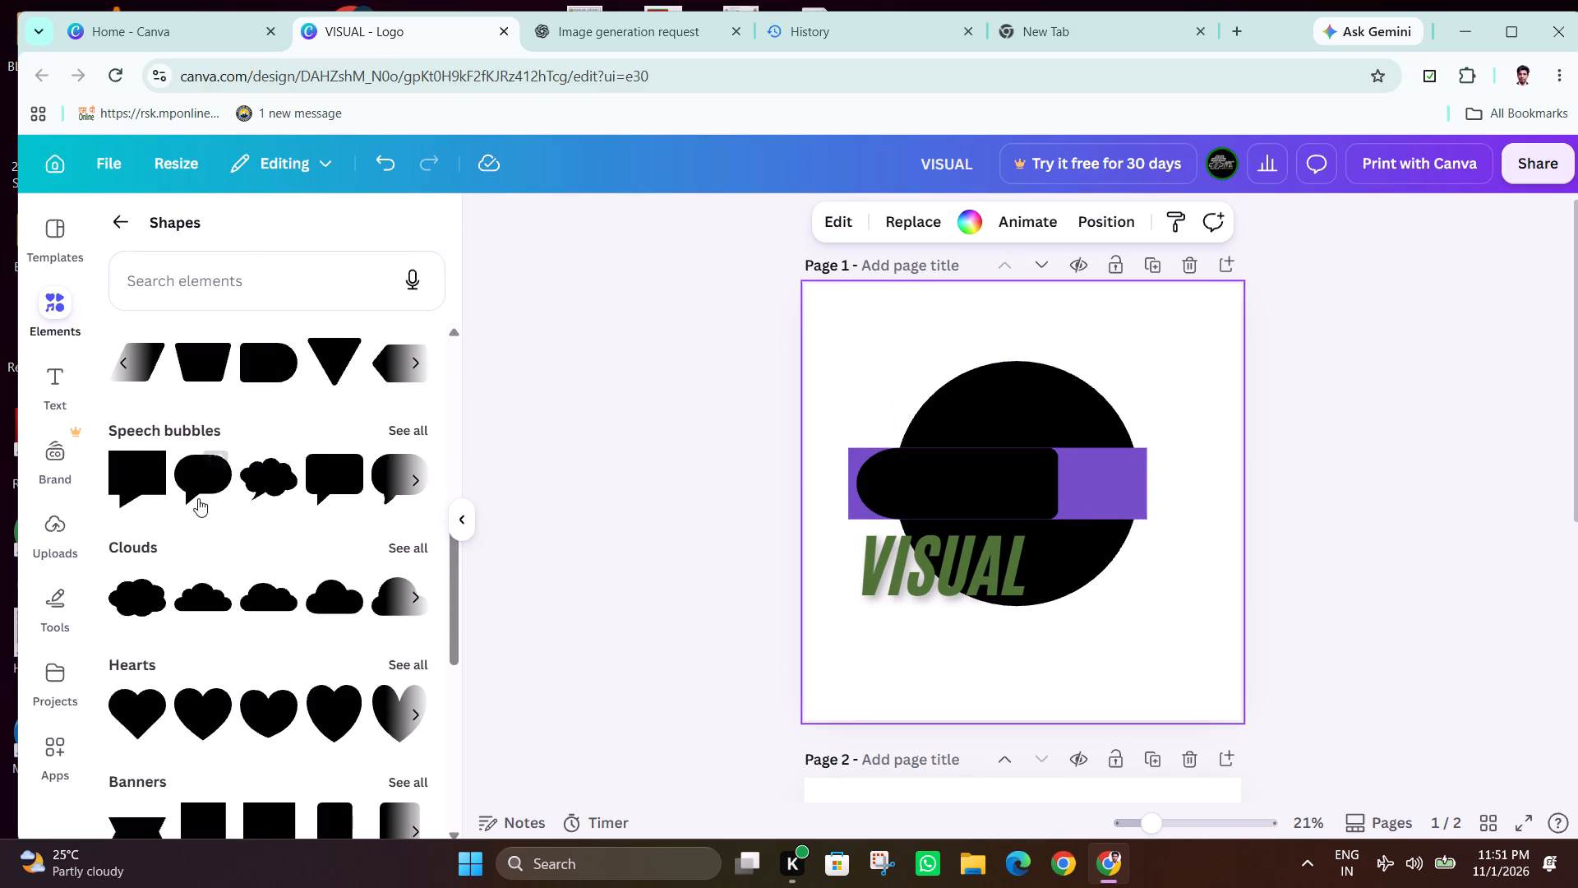
{"action": "scroll", "coordinate": [205, 509], "scroll_direction": "up", "scroll_amount": 9}
{"action": "scroll", "coordinate": [342, 467], "scroll_direction": "up", "scroll_amount": 3}
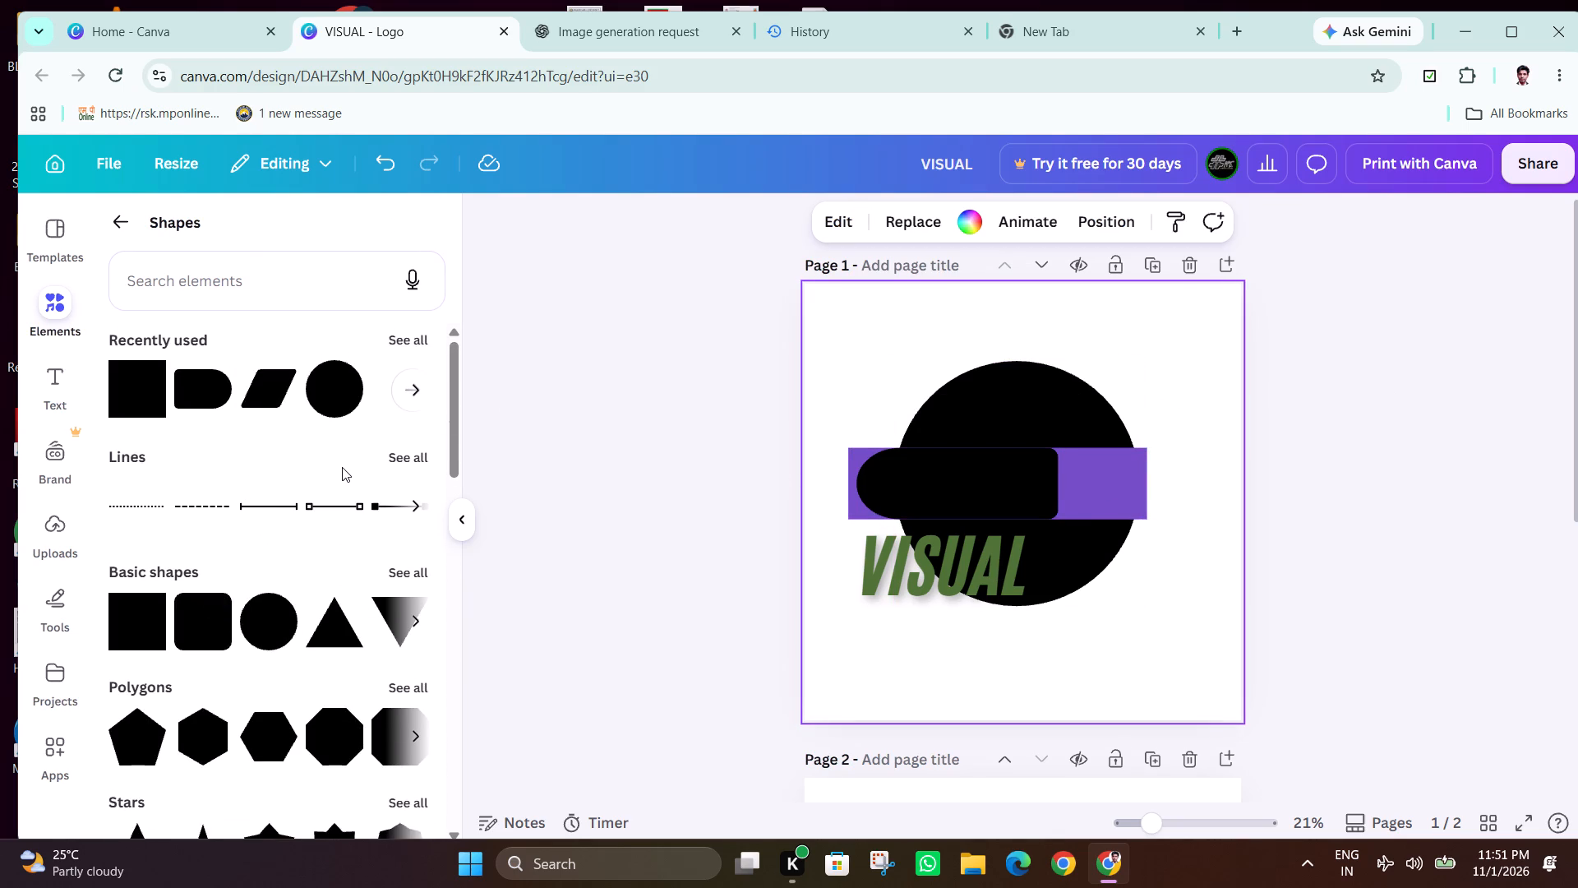
Recolour the black circle, trying the design's existing purple before settling on the brighter purple #8c52ff.
{"action": "left_click", "coordinate": [1329, 372]}
{"action": "left_click", "coordinate": [985, 391]}
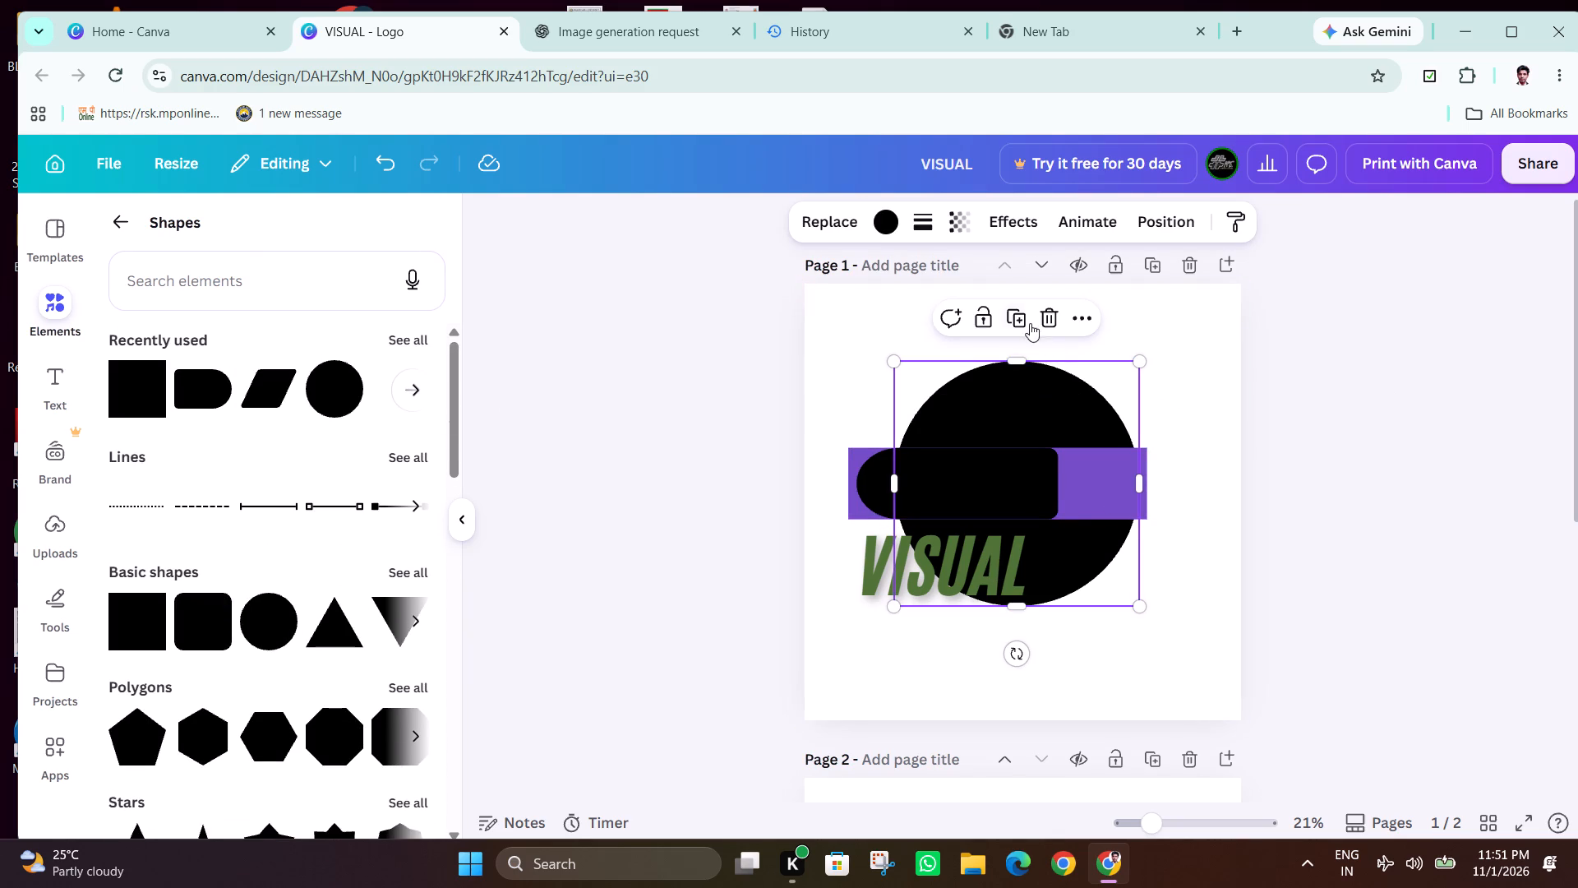
{"action": "left_click", "coordinate": [895, 225]}
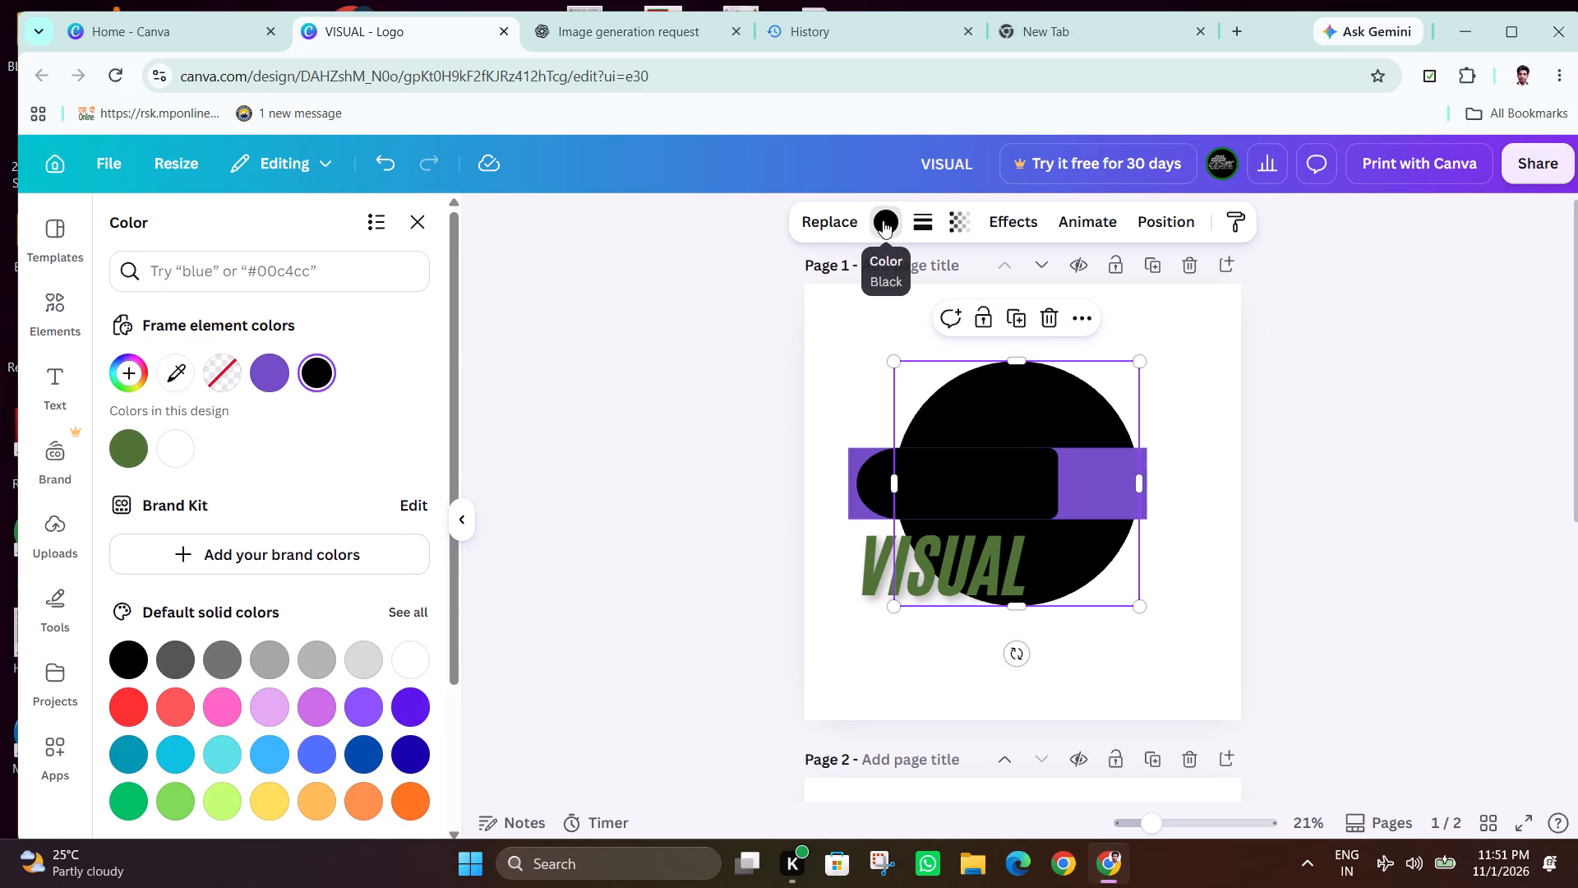
{"action": "left_click", "coordinate": [275, 372]}
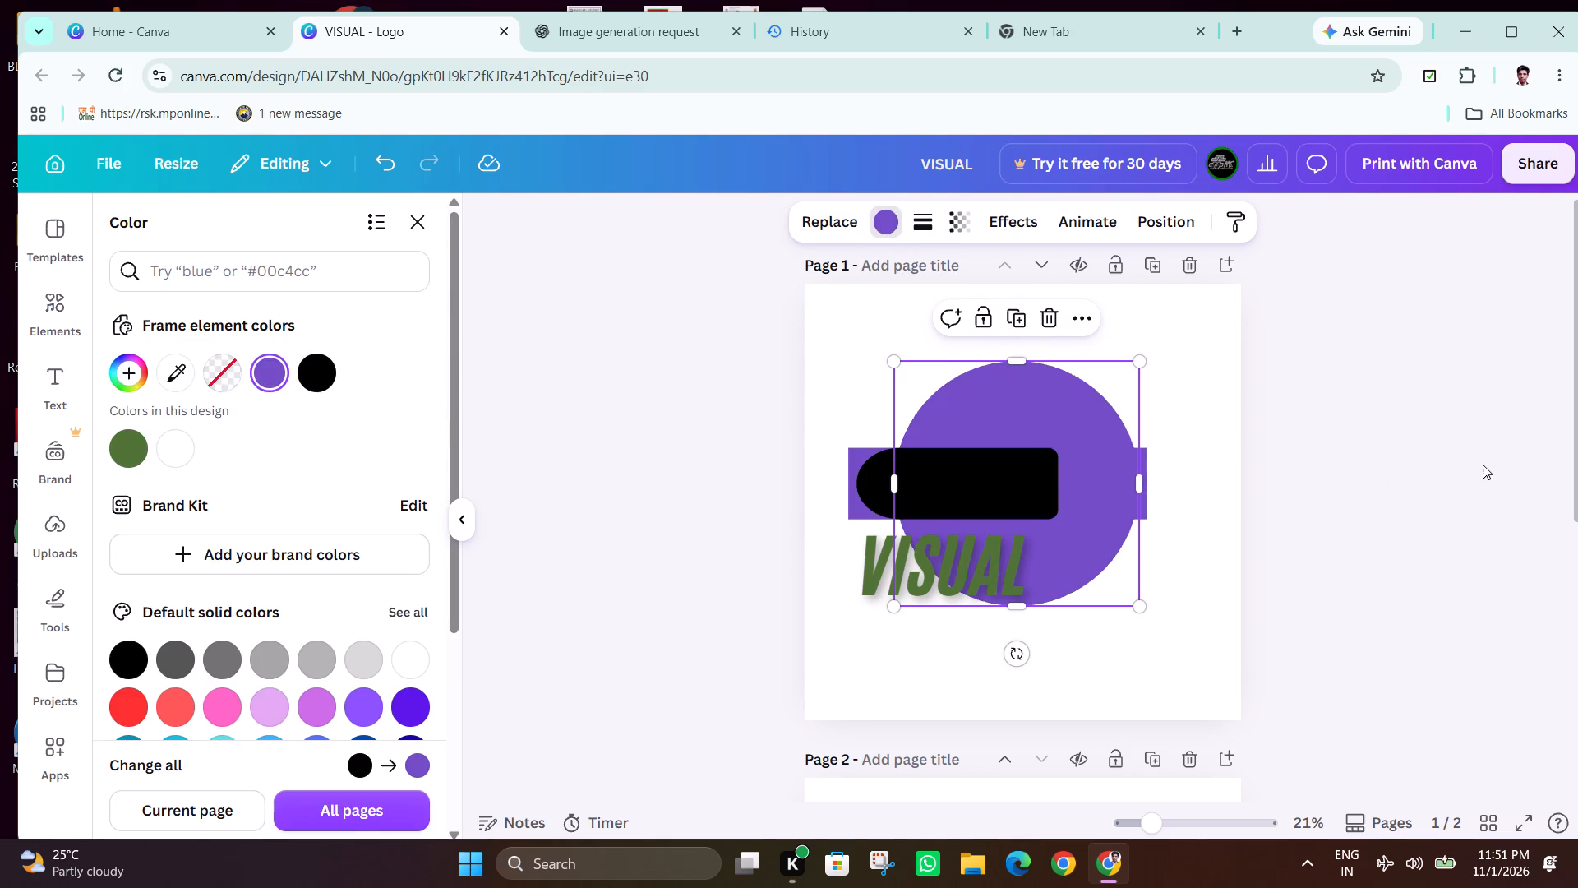
{"action": "left_click", "coordinate": [366, 701]}
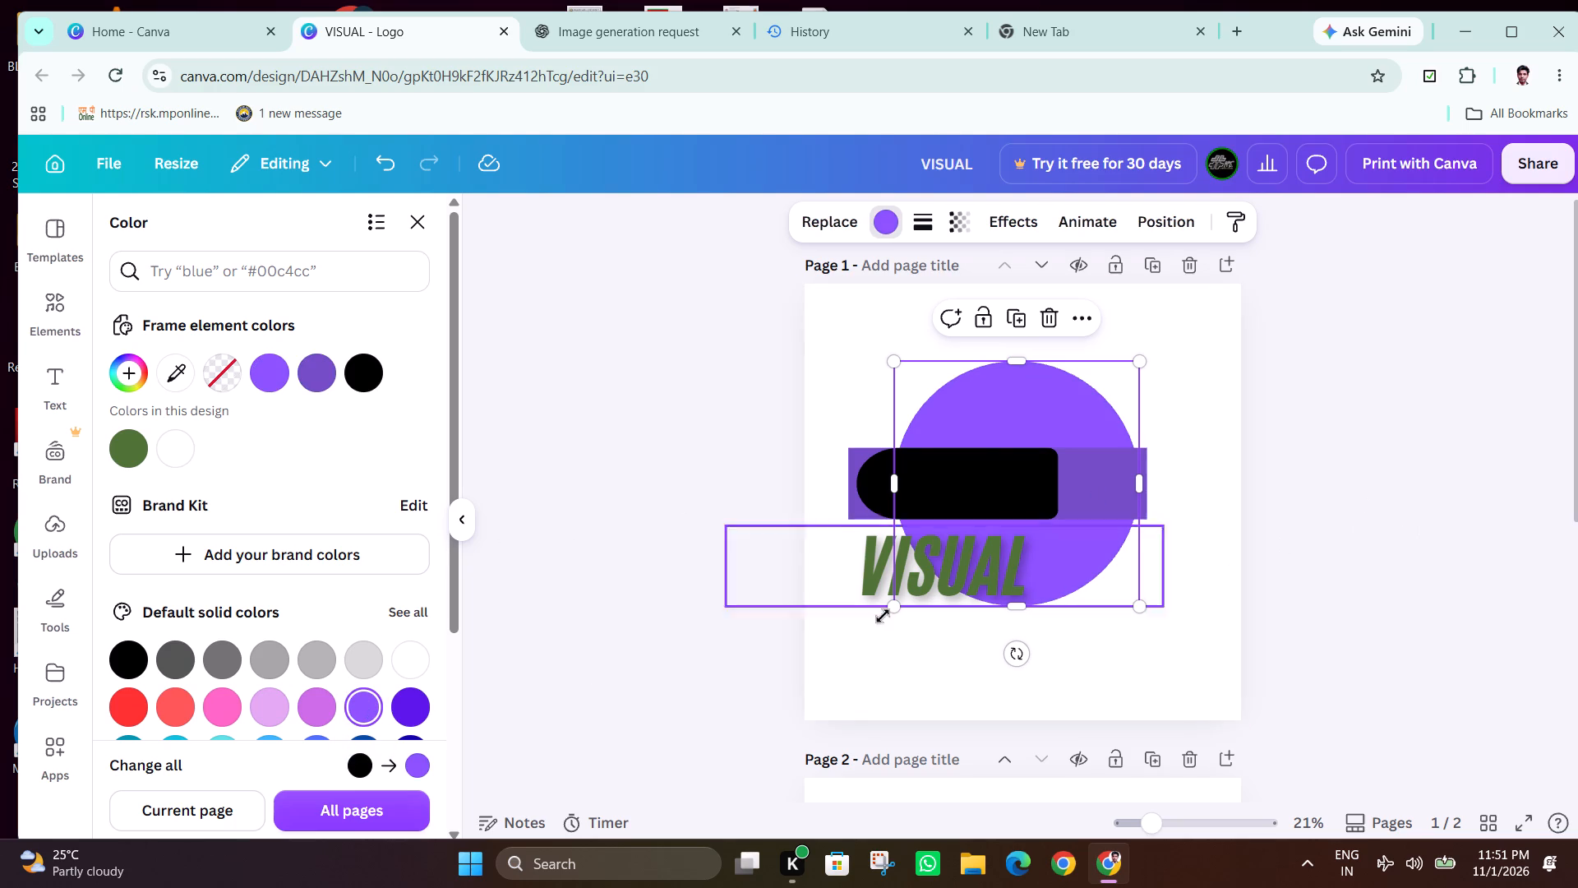
{"action": "scroll", "coordinate": [294, 618], "scroll_direction": "down", "scroll_amount": 2}
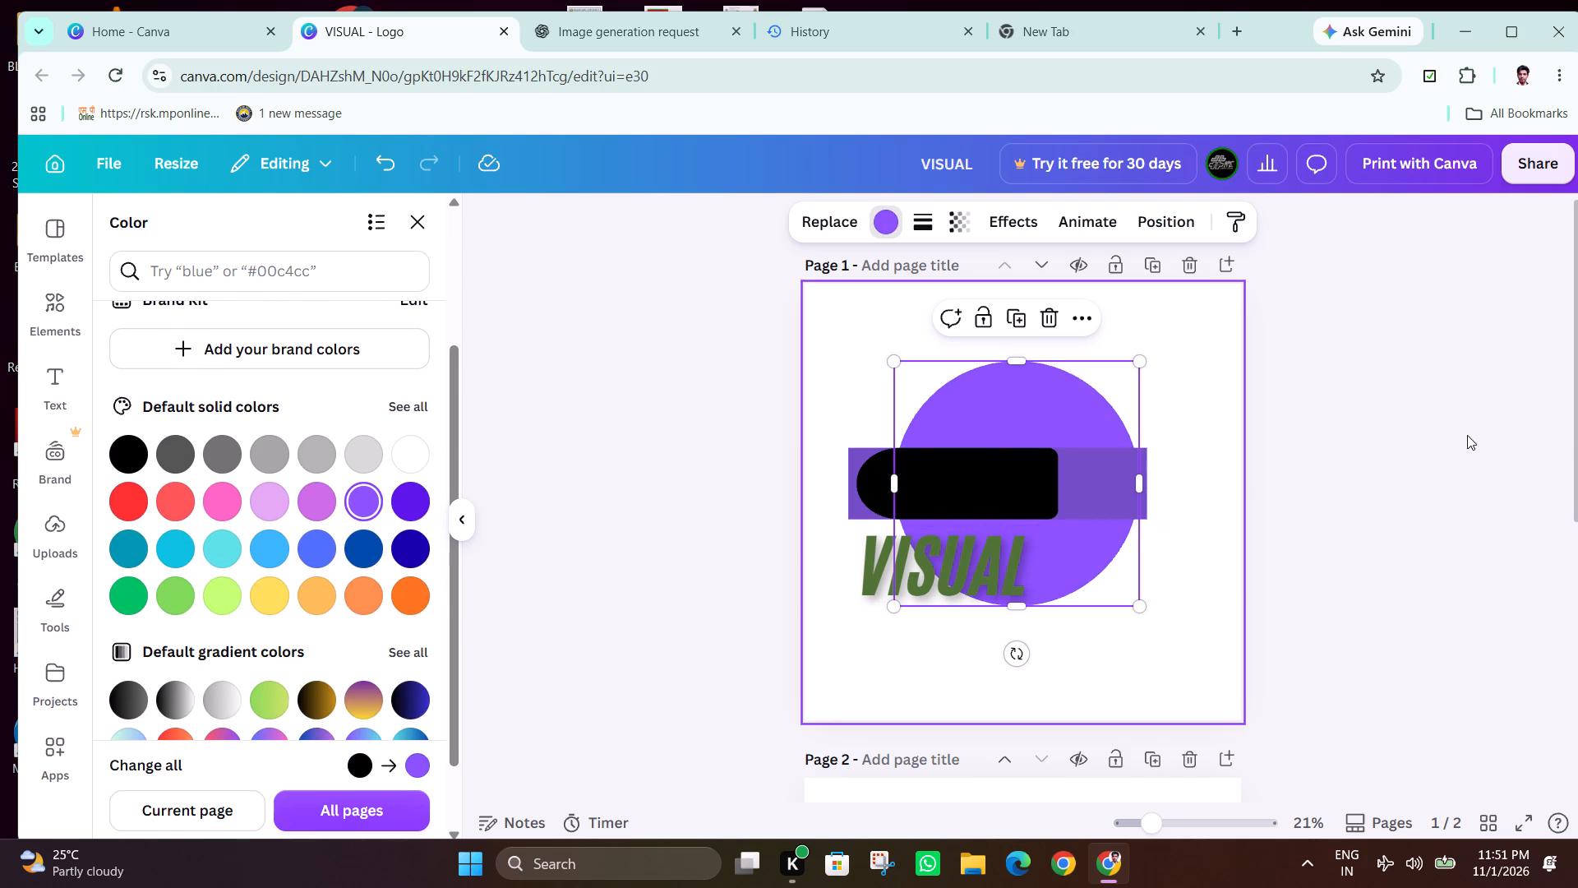
{"action": "left_click", "coordinate": [1336, 437]}
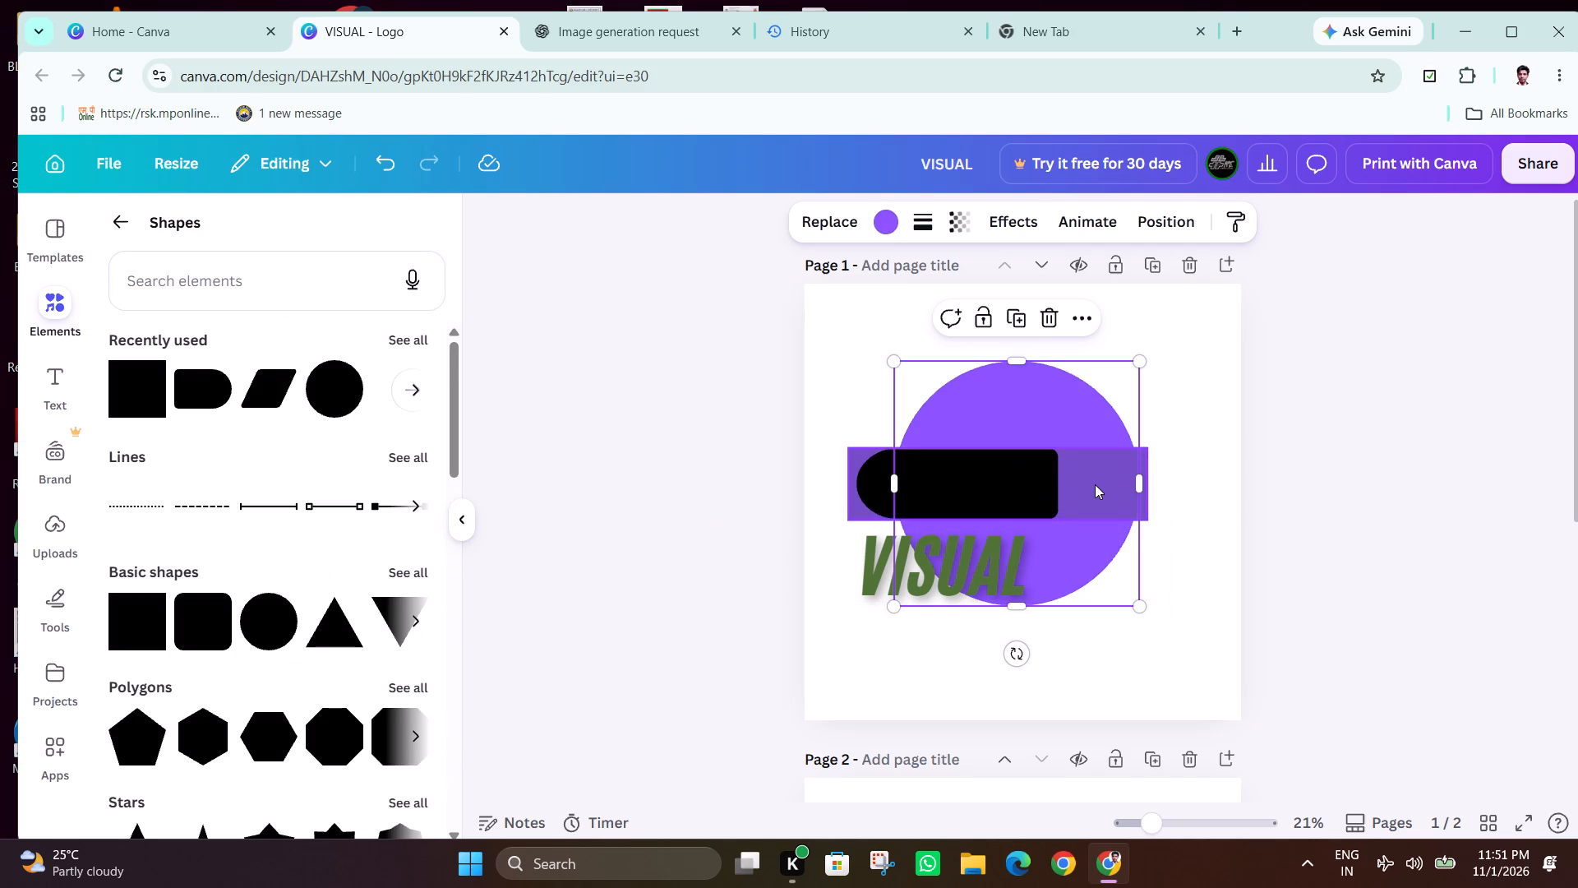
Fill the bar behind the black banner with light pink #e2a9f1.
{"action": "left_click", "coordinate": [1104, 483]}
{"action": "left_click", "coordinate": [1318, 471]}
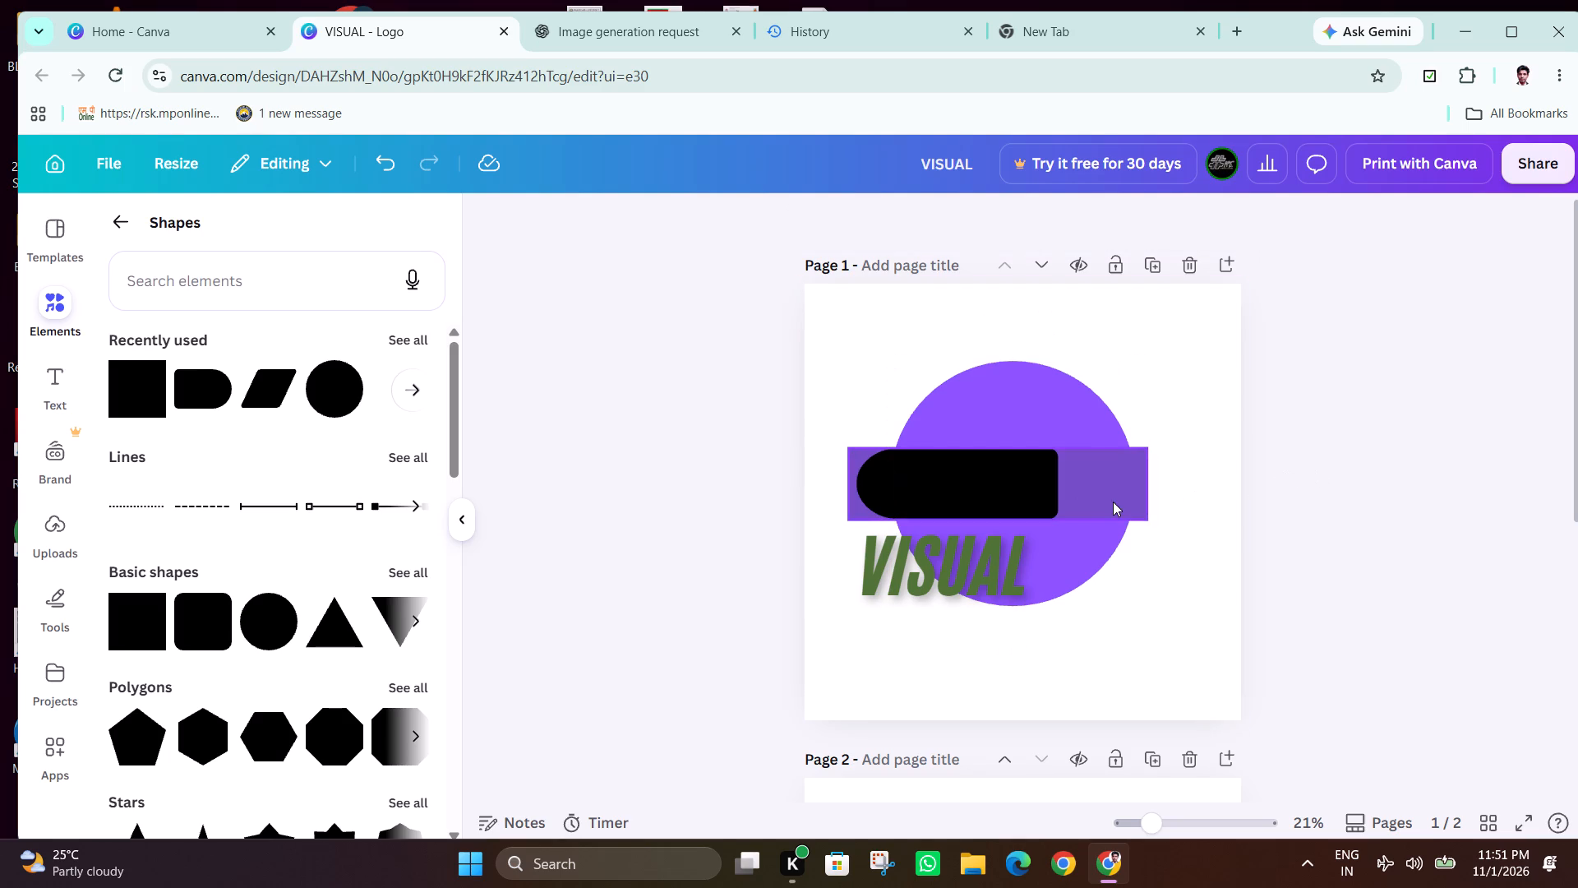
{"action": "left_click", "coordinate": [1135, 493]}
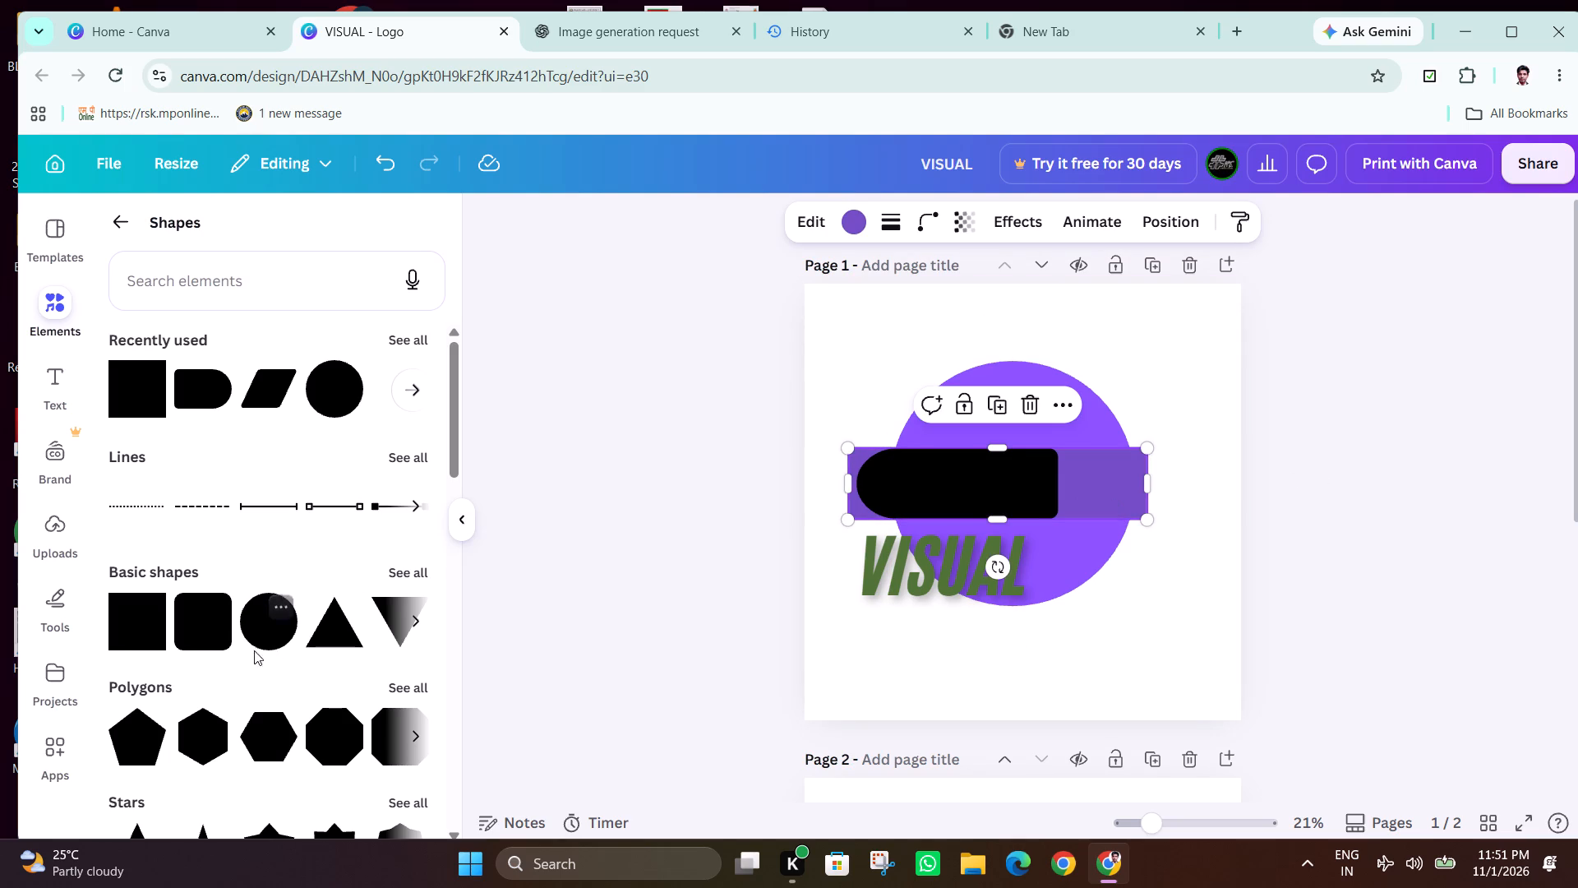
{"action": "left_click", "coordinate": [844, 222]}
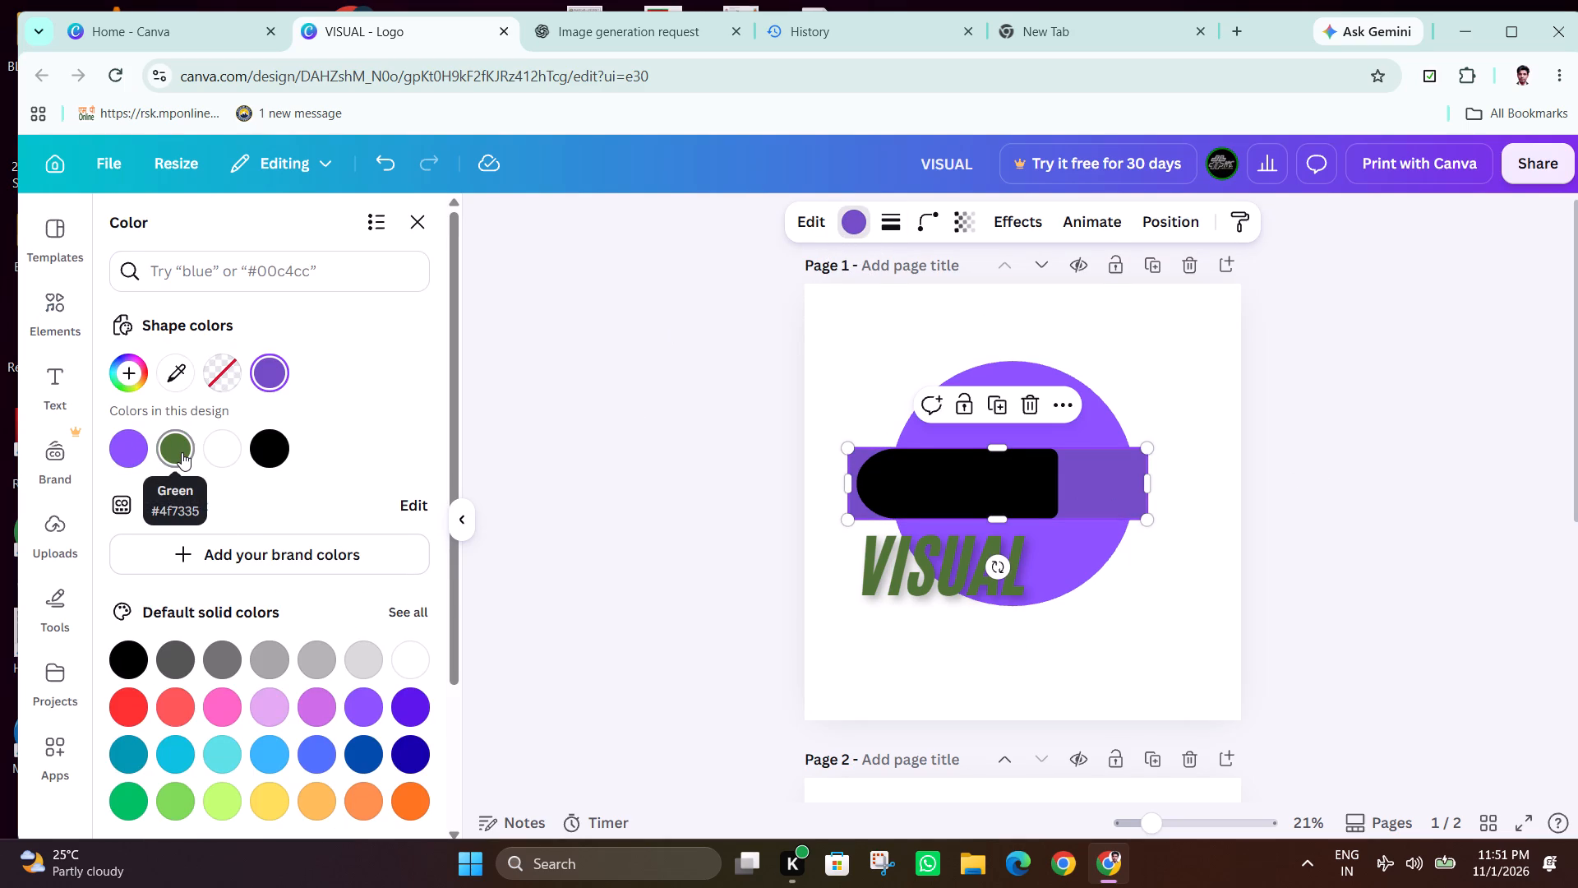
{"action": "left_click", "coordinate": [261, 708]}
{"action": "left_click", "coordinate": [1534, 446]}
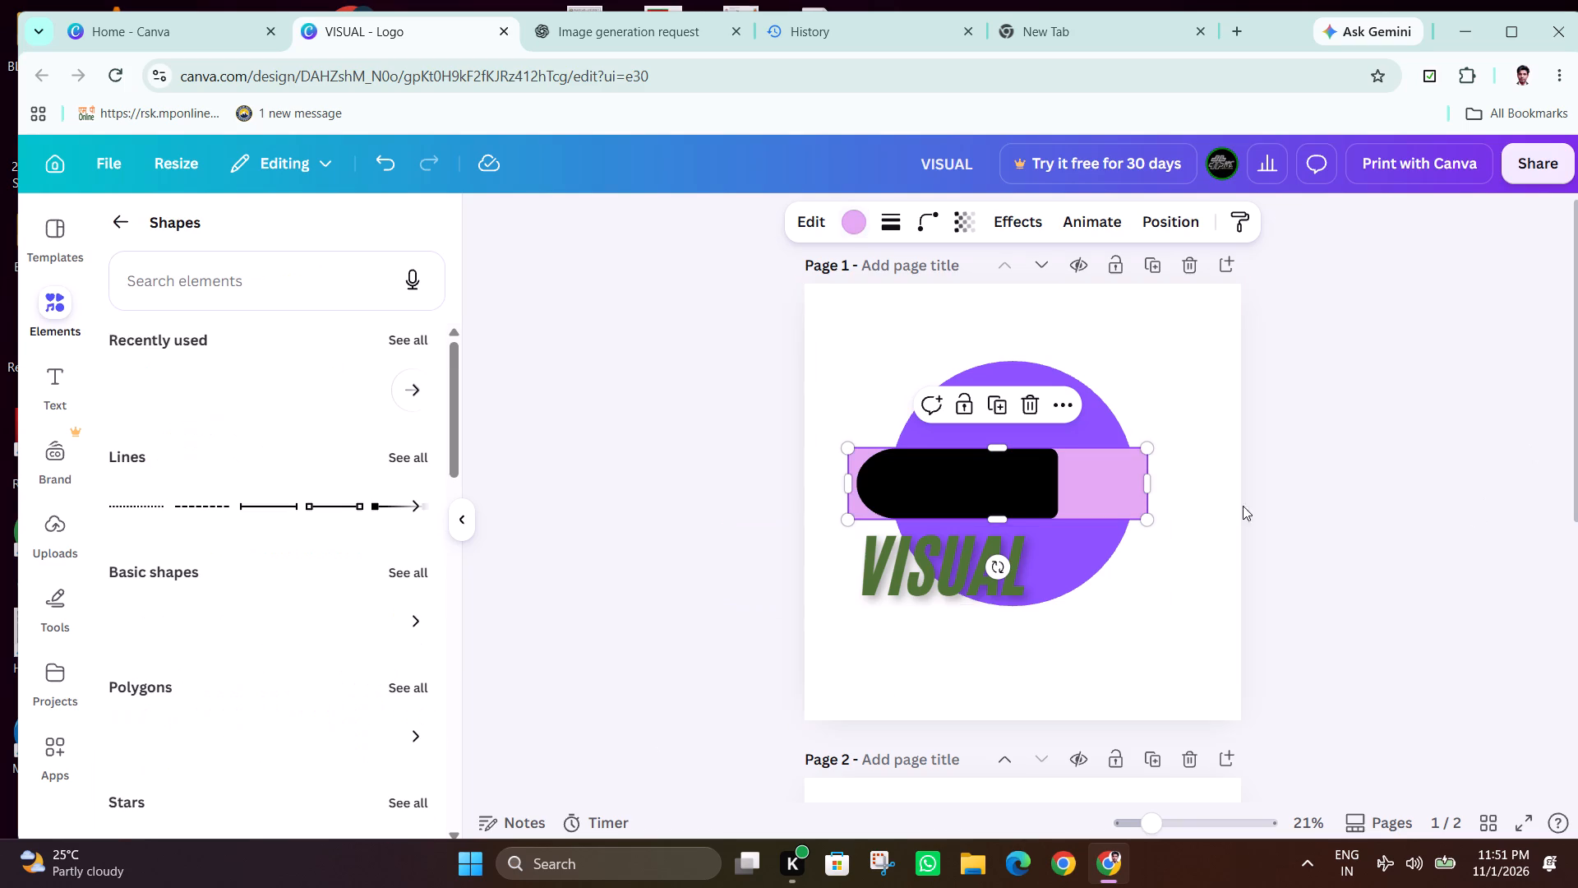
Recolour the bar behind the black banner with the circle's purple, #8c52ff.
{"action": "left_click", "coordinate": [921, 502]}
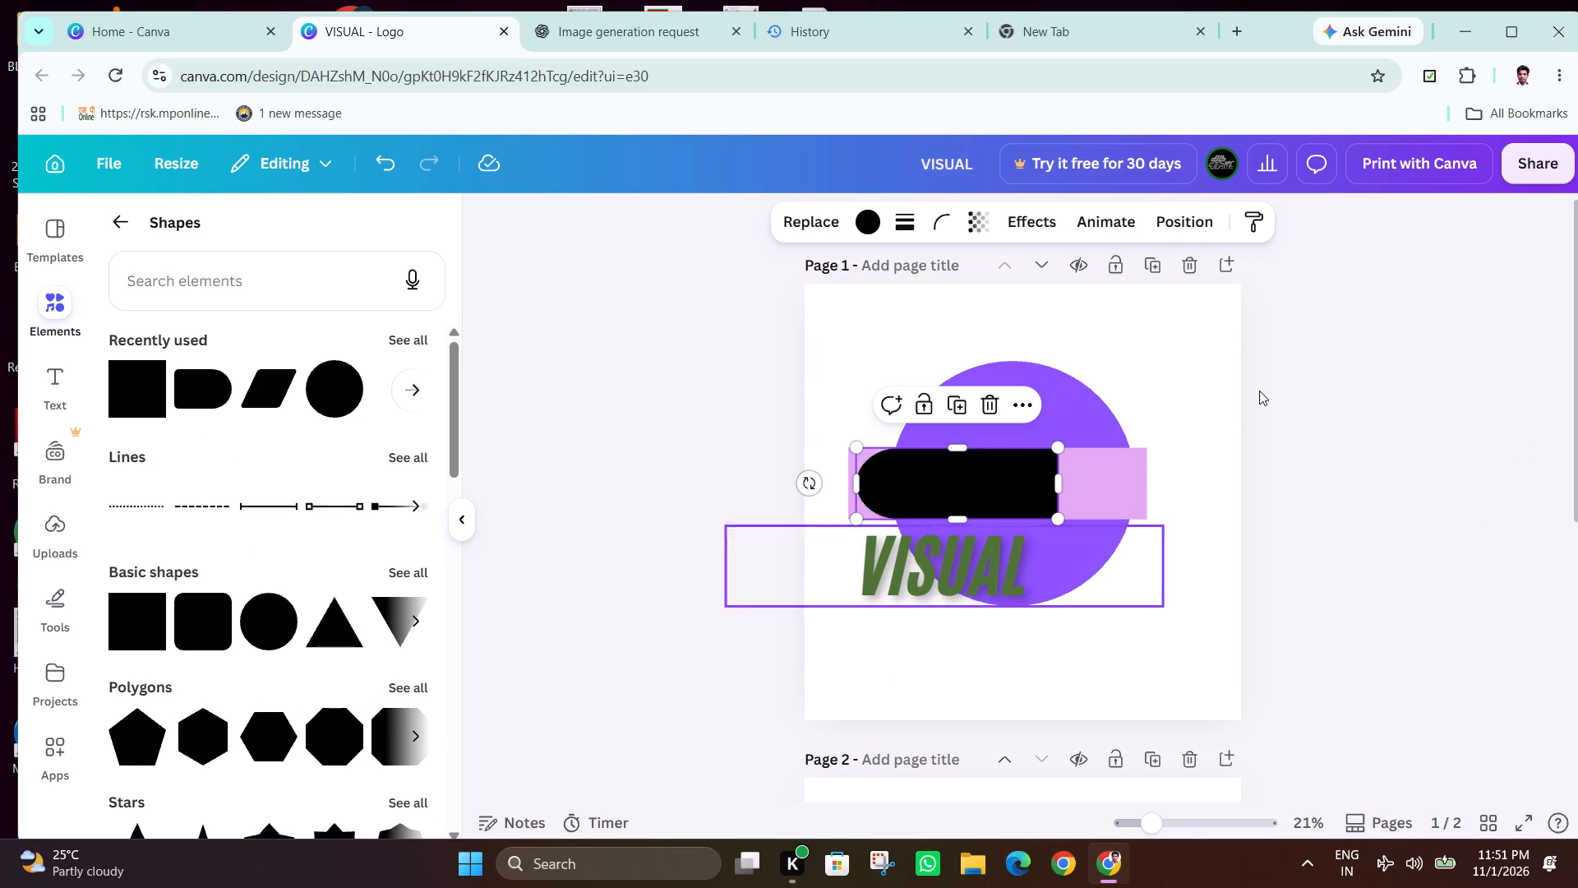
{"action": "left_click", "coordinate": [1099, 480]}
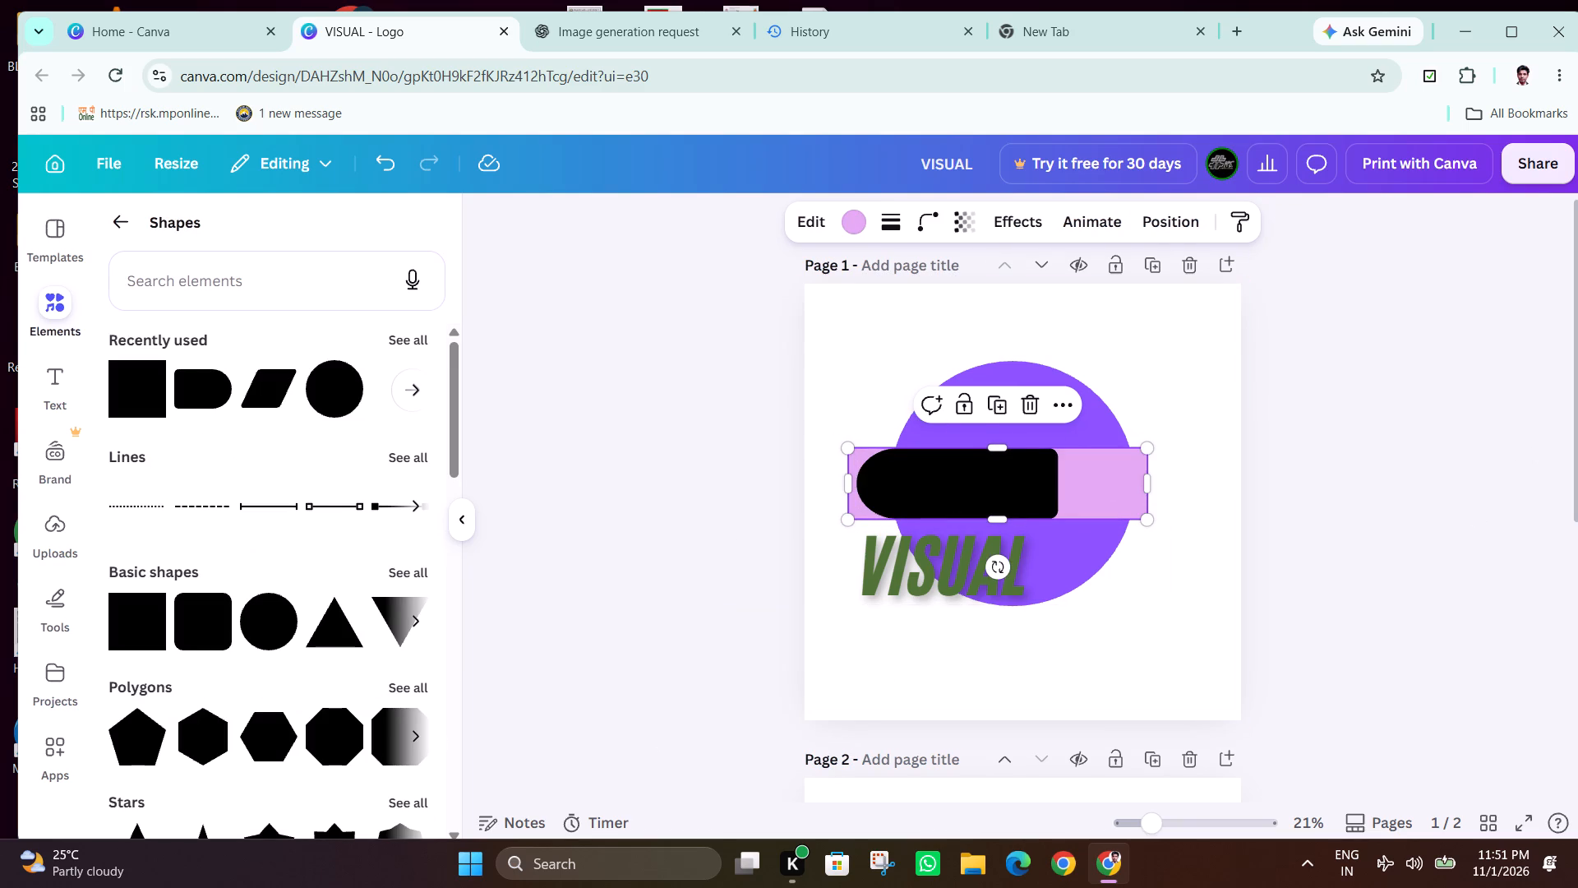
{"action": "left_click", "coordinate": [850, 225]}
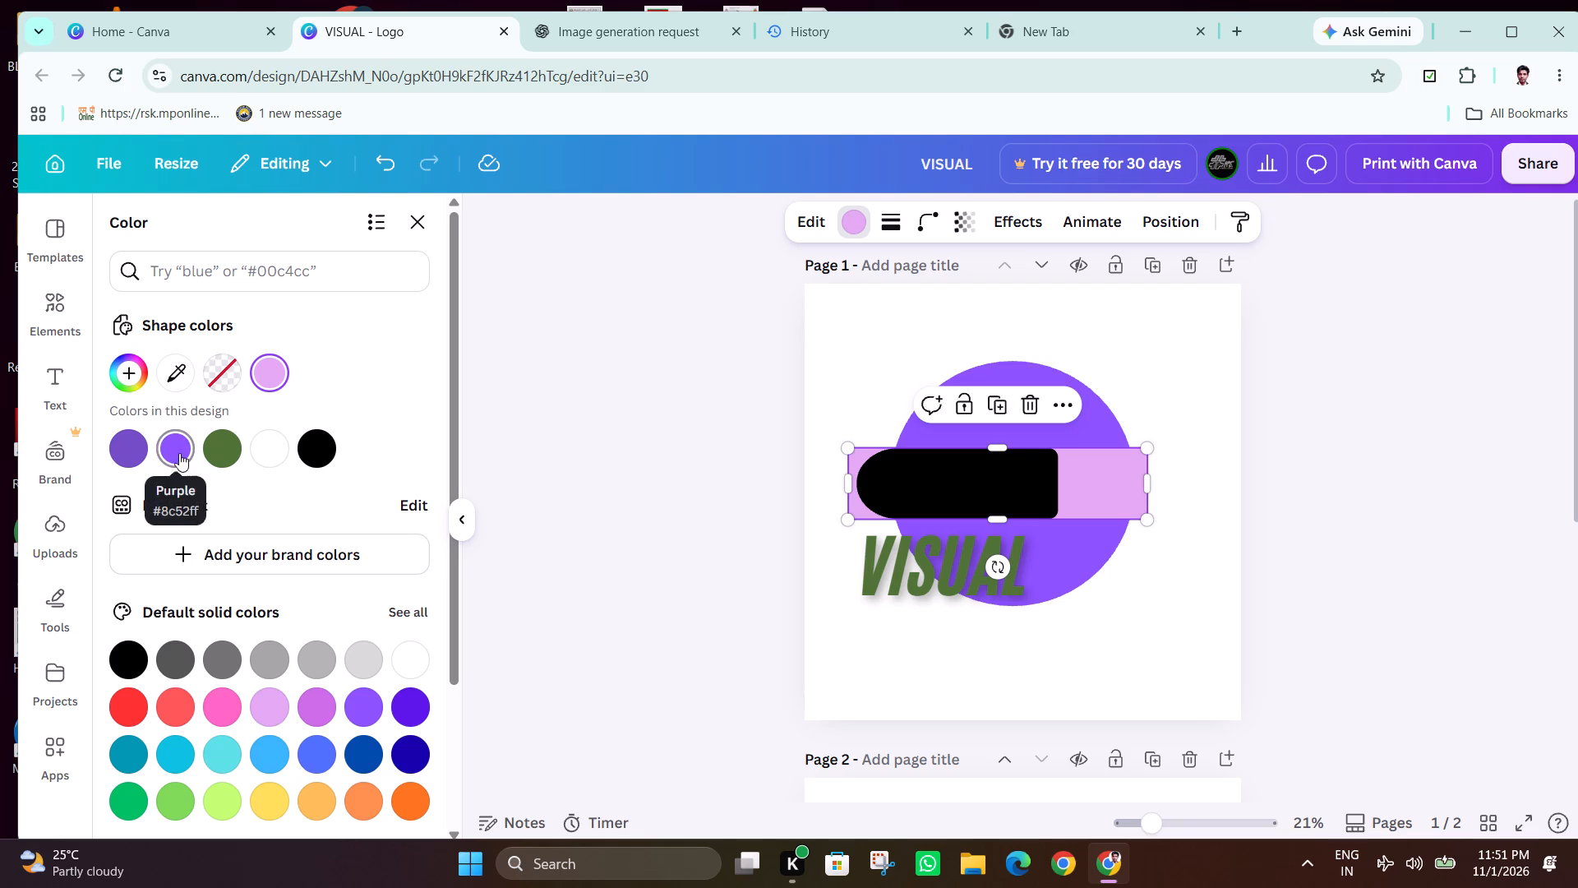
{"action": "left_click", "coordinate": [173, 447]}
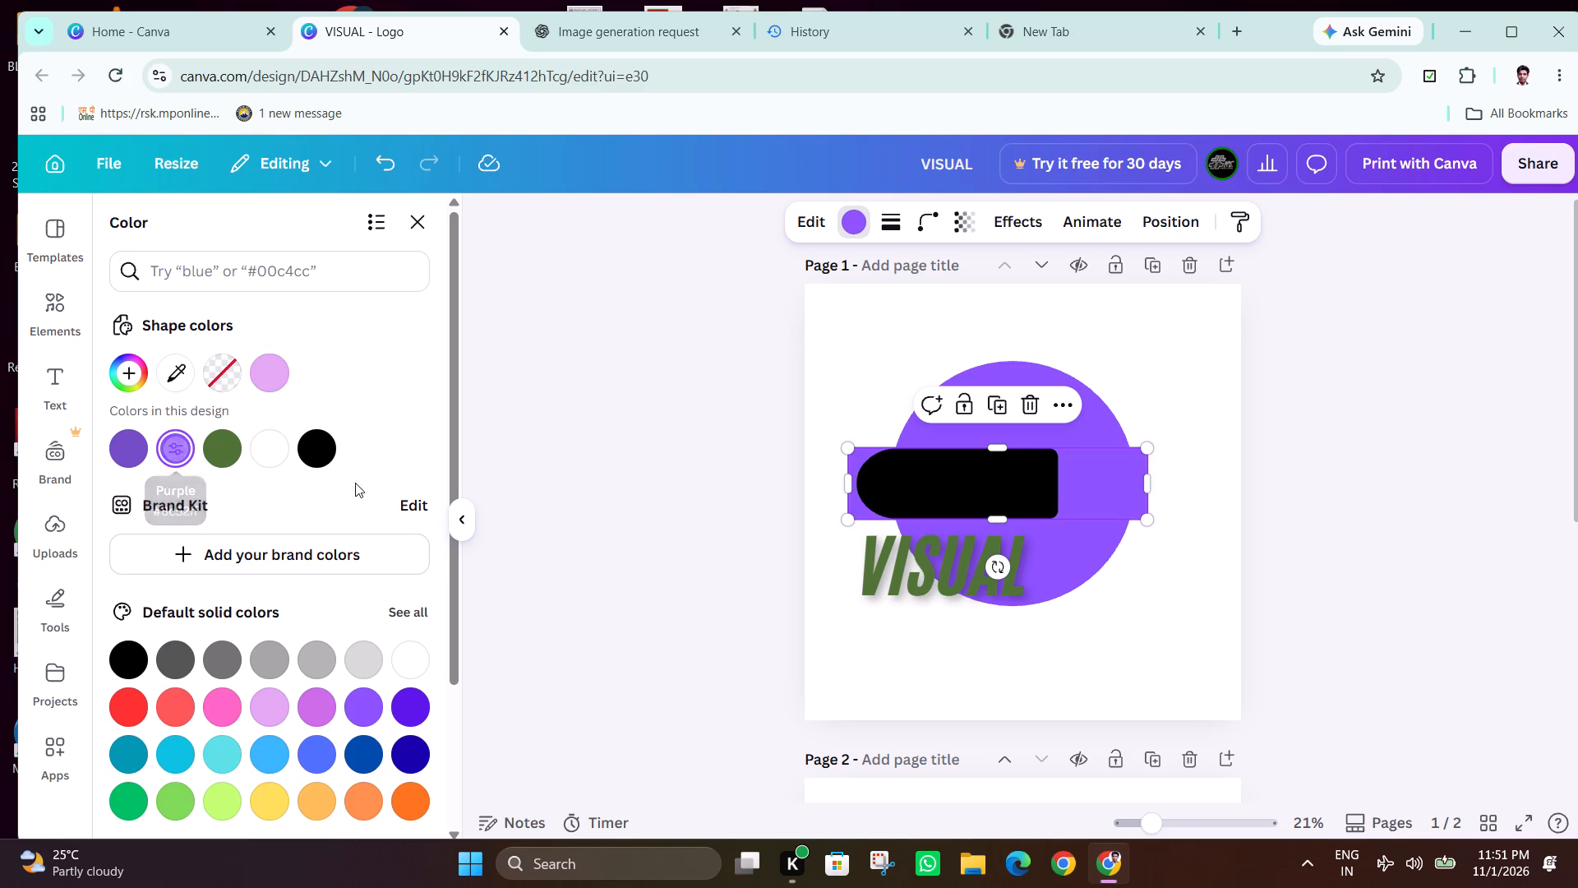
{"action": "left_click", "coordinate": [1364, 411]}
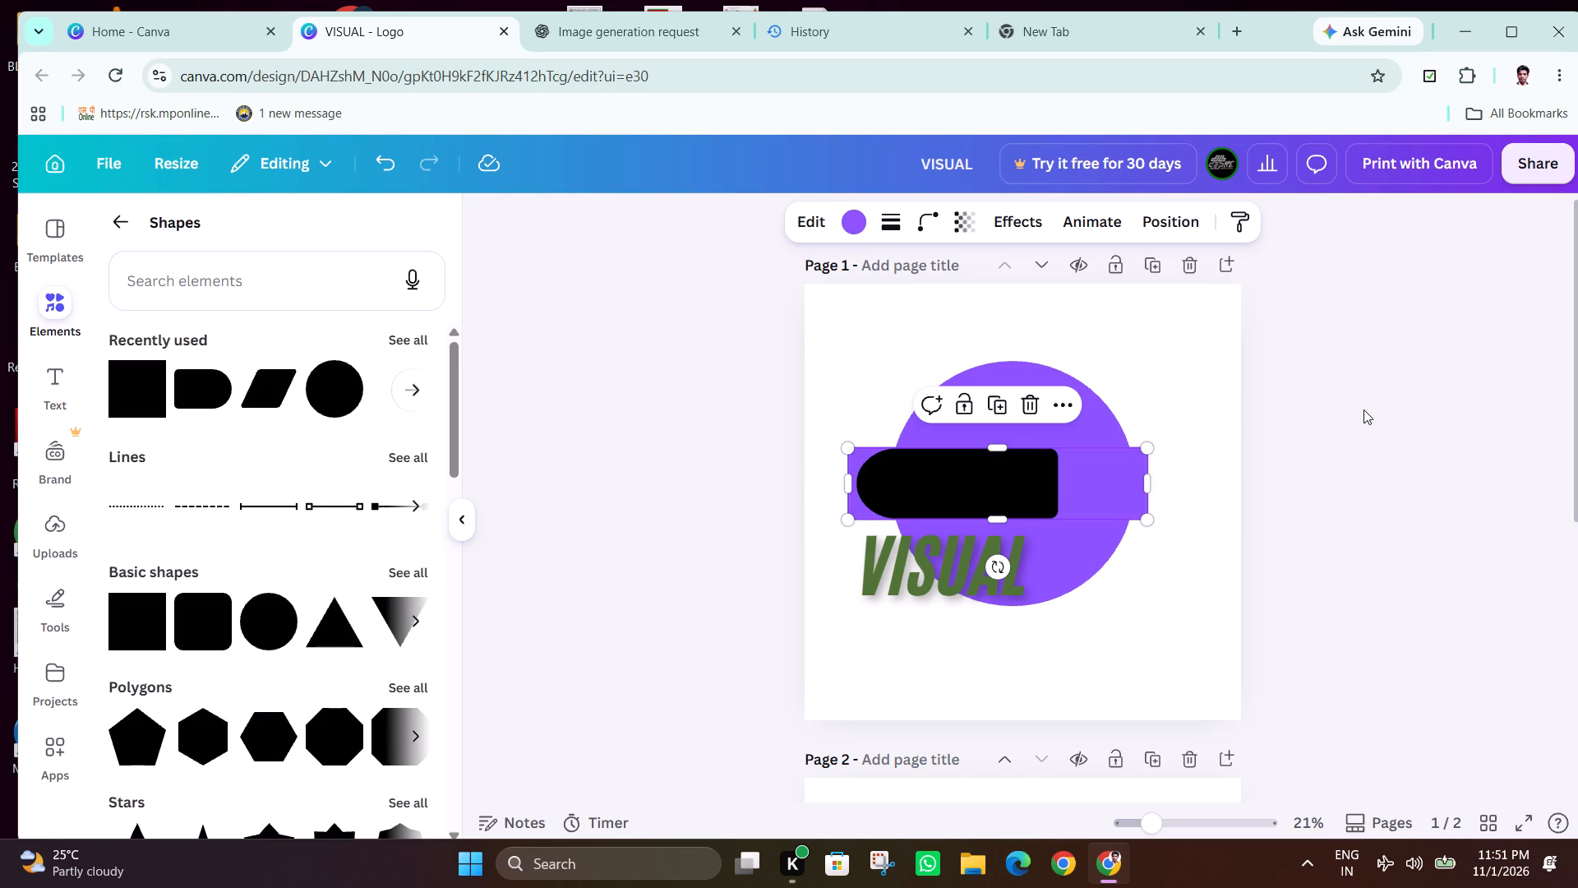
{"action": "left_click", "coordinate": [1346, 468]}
Delete the square-cornered bar behind the black banner.
{"action": "left_click", "coordinate": [1108, 488]}
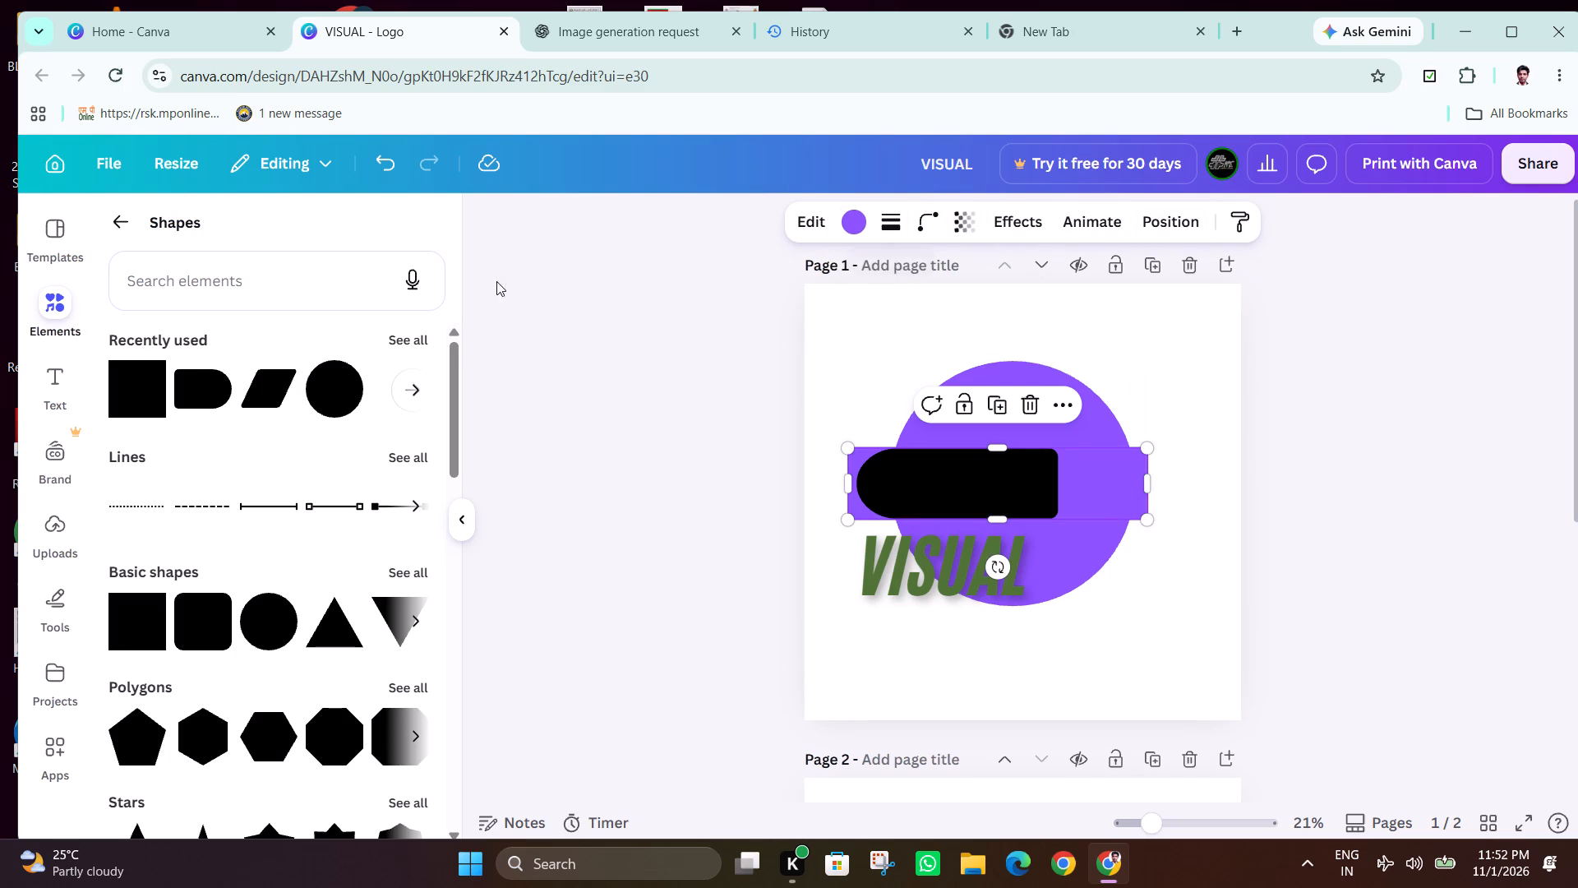
{"action": "left_click", "coordinate": [1019, 399]}
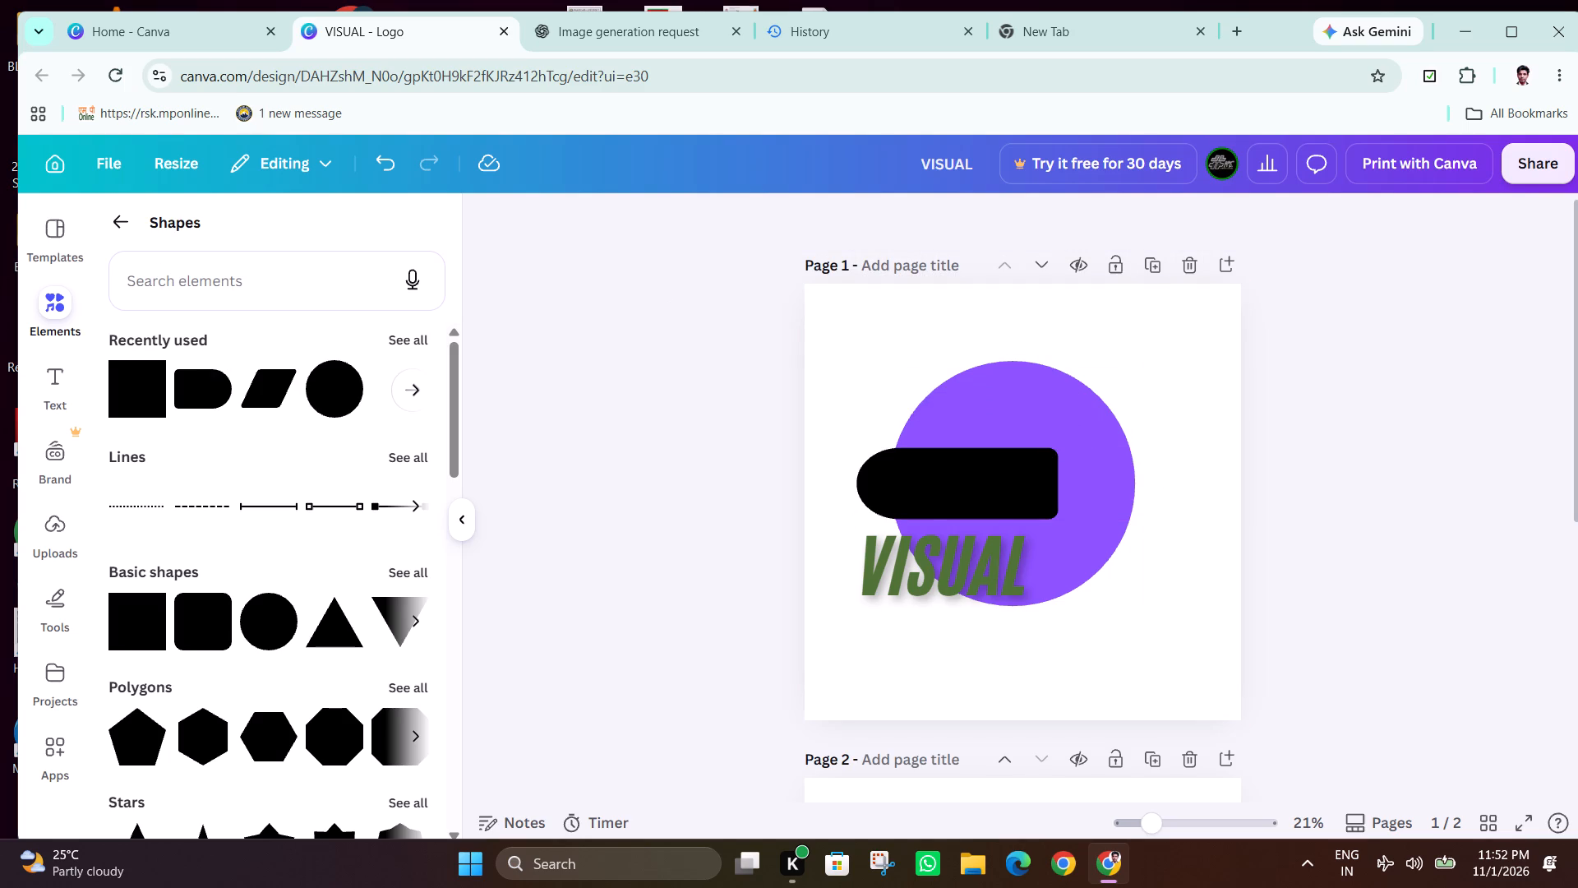
Add a rounded square from the basic shapes onto the purple circle.
{"action": "scroll", "coordinate": [258, 617], "scroll_direction": "down", "scroll_amount": 1}
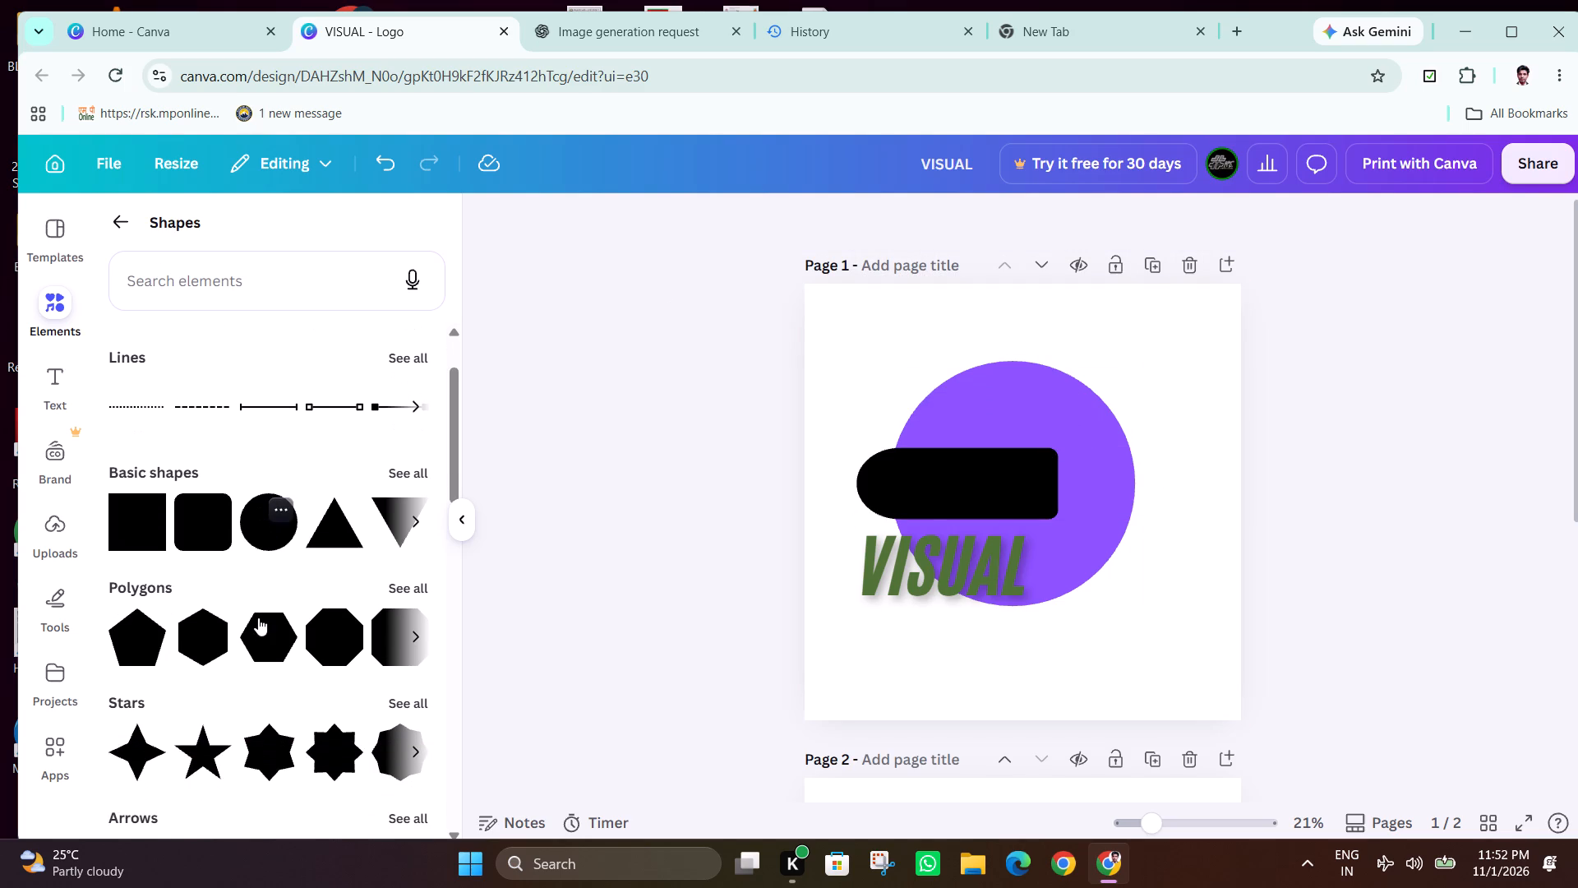
{"action": "left_click_drag", "start_coordinate": [182, 528], "coordinate": [677, 586]}
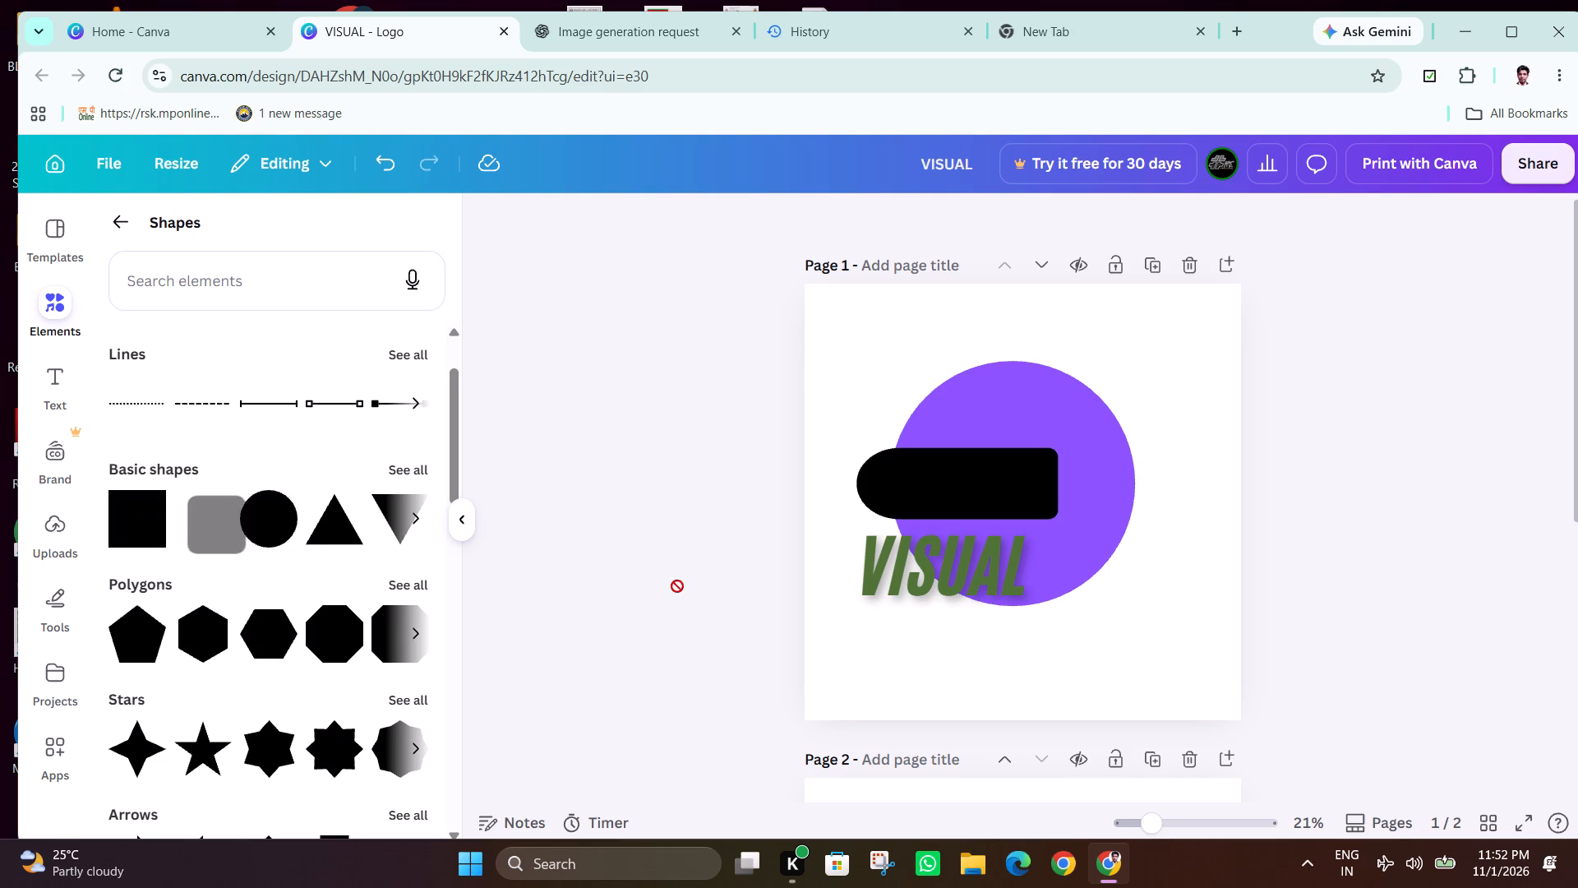
{"action": "left_click_drag", "start_coordinate": [677, 586], "coordinate": [930, 469]}
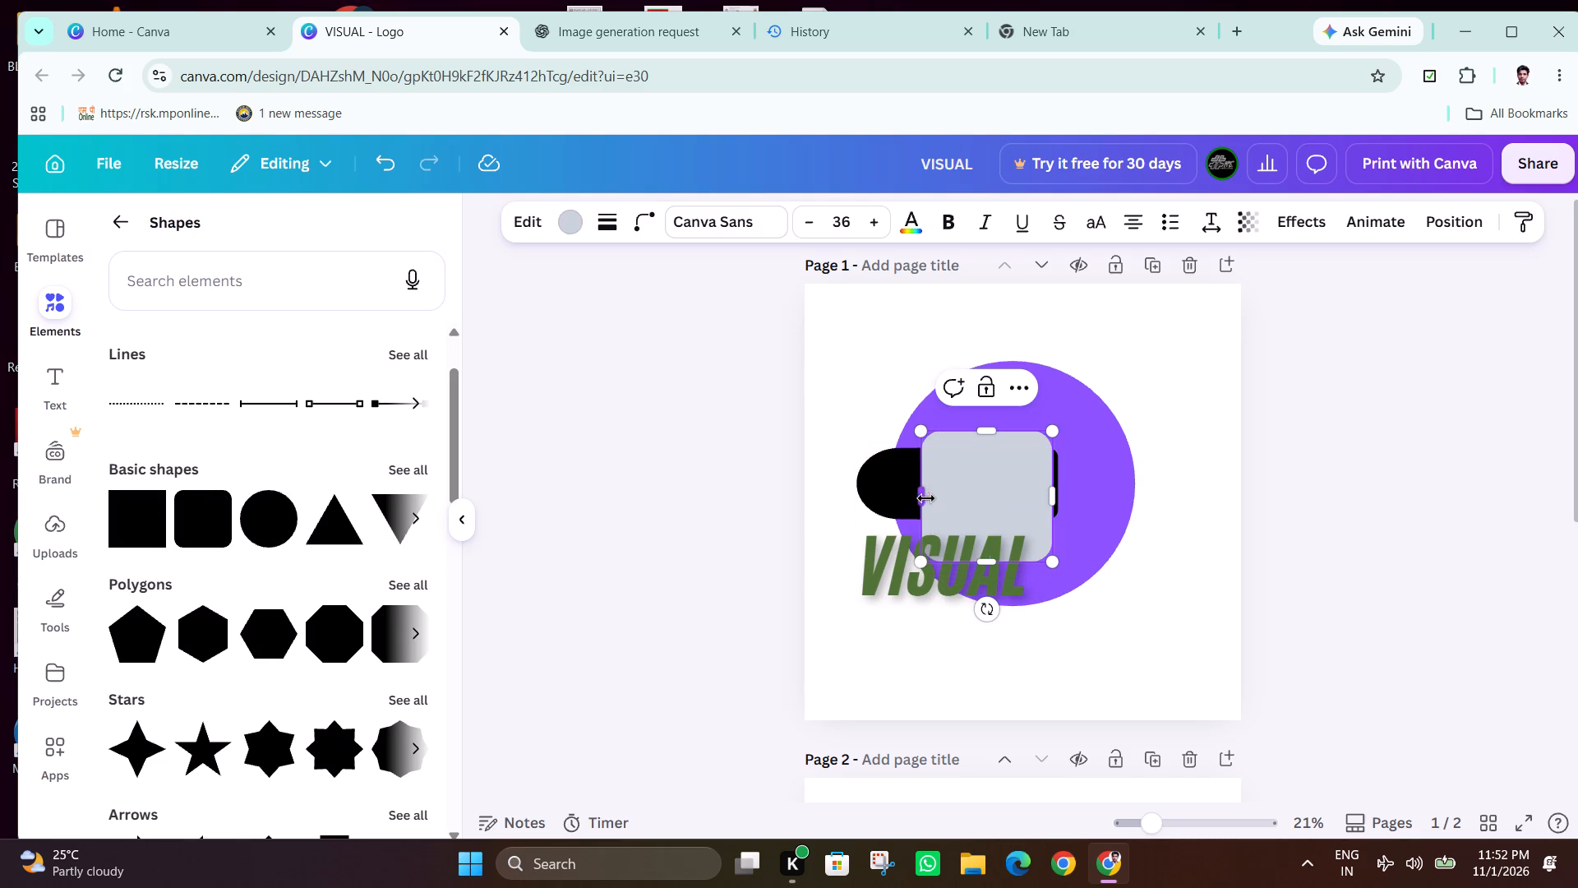
Reshape the grey rounded square into a wide, banner-height bar and position it over the black banner, extending past both sides of the circle.
{"action": "left_click_drag", "start_coordinate": [920, 498], "coordinate": [826, 496]}
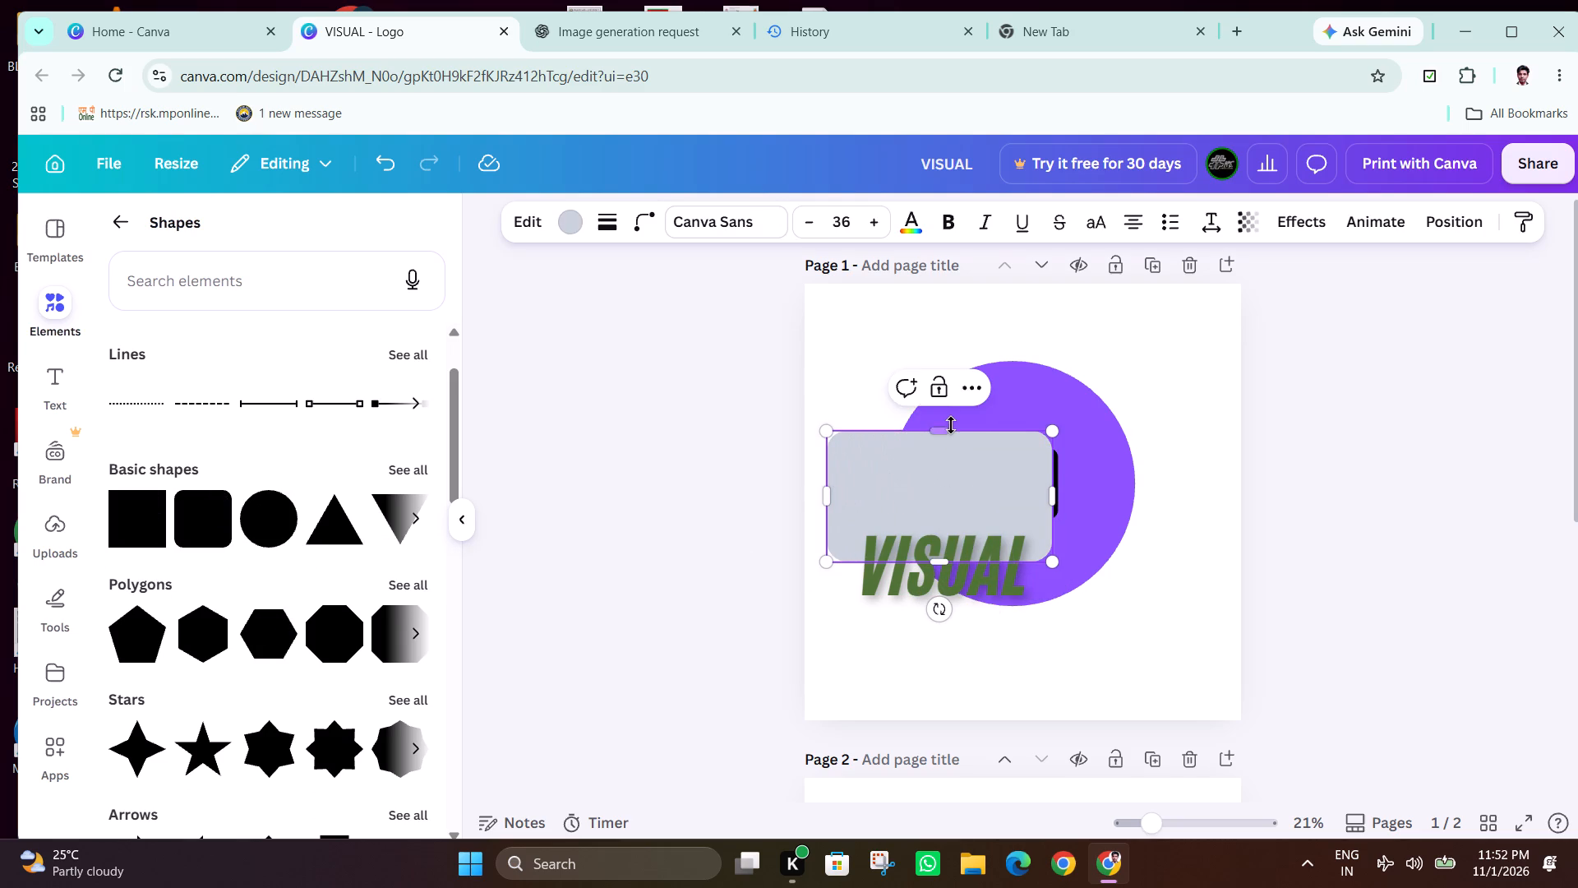
{"action": "left_click_drag", "start_coordinate": [950, 425], "coordinate": [944, 494]}
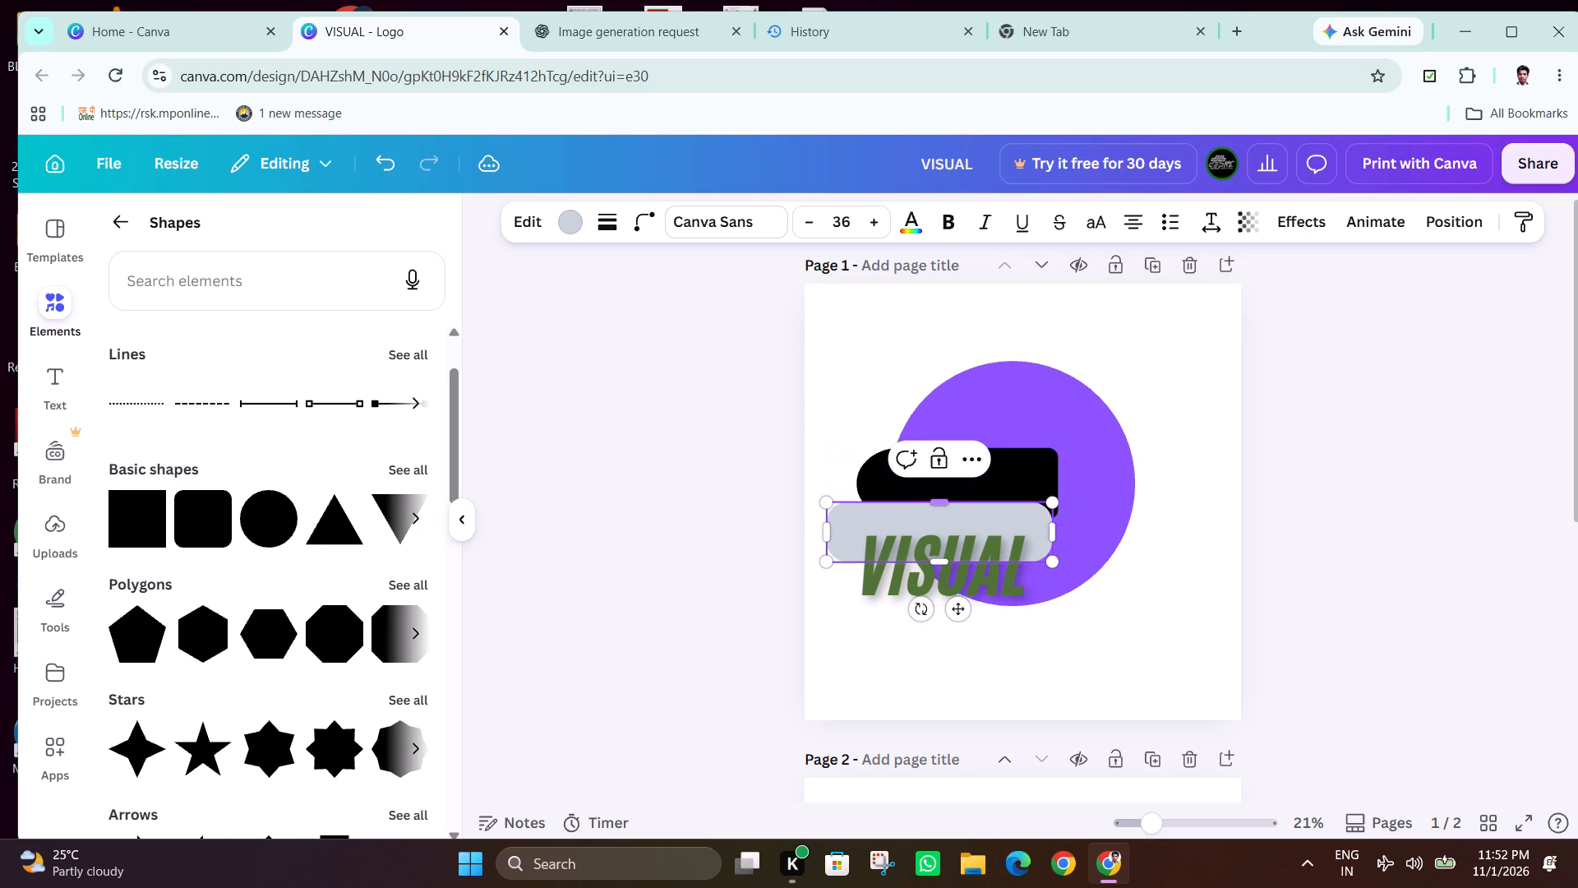
{"action": "left_click", "coordinate": [890, 518]}
{"action": "left_click_drag", "start_coordinate": [888, 516], "coordinate": [891, 465]}
{"action": "left_click_drag", "start_coordinate": [948, 510], "coordinate": [948, 524]}
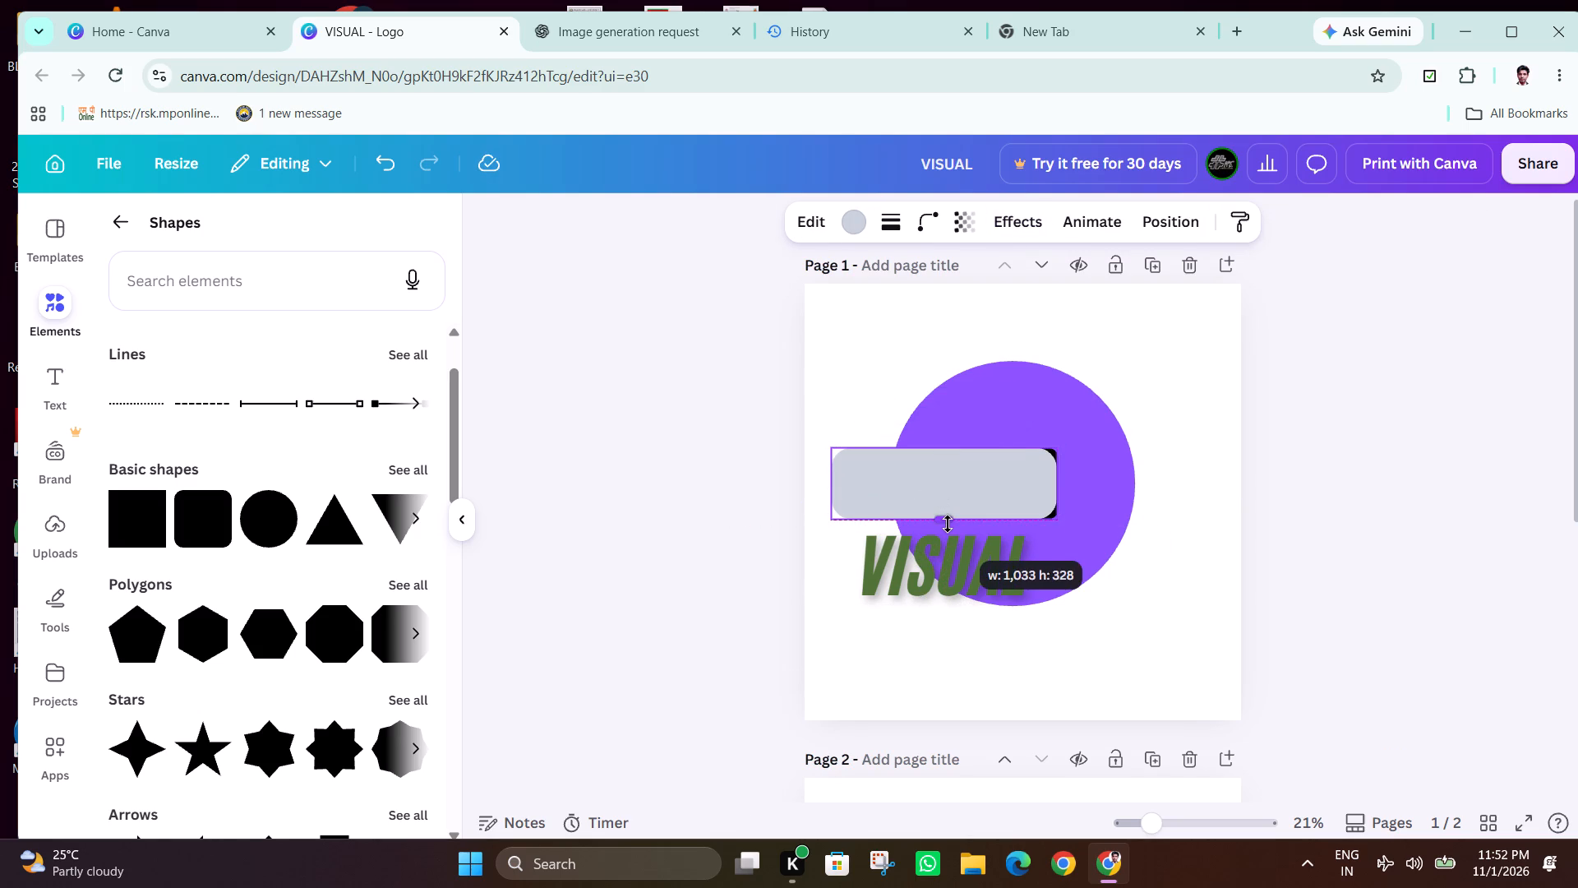
{"action": "left_click_drag", "start_coordinate": [948, 524], "coordinate": [949, 530]}
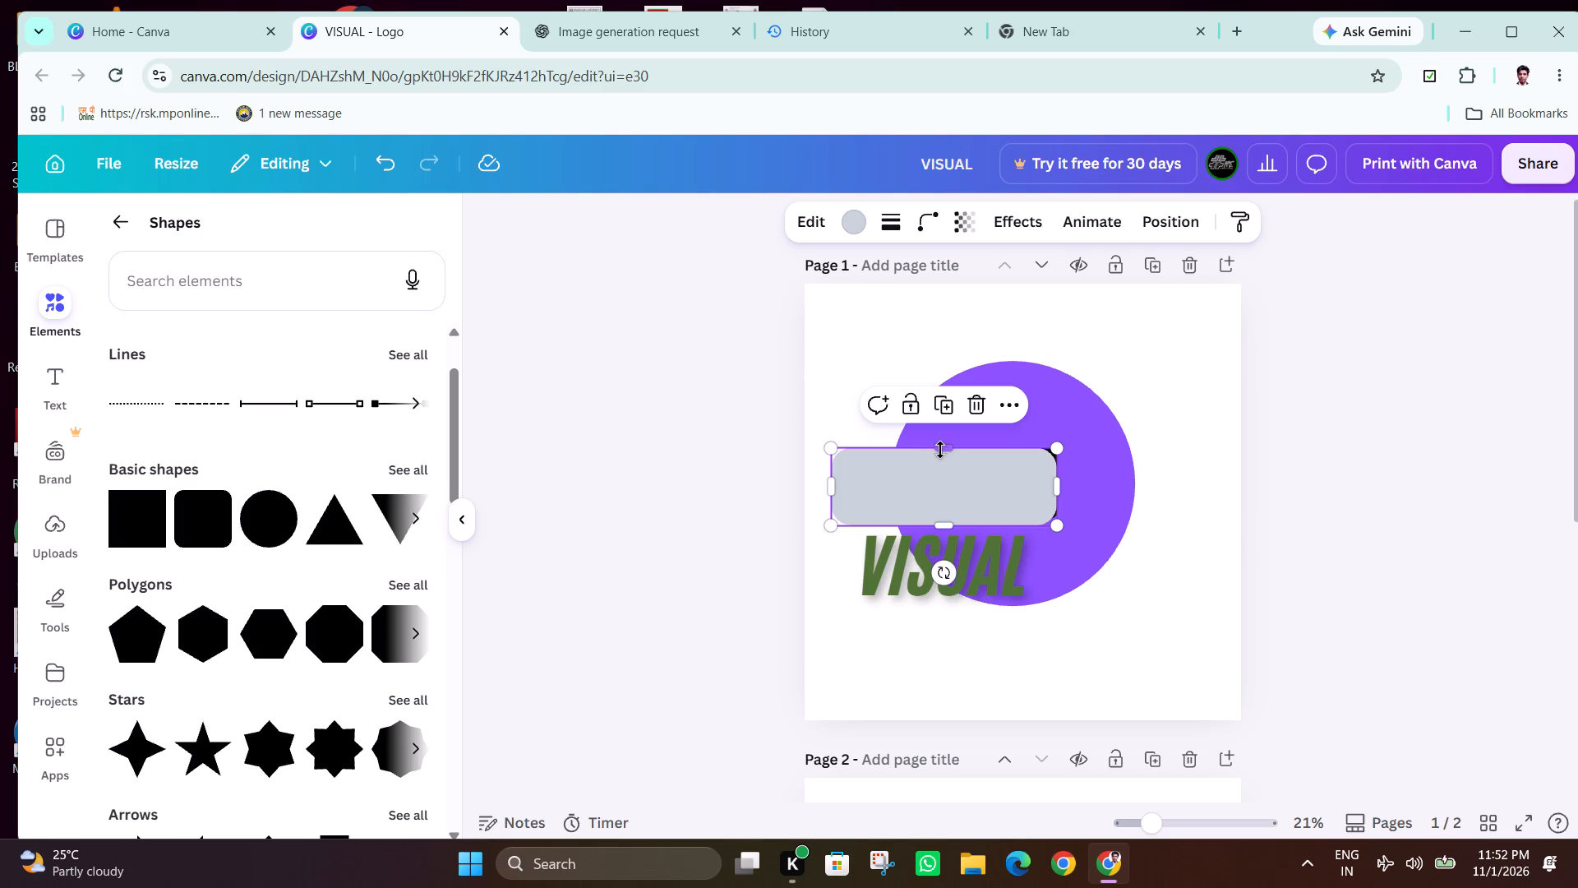
{"action": "left_click_drag", "start_coordinate": [954, 448], "coordinate": [953, 456]}
{"action": "left_click_drag", "start_coordinate": [945, 493], "coordinate": [946, 493]}
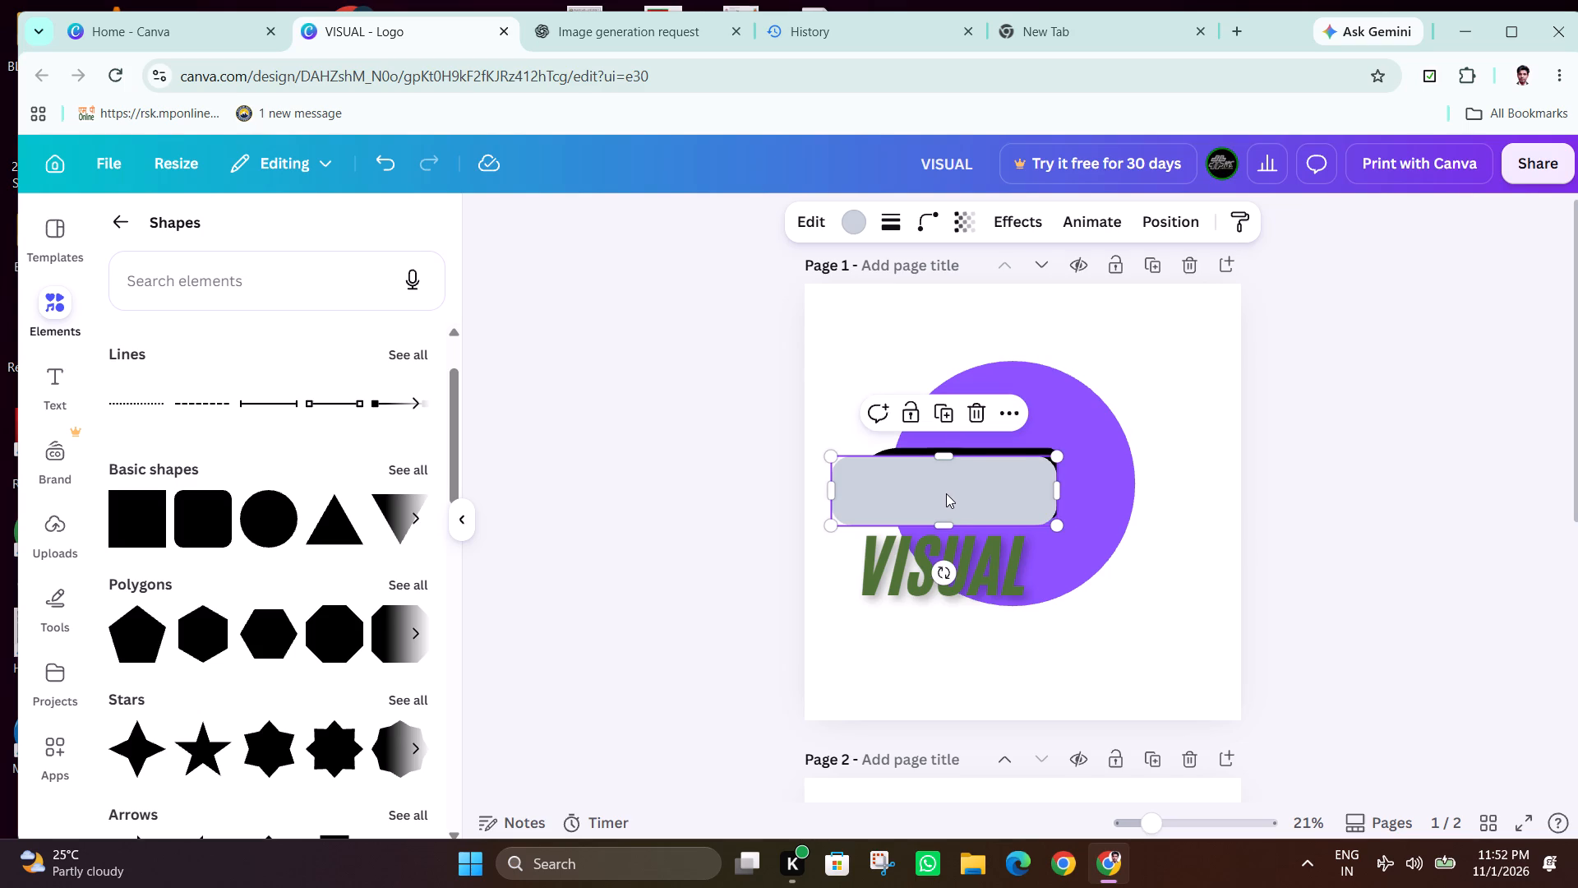
{"action": "left_click_drag", "start_coordinate": [946, 493], "coordinate": [953, 490]}
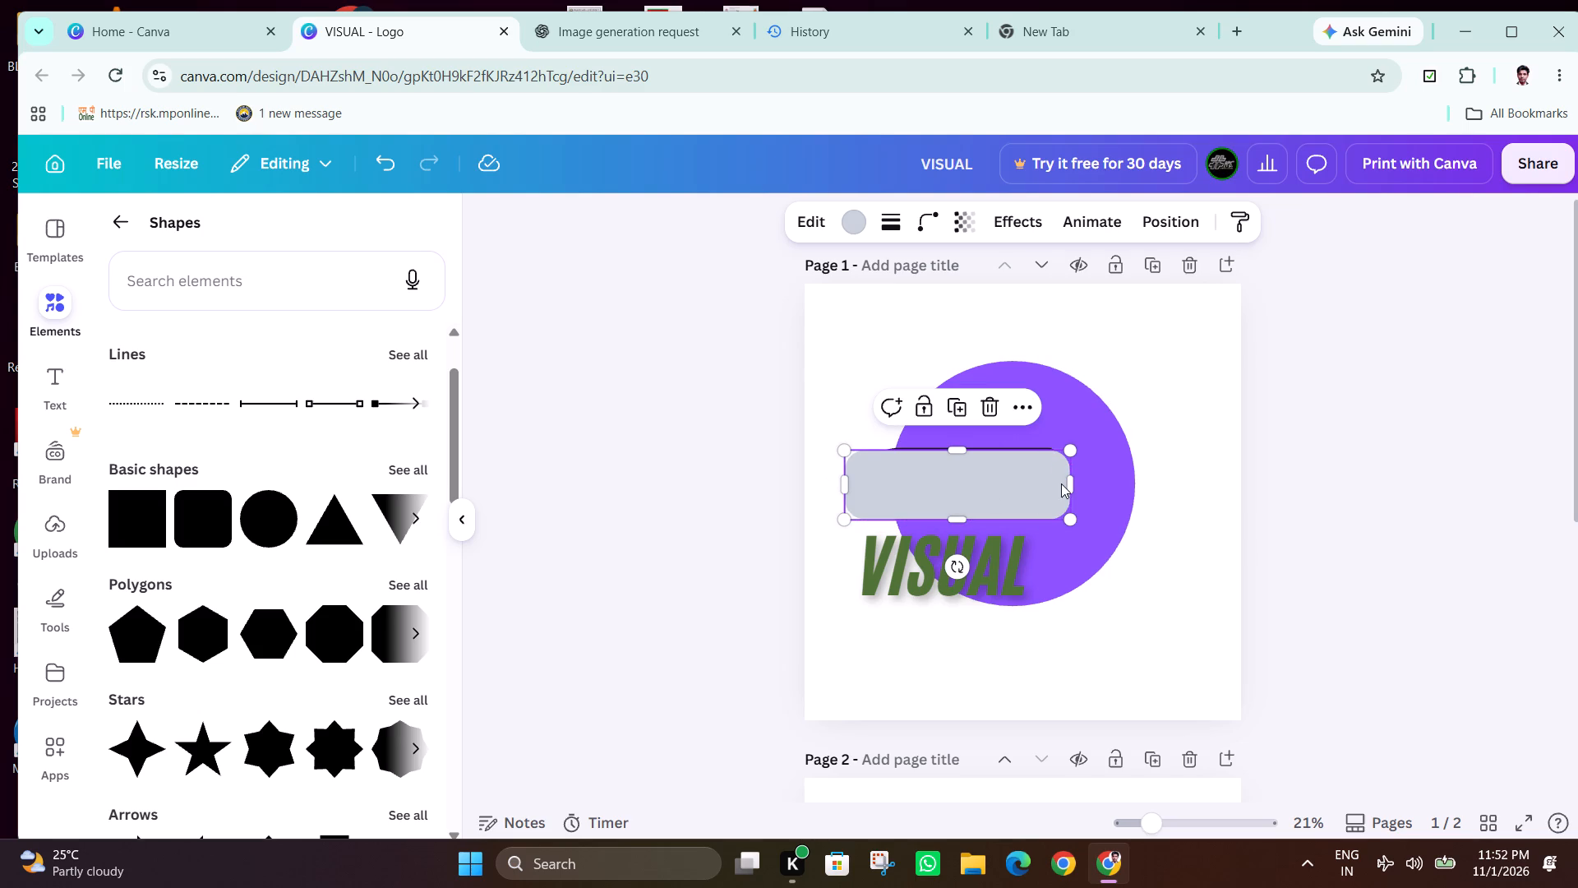
{"action": "left_click_drag", "start_coordinate": [1068, 481], "coordinate": [1160, 475]}
{"action": "left_click", "coordinate": [1269, 417]}
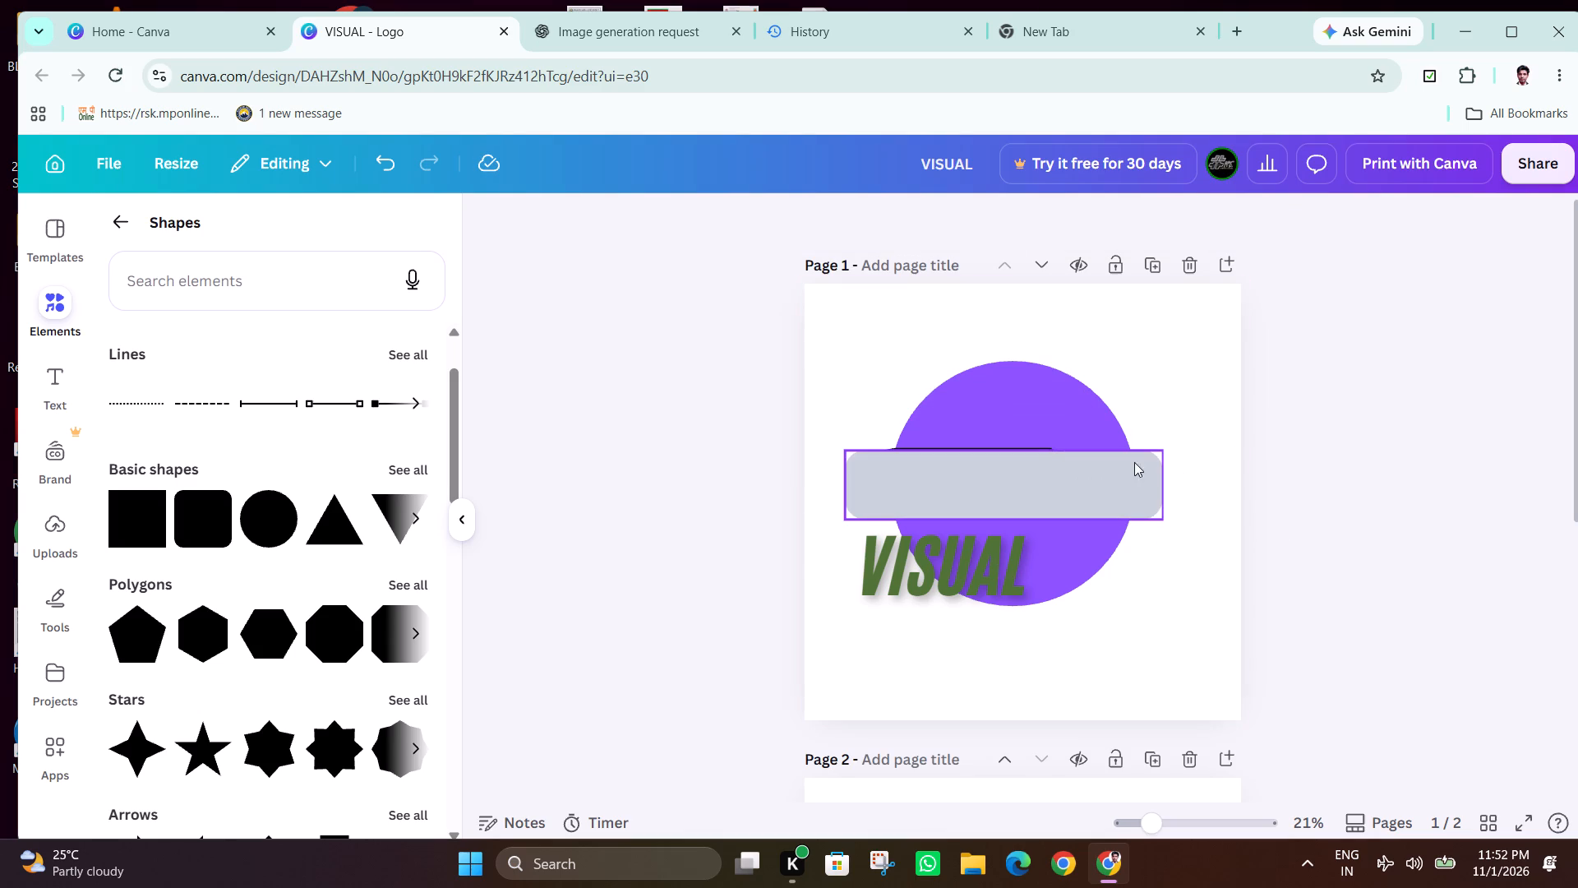
Send the grey rounded bar backward one layer, behind the black banner.
{"action": "left_click", "coordinate": [1074, 488]}
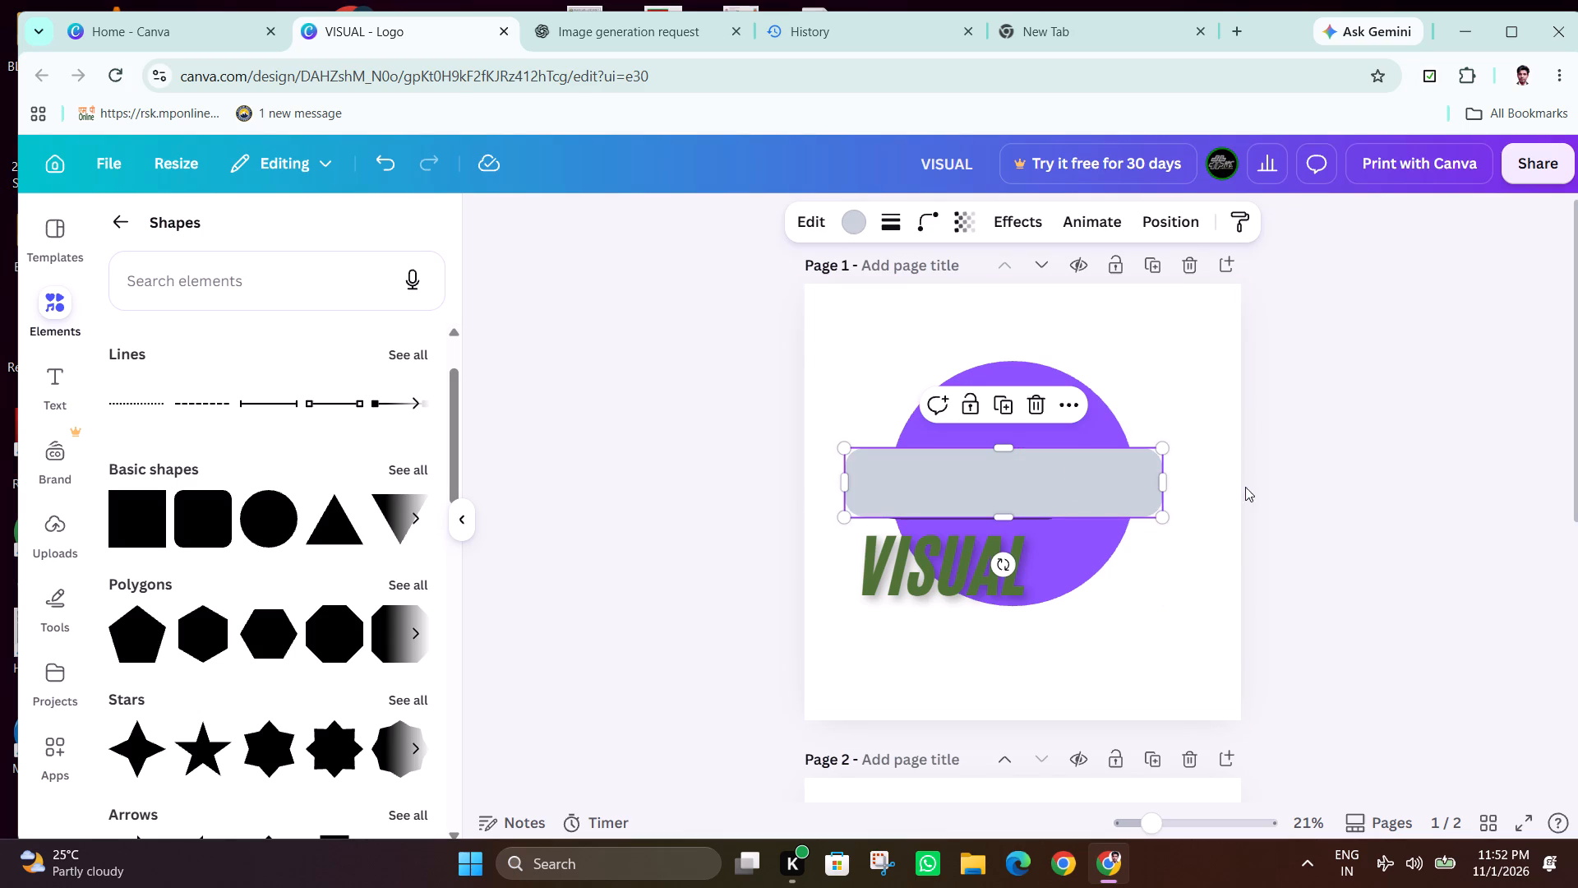
{"action": "left_click", "coordinate": [1070, 407]}
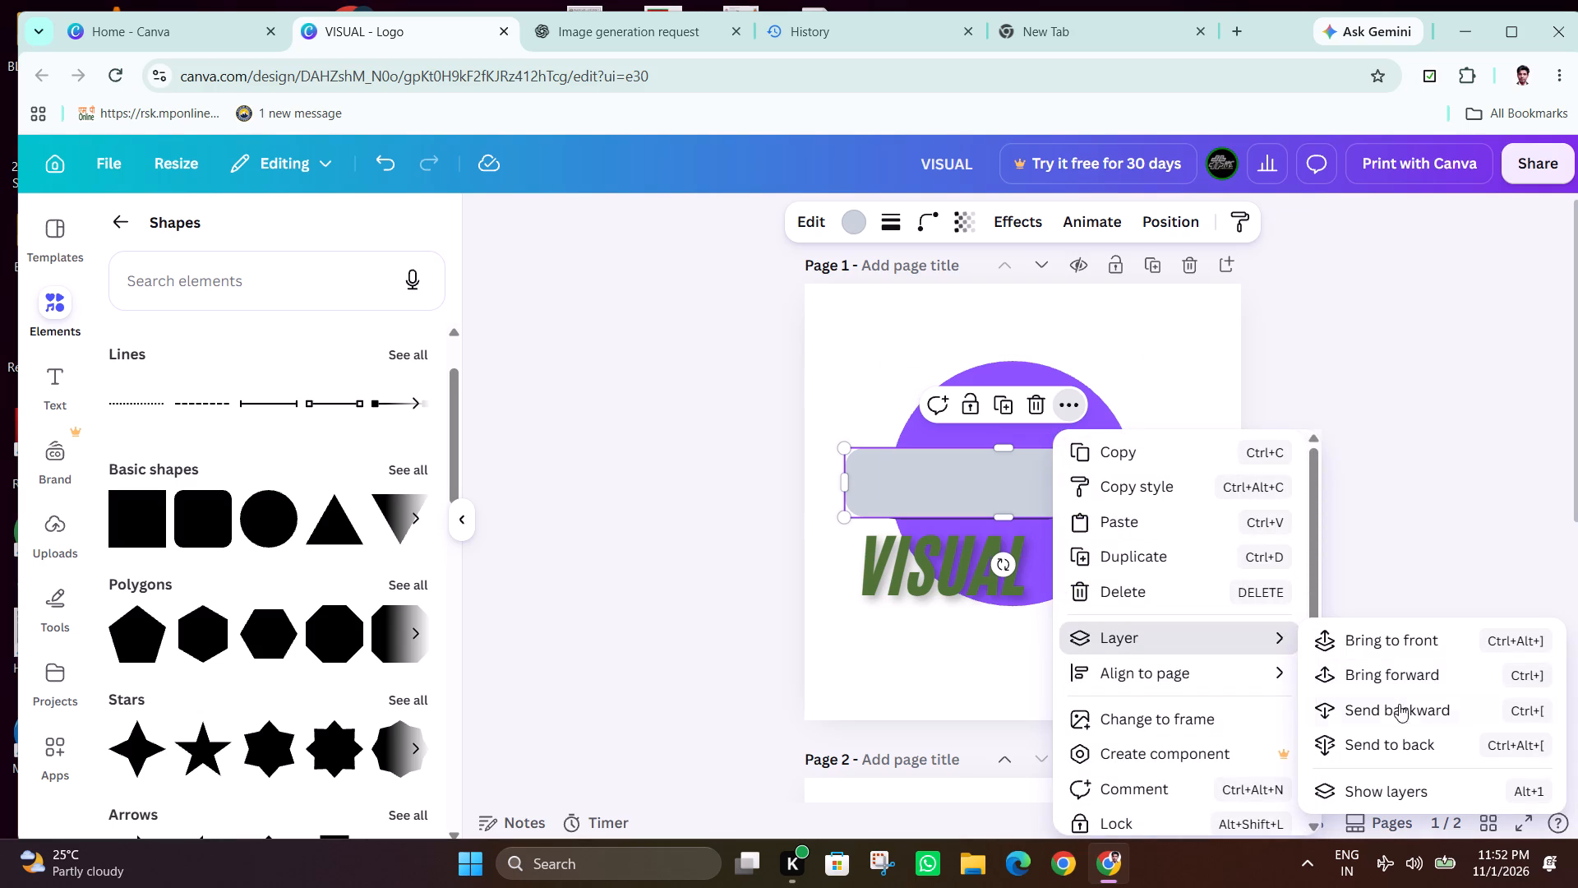
{"action": "left_click", "coordinate": [1396, 714]}
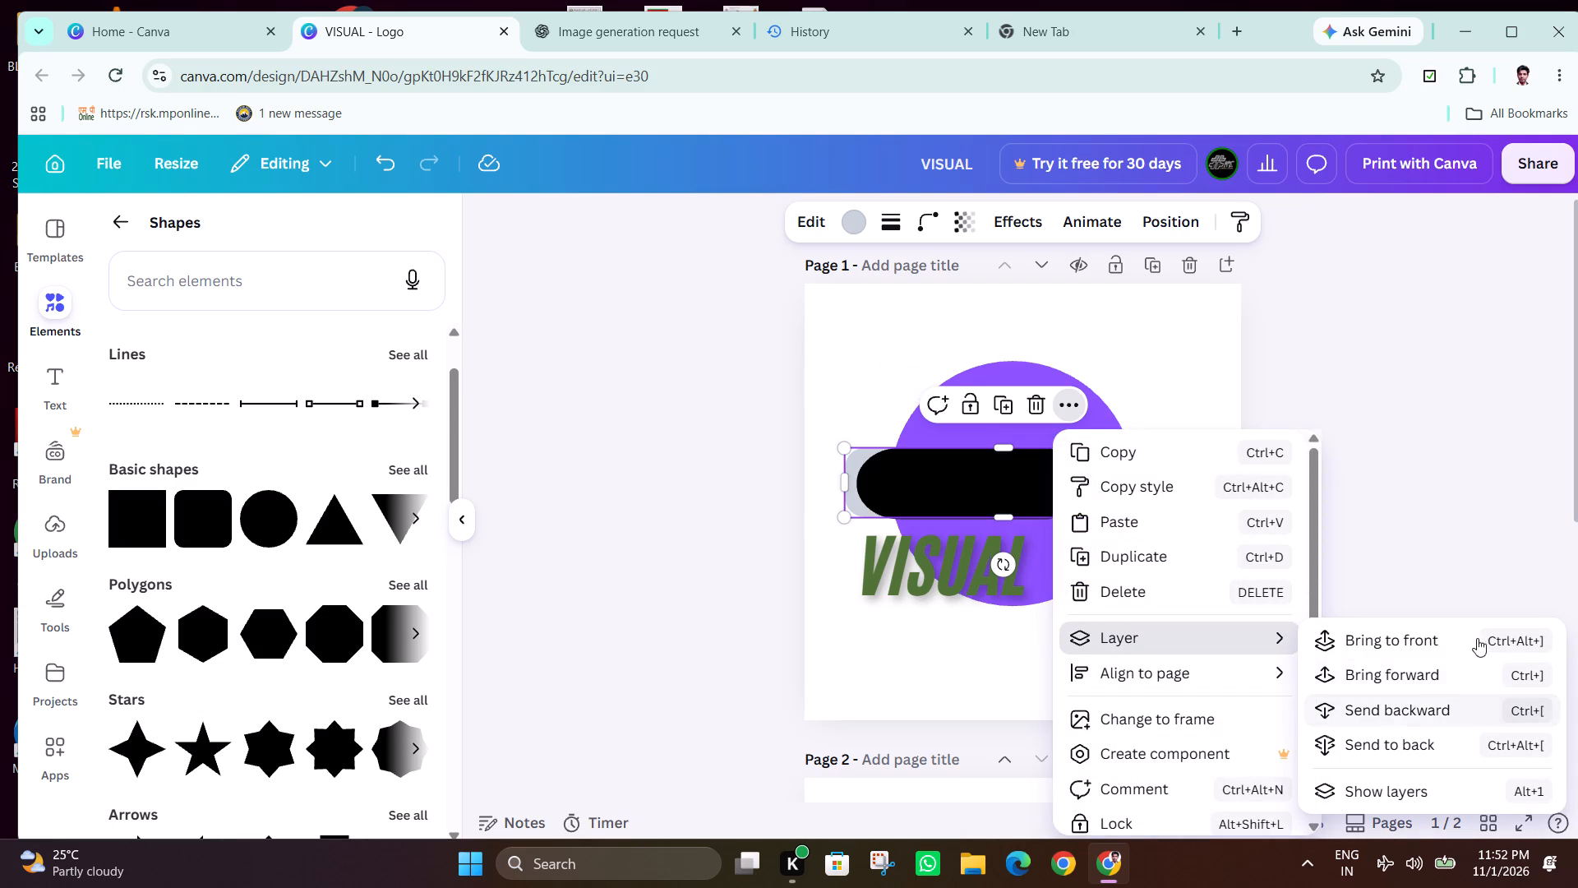
{"action": "left_click", "coordinate": [1472, 445]}
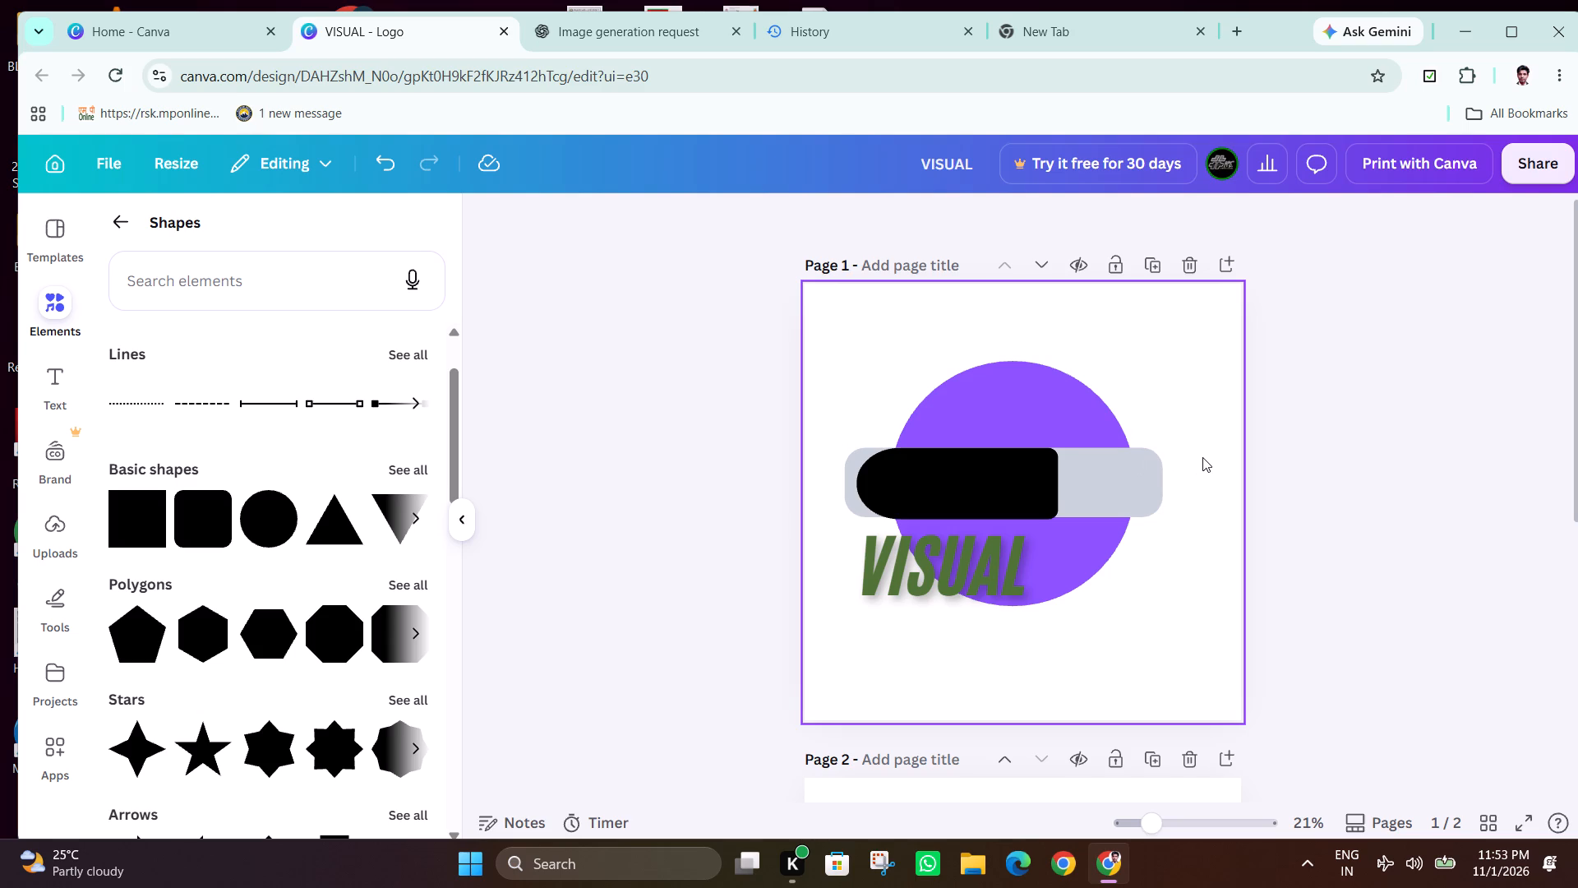
Move the black banner along the grey bar until its rounded left end lines up with the purple circle's left edge.
{"action": "left_click", "coordinate": [1135, 483]}
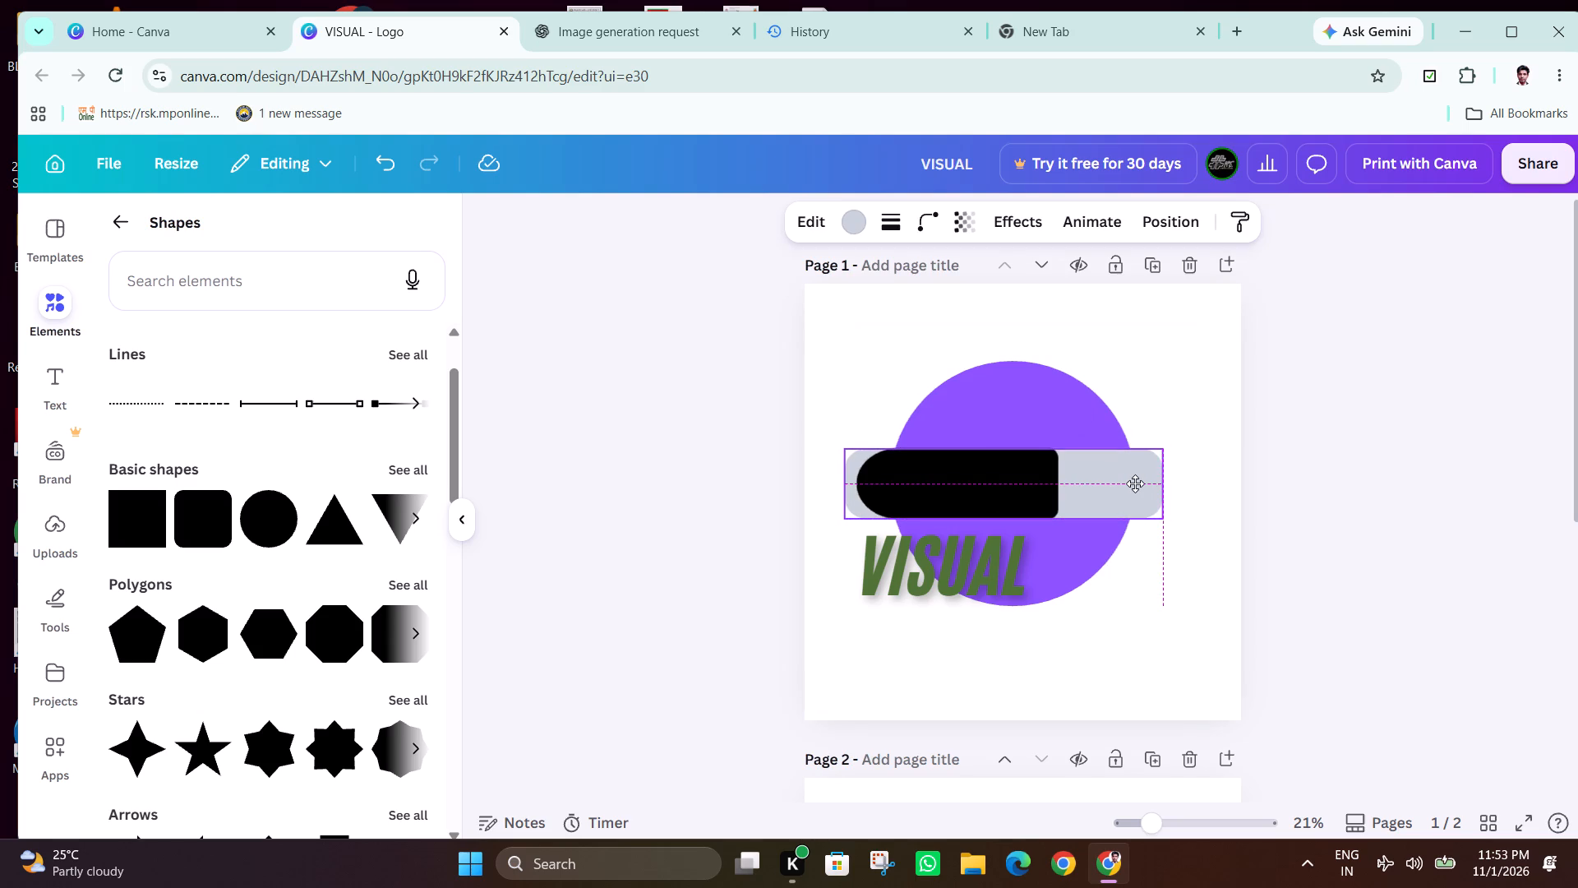
{"action": "left_click", "coordinate": [1396, 475]}
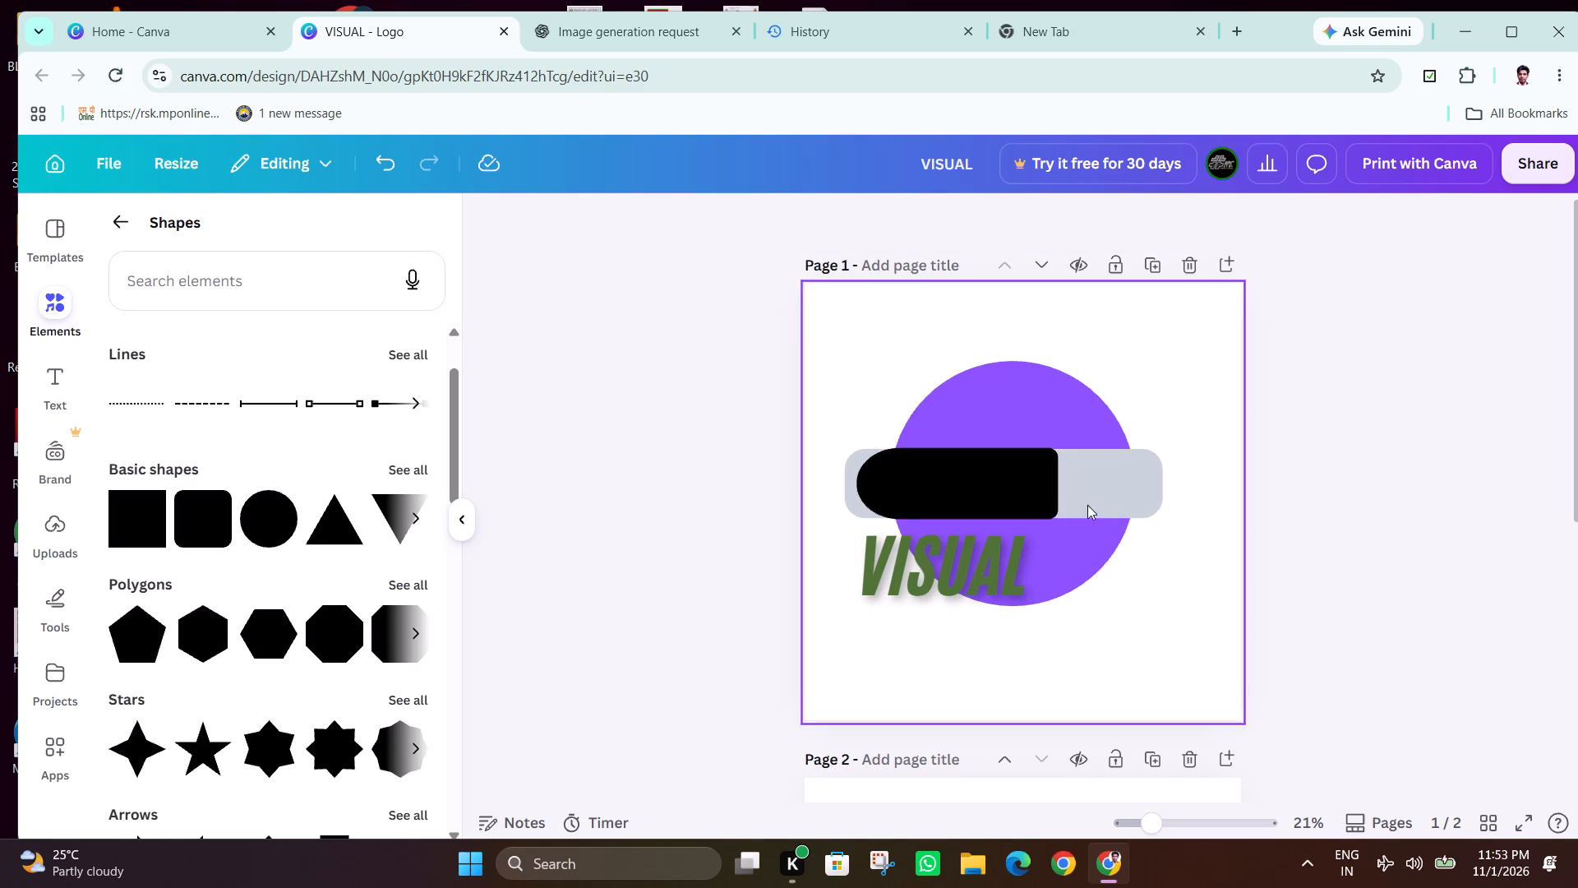
{"action": "left_click", "coordinate": [1023, 495]}
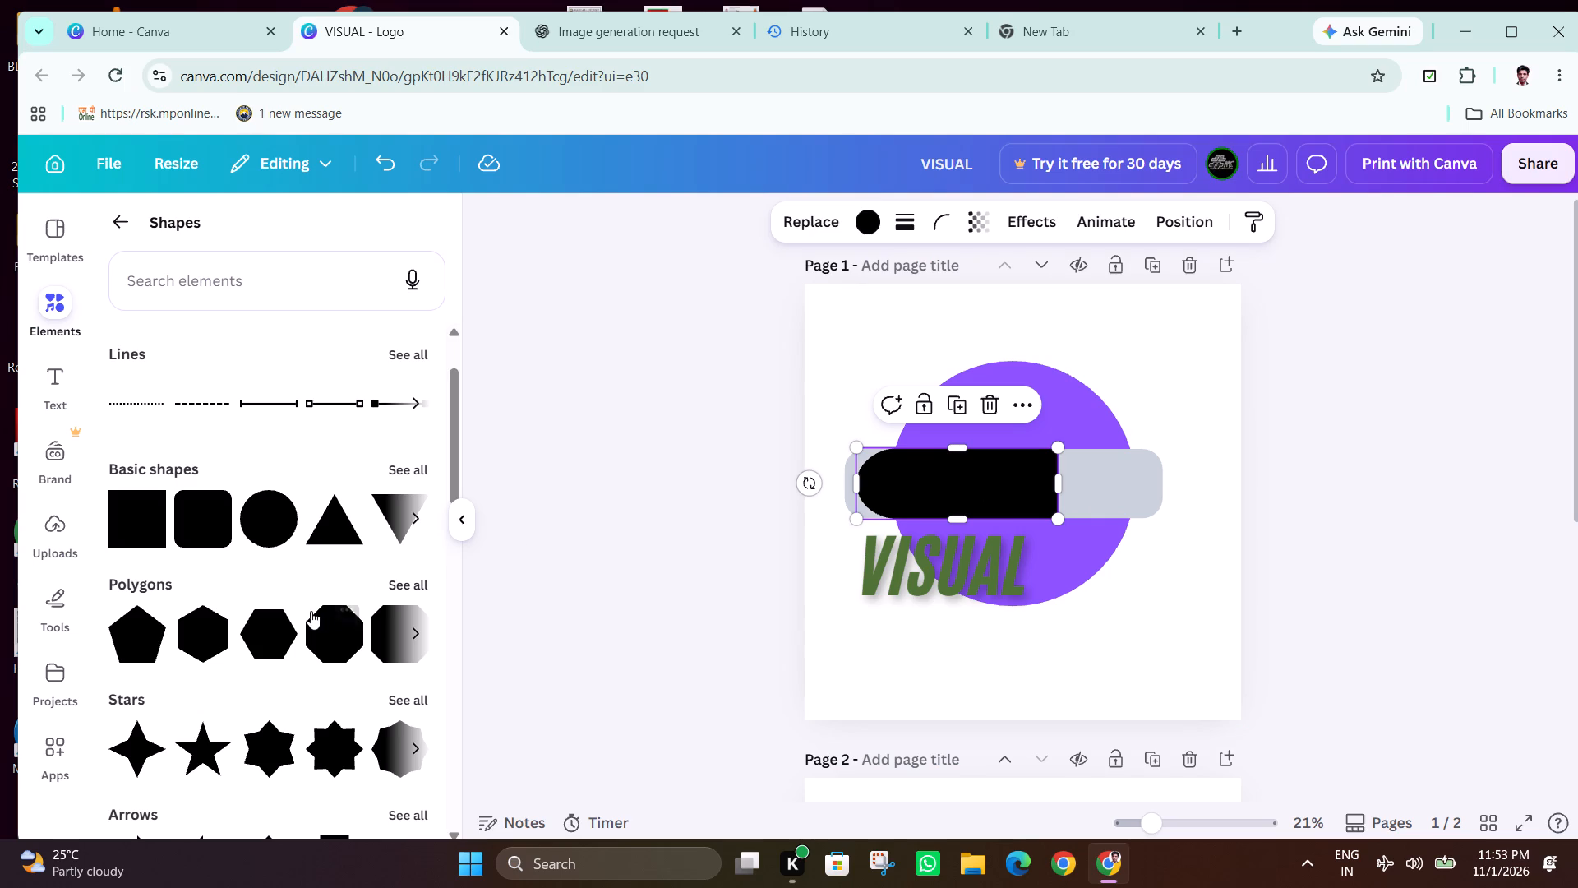
{"action": "scroll", "coordinate": [311, 611], "scroll_direction": "up", "scroll_amount": 1}
{"action": "left_click_drag", "start_coordinate": [931, 489], "coordinate": [934, 488]}
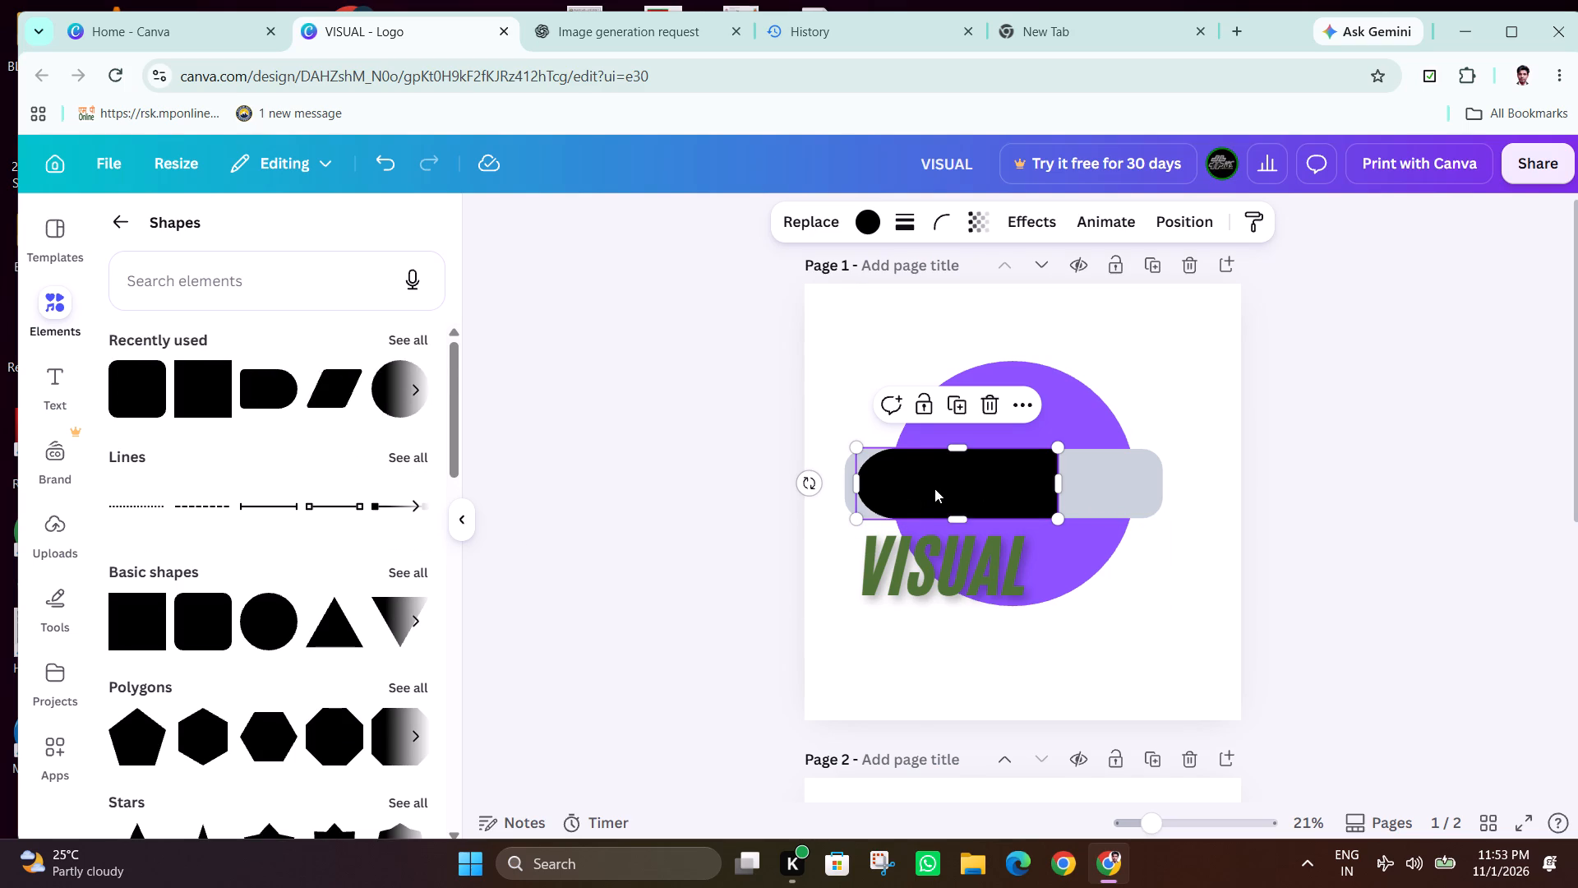
{"action": "left_click_drag", "start_coordinate": [934, 488], "coordinate": [924, 491]}
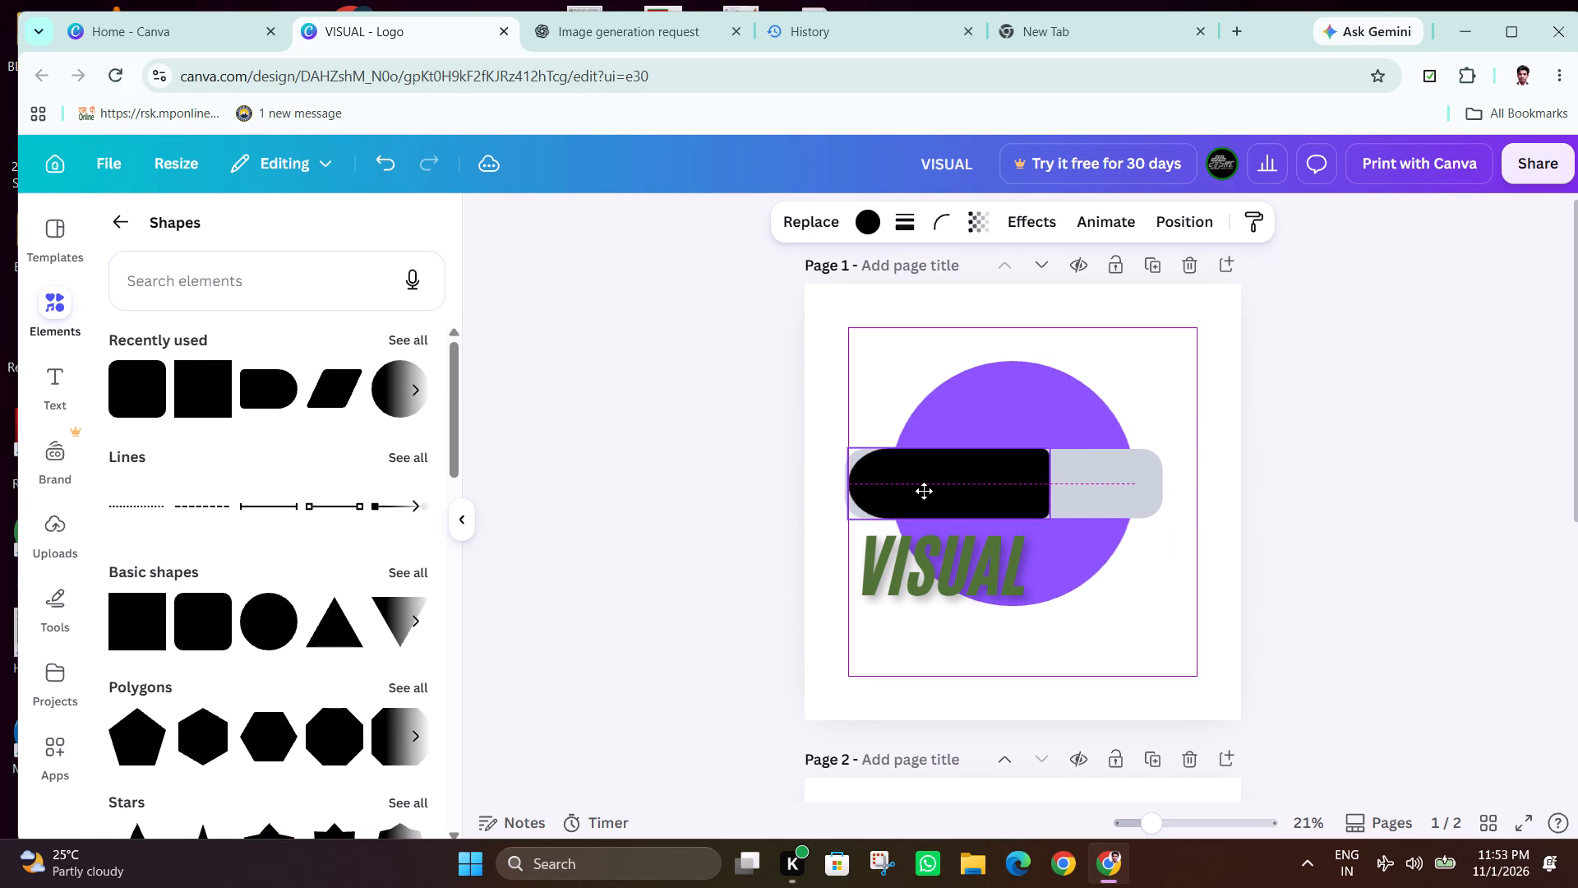
{"action": "left_click_drag", "start_coordinate": [924, 491], "coordinate": [933, 493]}
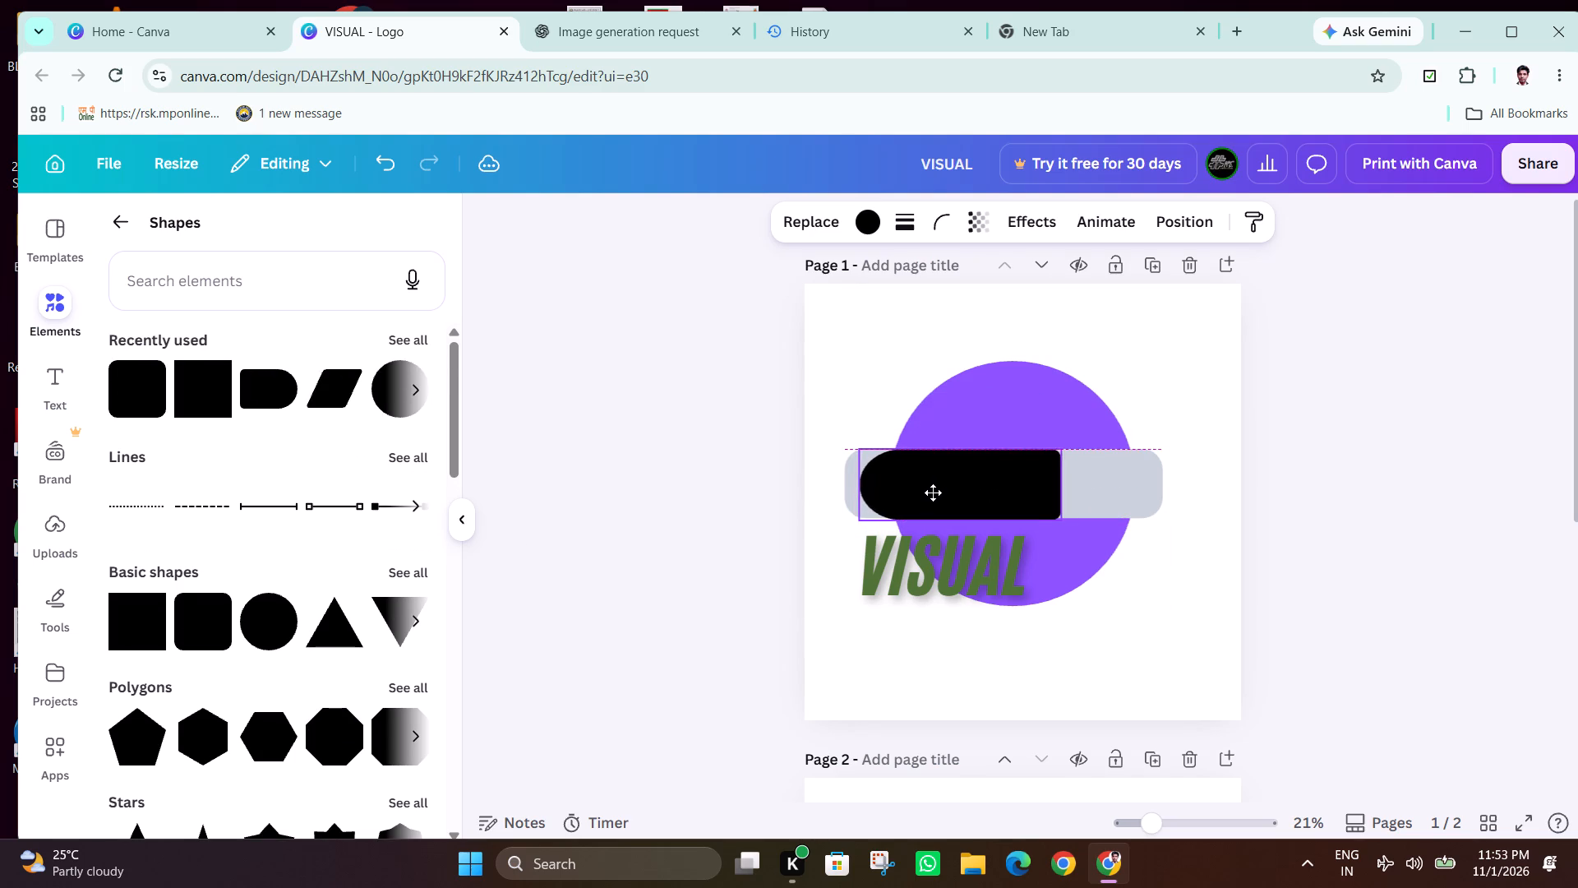
{"action": "left_click_drag", "start_coordinate": [933, 493], "coordinate": [962, 492]}
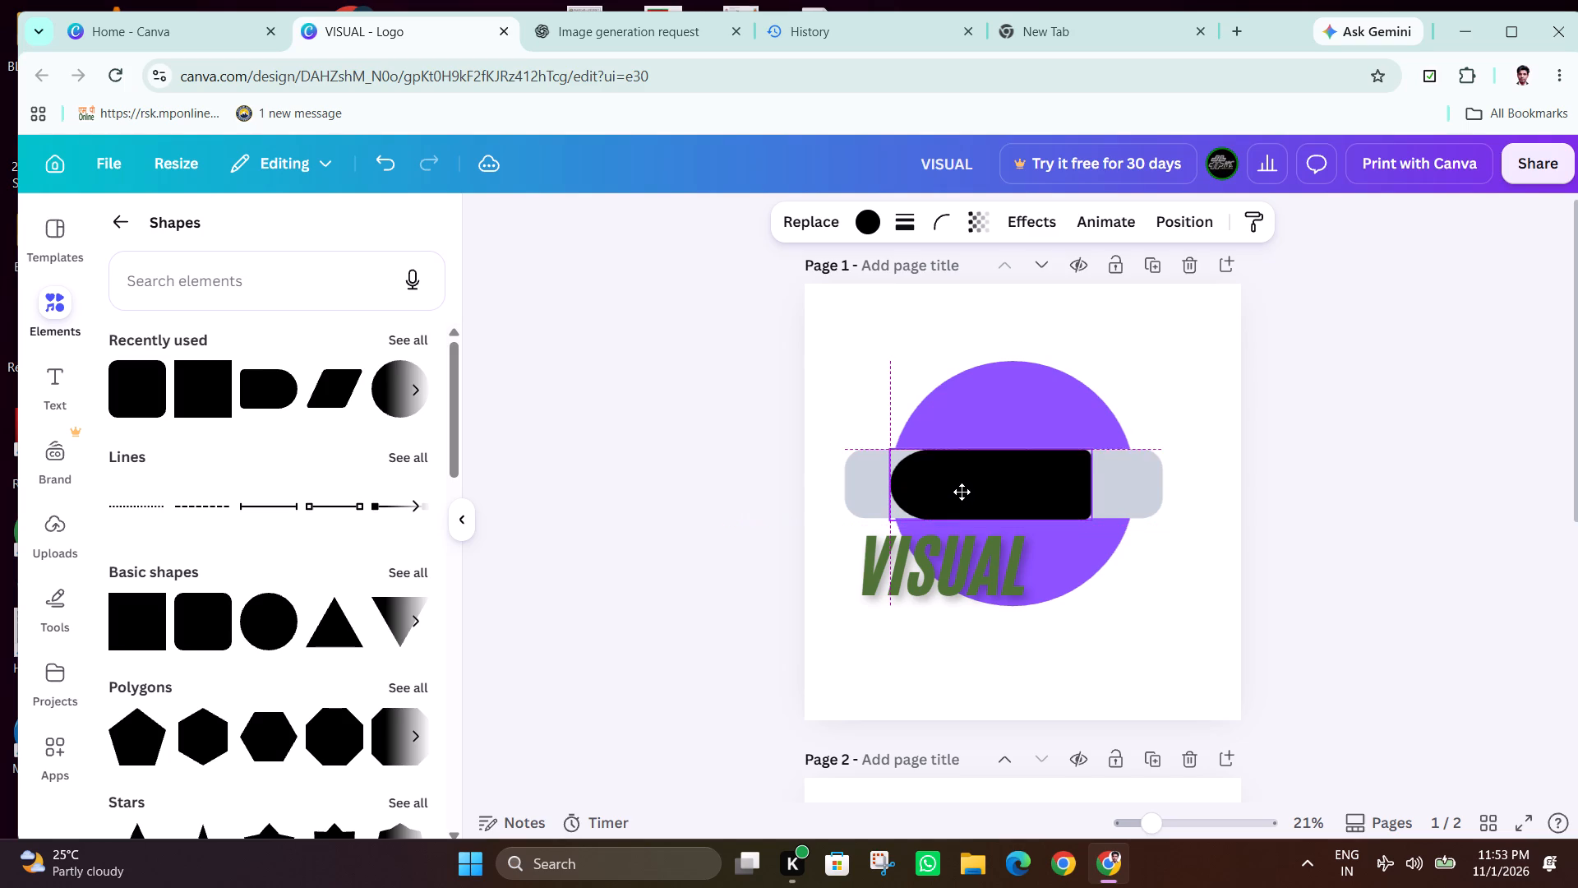
{"action": "left_click_drag", "start_coordinate": [962, 492], "coordinate": [961, 488]}
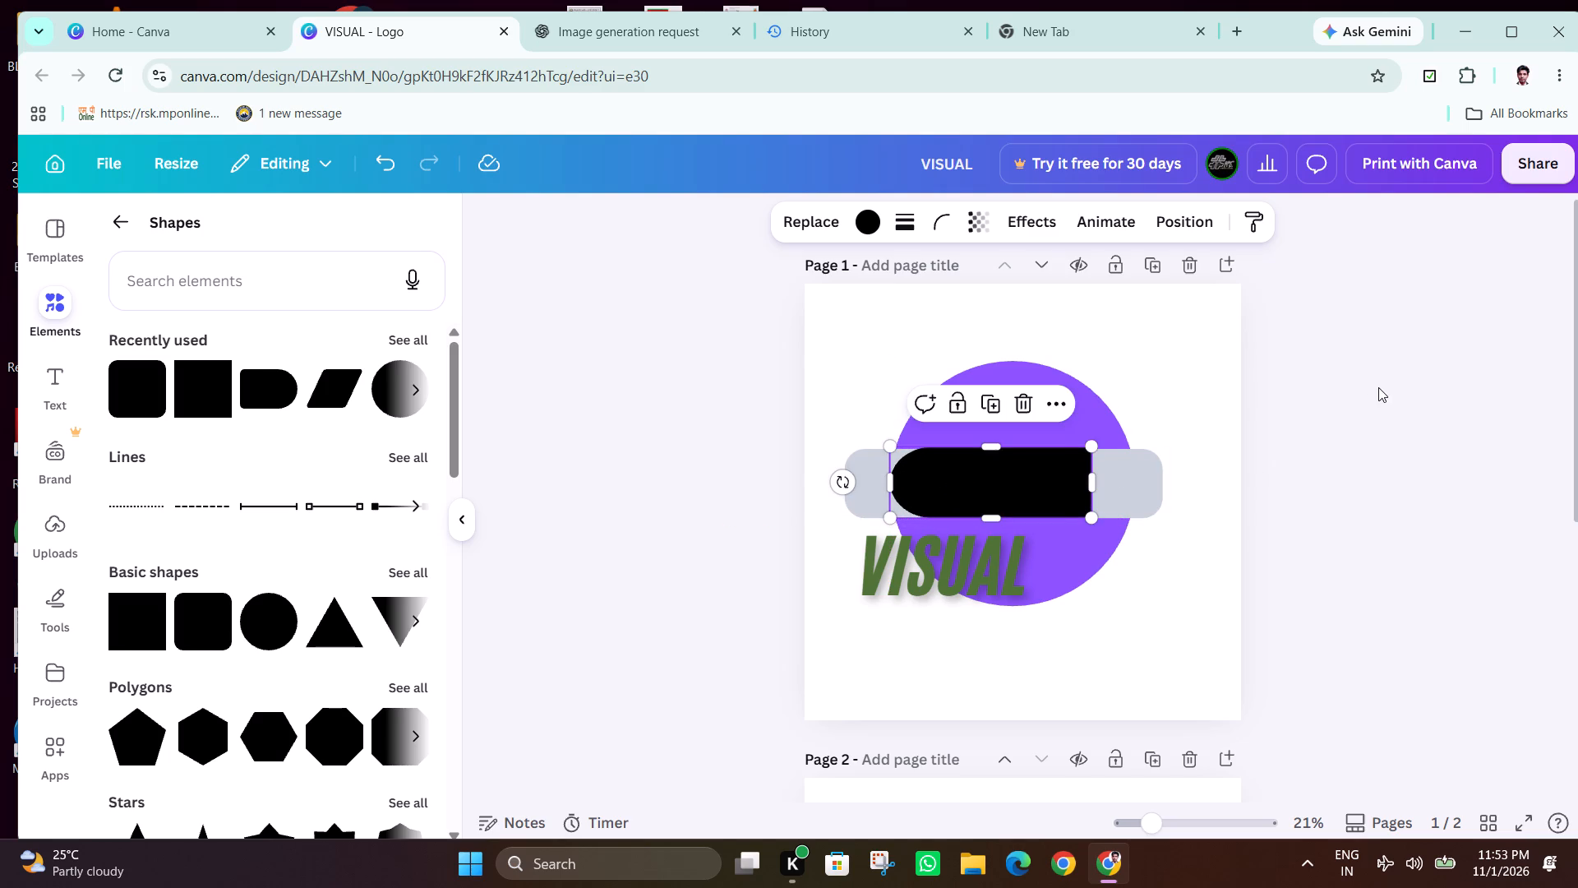
{"action": "left_click", "coordinate": [1379, 385]}
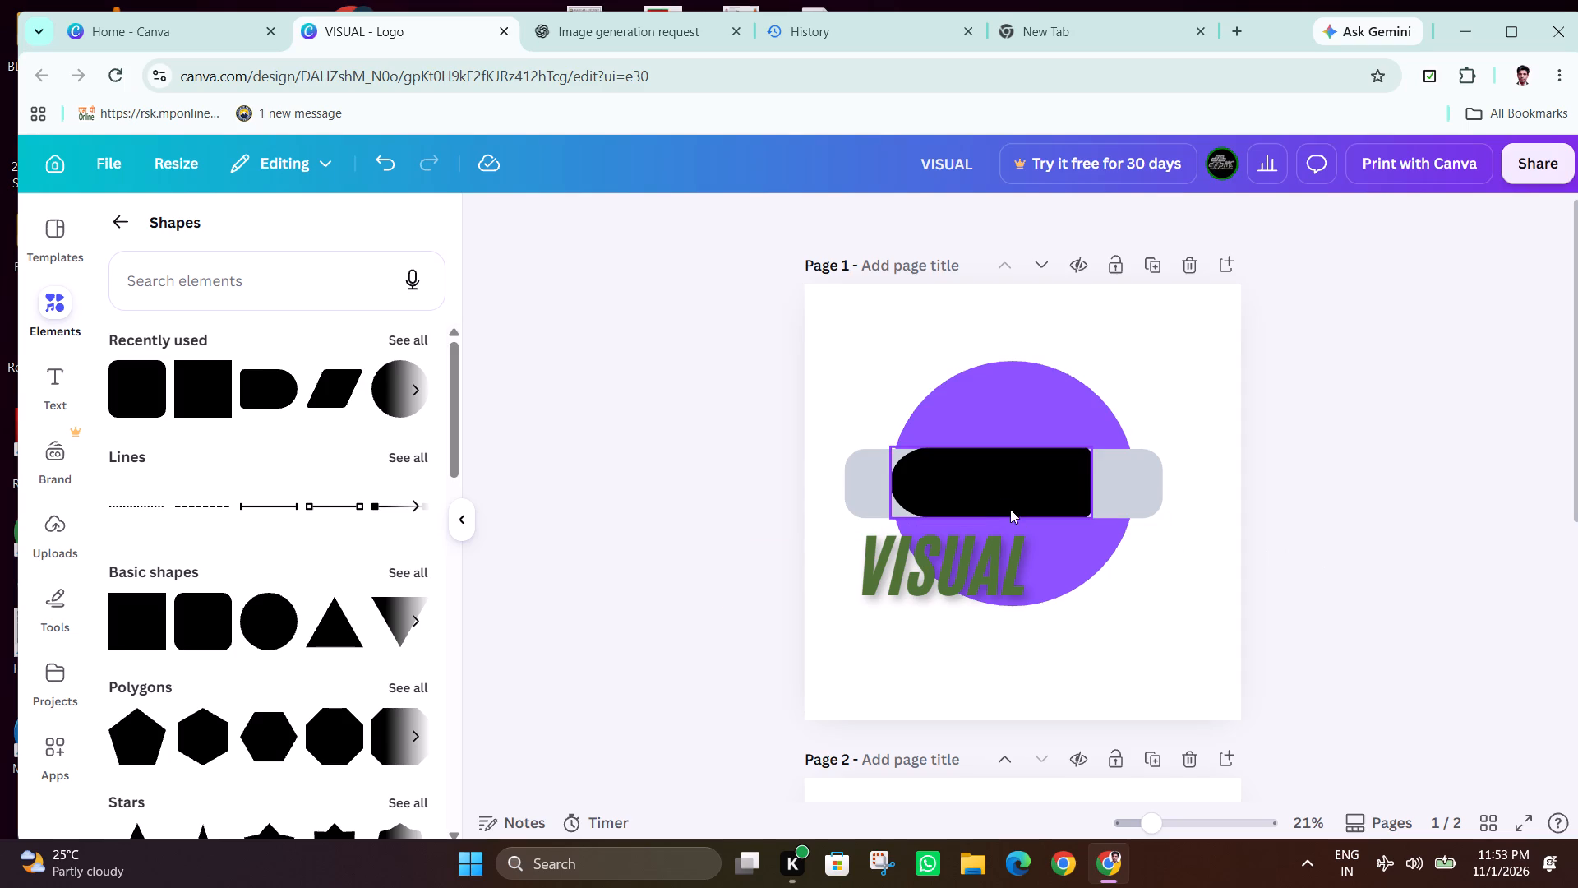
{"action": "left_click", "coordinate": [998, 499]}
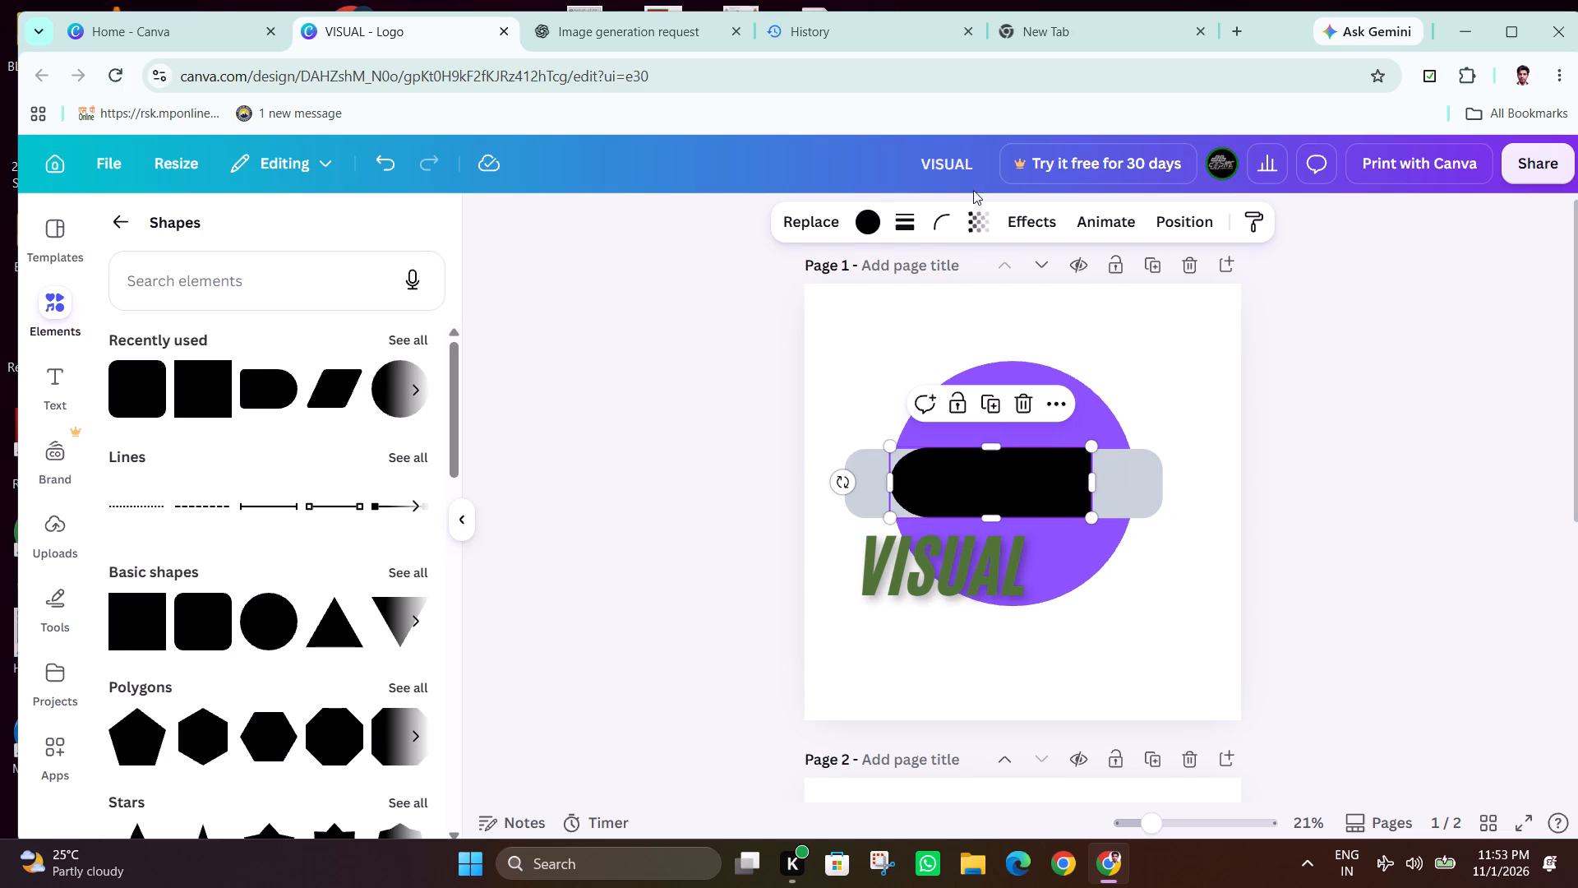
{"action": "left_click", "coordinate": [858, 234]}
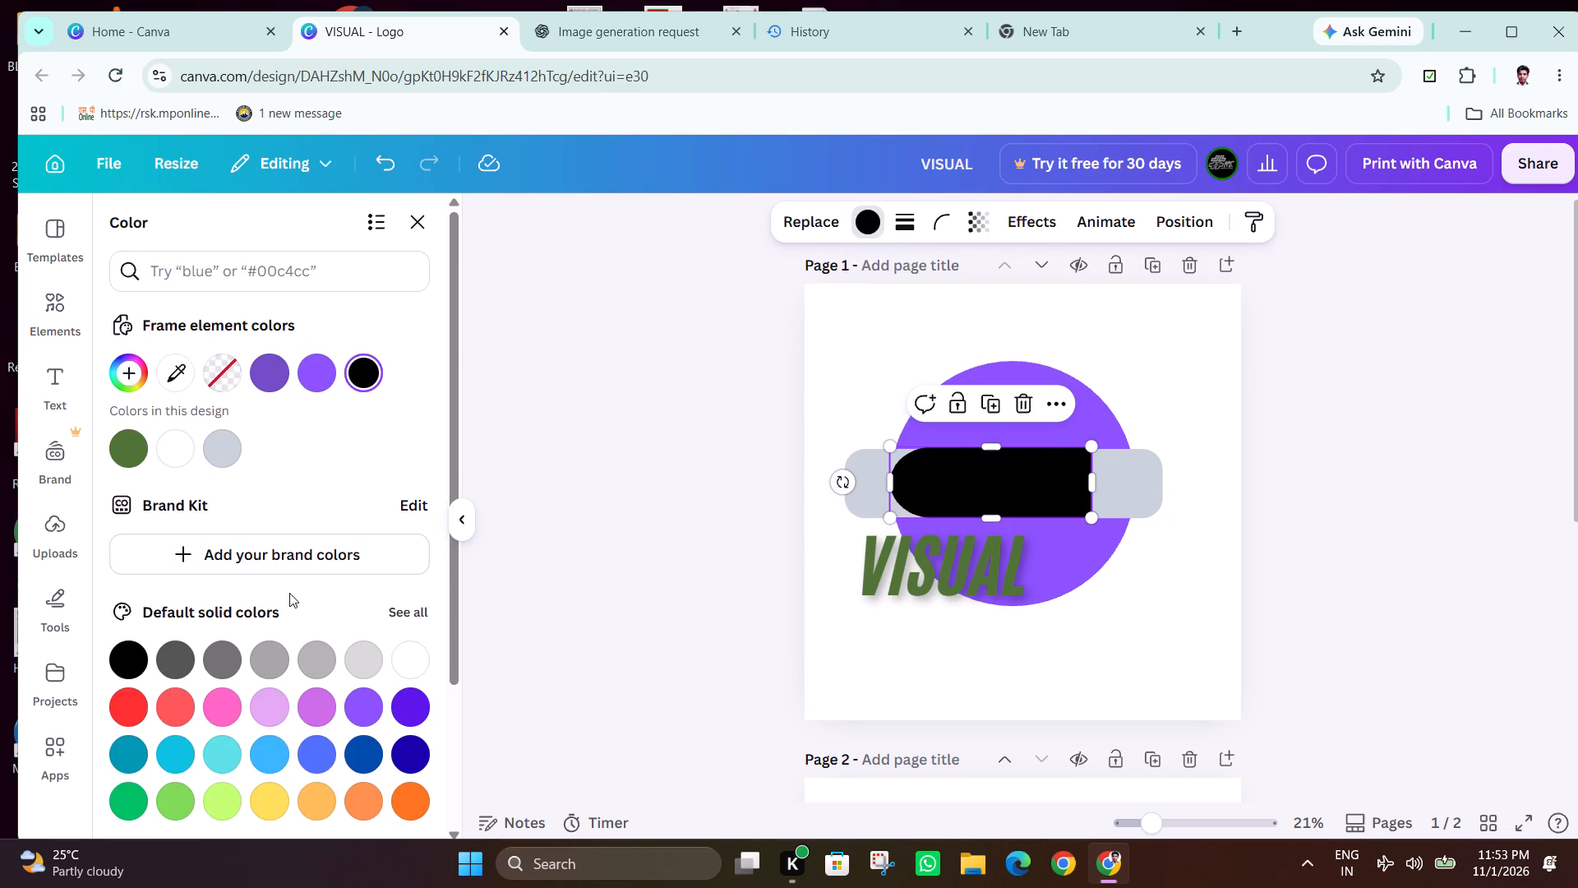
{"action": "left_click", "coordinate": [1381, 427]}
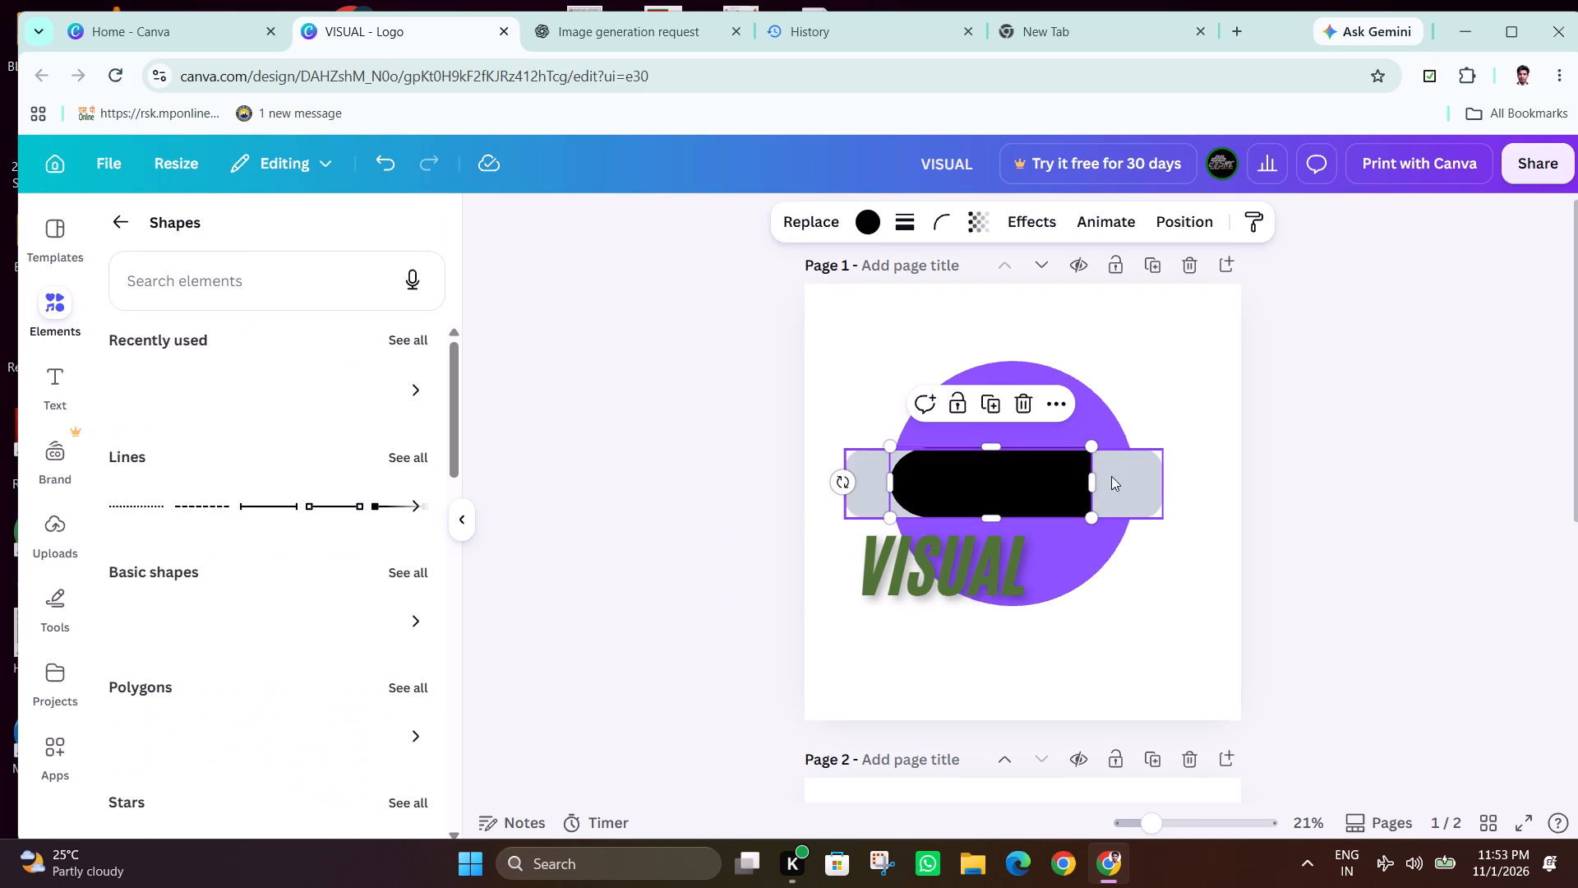
Recolour the grey rounded bar behind the black banner with the design's darker purple, #734cc6.
{"action": "left_click", "coordinate": [1110, 483]}
{"action": "scroll", "coordinate": [667, 530], "scroll_direction": "up", "scroll_amount": 1}
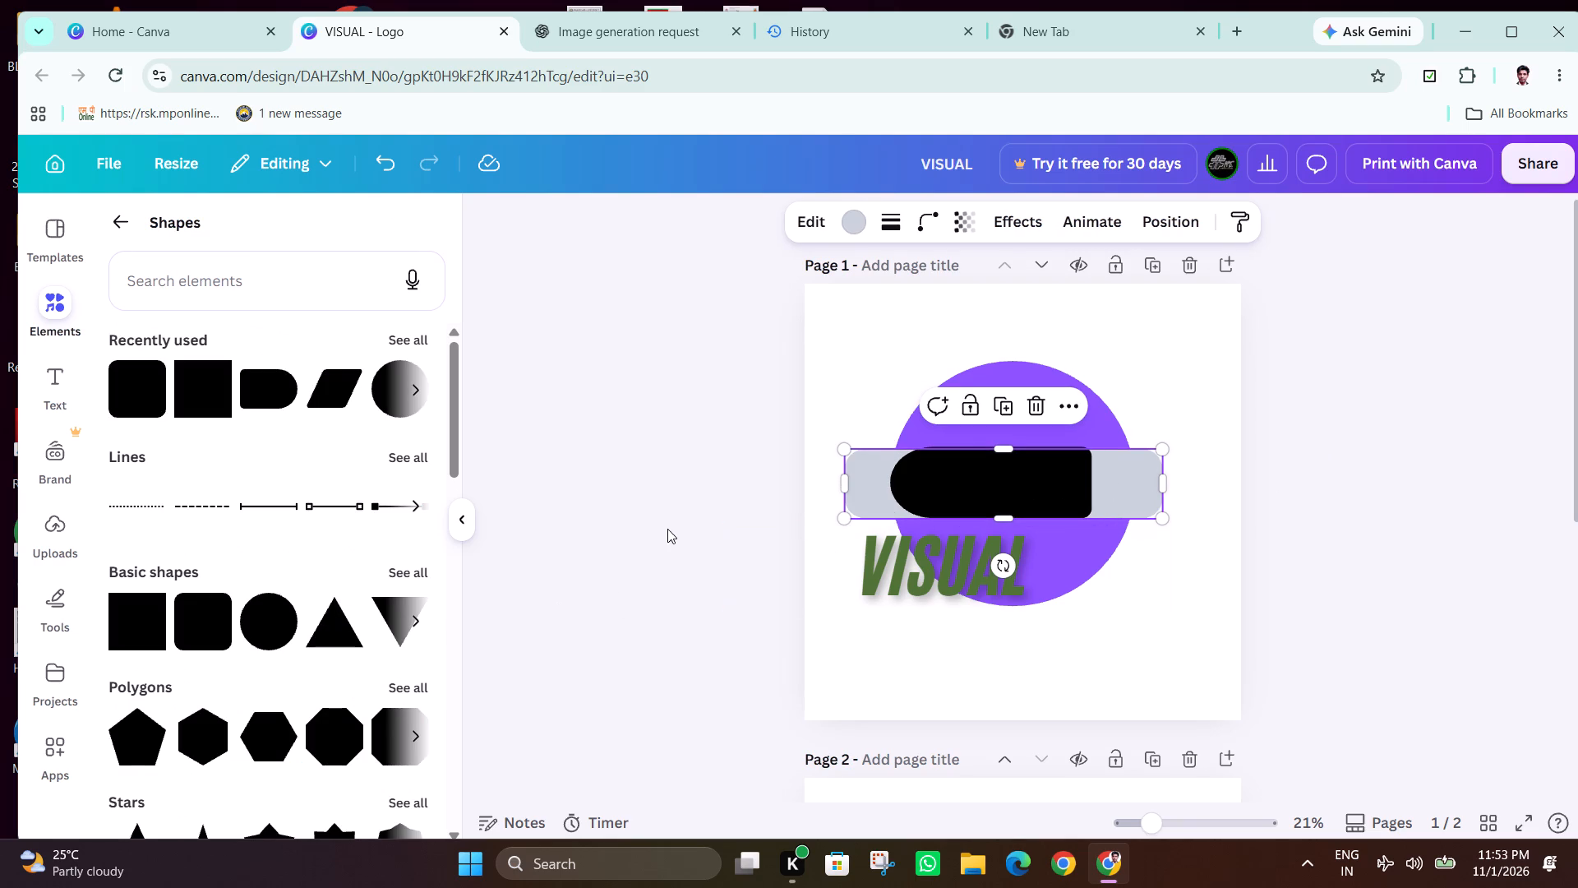
{"action": "scroll", "coordinate": [667, 529], "scroll_direction": "up", "scroll_amount": 2}
{"action": "left_click", "coordinate": [857, 223]}
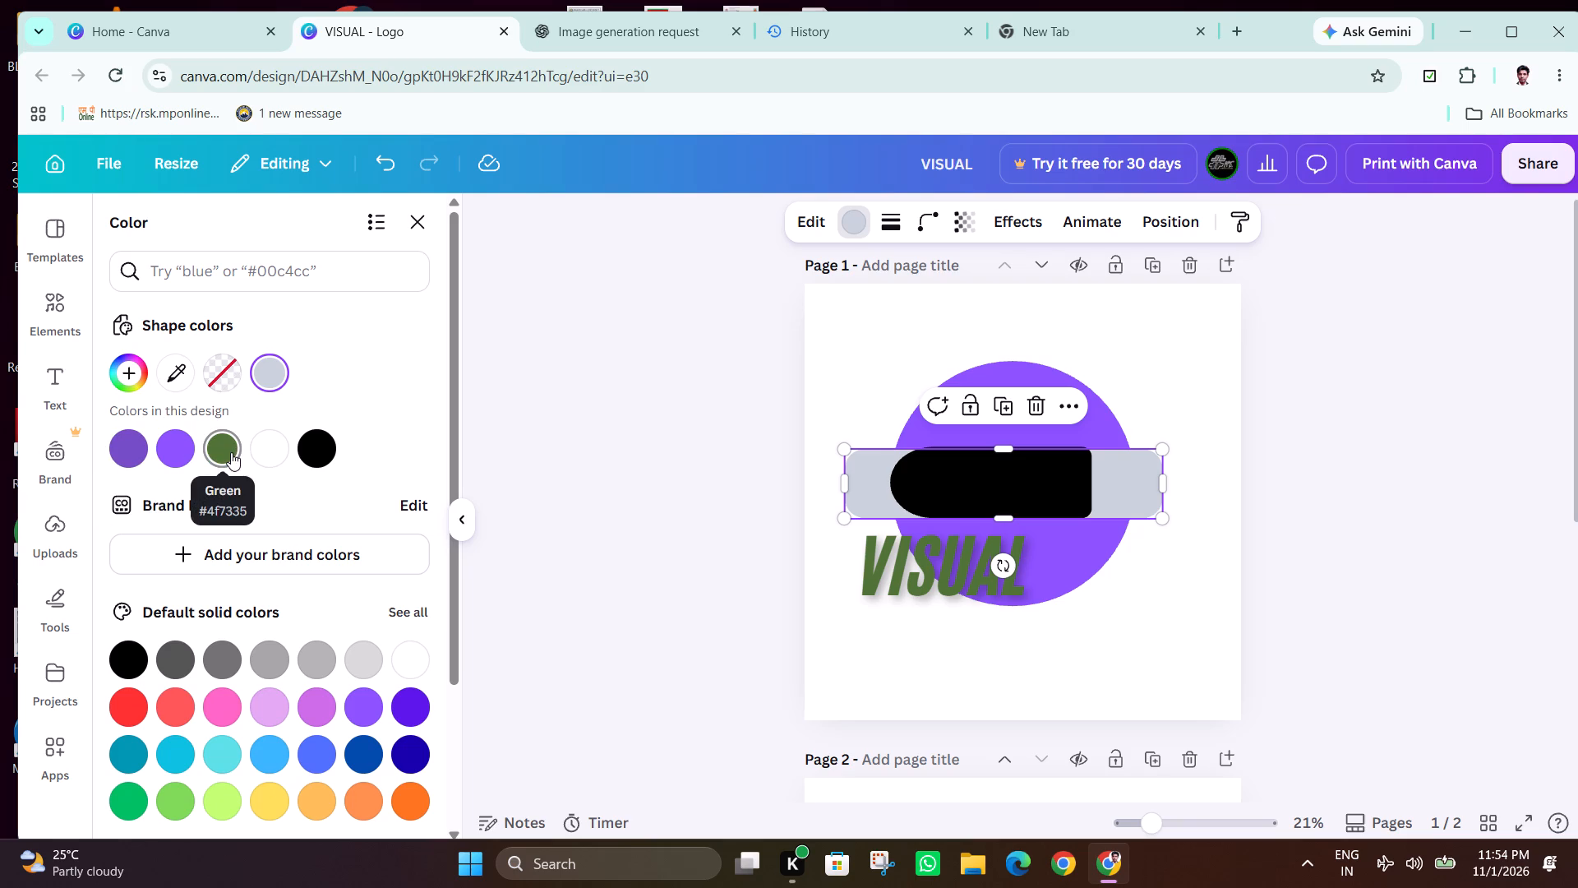
{"action": "left_click", "coordinate": [121, 453]}
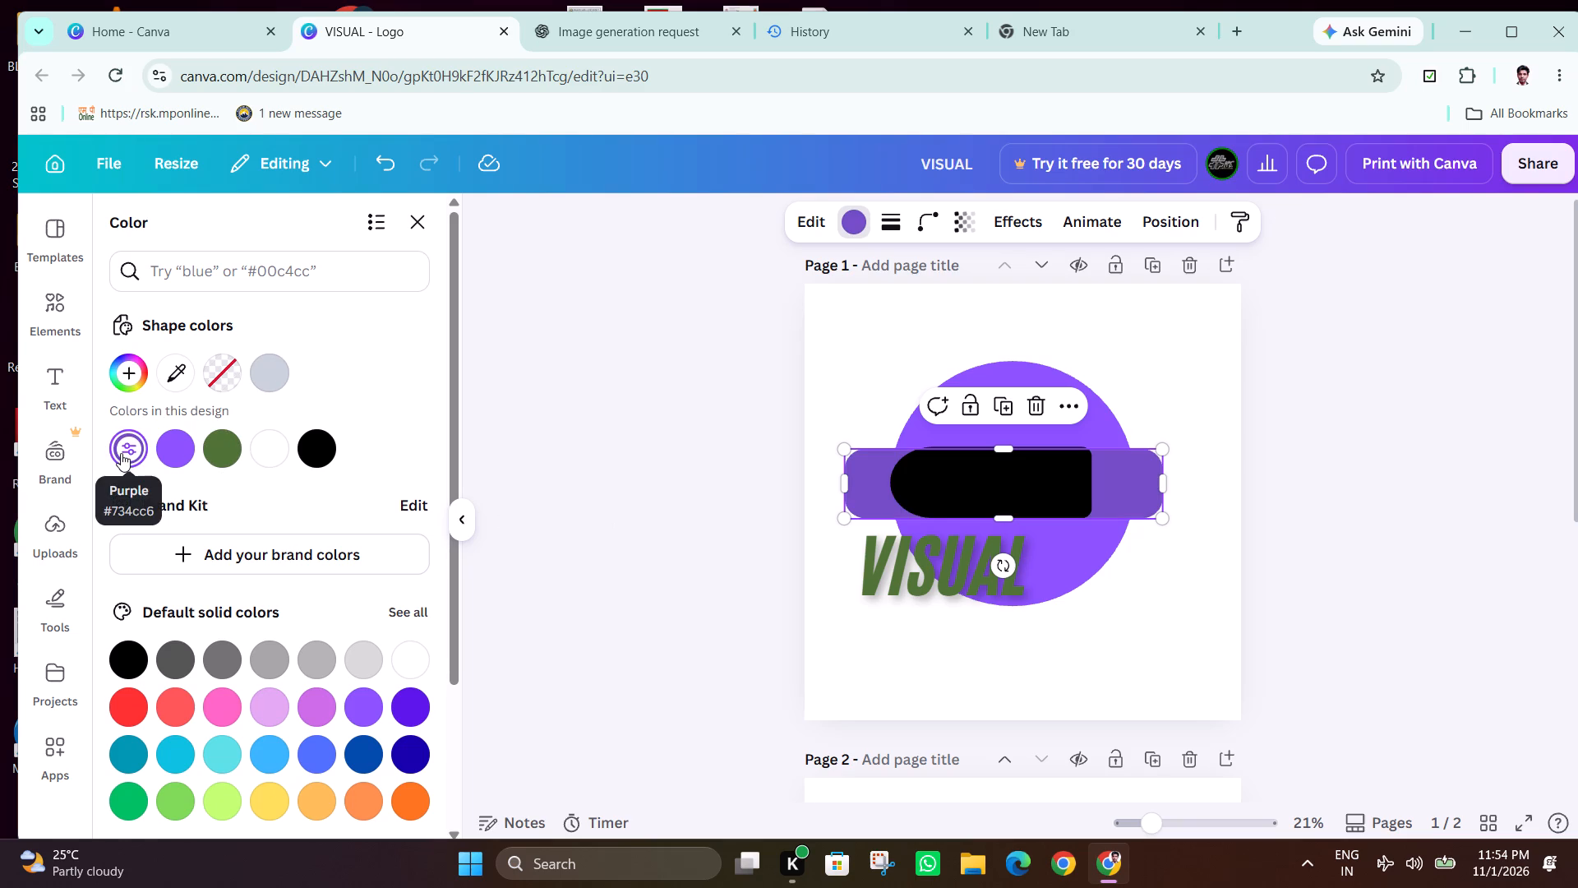
{"action": "left_click", "coordinate": [1334, 520]}
Recolour the black banner, trying green and orchid and settling on the circle's bright purple, #8c52ff.
{"action": "left_click", "coordinate": [1019, 493]}
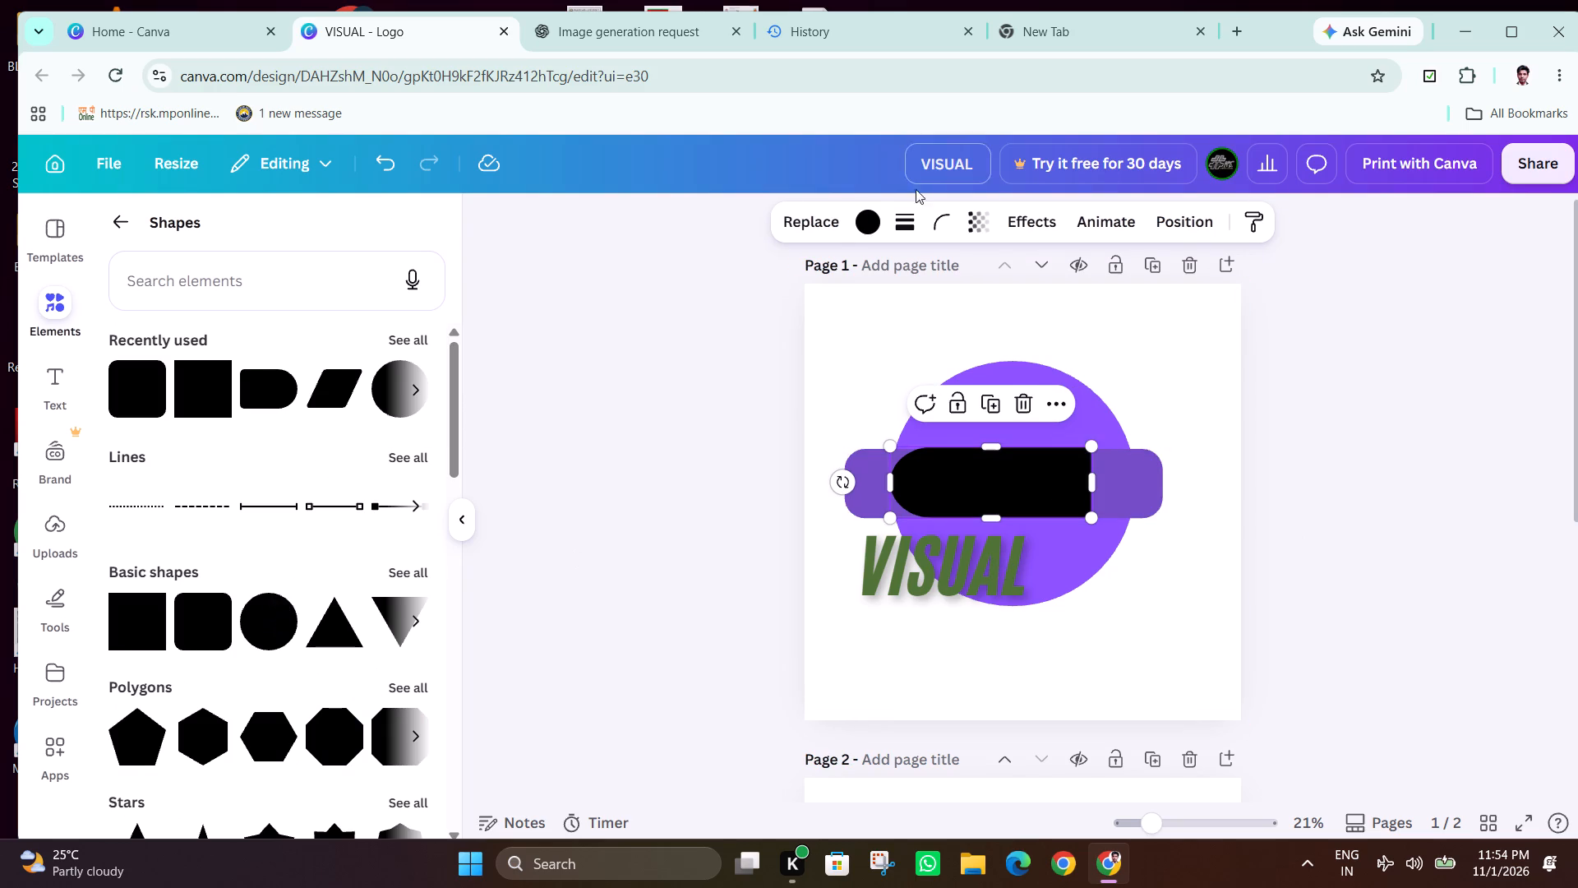
{"action": "left_click", "coordinate": [879, 229]}
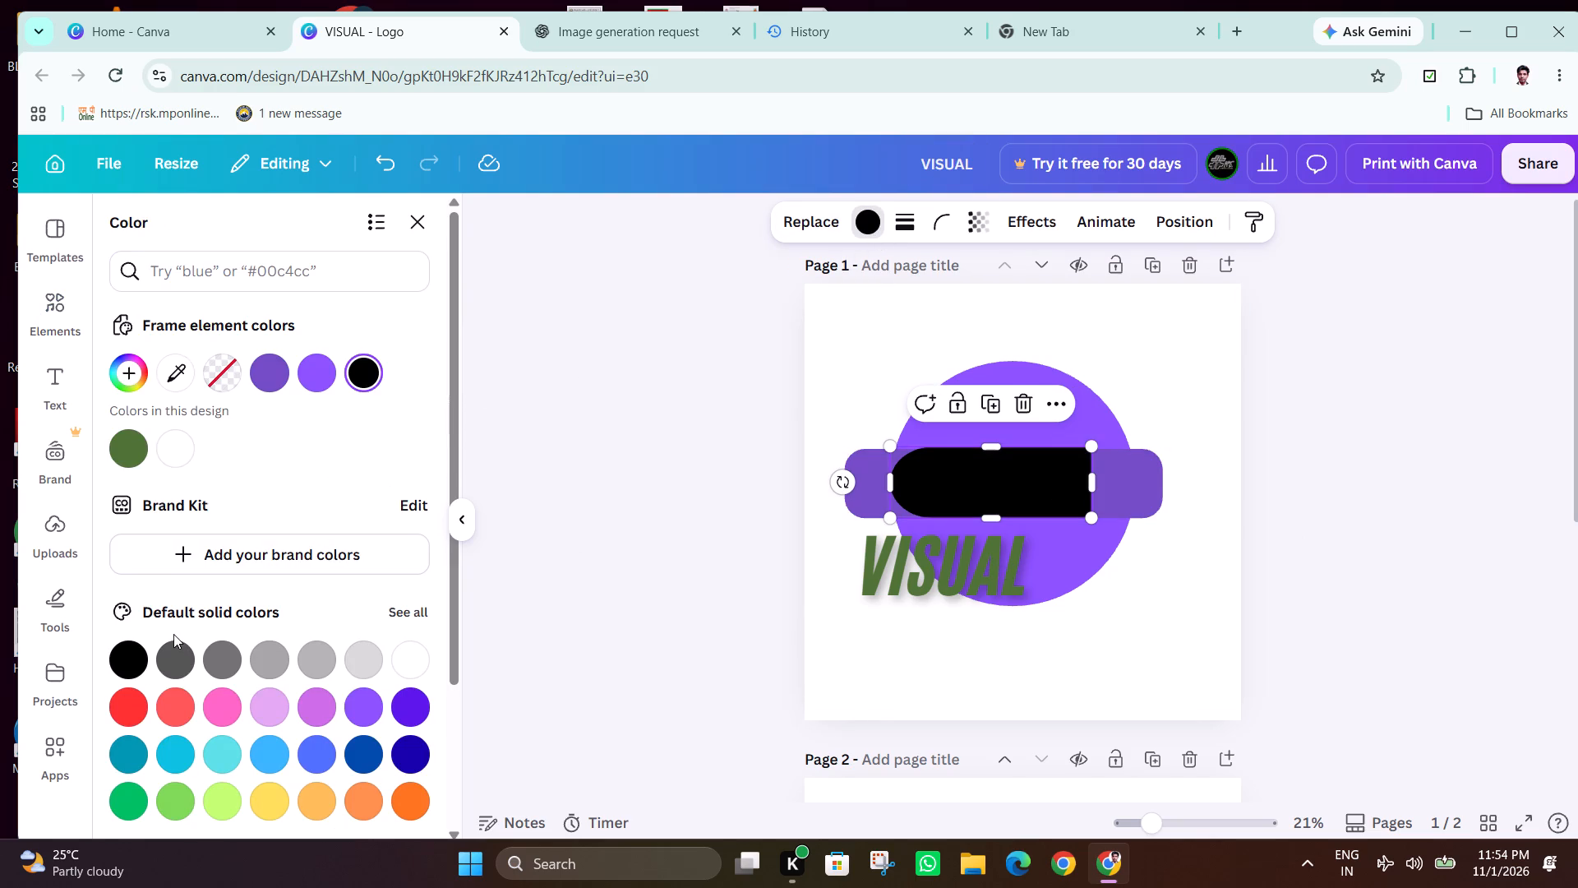
{"action": "left_click", "coordinate": [127, 460]}
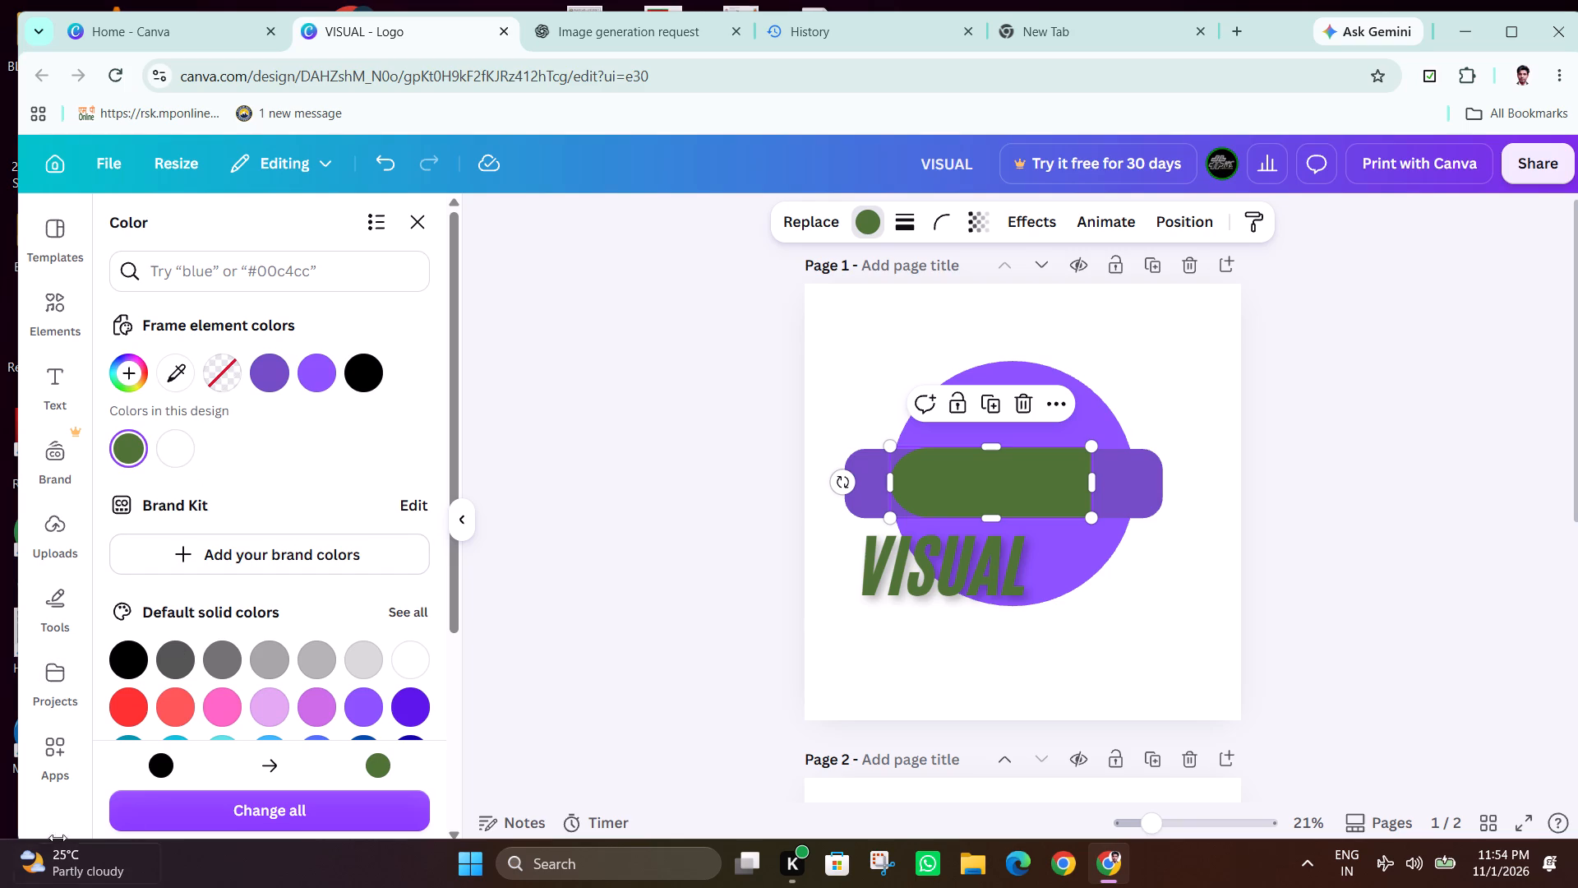
{"action": "left_click", "coordinate": [316, 717]}
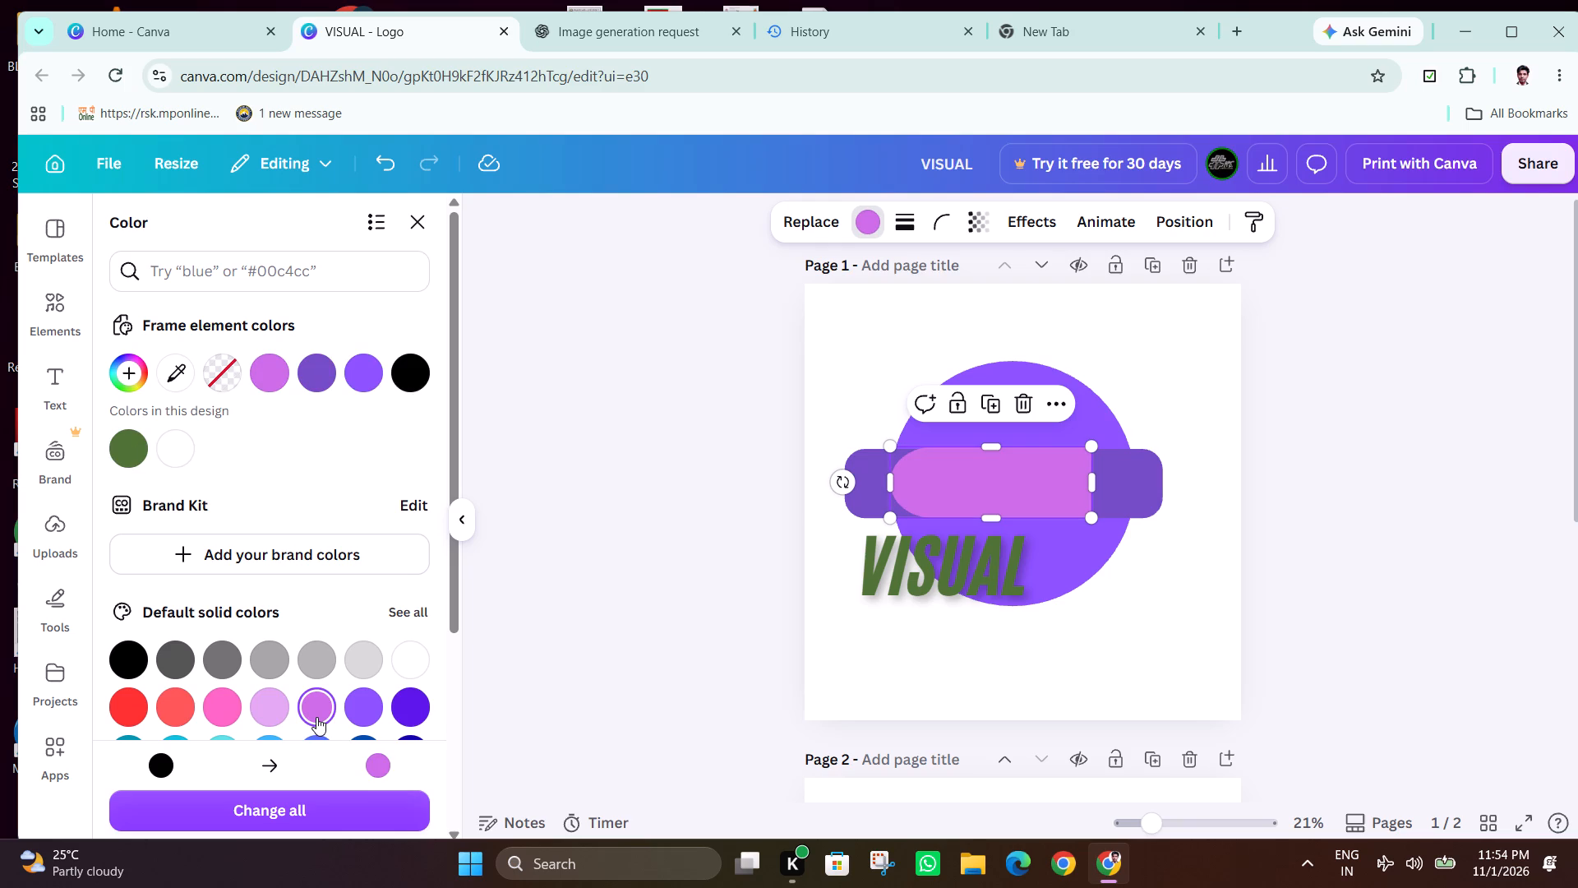
{"action": "left_click", "coordinate": [363, 715]}
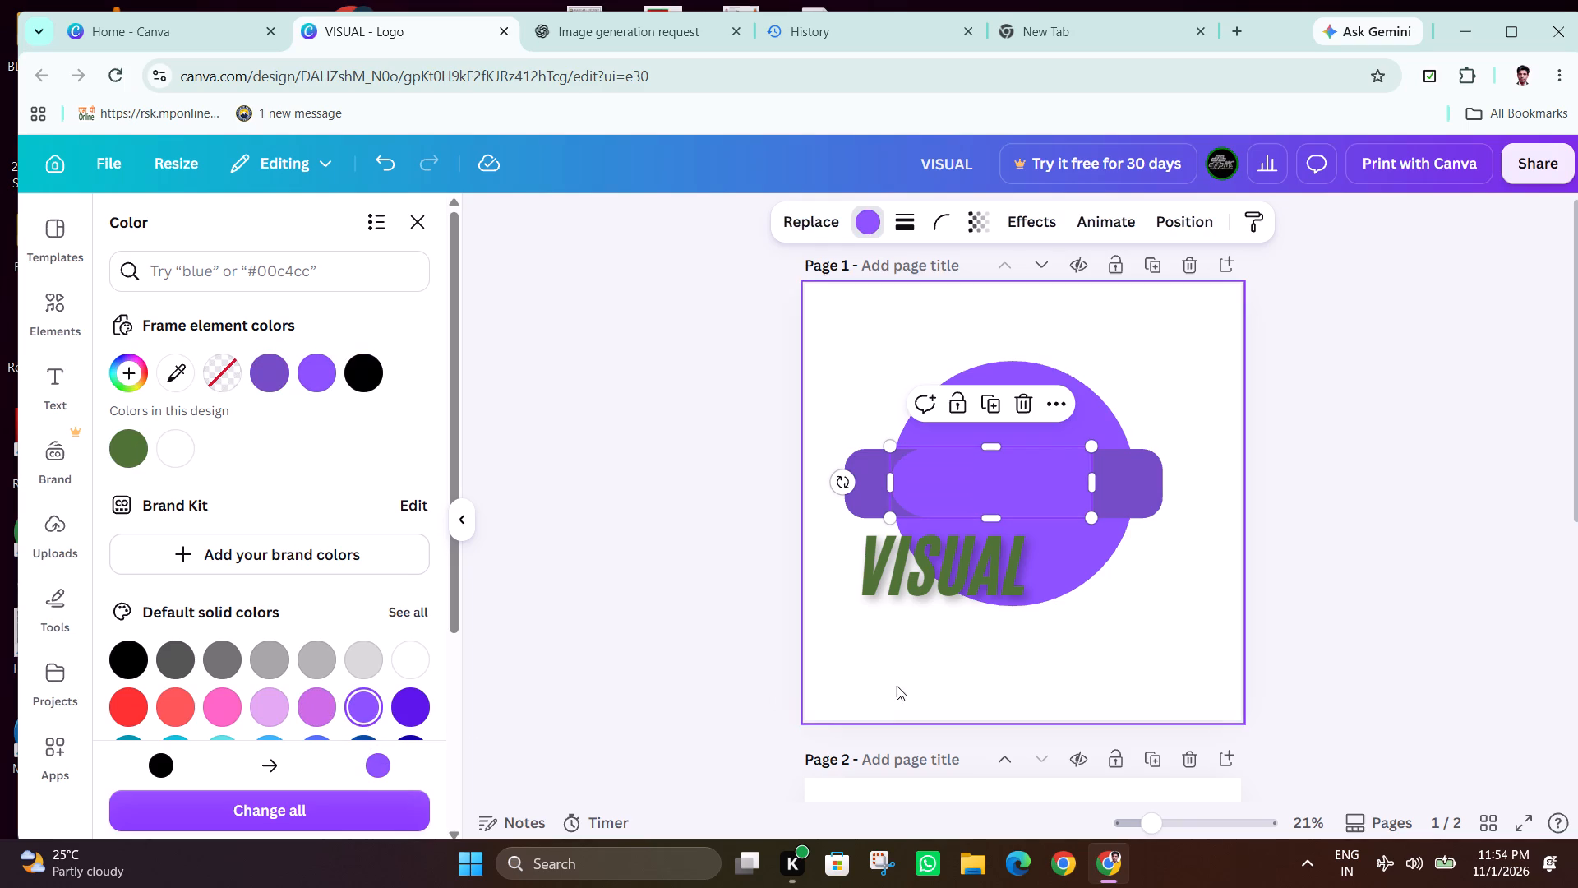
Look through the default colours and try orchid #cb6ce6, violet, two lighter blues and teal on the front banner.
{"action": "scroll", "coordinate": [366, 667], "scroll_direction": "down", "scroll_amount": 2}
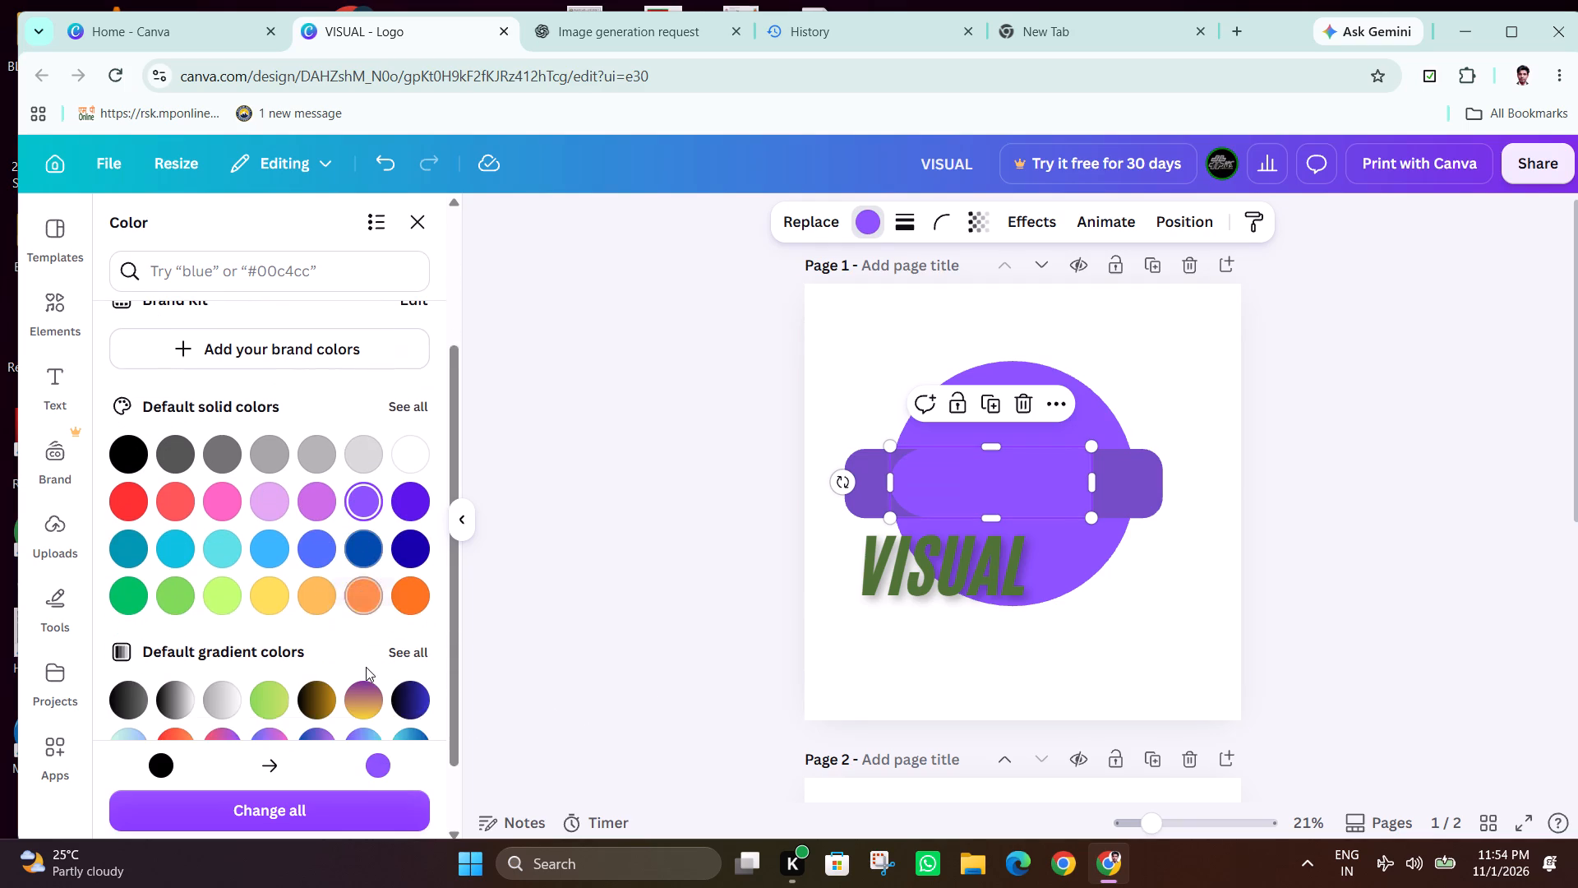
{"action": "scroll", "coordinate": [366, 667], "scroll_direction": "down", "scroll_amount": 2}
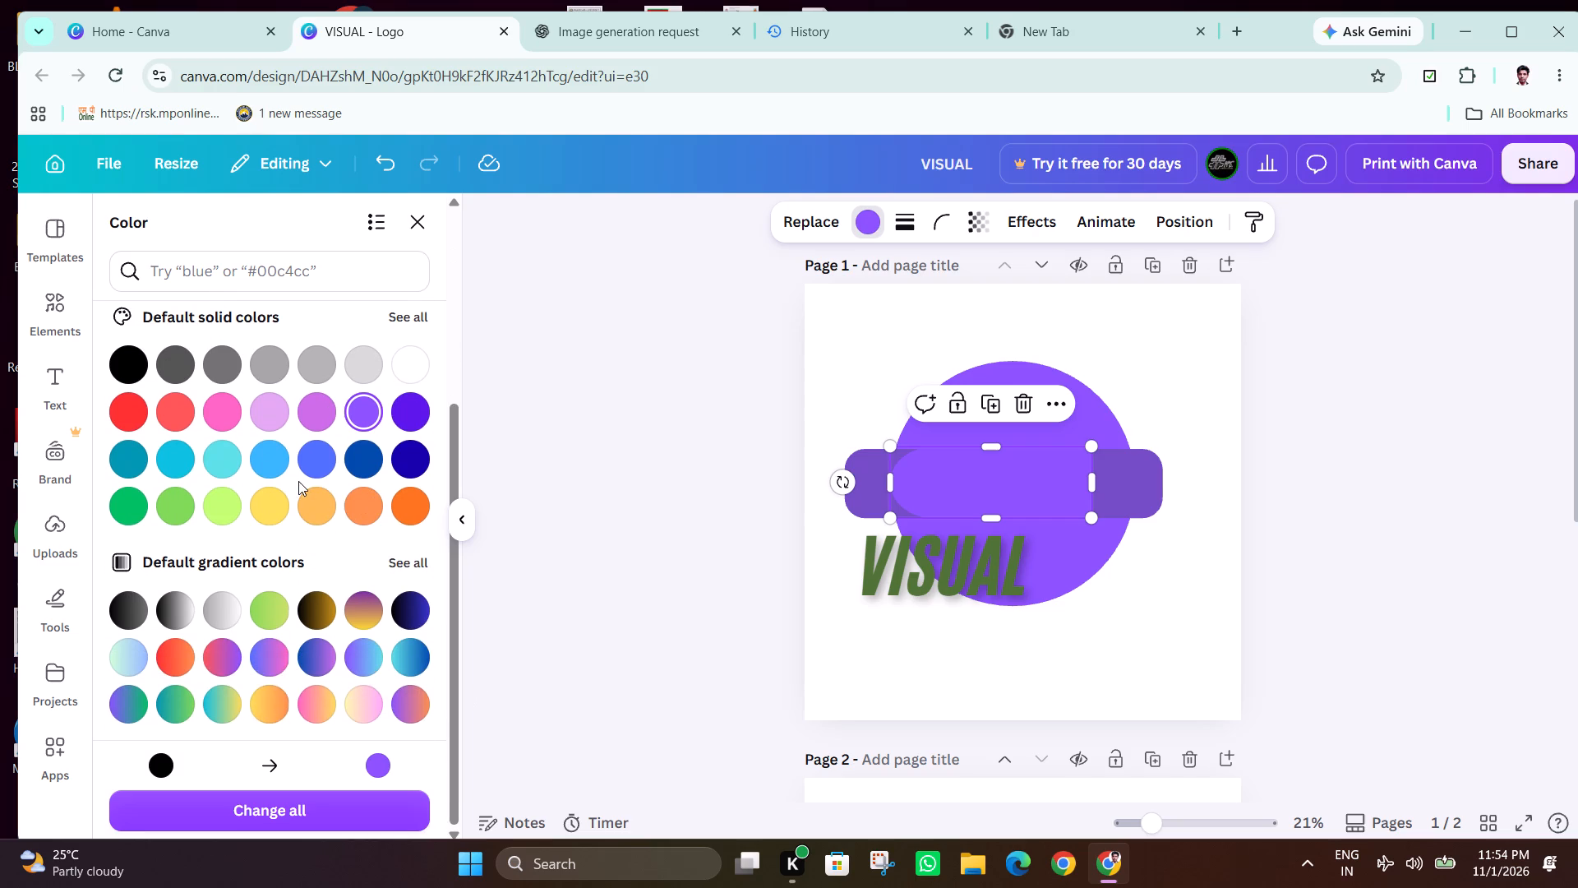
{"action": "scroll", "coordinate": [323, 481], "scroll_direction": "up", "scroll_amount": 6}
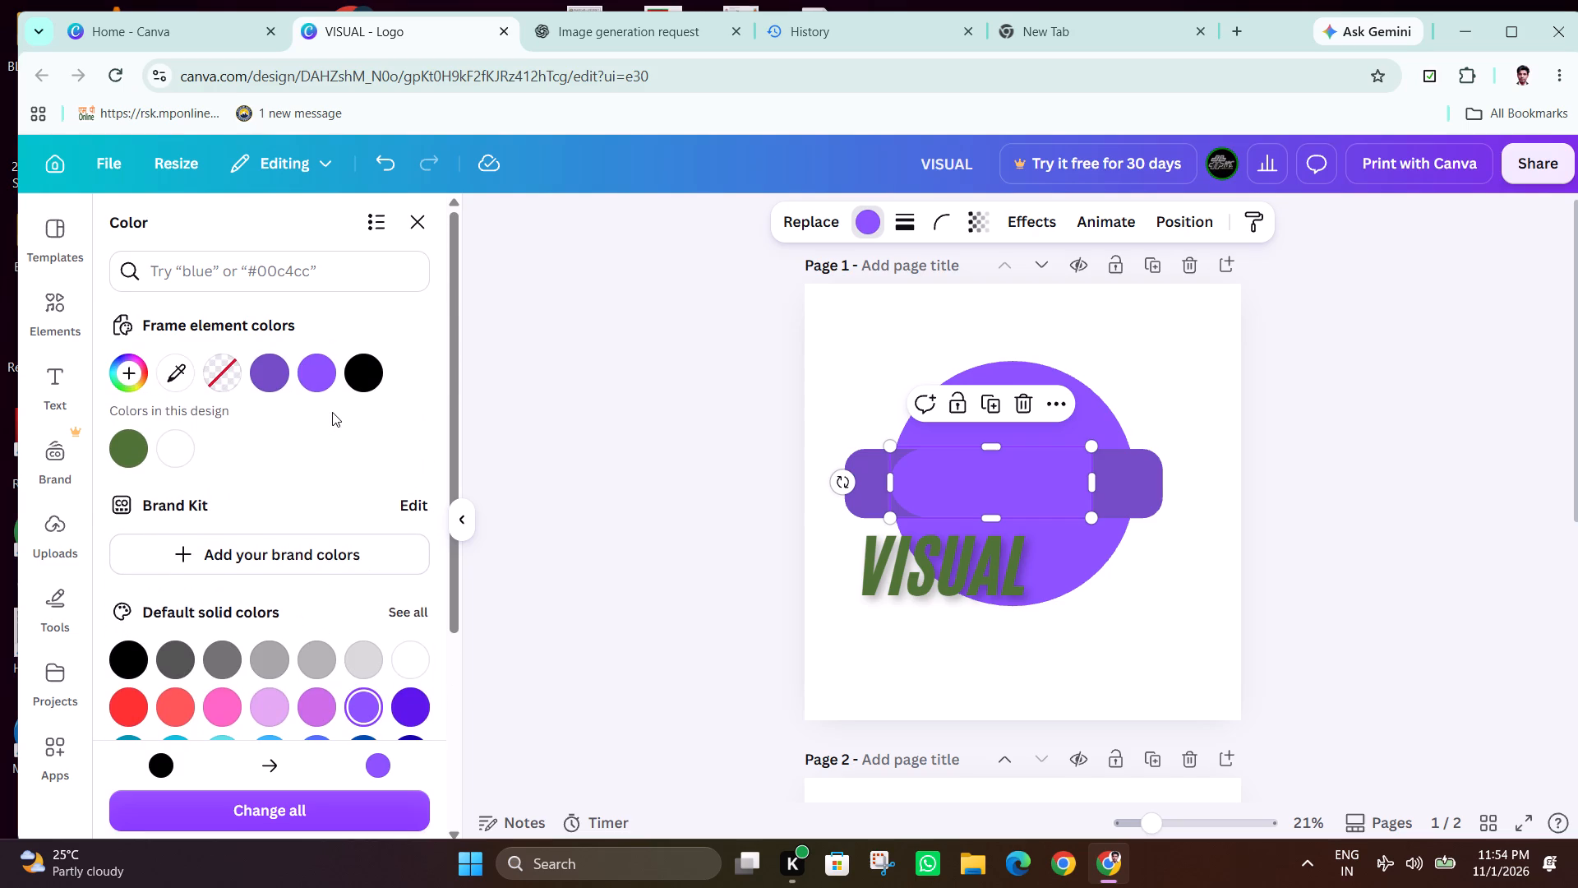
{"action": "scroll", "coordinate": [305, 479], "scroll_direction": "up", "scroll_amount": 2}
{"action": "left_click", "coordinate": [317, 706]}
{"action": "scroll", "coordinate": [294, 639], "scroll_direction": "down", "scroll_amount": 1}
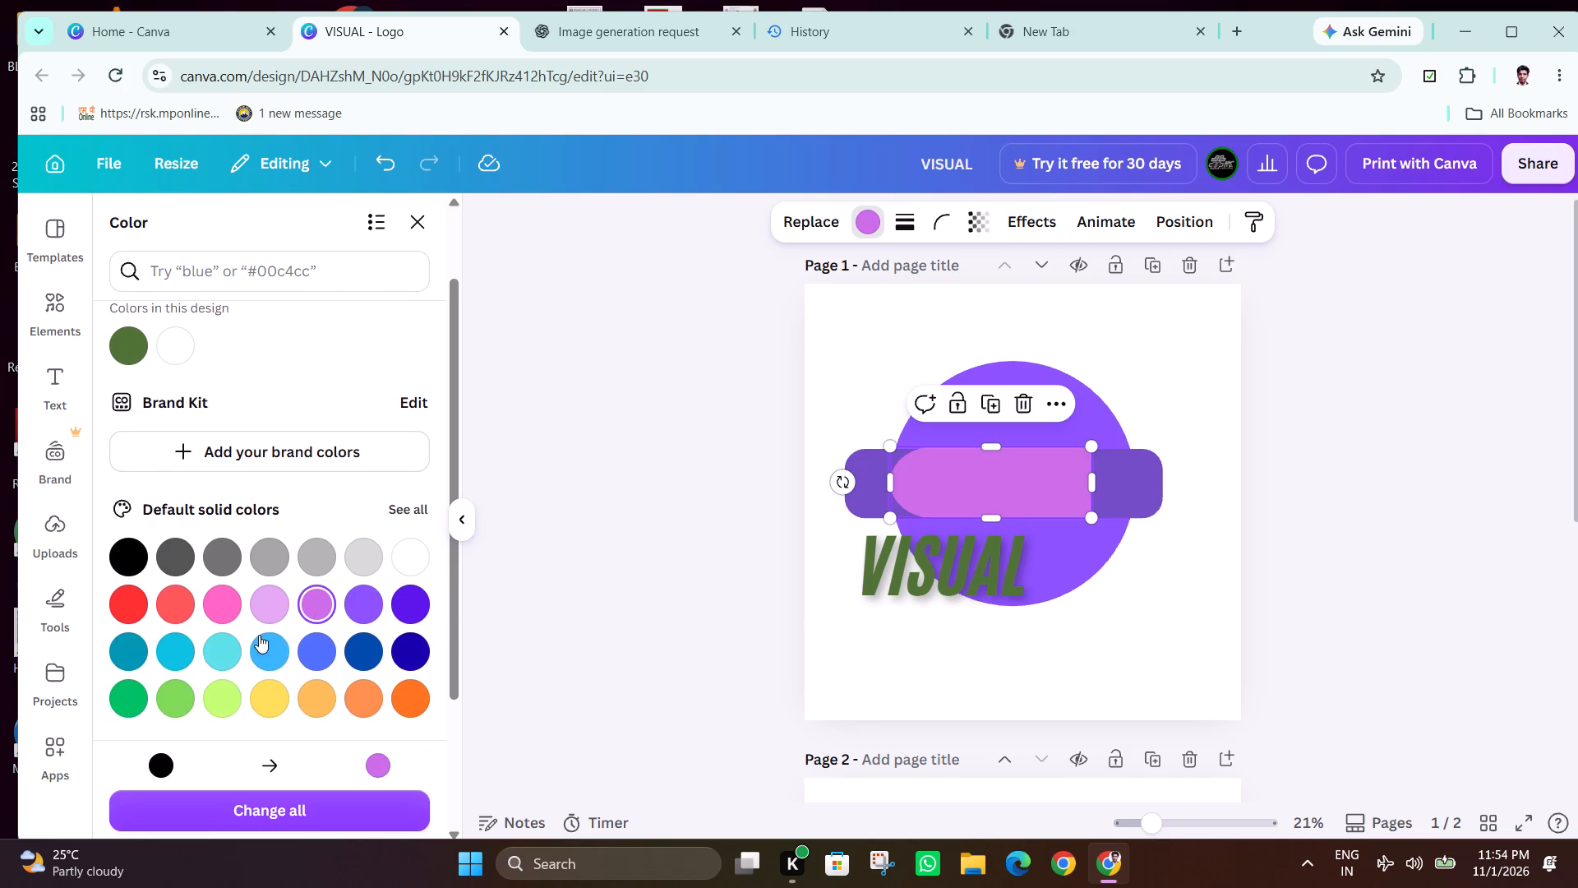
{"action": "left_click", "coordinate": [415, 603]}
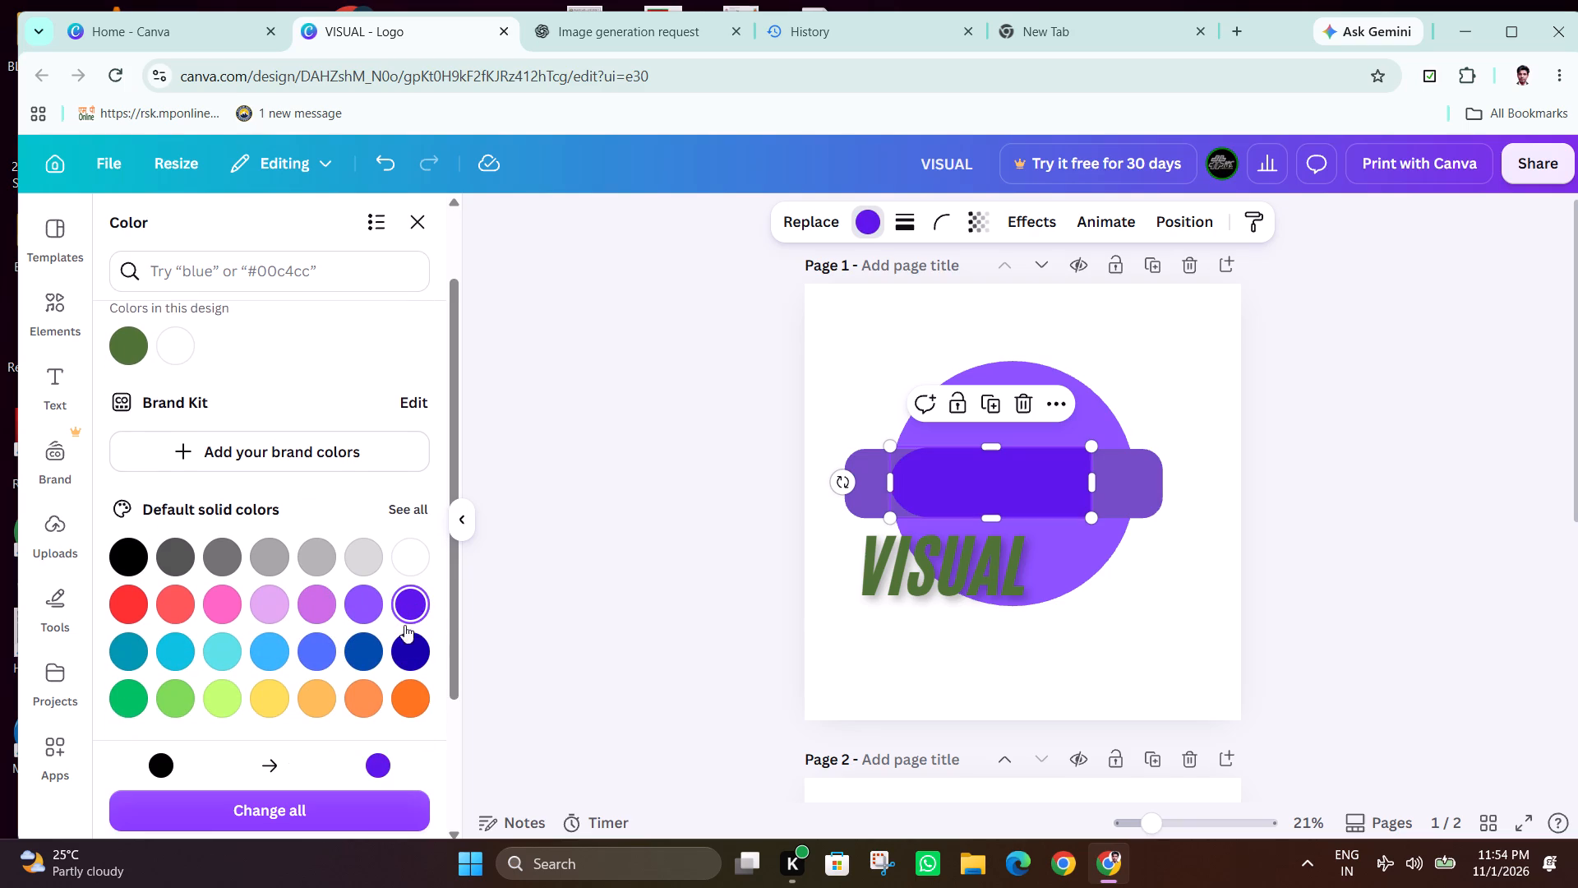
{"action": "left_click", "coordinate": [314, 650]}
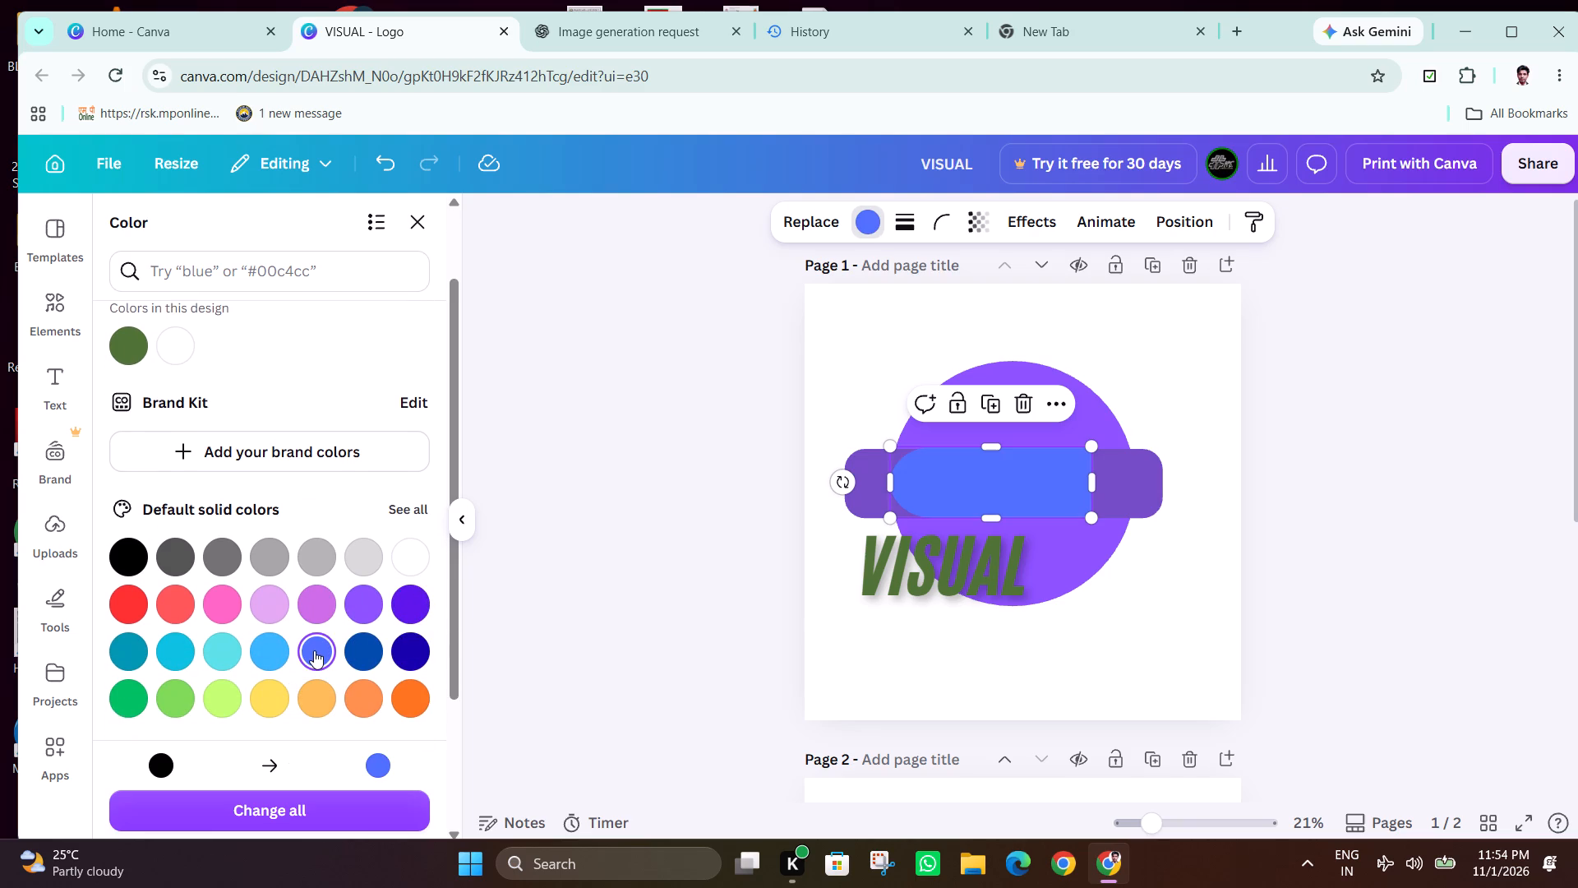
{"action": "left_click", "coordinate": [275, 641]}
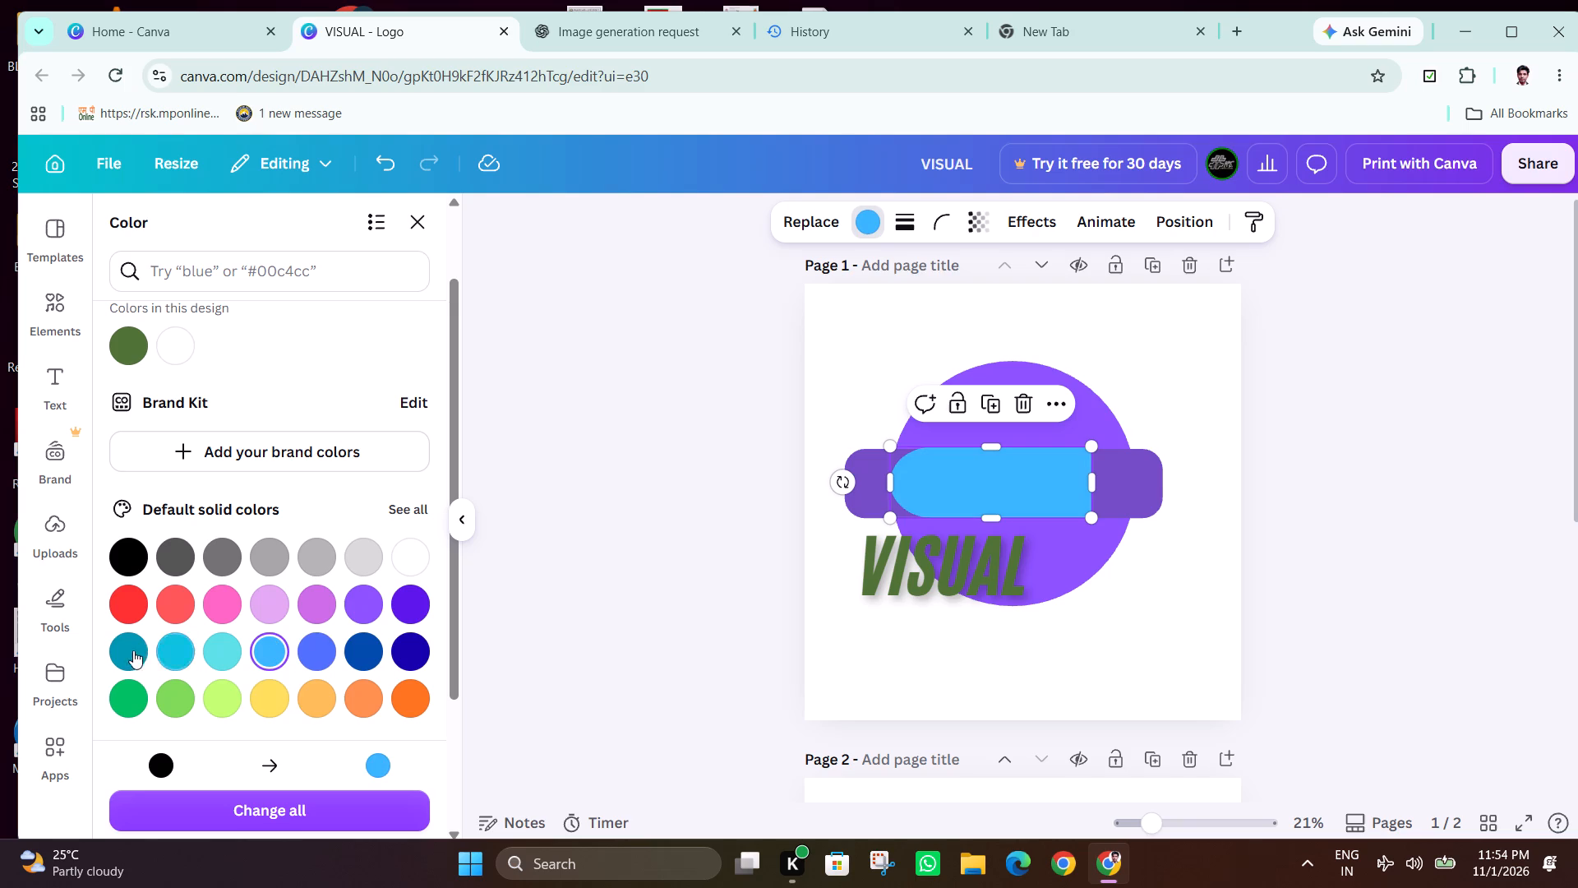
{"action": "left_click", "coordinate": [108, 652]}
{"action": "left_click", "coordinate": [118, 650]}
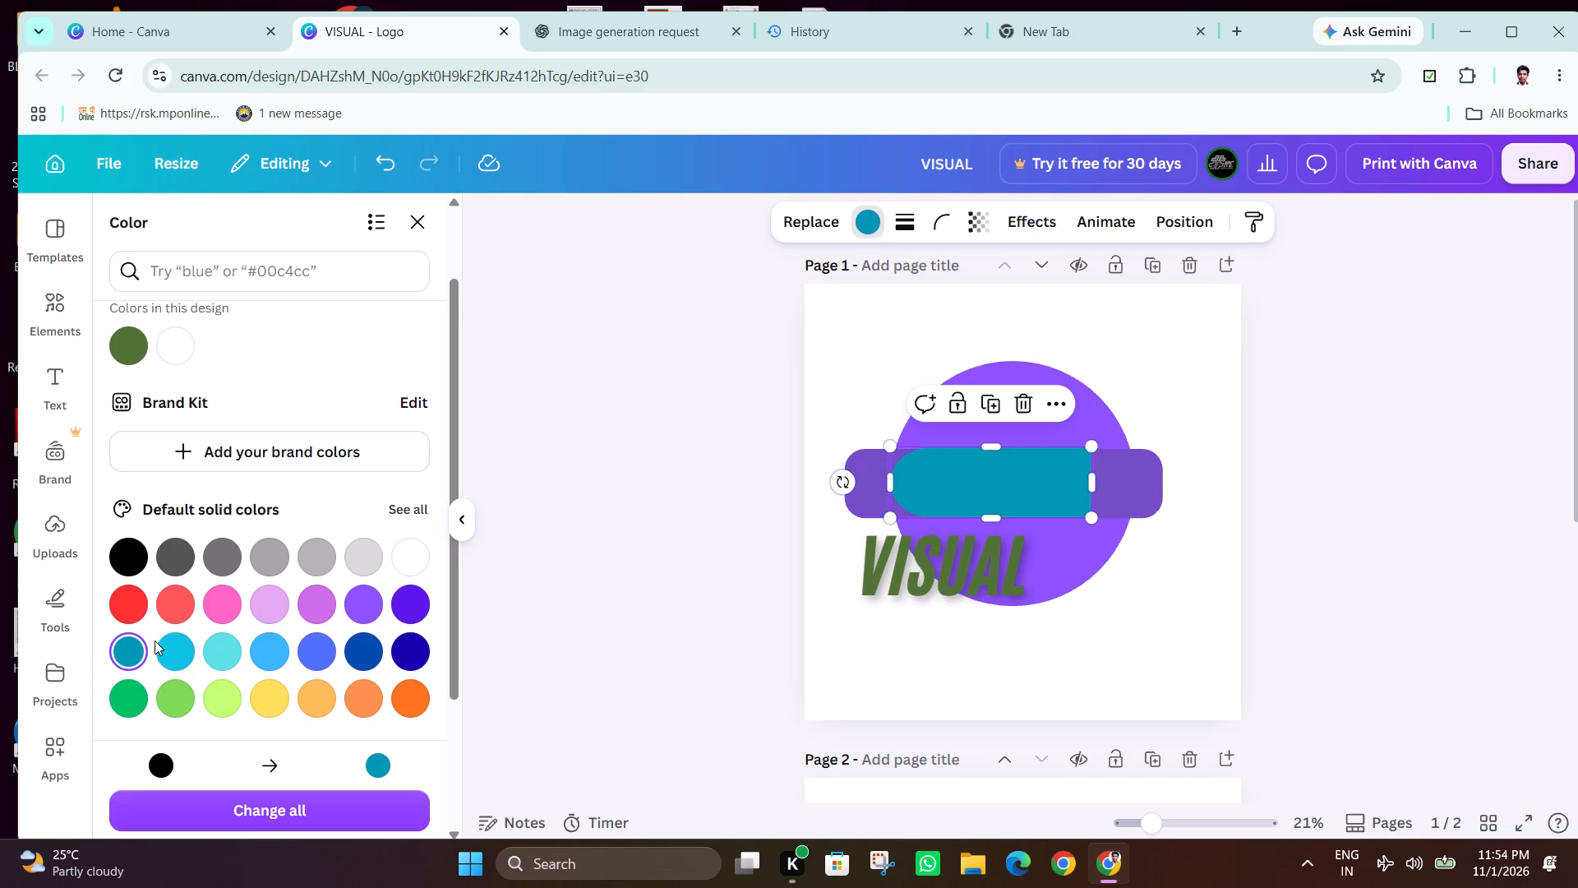
Try the darker purple #734cc6 on the front banner, and set its fill to the bright purple #8c52ff.
{"action": "scroll", "coordinate": [215, 636], "scroll_direction": "up", "scroll_amount": 5}
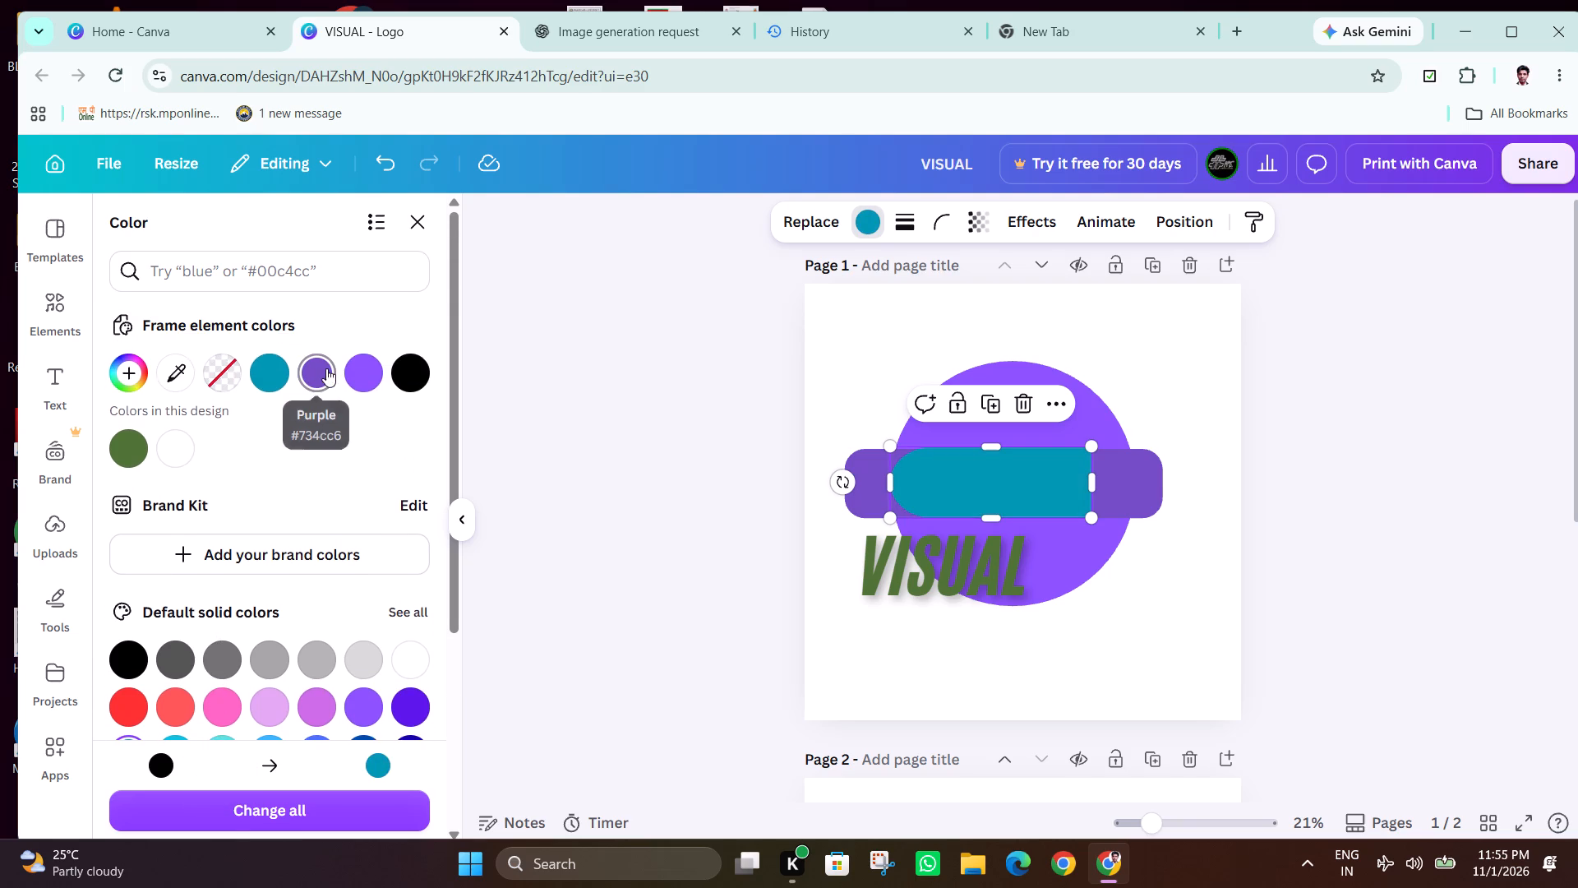
{"action": "left_click", "coordinate": [320, 372]}
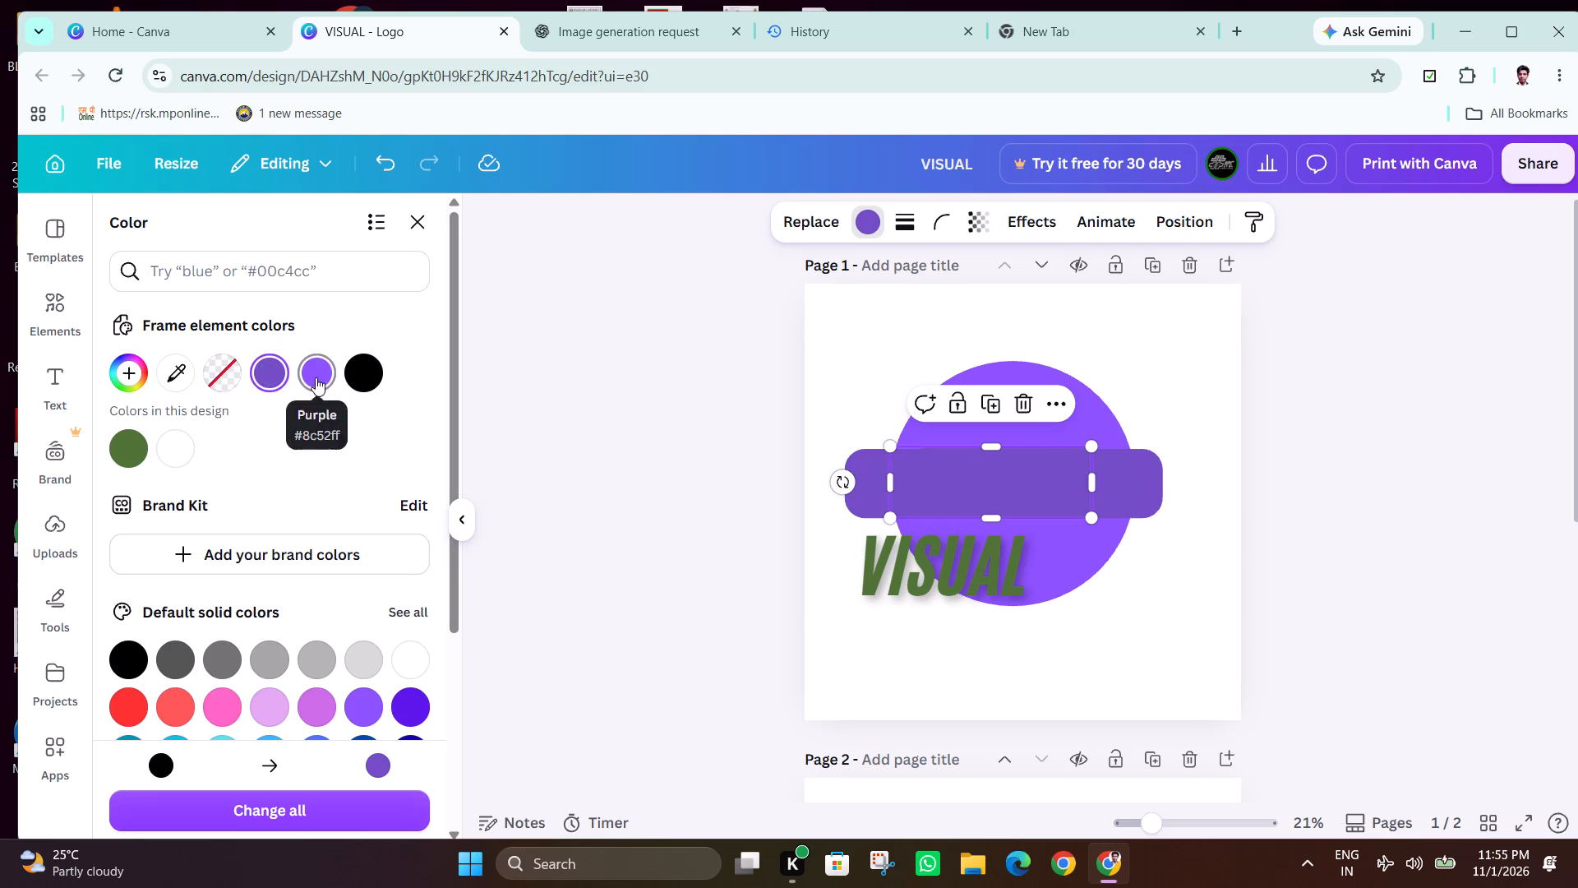
{"action": "left_click", "coordinate": [316, 377]}
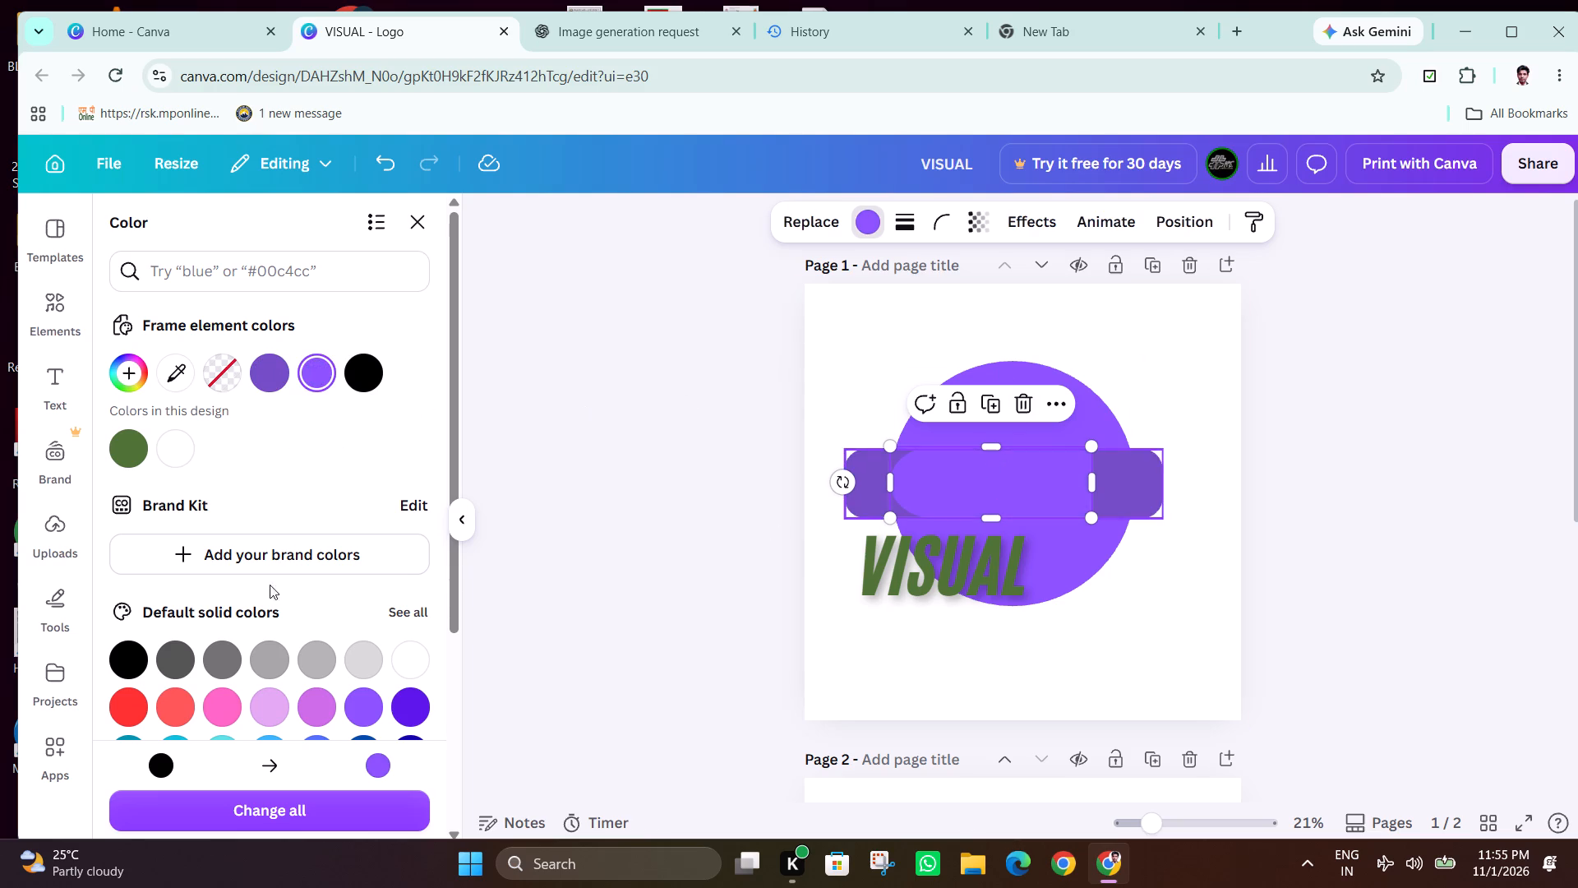
{"action": "scroll", "coordinate": [238, 564], "scroll_direction": "down", "scroll_amount": 4}
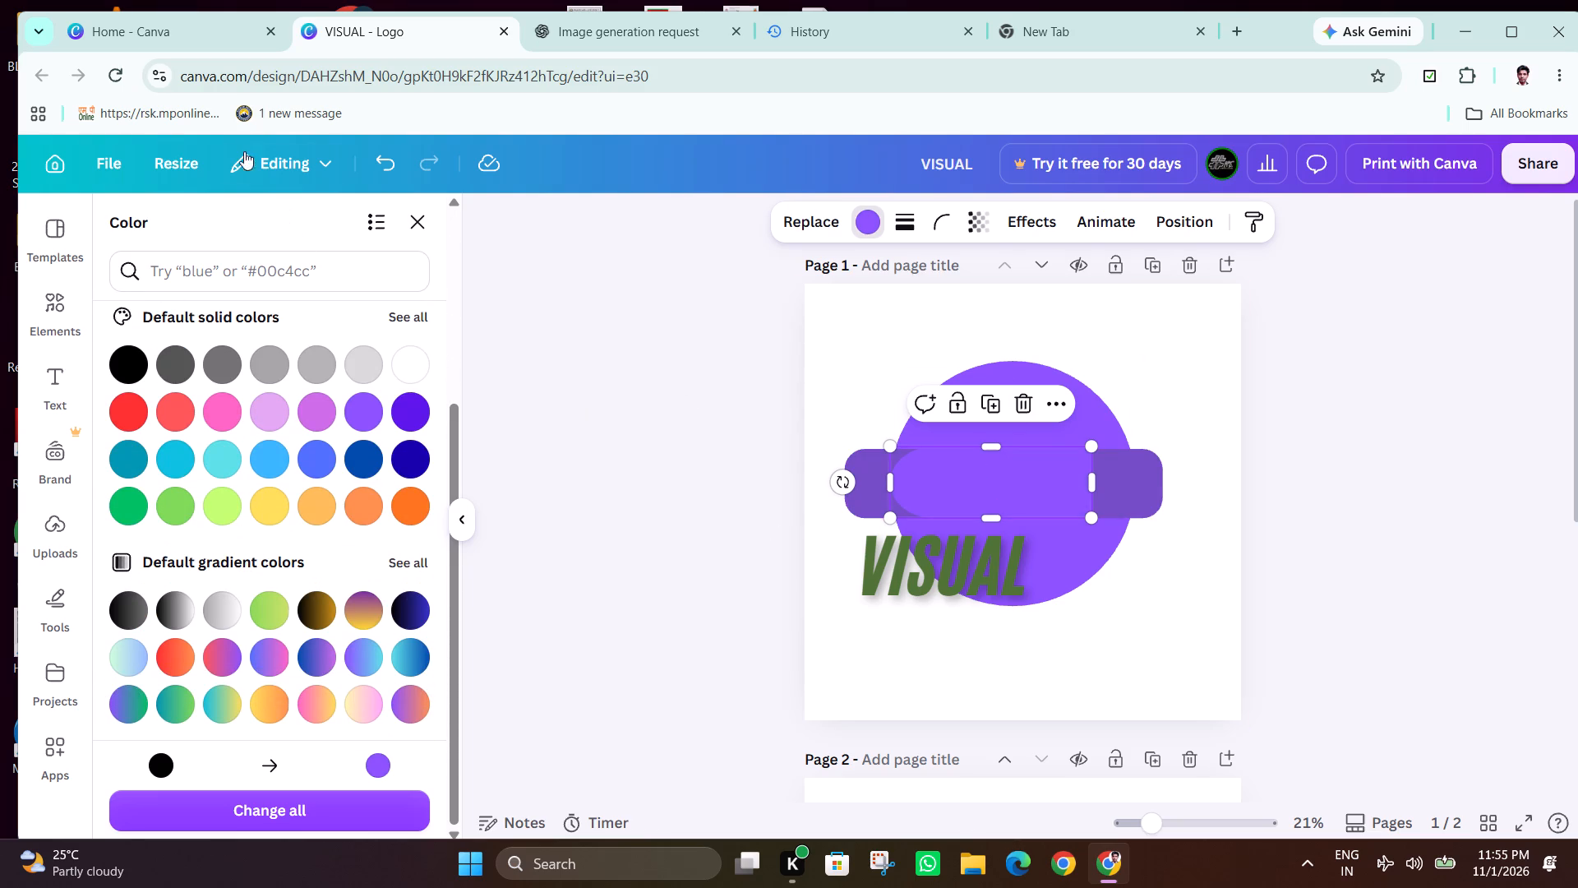
Bring the Premiere Pro timeline image from the ChatGPT chat into the logo design and place it above the banner on page 1.
{"action": "left_click", "coordinate": [660, 30]}
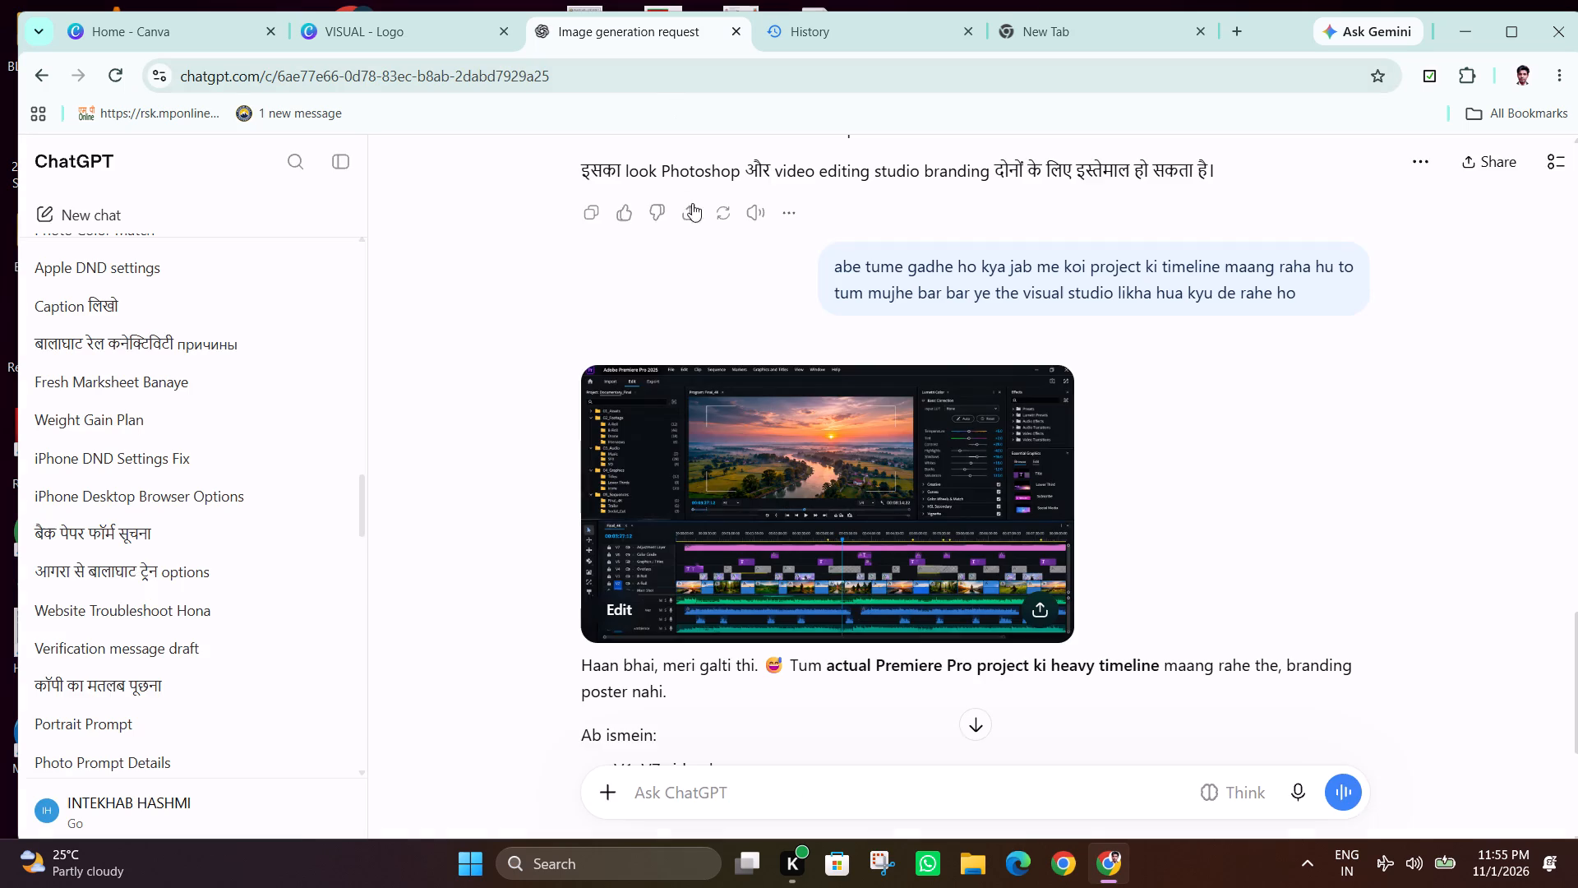
{"action": "left_click_drag", "start_coordinate": [821, 497], "coordinate": [395, 58]}
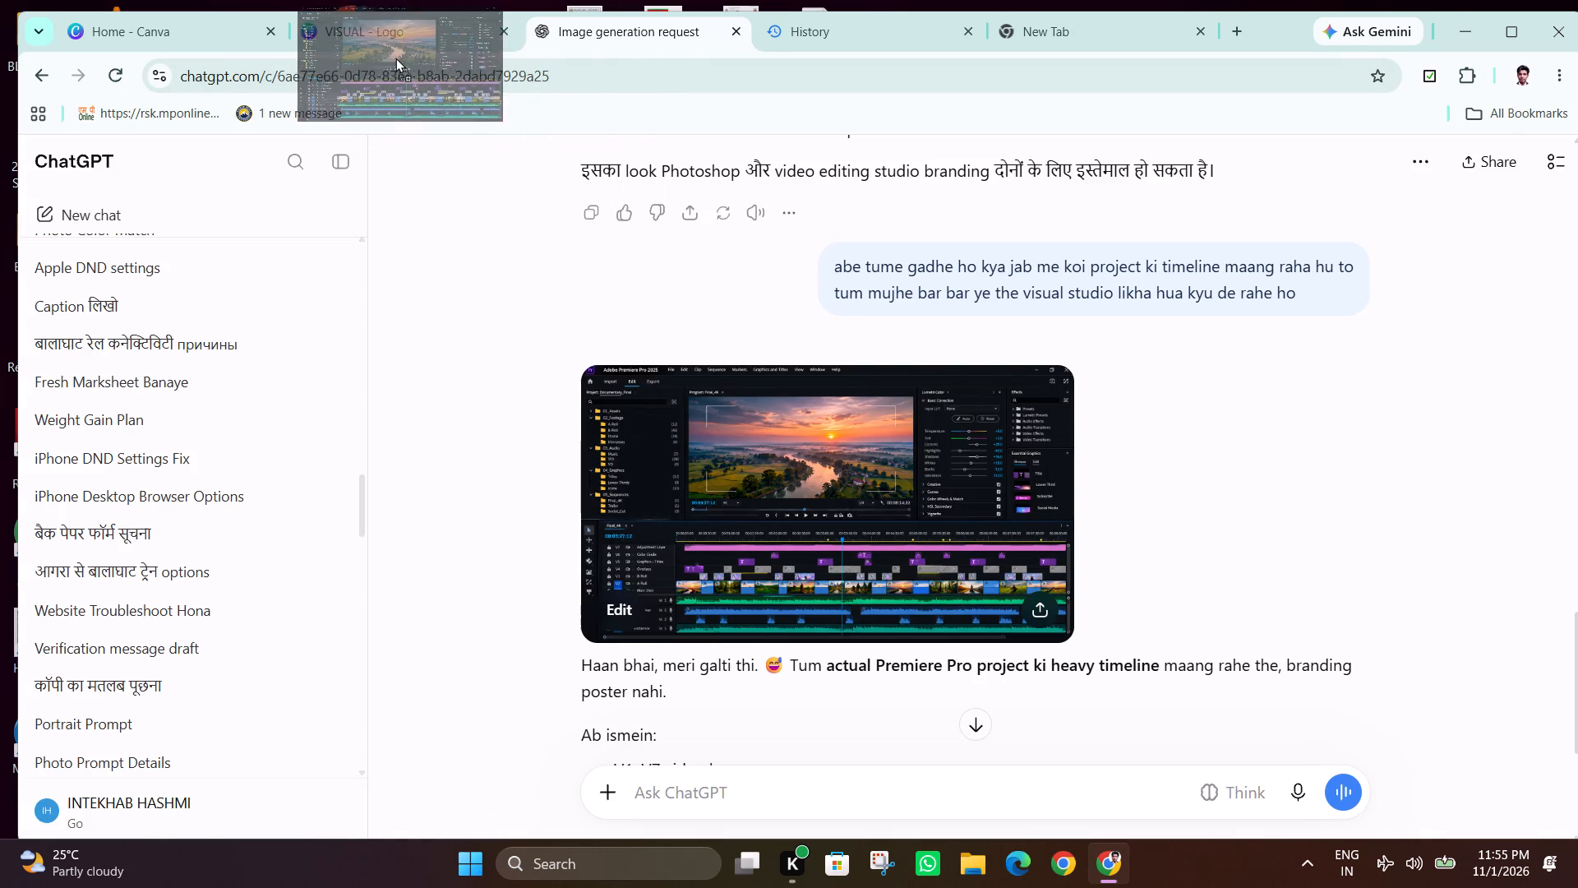
{"action": "left_click_drag", "start_coordinate": [395, 58], "coordinate": [1007, 458]}
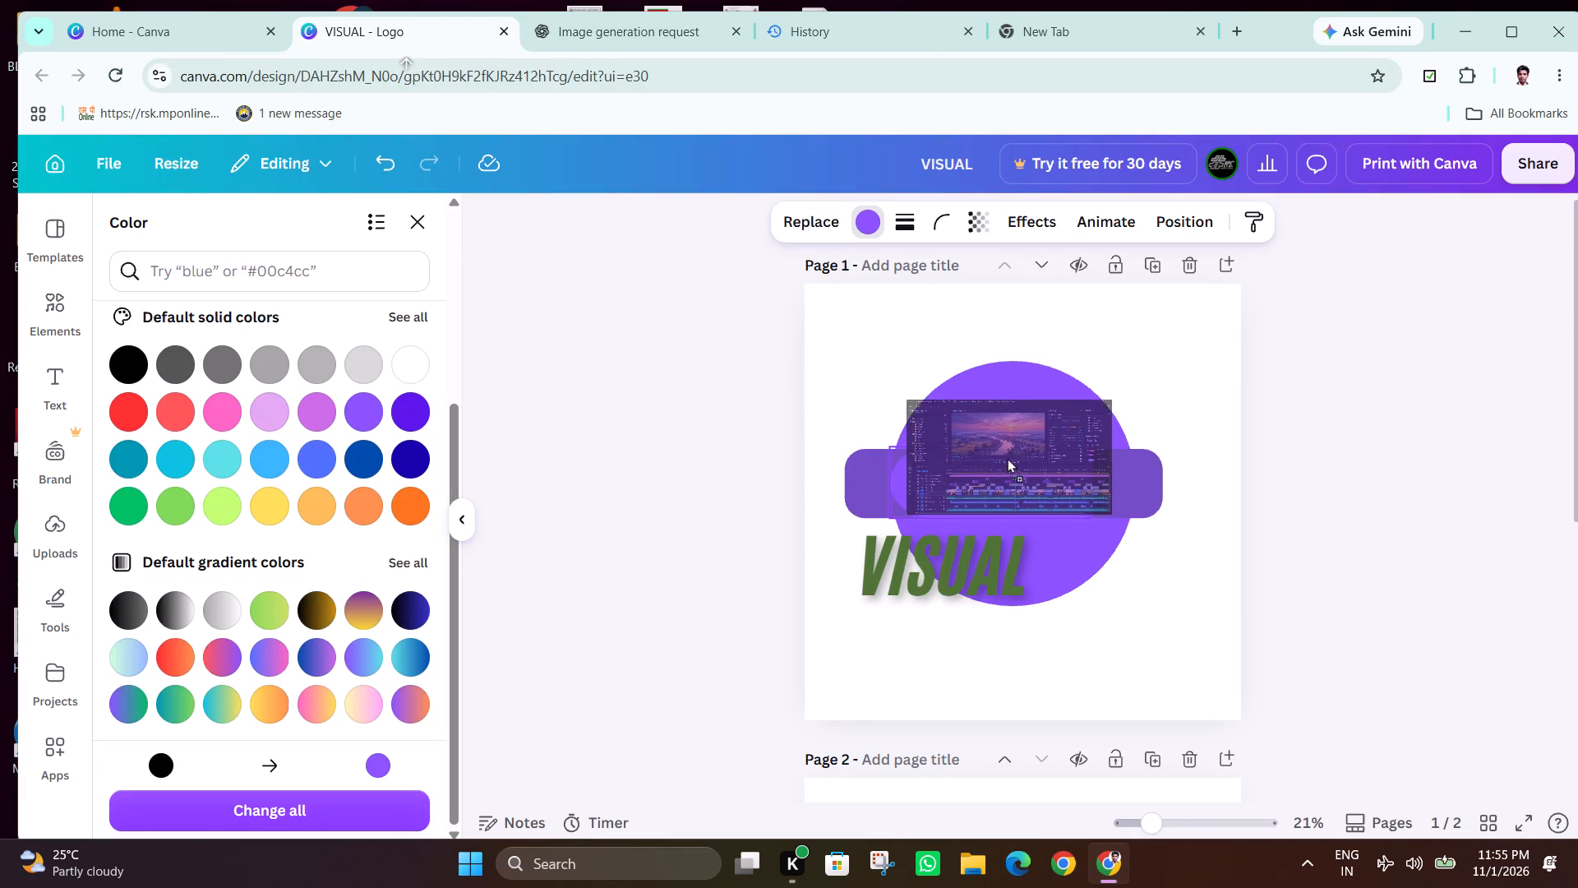
{"action": "left_click_drag", "start_coordinate": [1007, 458], "coordinate": [1006, 479]}
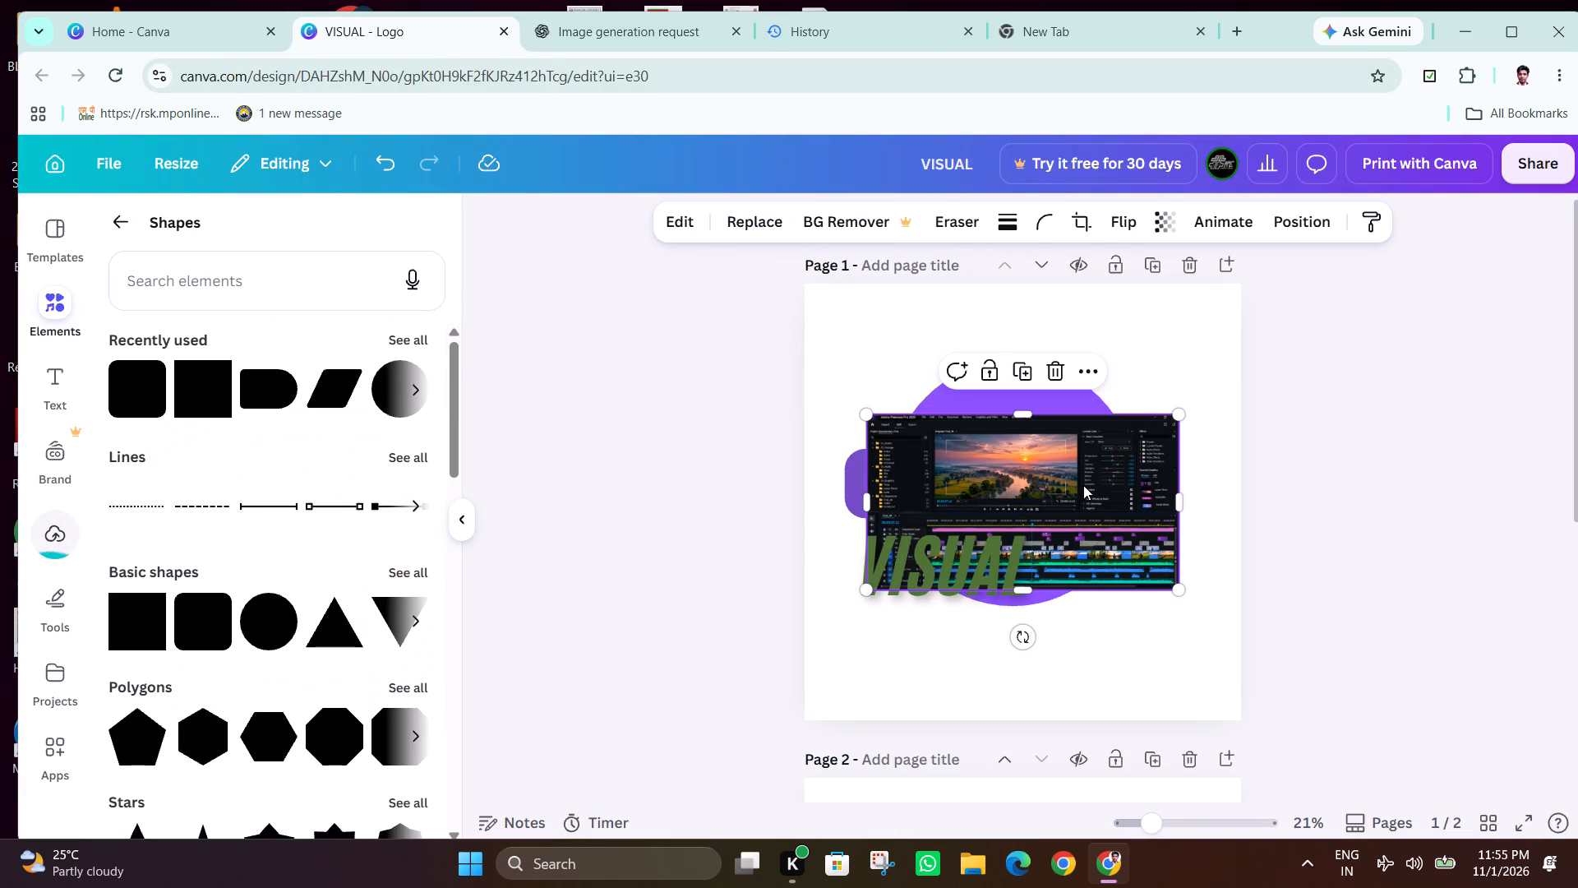
{"action": "left_click_drag", "start_coordinate": [1141, 463], "coordinate": [1170, 409]}
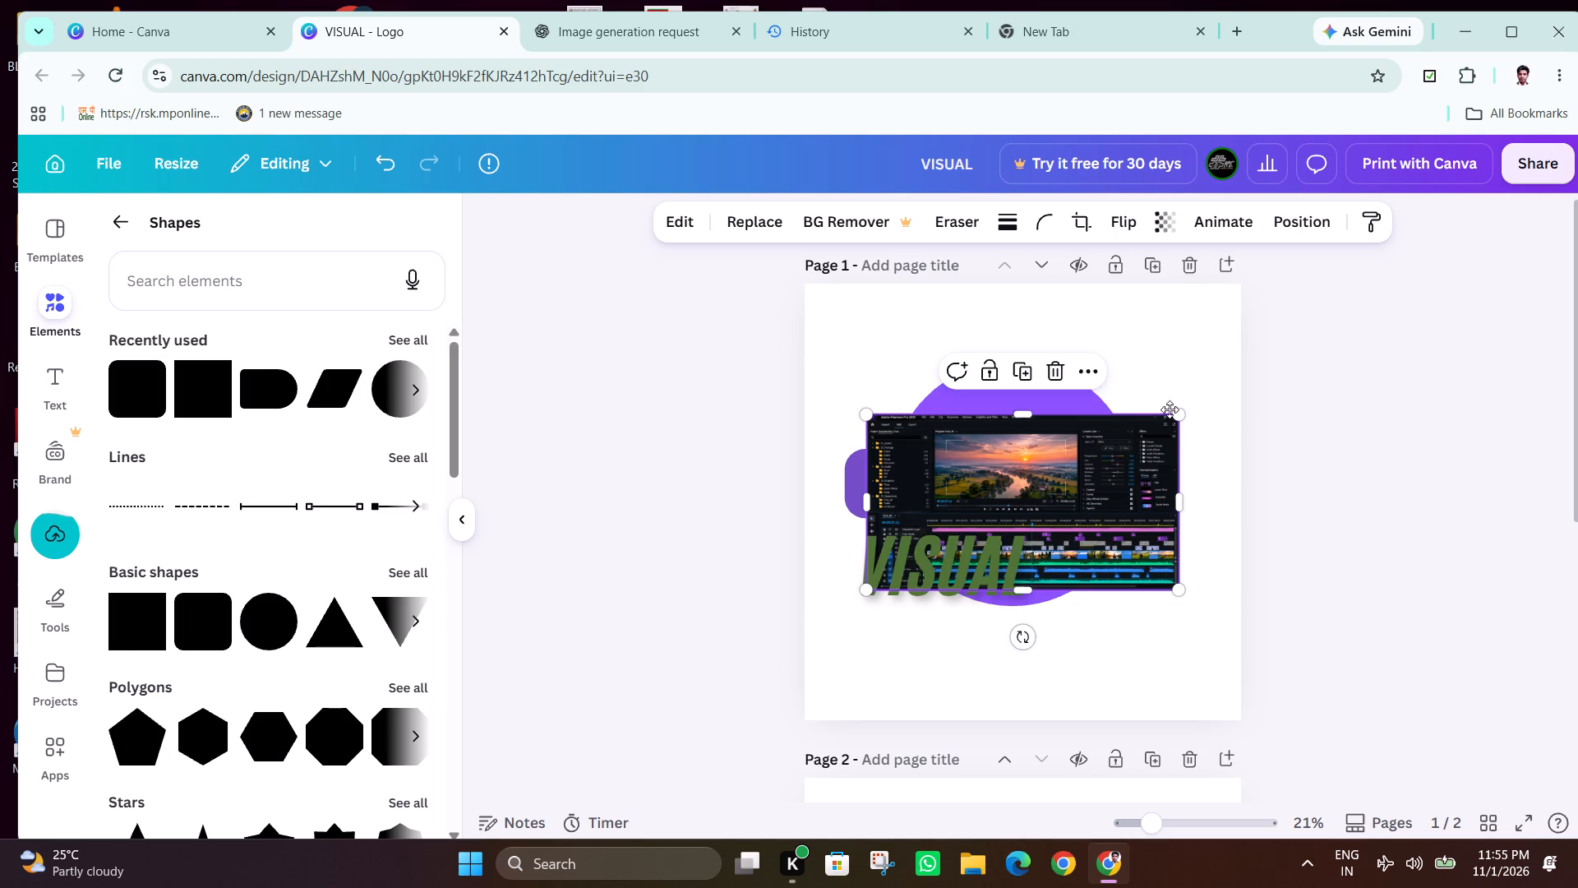
{"action": "left_click_drag", "start_coordinate": [1170, 409], "coordinate": [1164, 331]}
{"action": "left_click", "coordinate": [956, 481]}
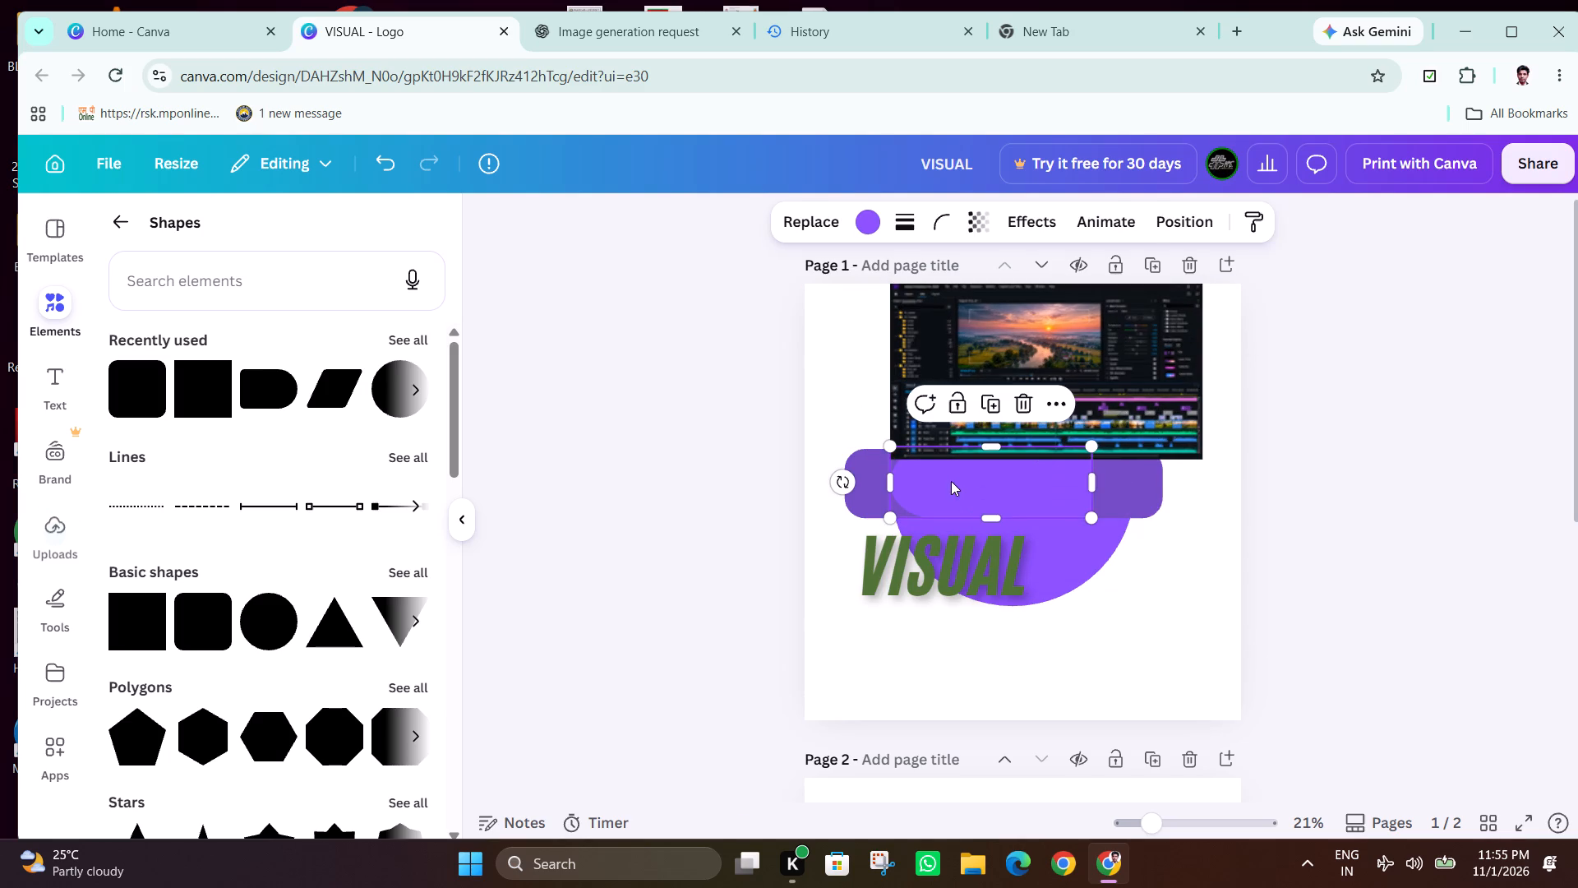
{"action": "left_click", "coordinate": [1049, 397]}
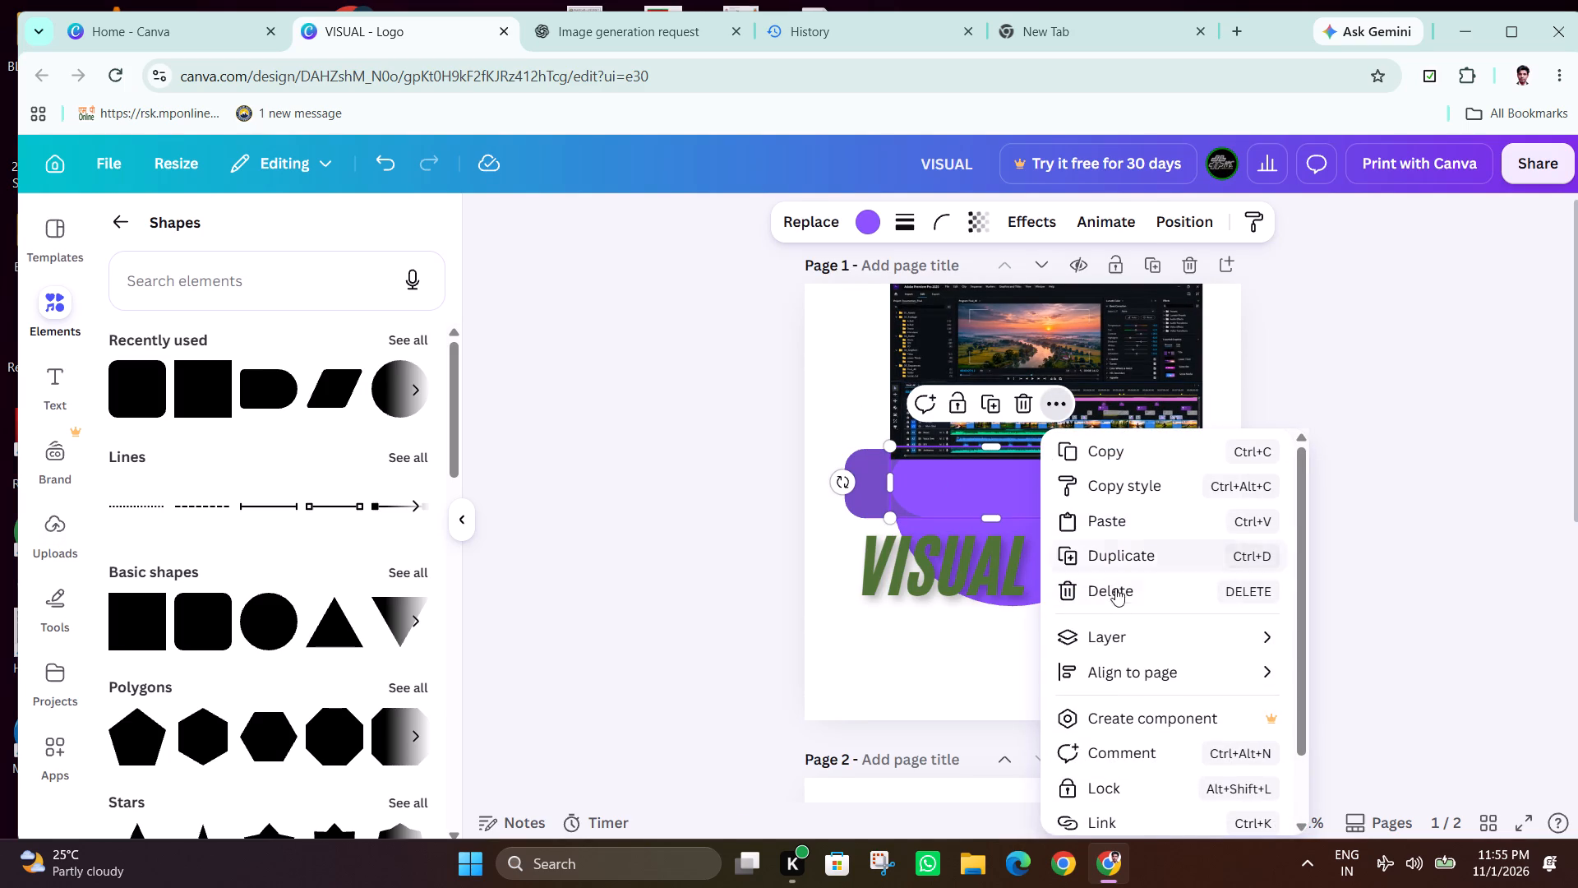
{"action": "scroll", "coordinate": [1151, 732], "scroll_direction": "down", "scroll_amount": 1}
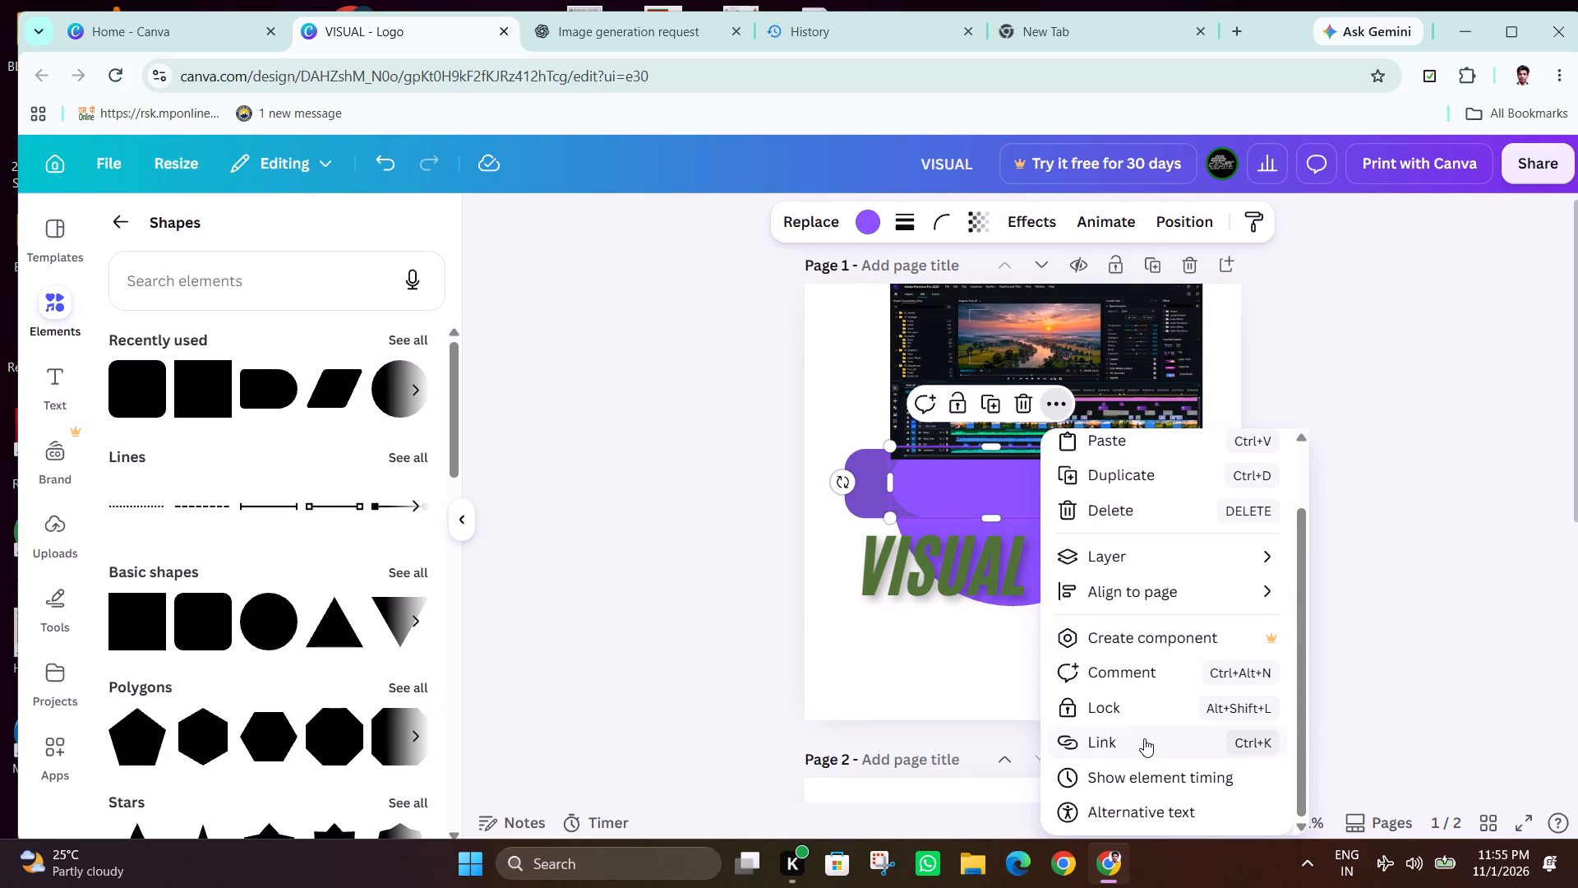
{"action": "scroll", "coordinate": [1141, 744], "scroll_direction": "down", "scroll_amount": 2}
{"action": "scroll", "coordinate": [1159, 655], "scroll_direction": "up", "scroll_amount": 2}
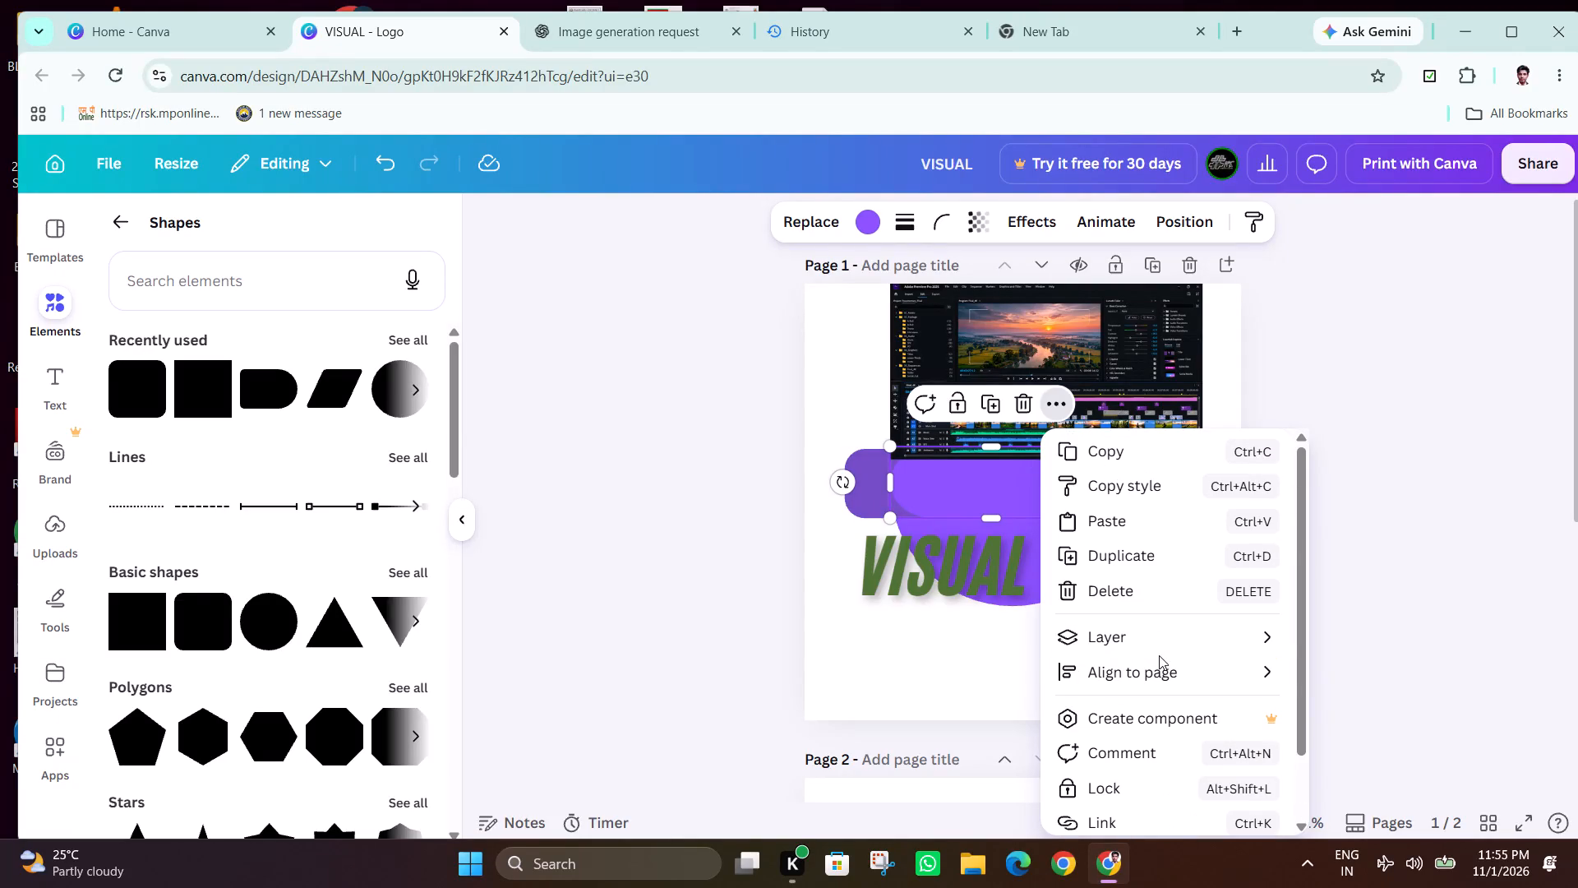
{"action": "scroll", "coordinate": [1158, 665], "scroll_direction": "down", "scroll_amount": 3}
{"action": "left_click", "coordinate": [1420, 432]}
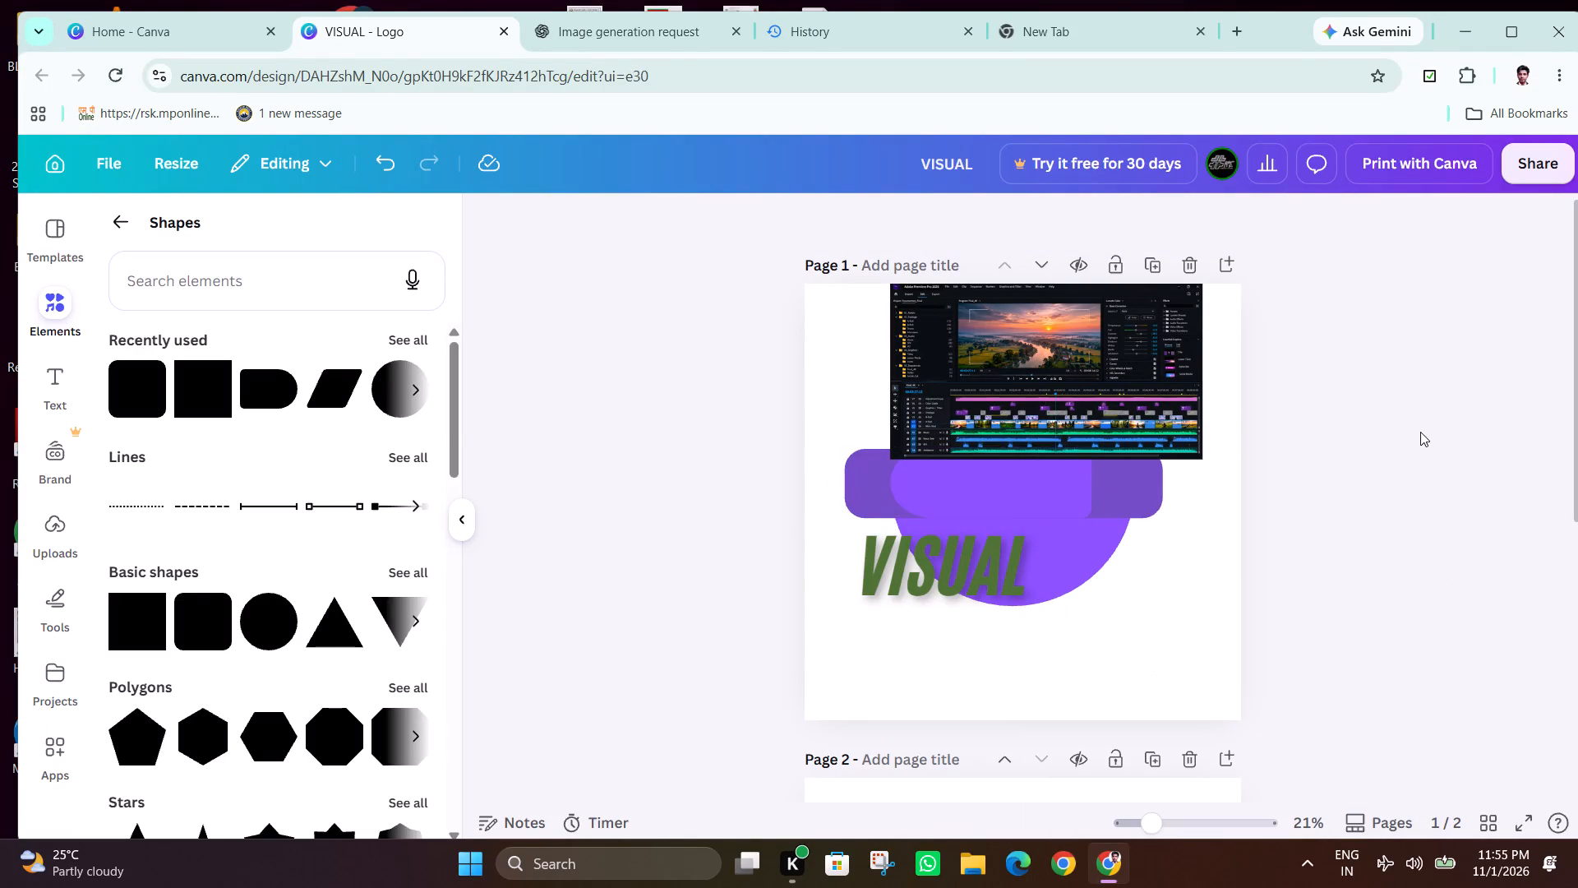
{"action": "left_click", "coordinate": [972, 482]}
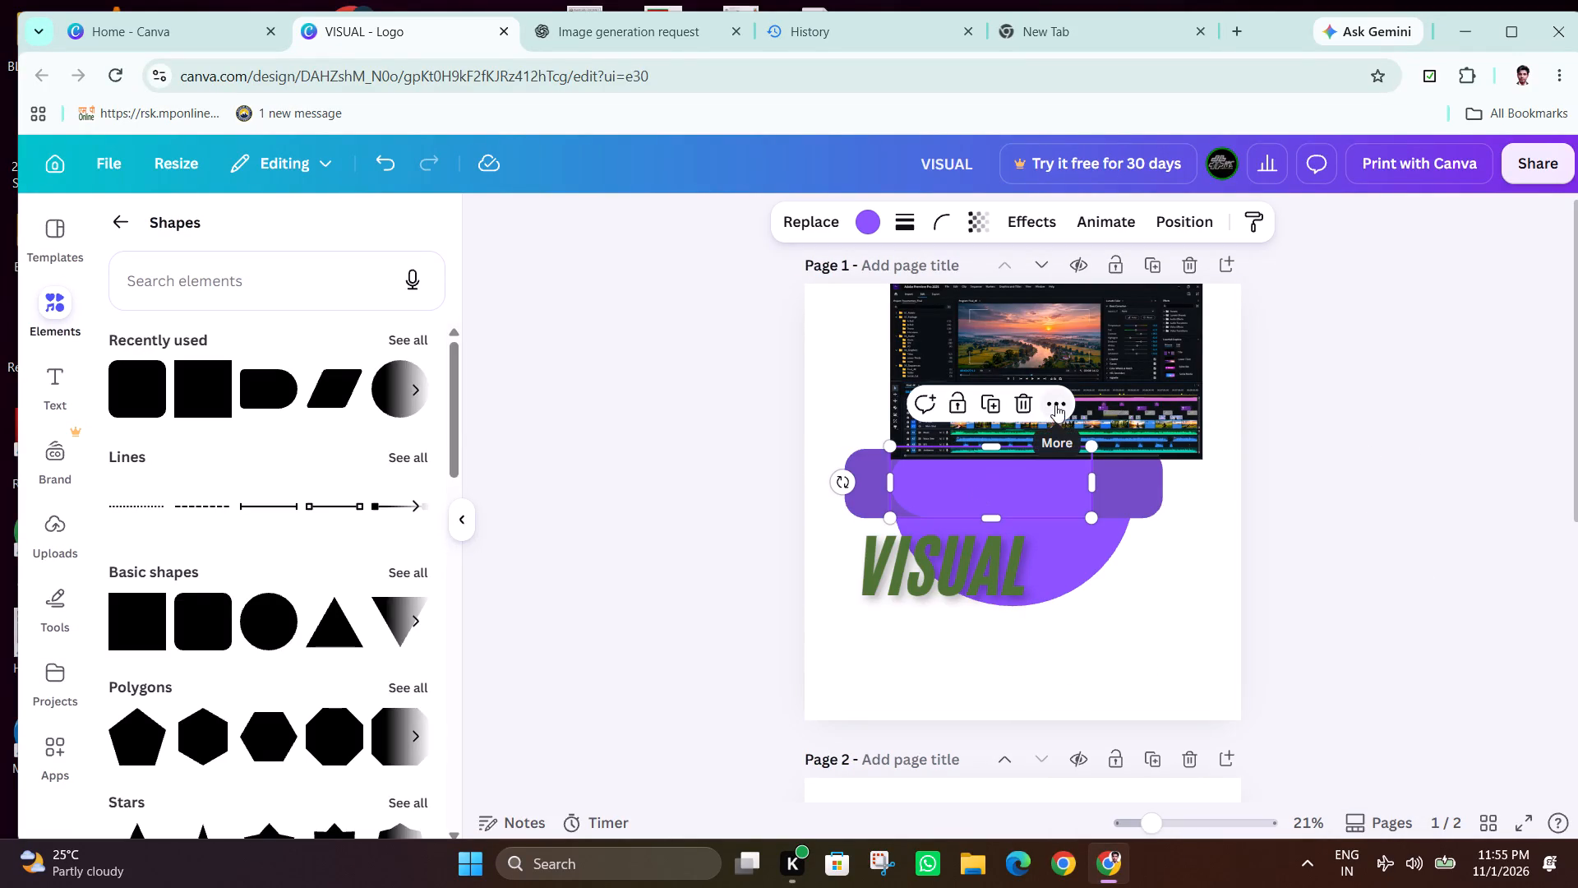
{"action": "left_click", "coordinate": [1055, 401]}
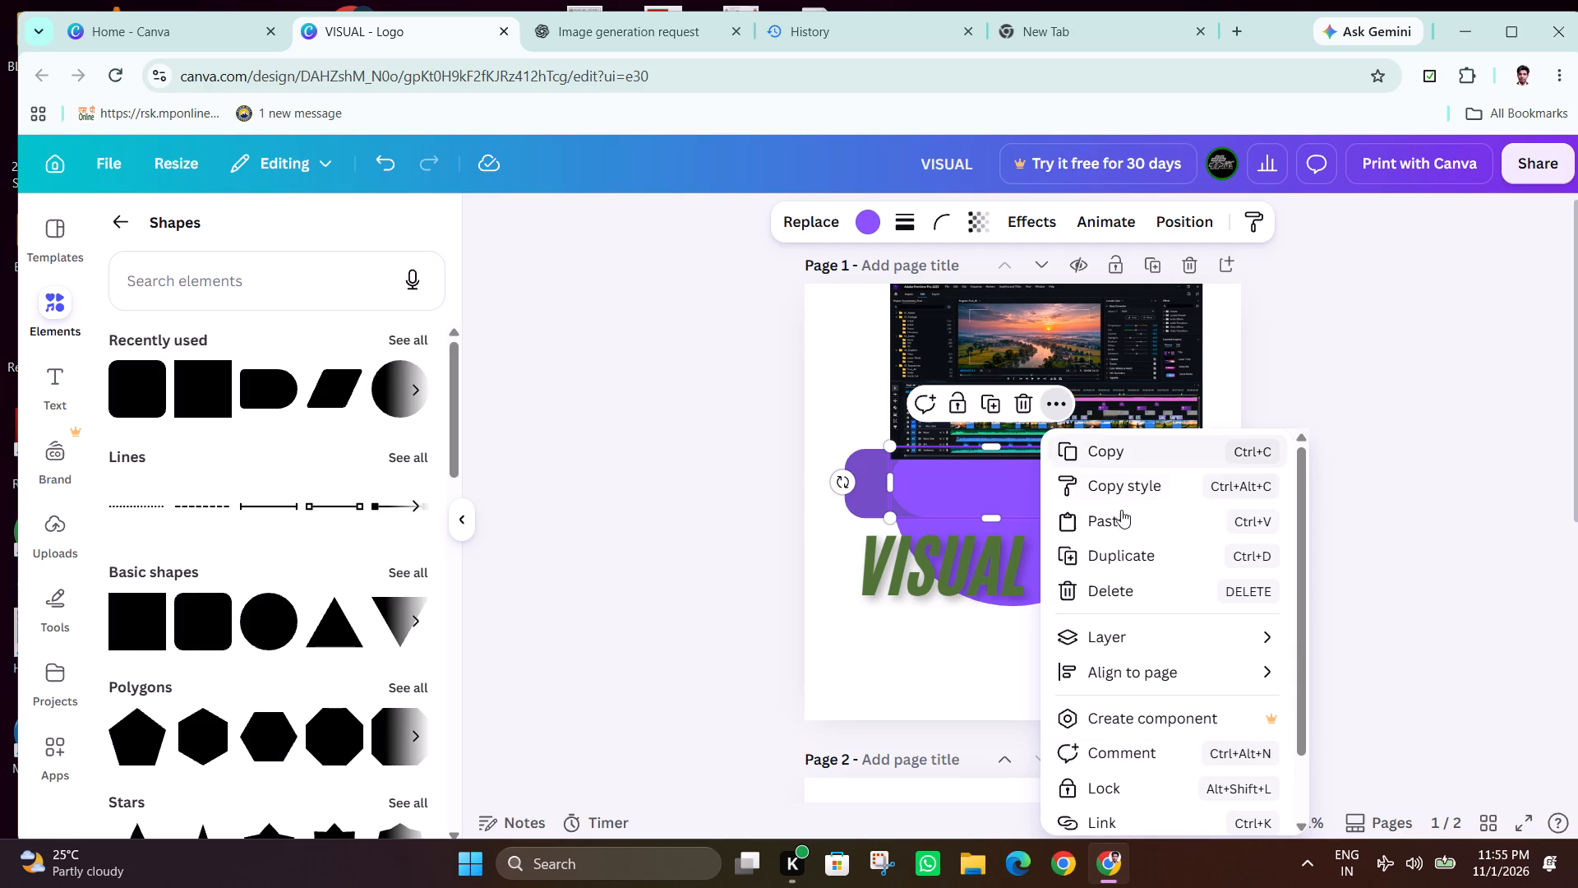
{"action": "scroll", "coordinate": [1118, 514], "scroll_direction": "down", "scroll_amount": 4}
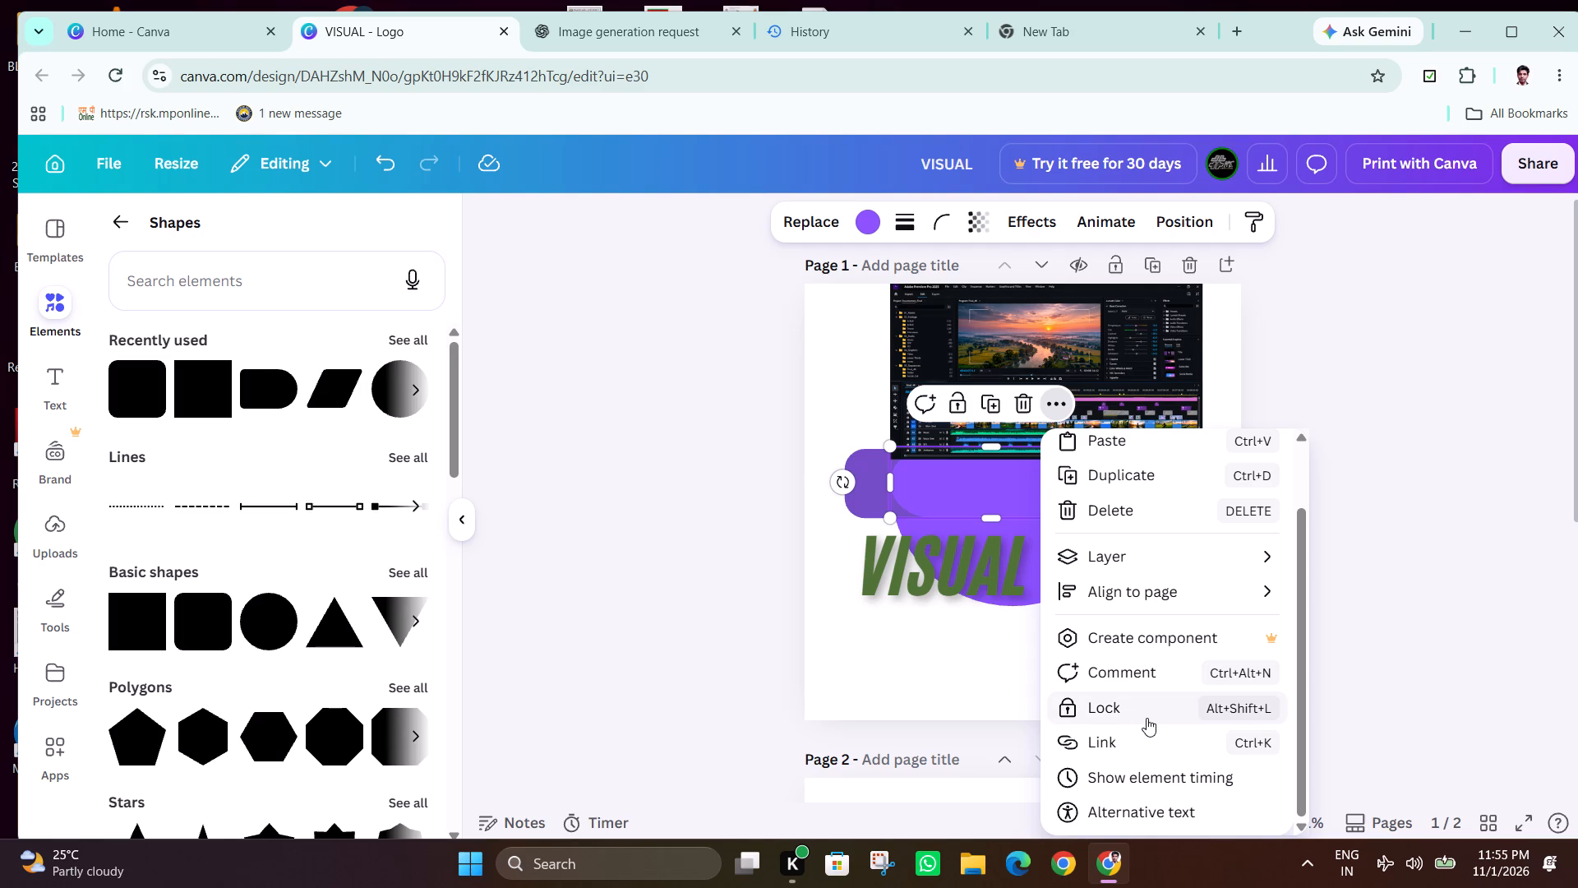
{"action": "scroll", "coordinate": [1147, 718], "scroll_direction": "up", "scroll_amount": 3}
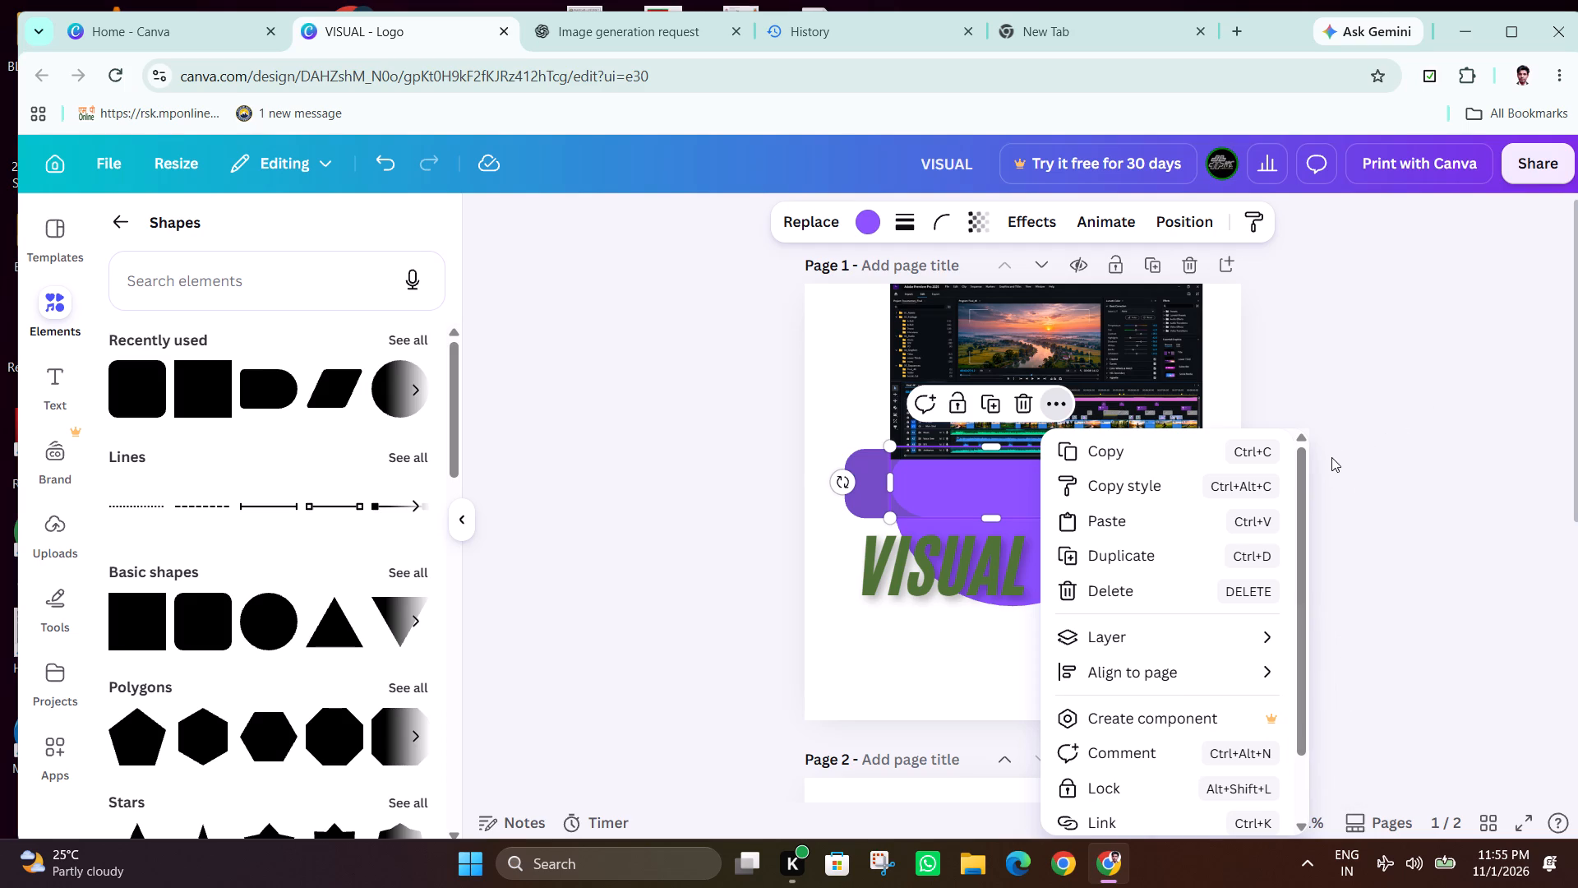
{"action": "scroll", "coordinate": [1209, 639], "scroll_direction": "down", "scroll_amount": 3}
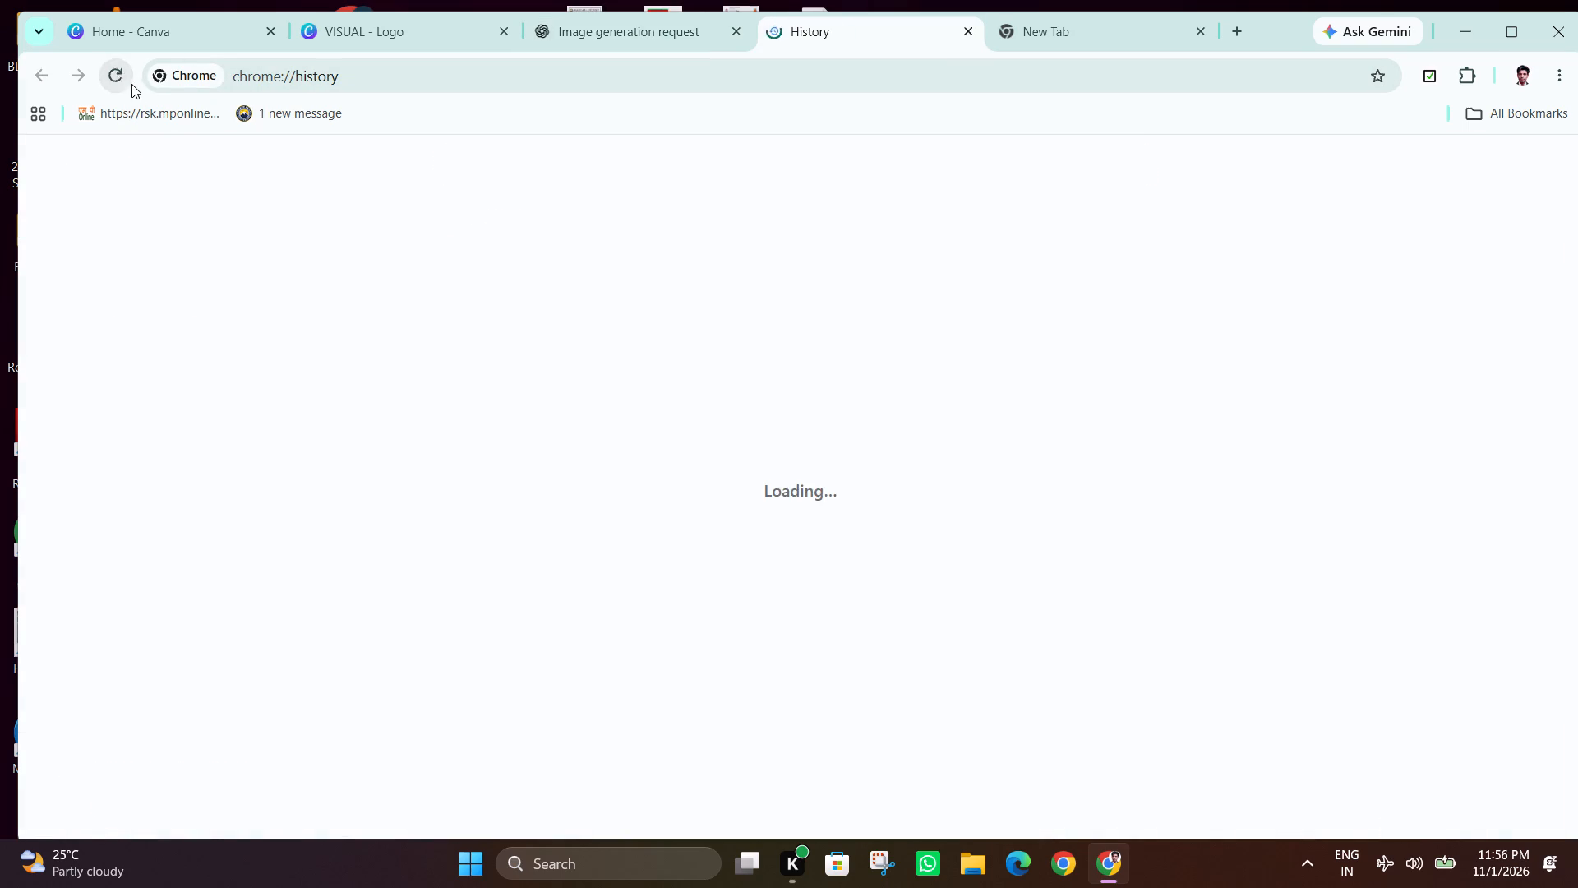
{"action": "left_click", "coordinate": [482, 585]}
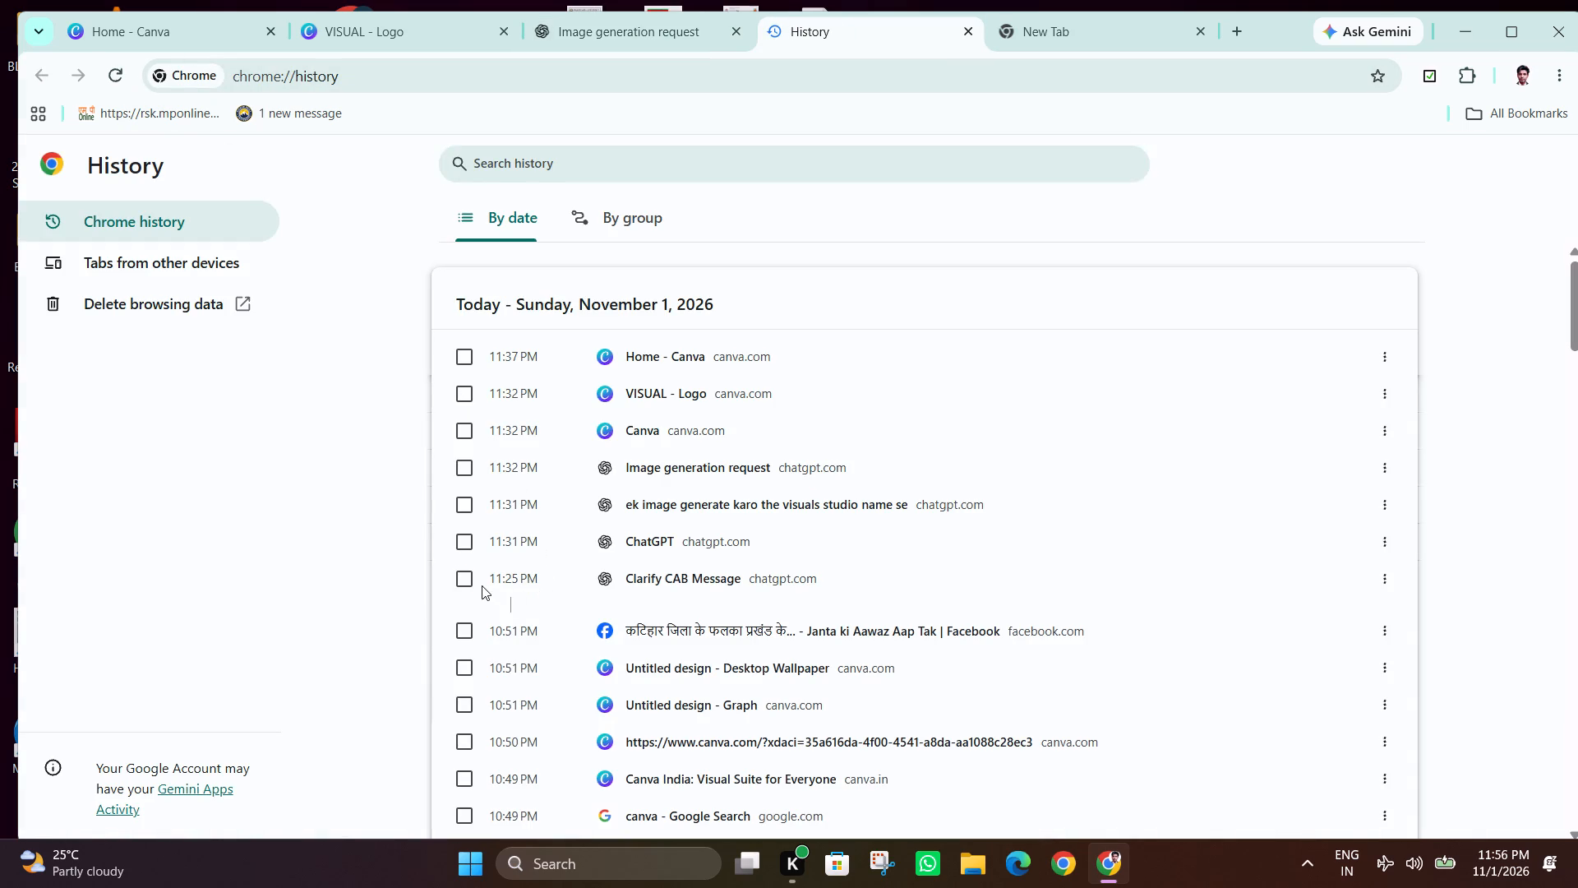
{"action": "left_click", "coordinate": [1391, 174]}
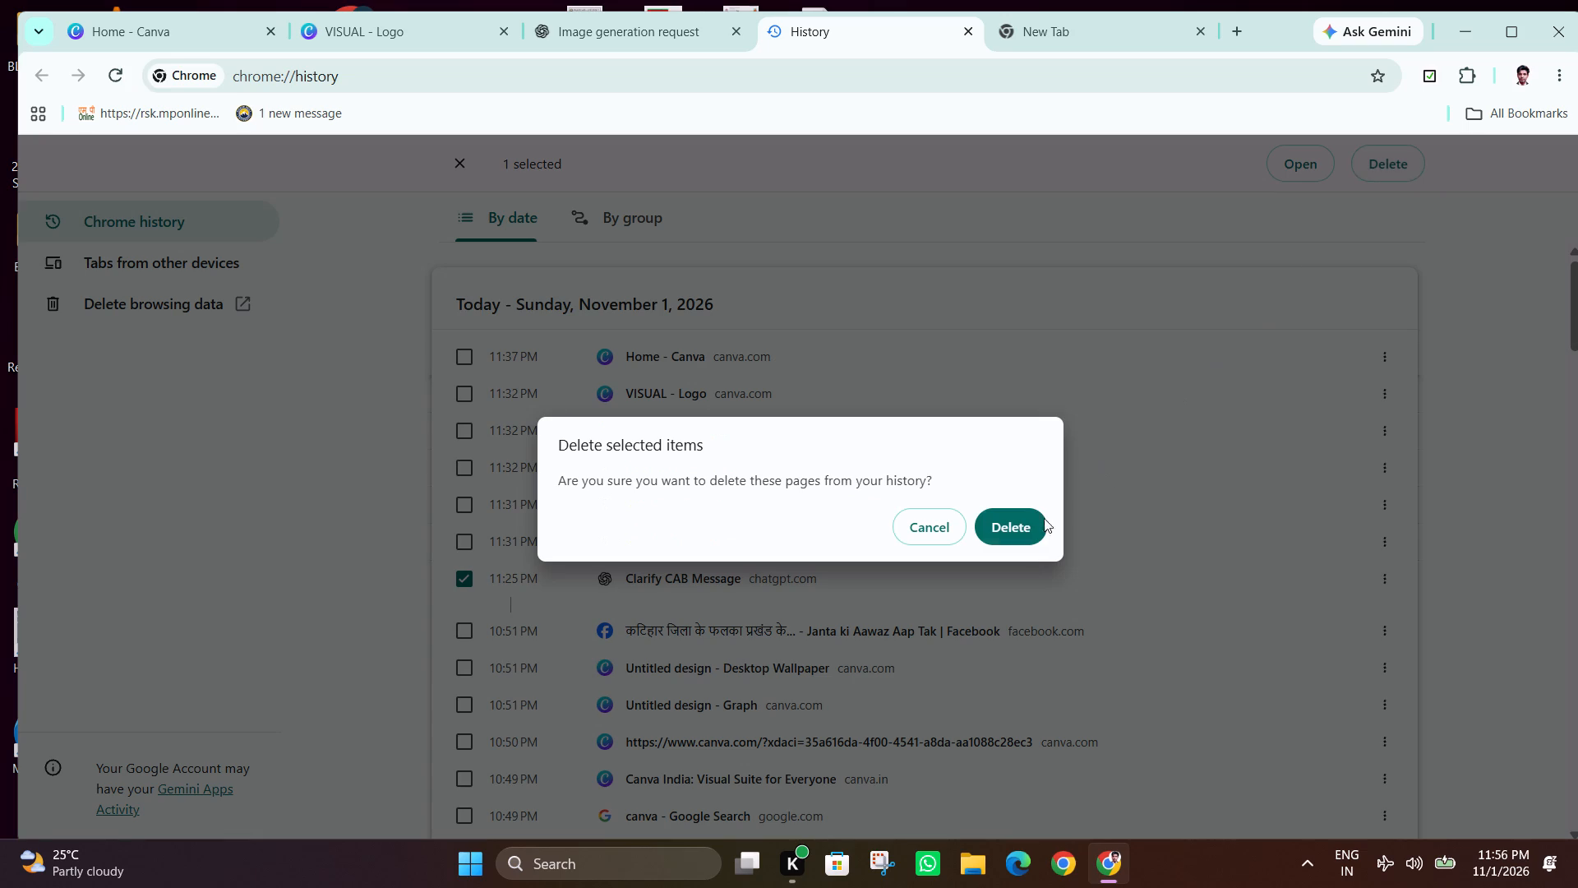
{"action": "left_click", "coordinate": [1036, 535]}
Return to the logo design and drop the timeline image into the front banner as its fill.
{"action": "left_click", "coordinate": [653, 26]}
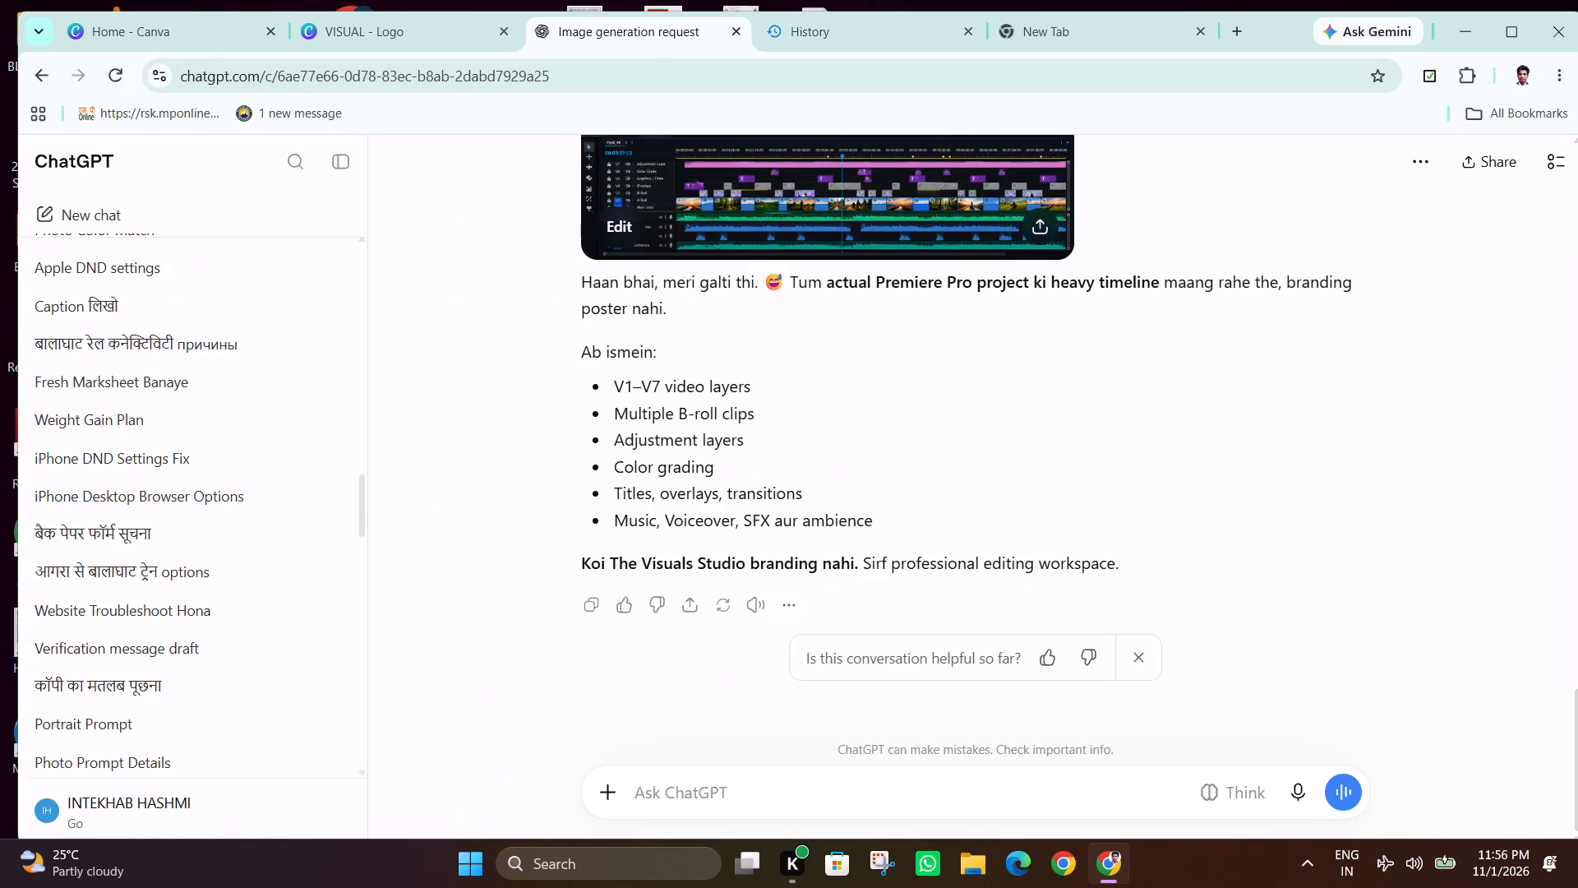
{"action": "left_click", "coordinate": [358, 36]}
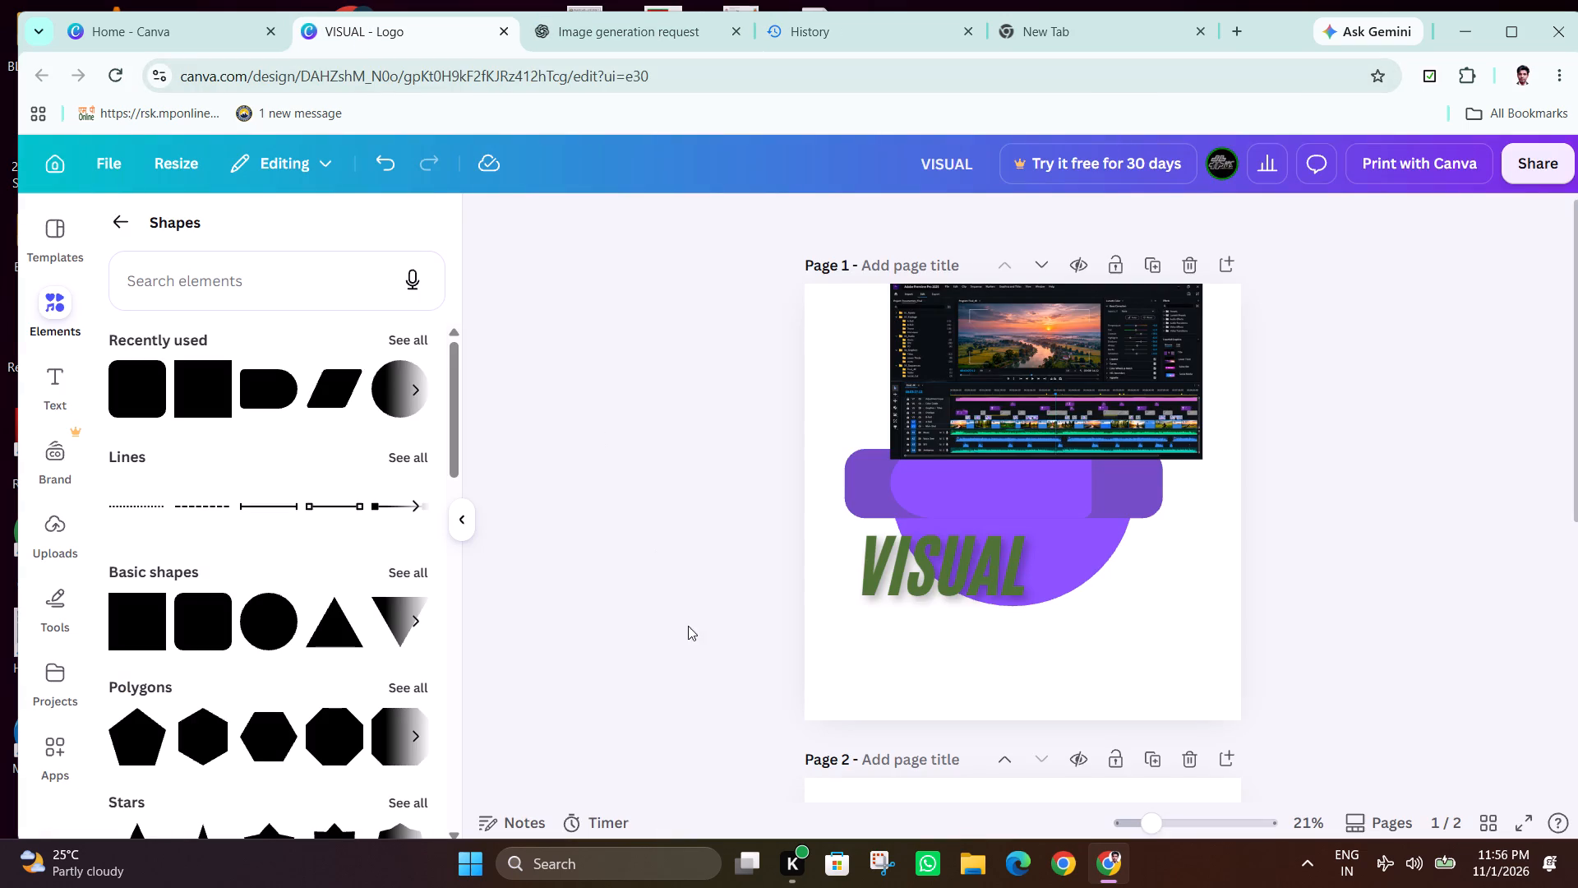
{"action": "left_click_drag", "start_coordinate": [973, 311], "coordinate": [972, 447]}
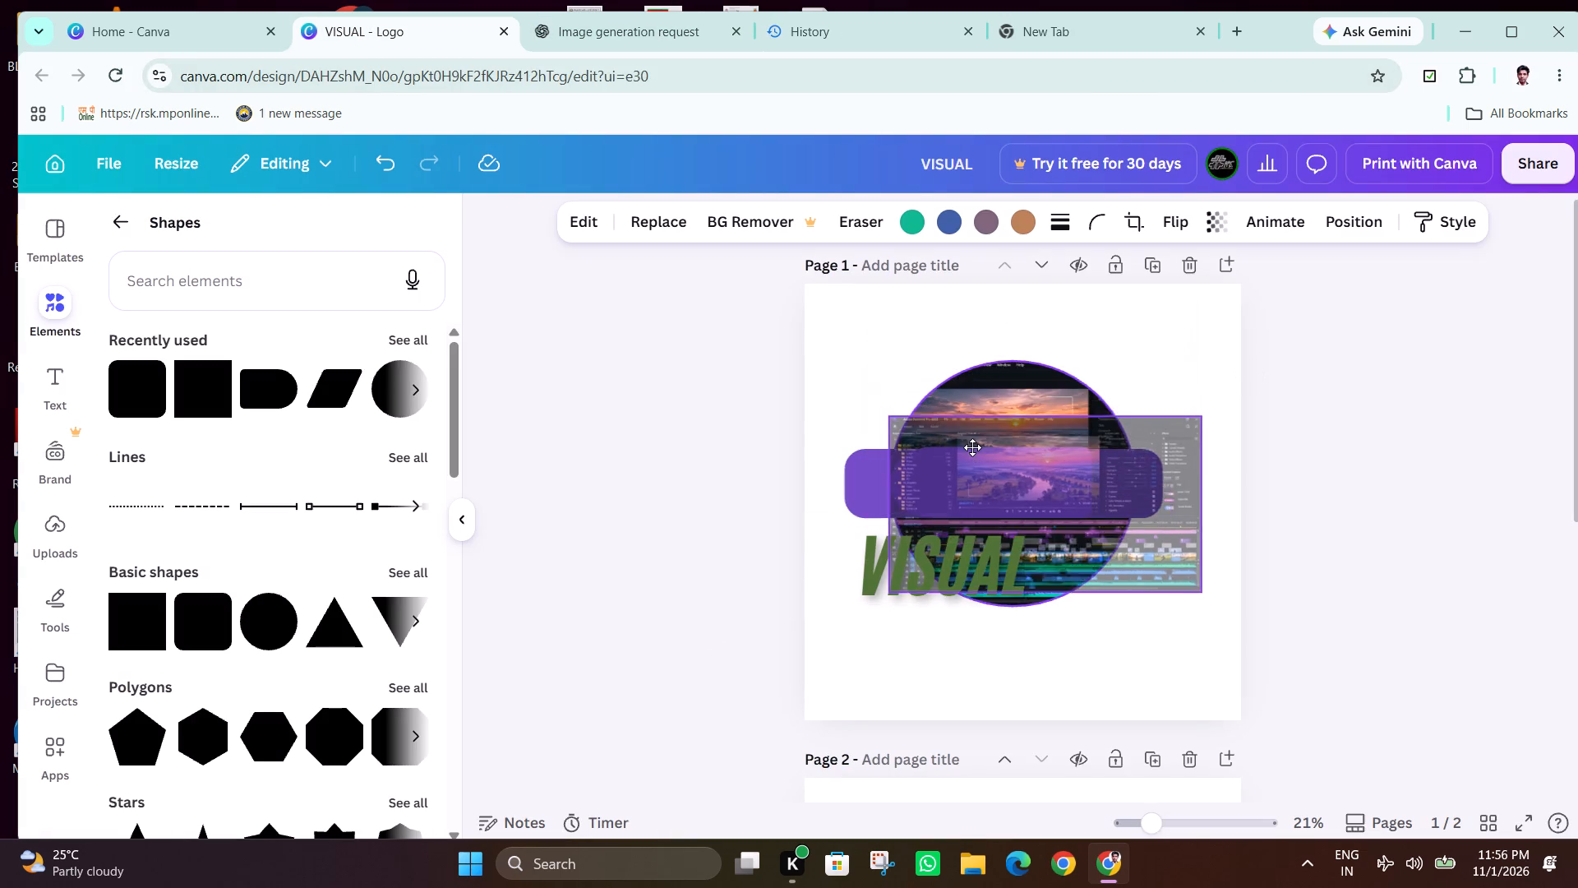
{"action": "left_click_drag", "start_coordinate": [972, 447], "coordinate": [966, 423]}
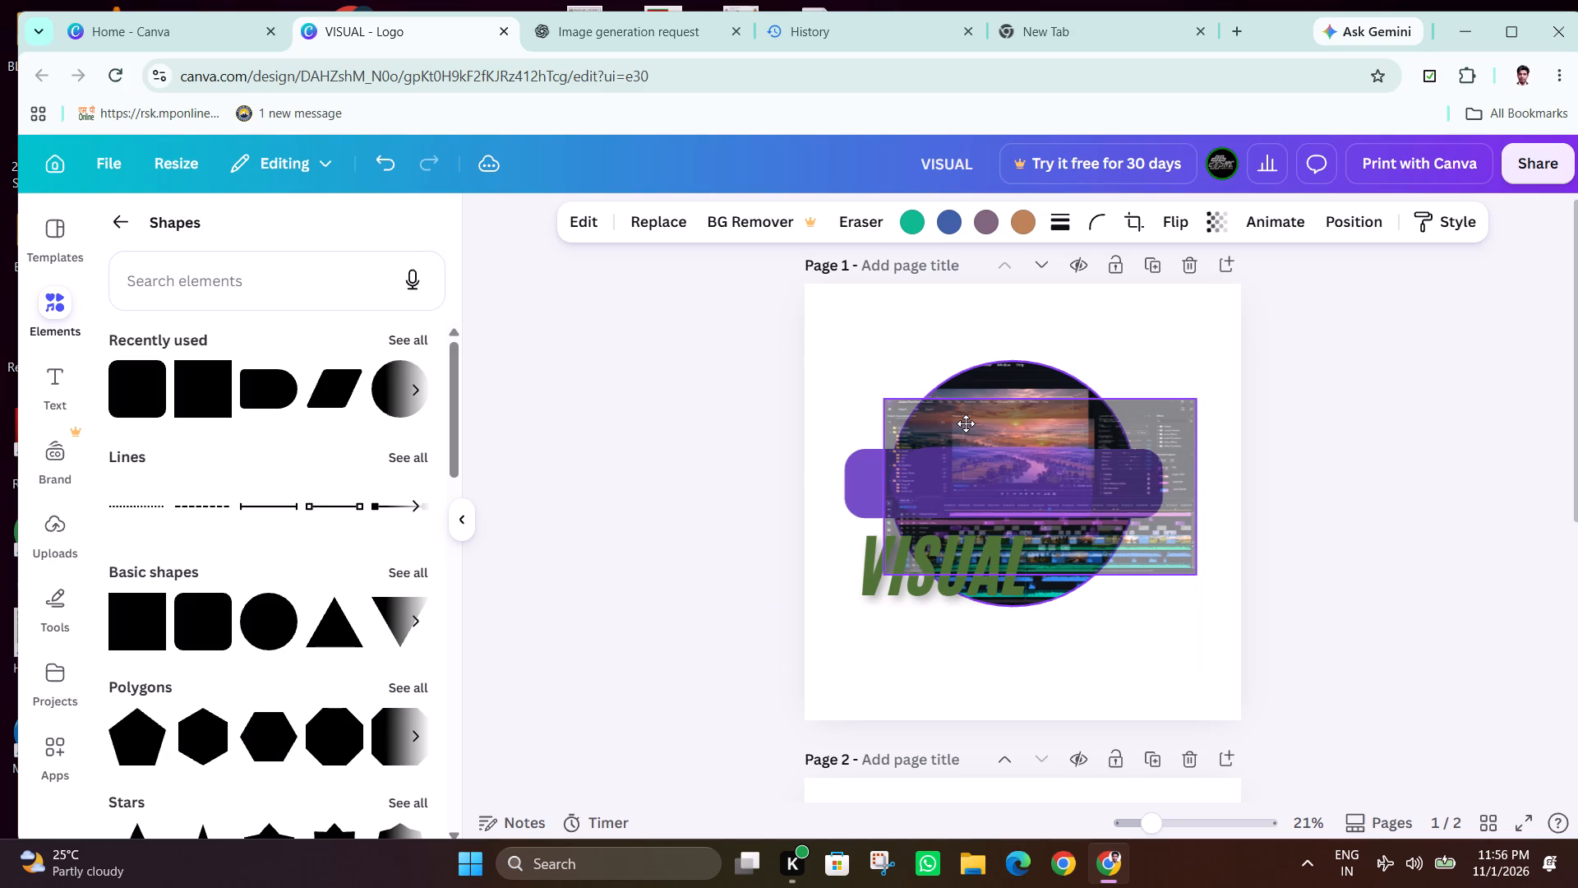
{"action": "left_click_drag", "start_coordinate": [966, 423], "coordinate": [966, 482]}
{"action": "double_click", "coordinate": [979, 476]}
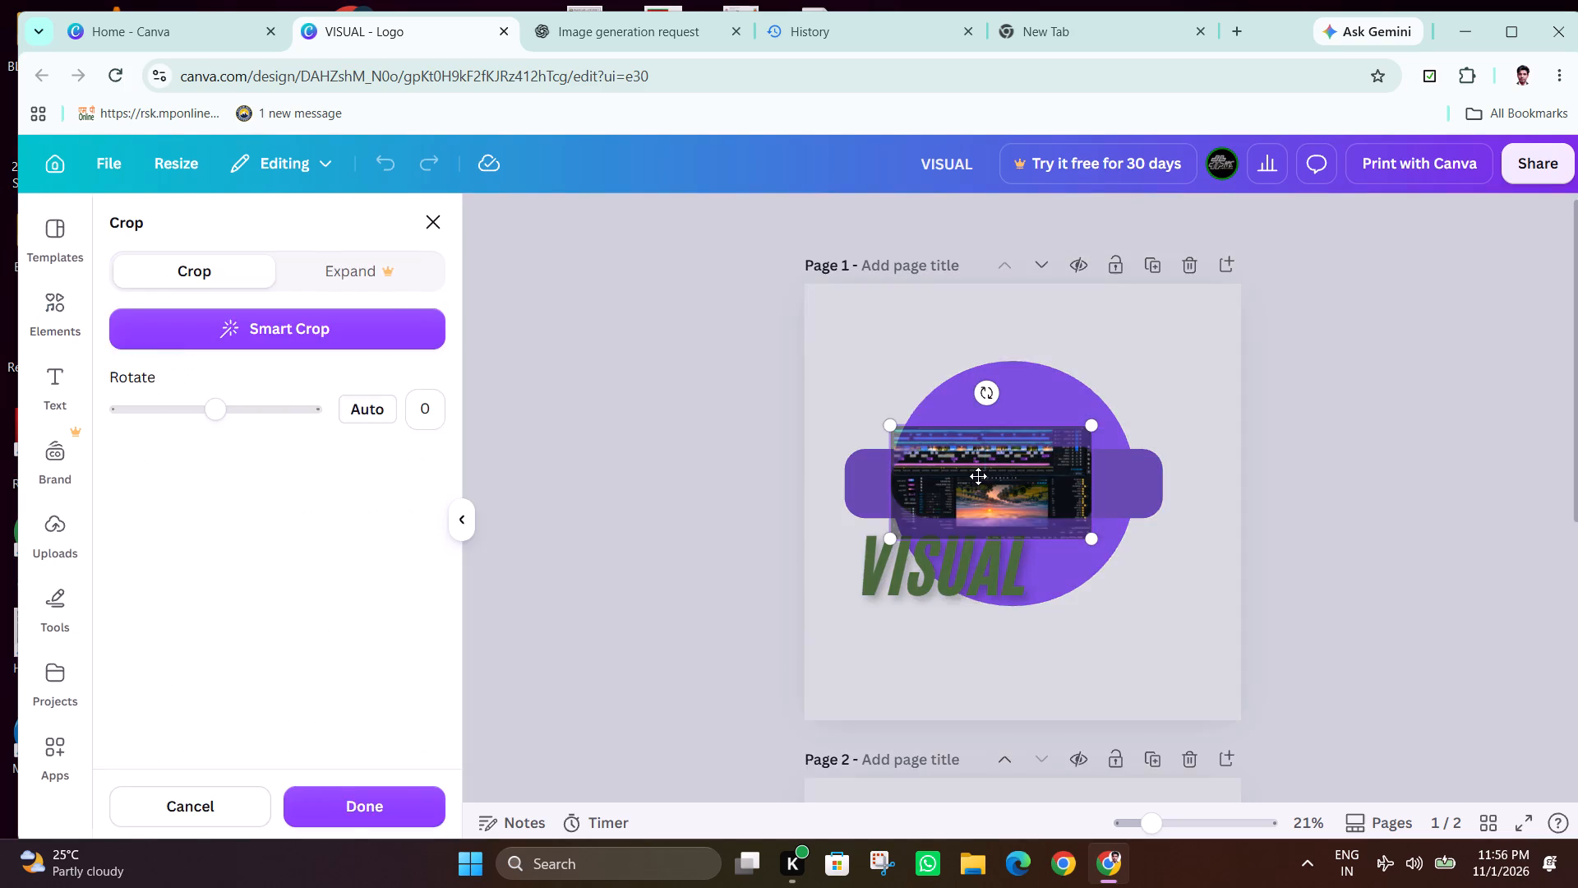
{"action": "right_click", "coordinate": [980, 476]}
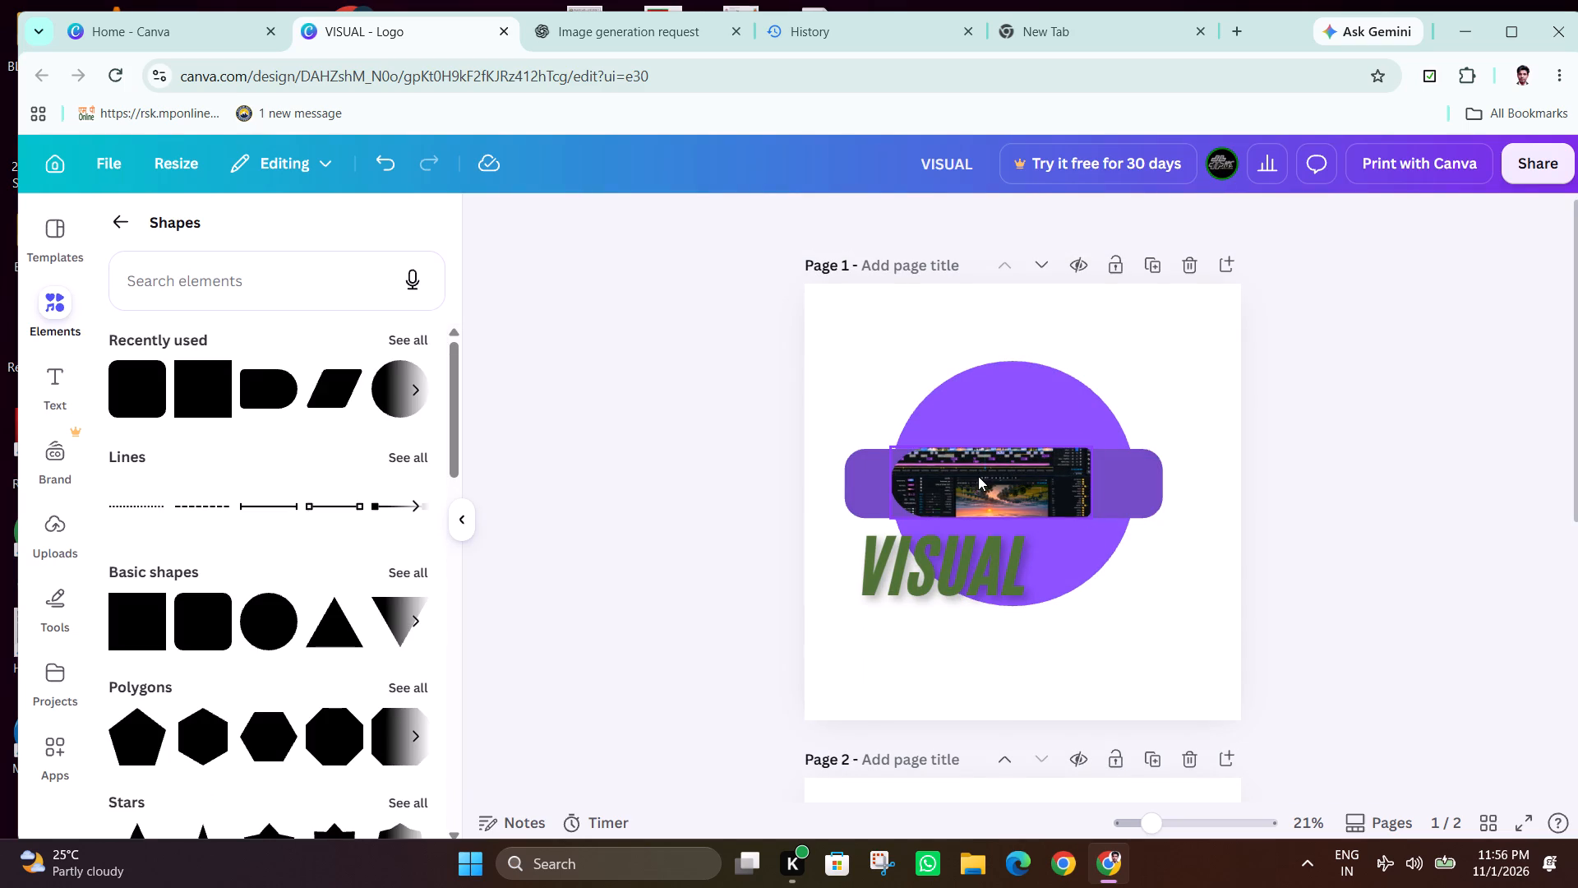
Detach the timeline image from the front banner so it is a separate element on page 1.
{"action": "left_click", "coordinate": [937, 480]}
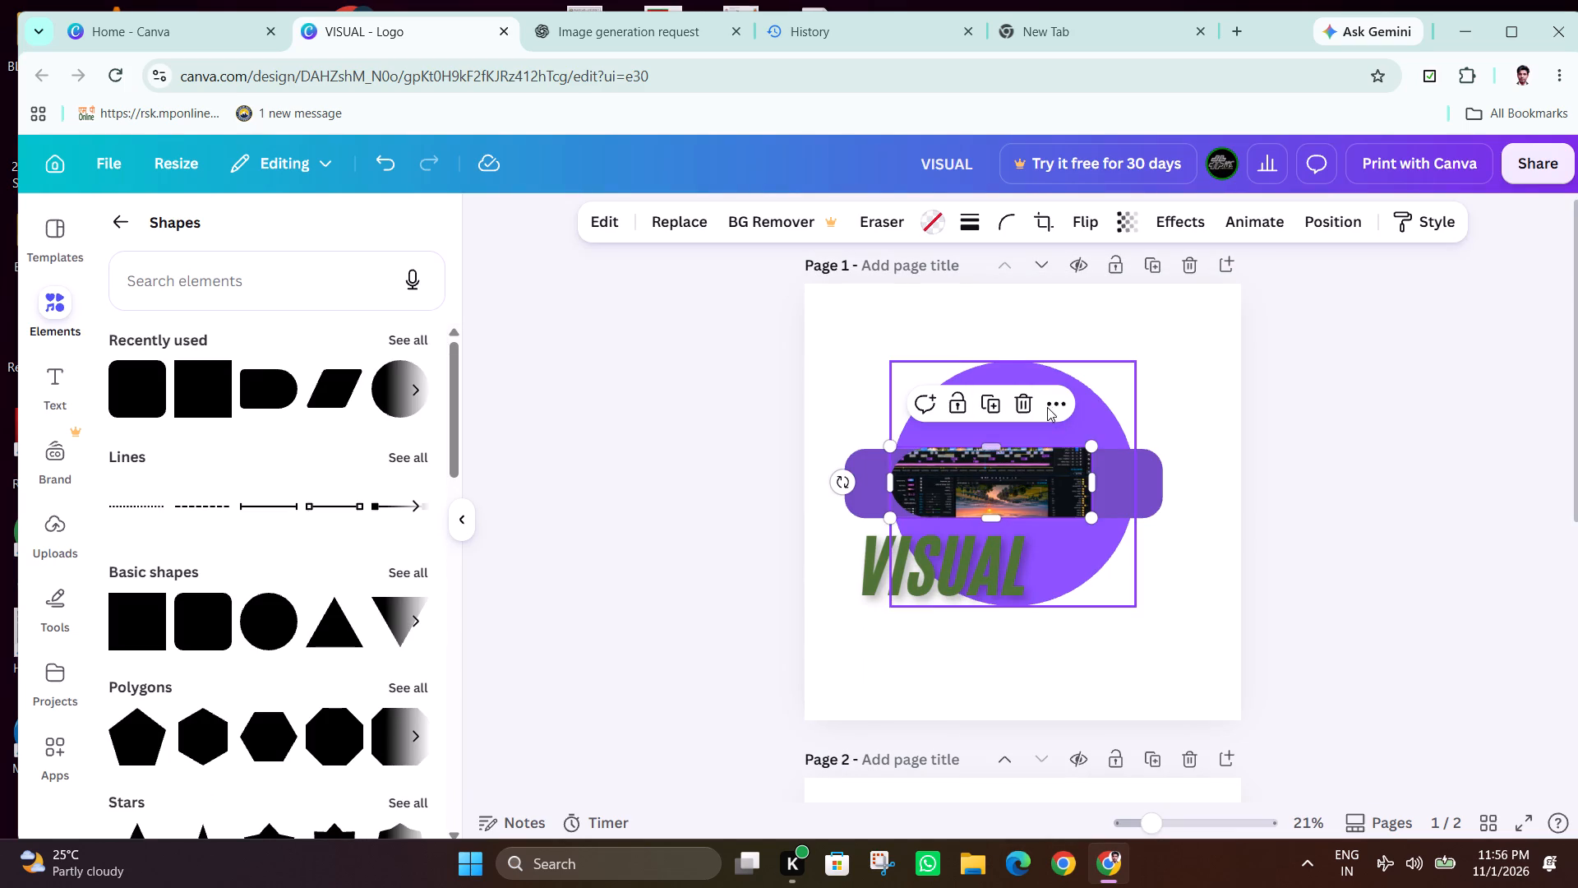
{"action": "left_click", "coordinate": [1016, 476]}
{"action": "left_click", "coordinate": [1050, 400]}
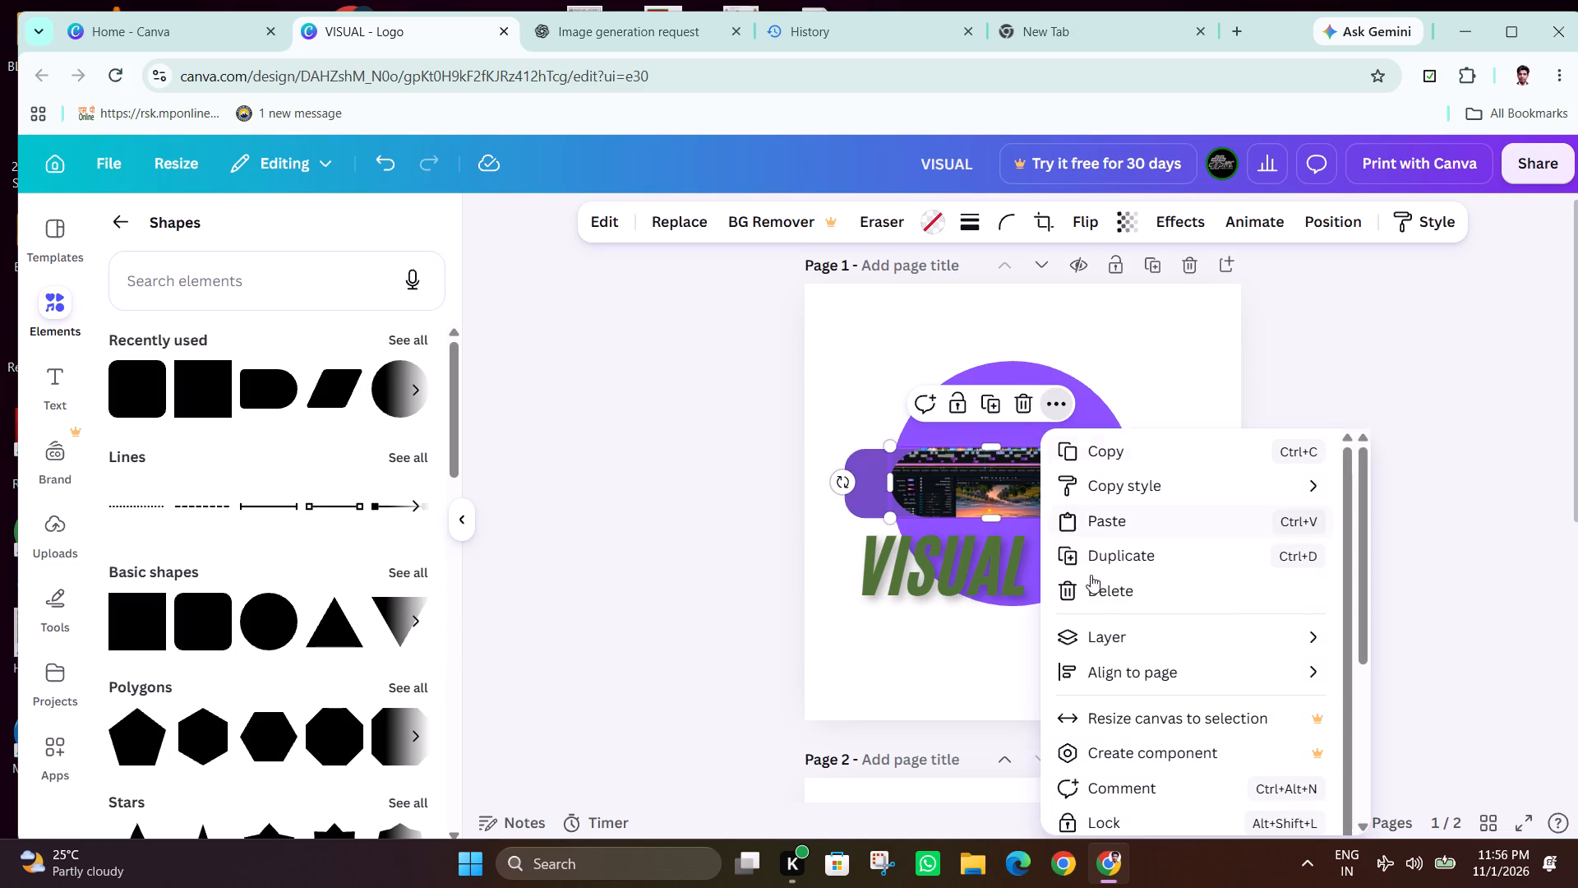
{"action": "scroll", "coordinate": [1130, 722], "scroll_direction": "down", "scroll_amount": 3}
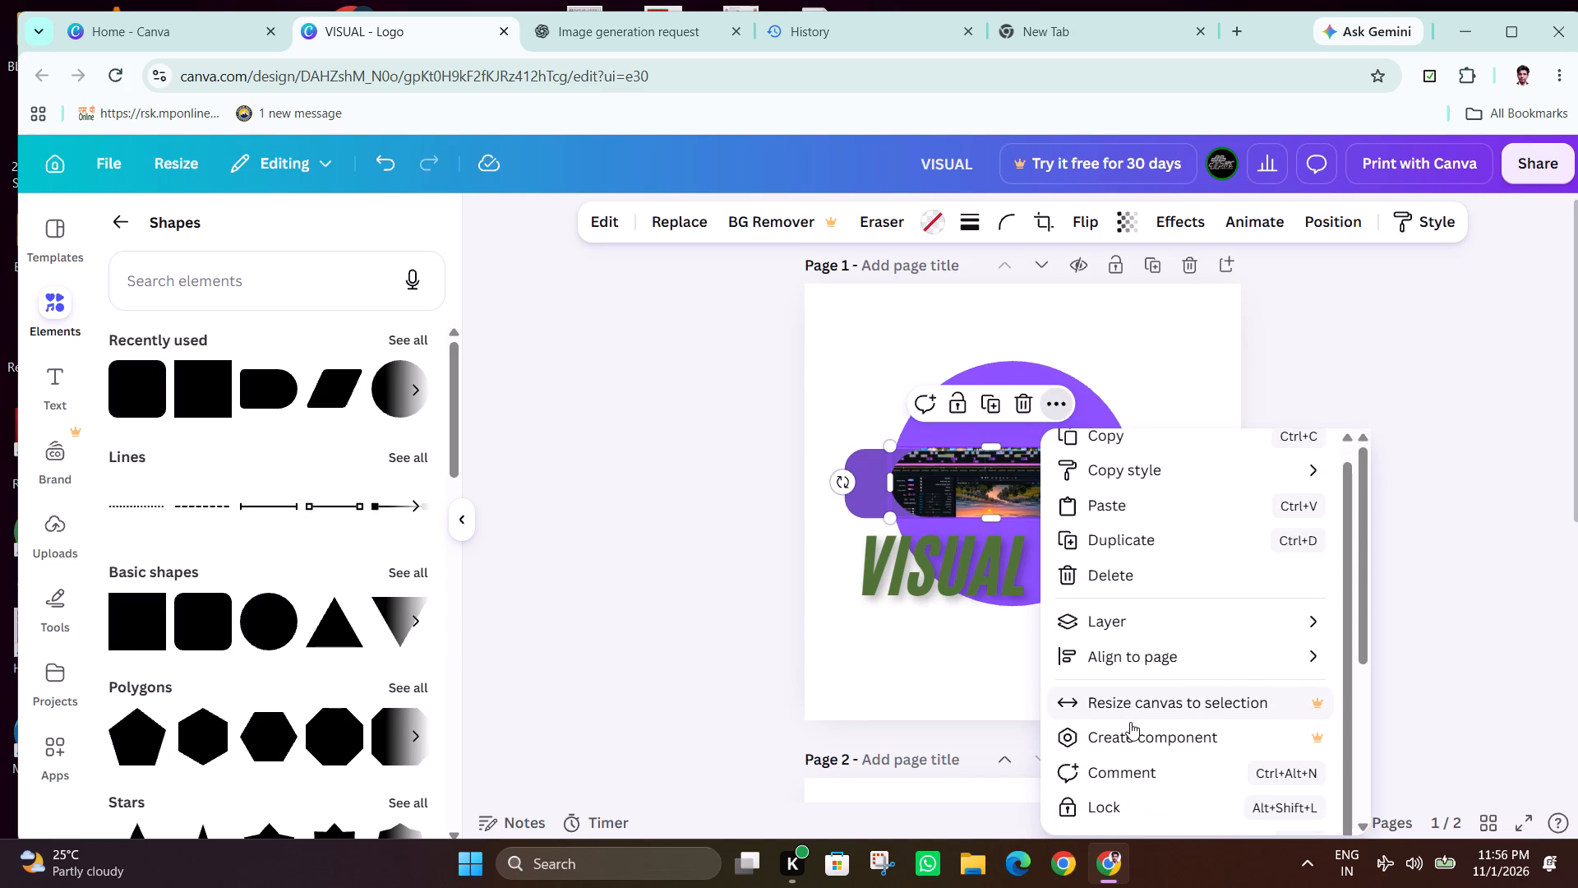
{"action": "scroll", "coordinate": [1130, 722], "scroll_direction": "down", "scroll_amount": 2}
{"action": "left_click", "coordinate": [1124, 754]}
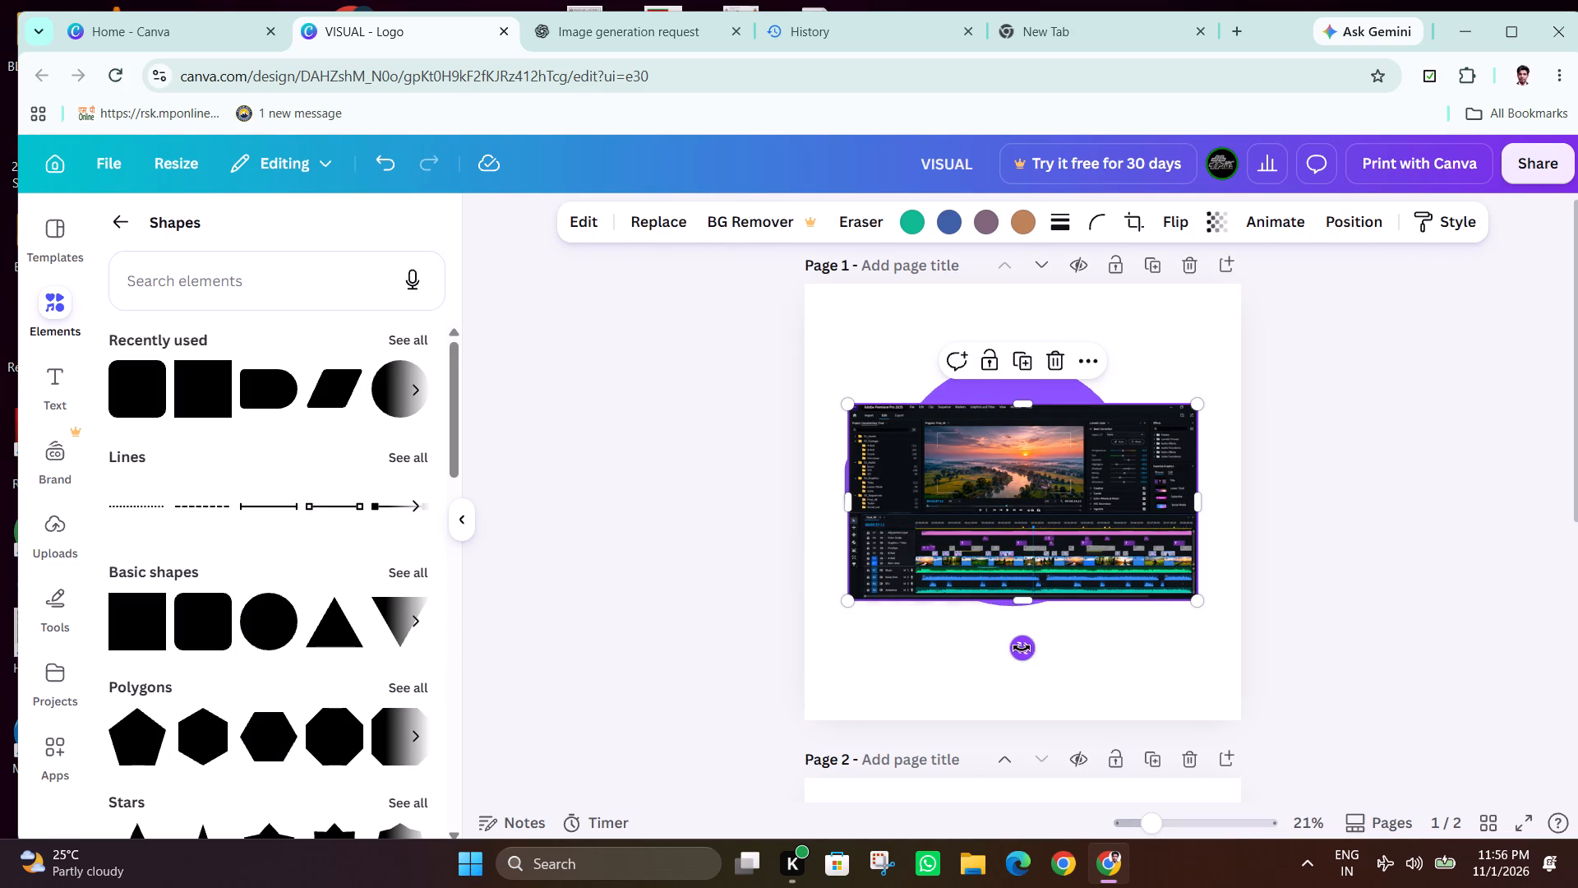
Rotate the detached timeline image 180° and drop it into the front banner as its fill.
{"action": "left_click_drag", "start_coordinate": [1022, 650], "coordinate": [722, 246]}
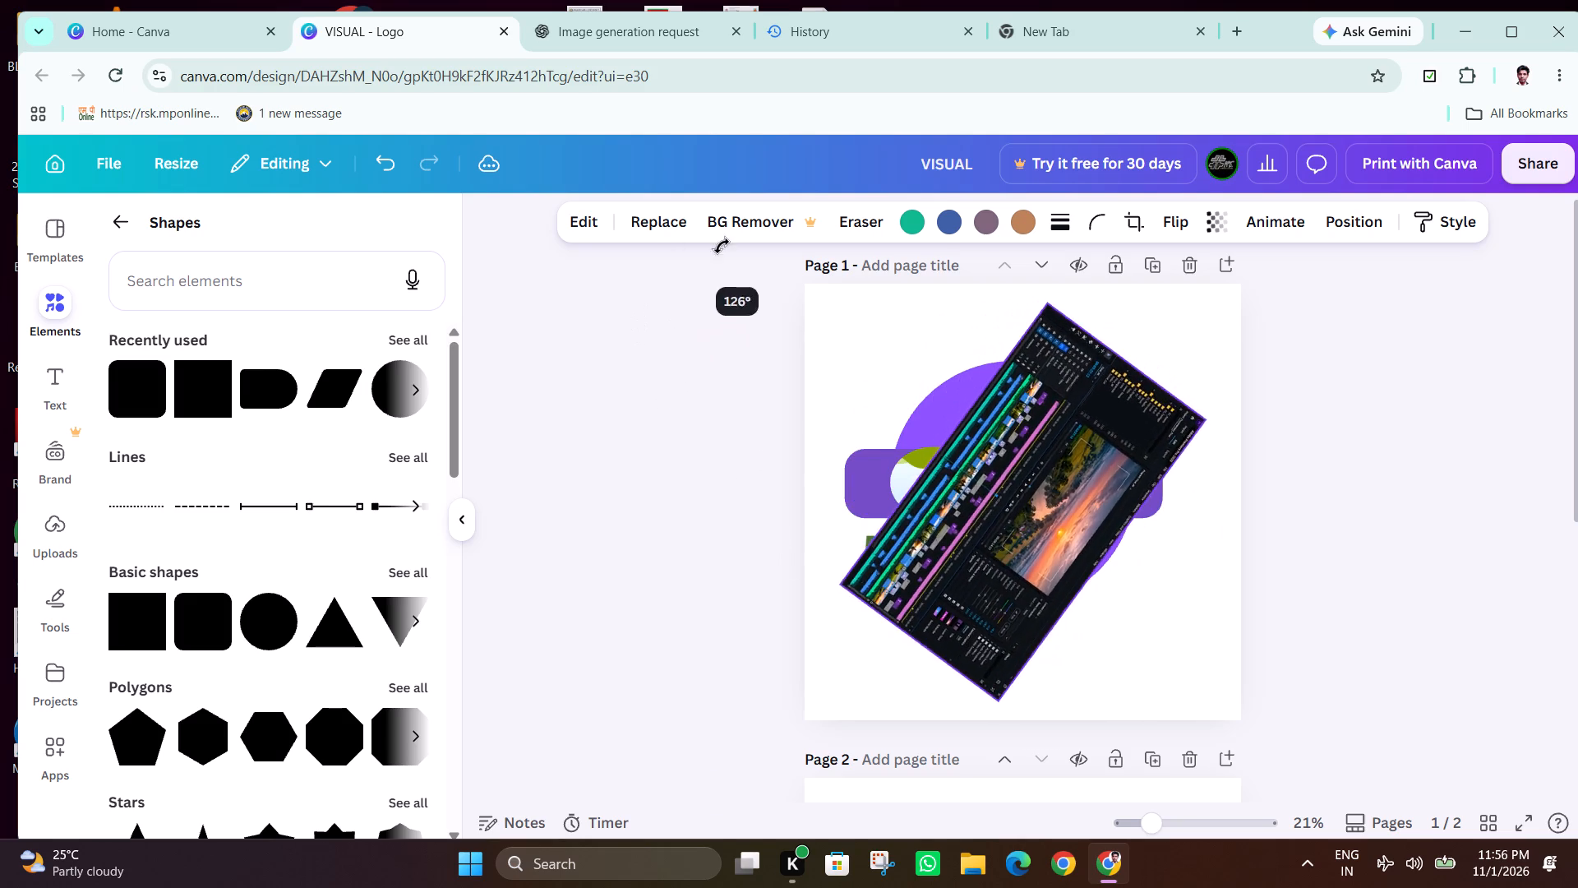
{"action": "left_click_drag", "start_coordinate": [722, 246], "coordinate": [1024, 266]}
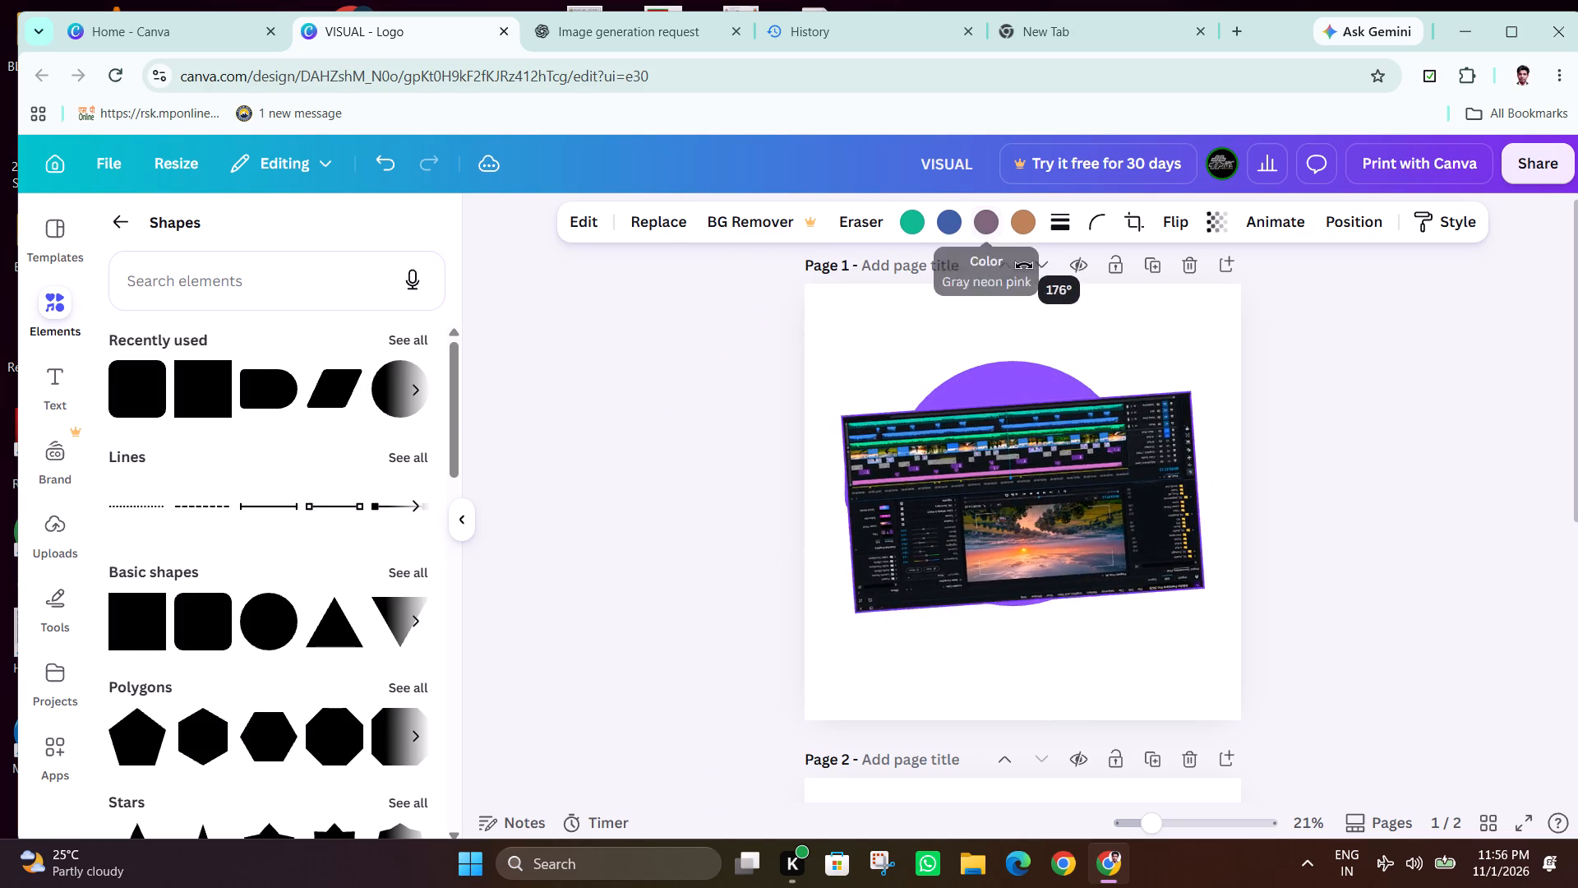
{"action": "left_click_drag", "start_coordinate": [1024, 266], "coordinate": [1026, 275]}
{"action": "left_click_drag", "start_coordinate": [990, 460], "coordinate": [1003, 563]}
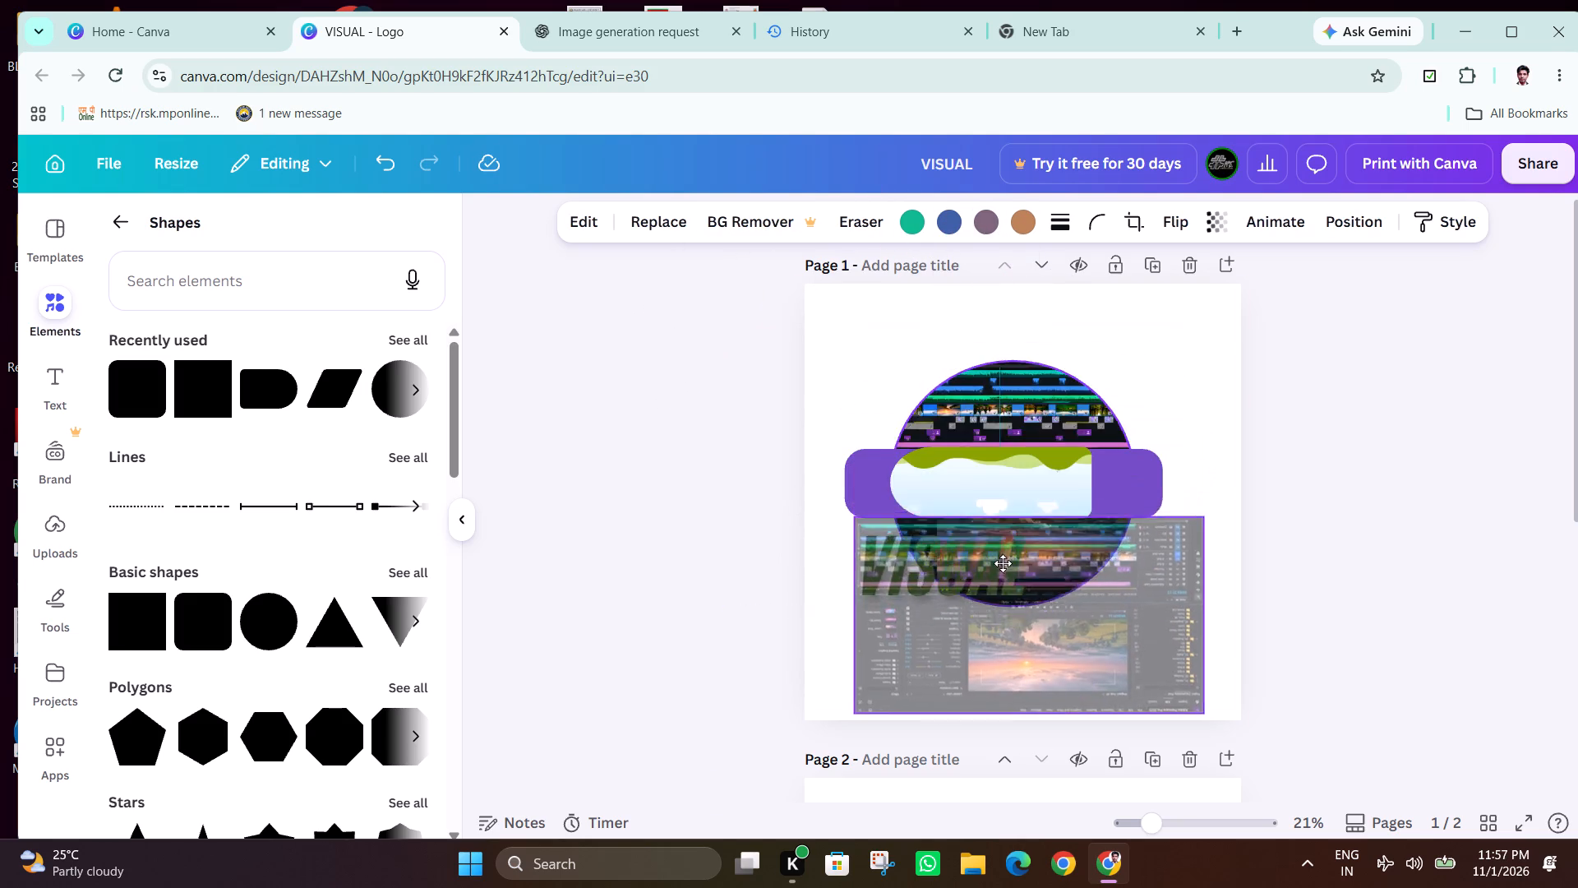
{"action": "left_click_drag", "start_coordinate": [1003, 563], "coordinate": [1015, 493]}
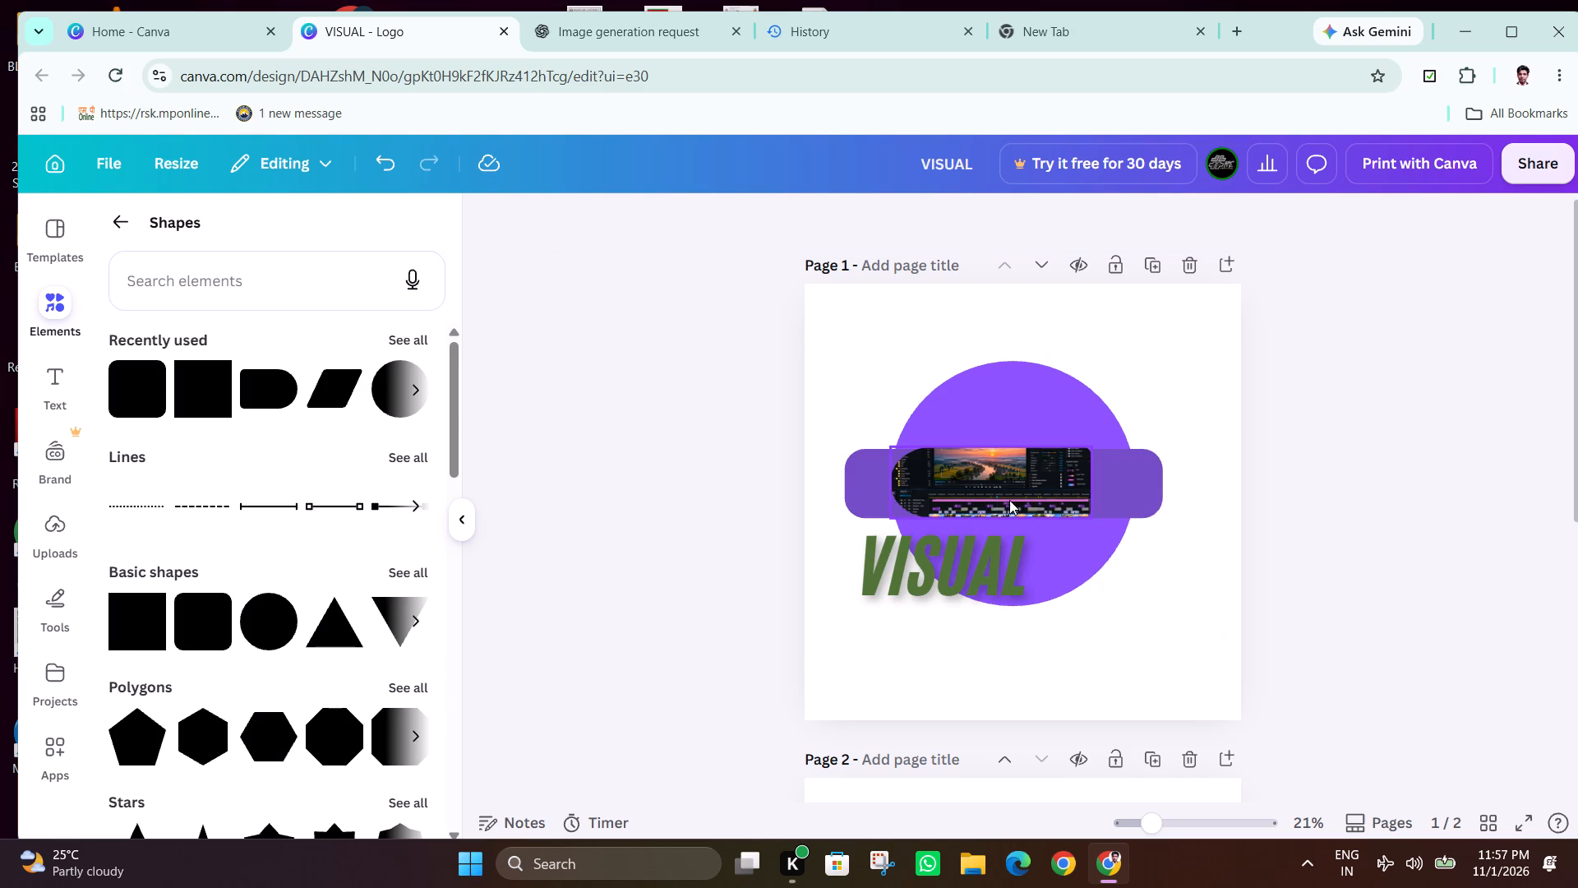
Adjust the crop of the timeline image inside the front banner by shifting it slightly upward.
{"action": "left_click", "coordinate": [1004, 488]}
{"action": "left_click", "coordinate": [1004, 488]}
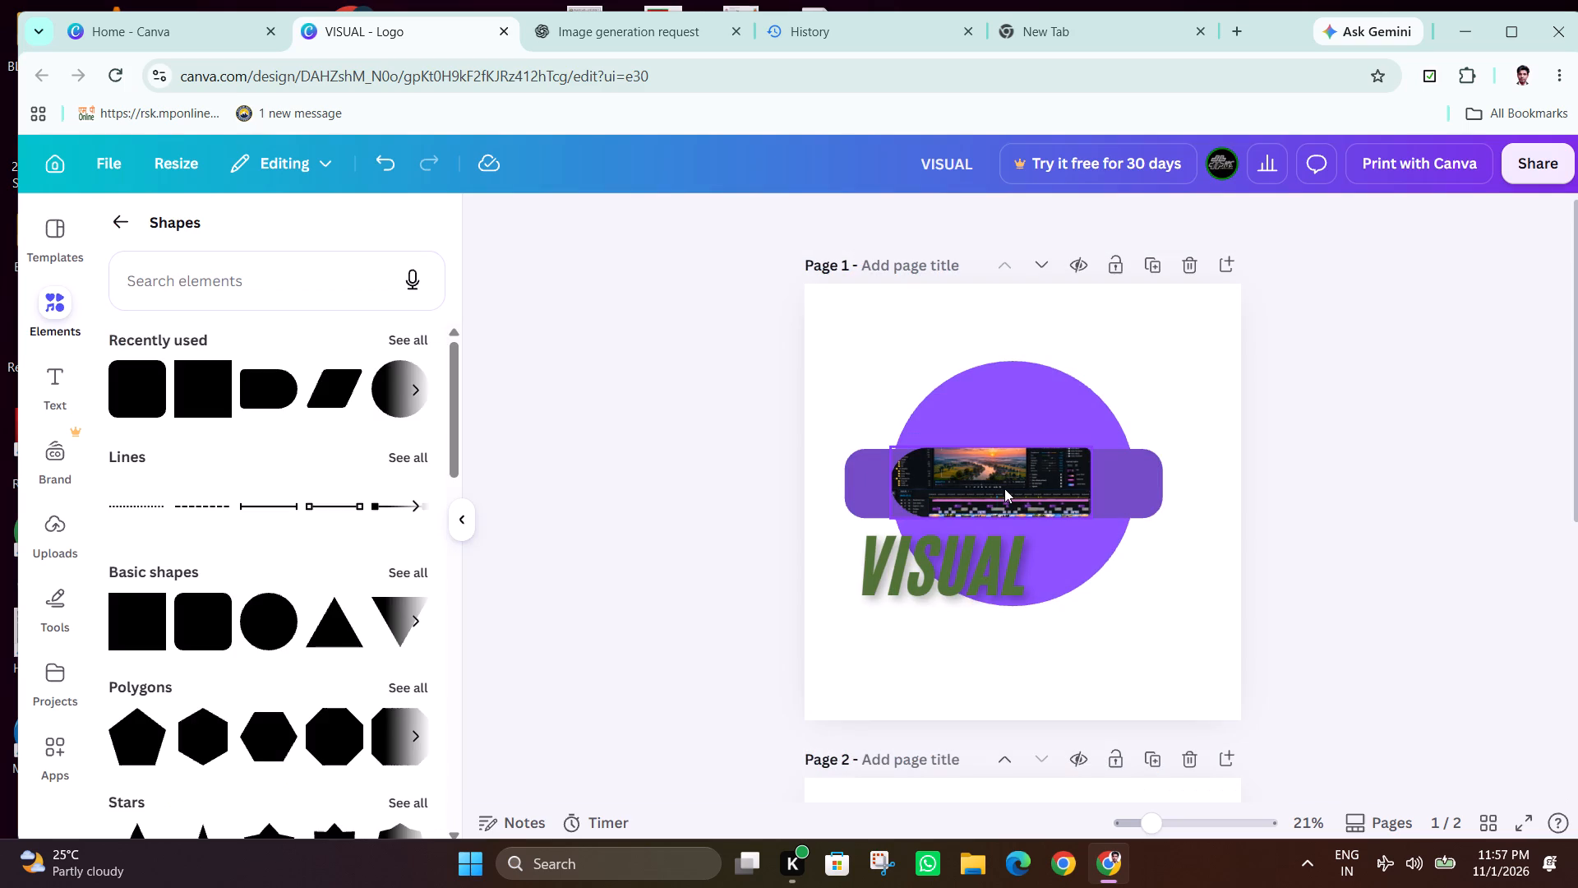
{"action": "left_click", "coordinate": [1004, 488]}
{"action": "left_click", "coordinate": [1004, 488]}
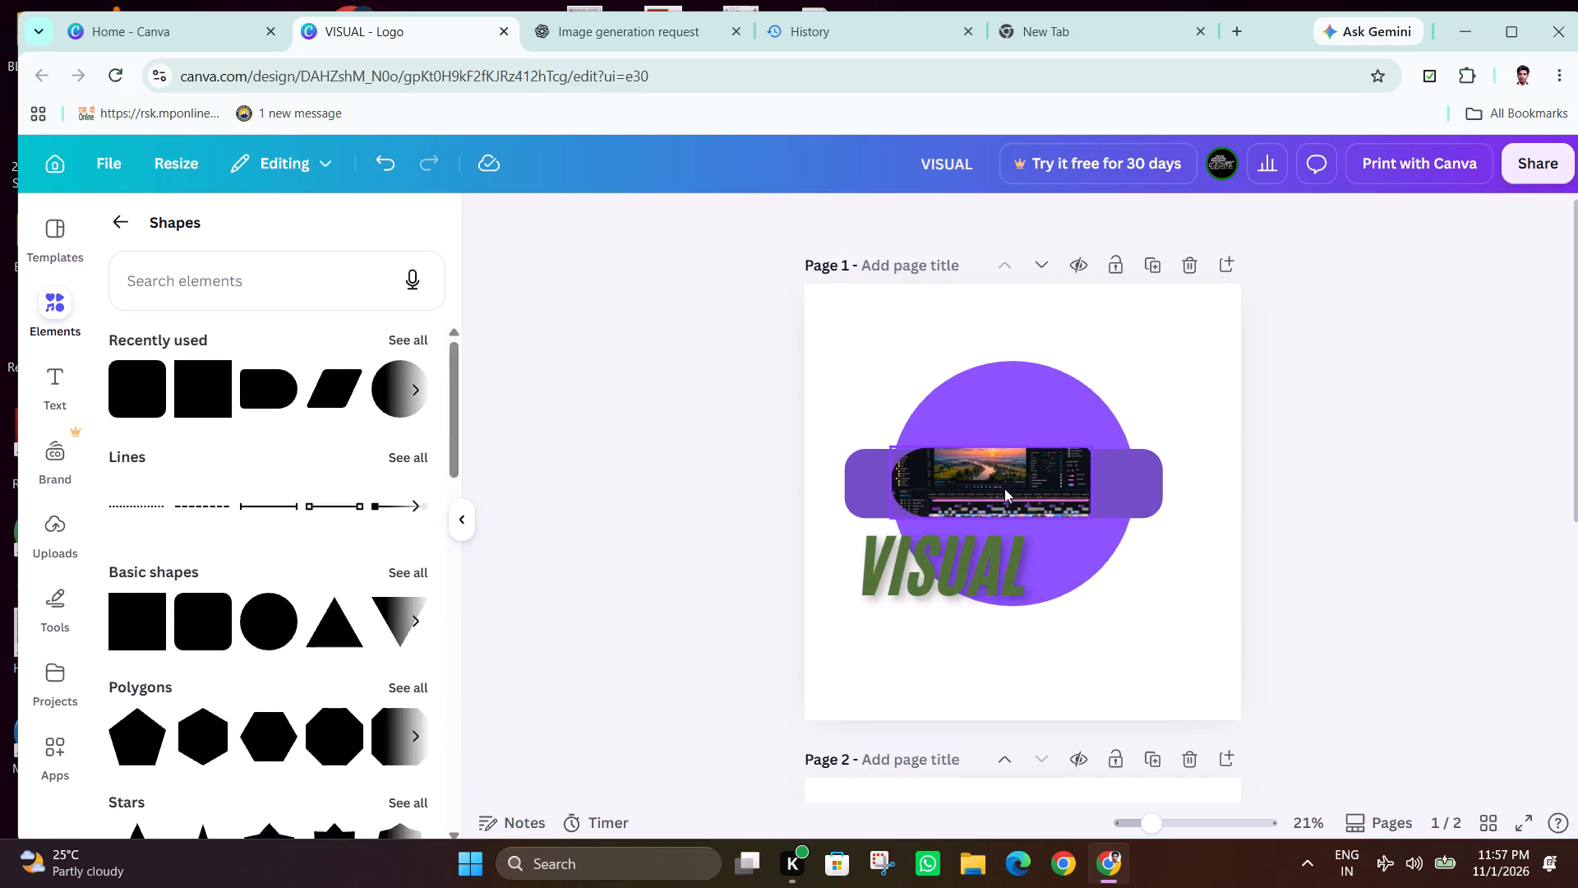
{"action": "double_click", "coordinate": [1004, 488]}
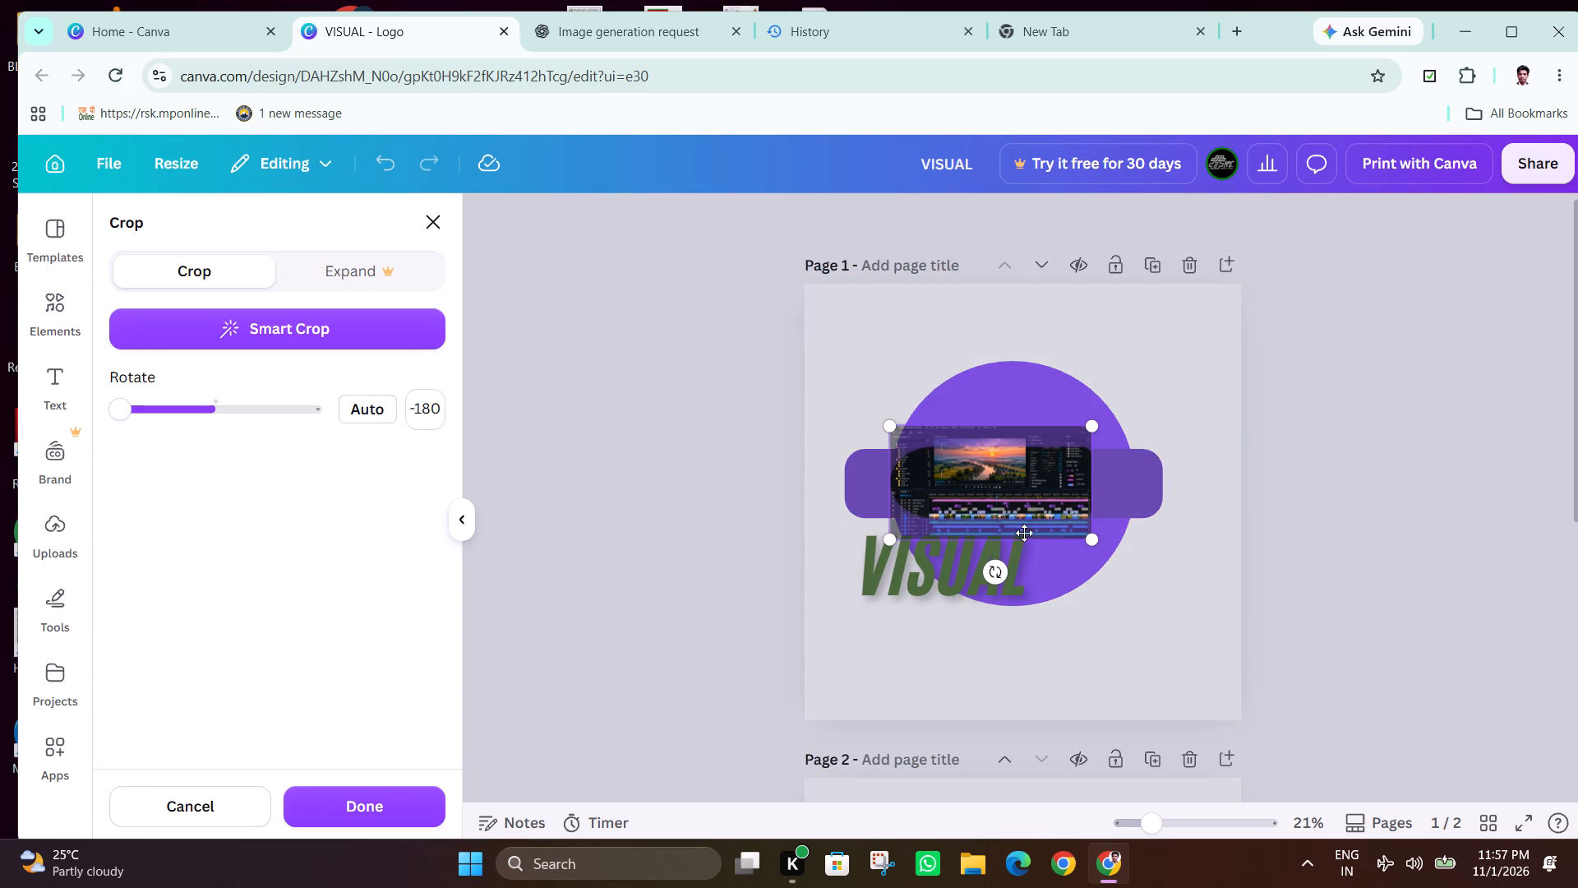
{"action": "left_click_drag", "start_coordinate": [983, 478], "coordinate": [985, 460]}
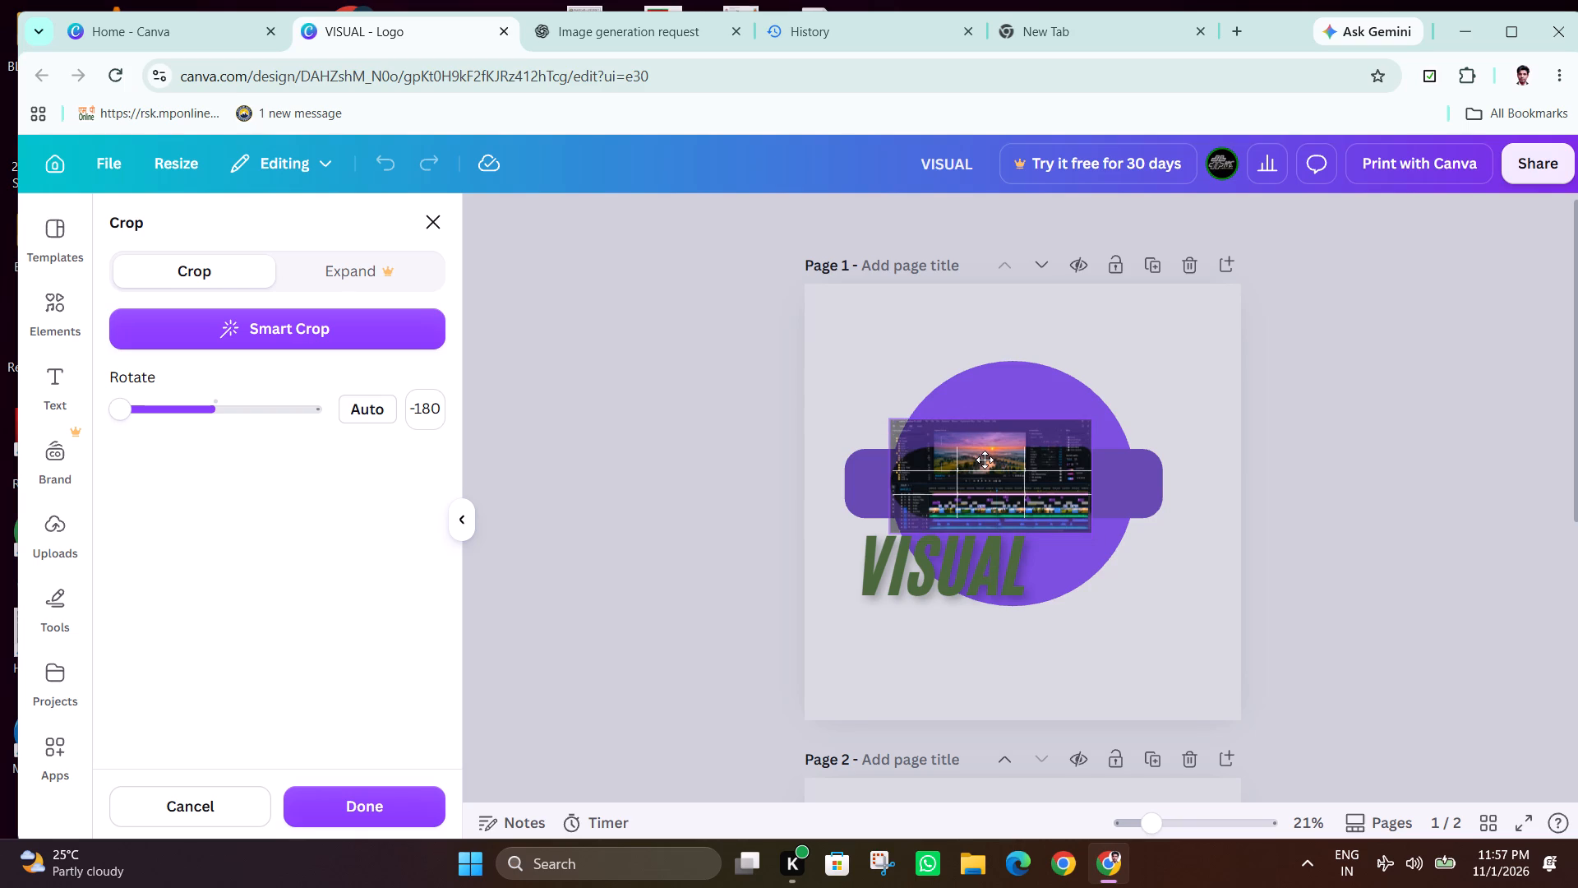
{"action": "left_click_drag", "start_coordinate": [985, 460], "coordinate": [916, 464]}
{"action": "left_click", "coordinate": [1491, 422]}
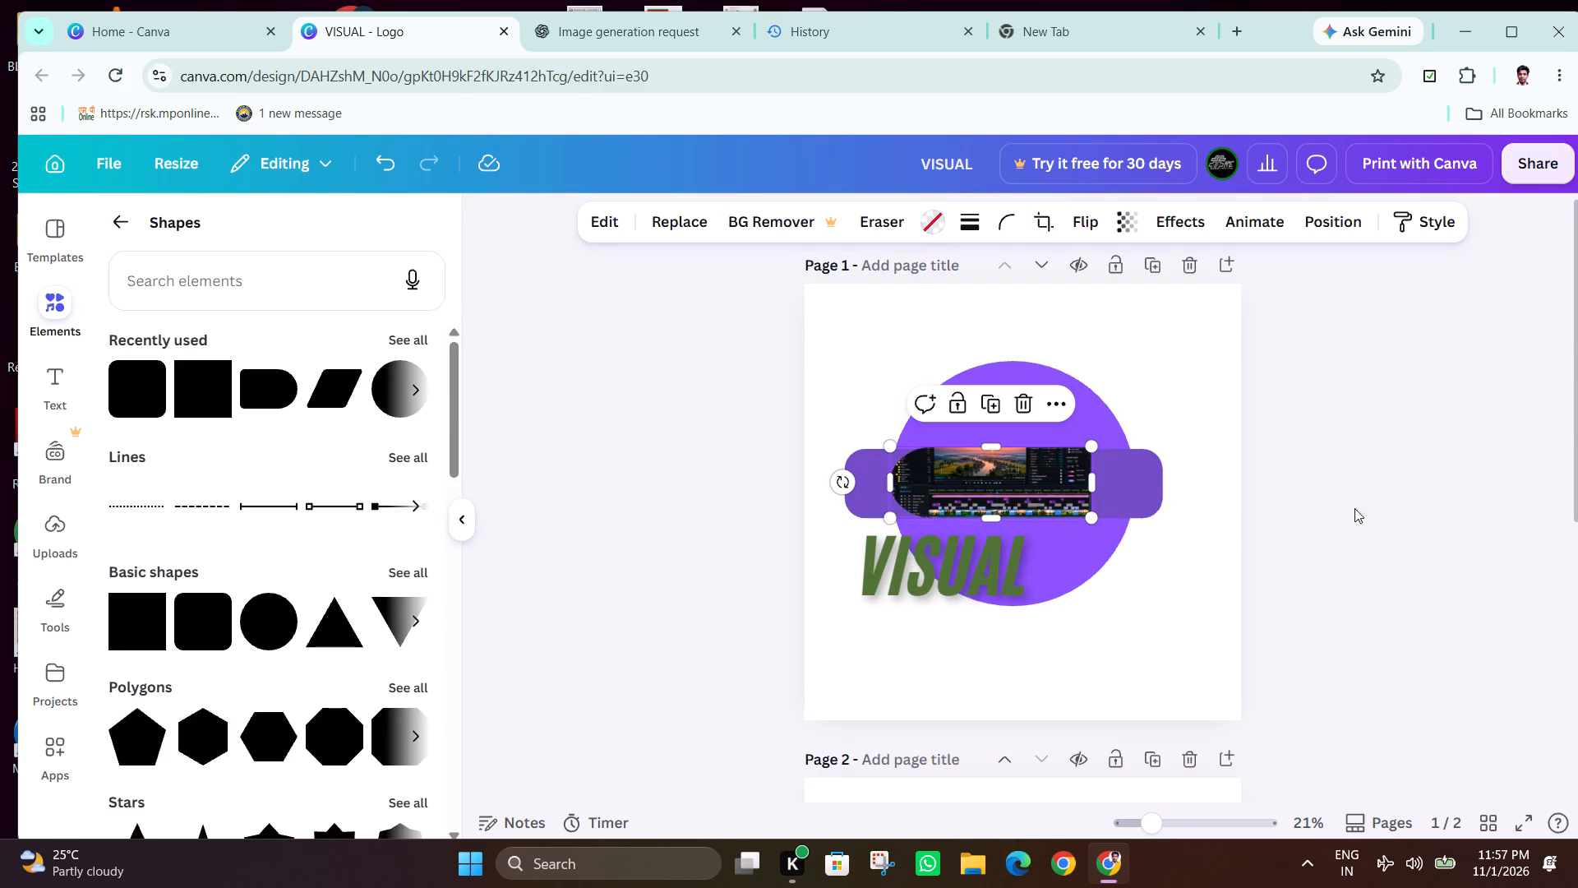
{"action": "left_click", "coordinate": [1484, 462]}
Shift the VISUAL lettering slightly sideways toward the circle's centre, just beneath the banner.
{"action": "left_click", "coordinate": [959, 582]}
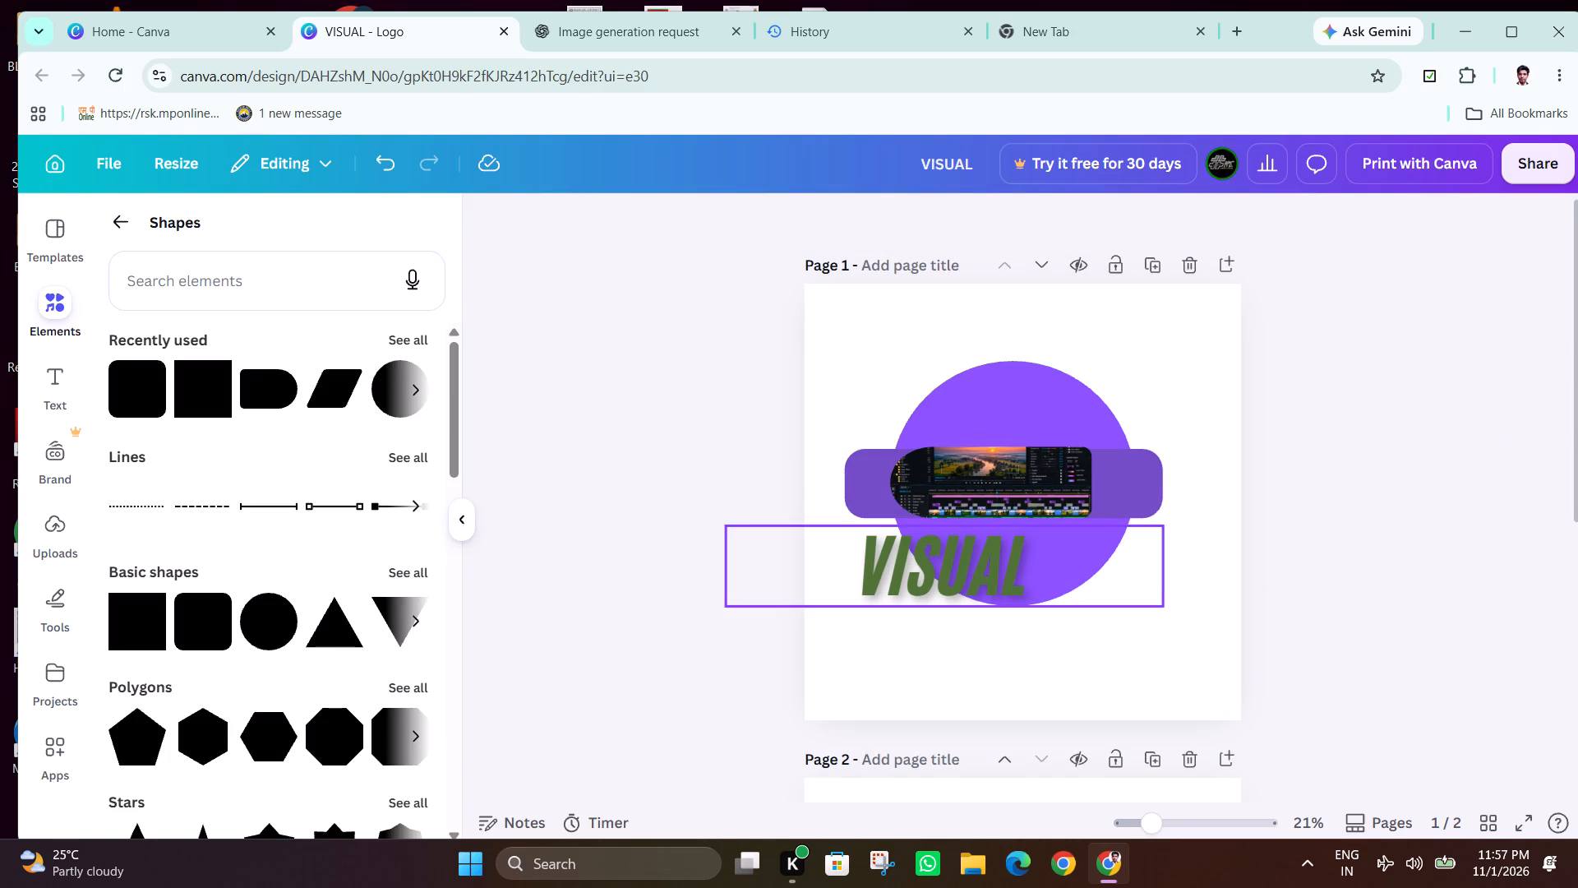
{"action": "left_click_drag", "start_coordinate": [959, 582], "coordinate": [970, 585]}
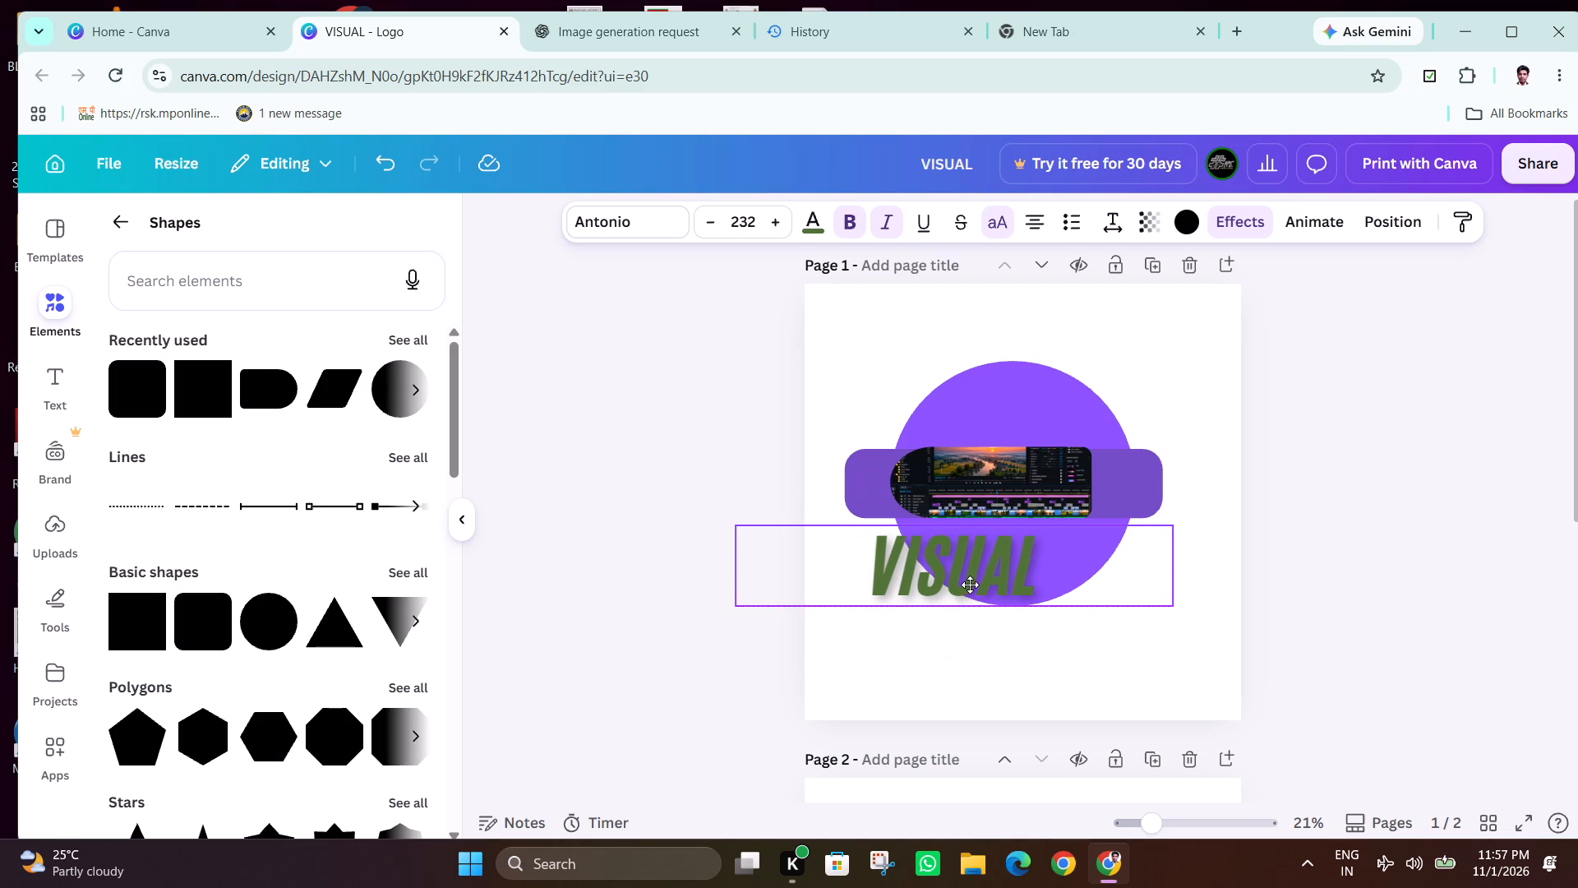
{"action": "left_click_drag", "start_coordinate": [970, 585], "coordinate": [963, 590]}
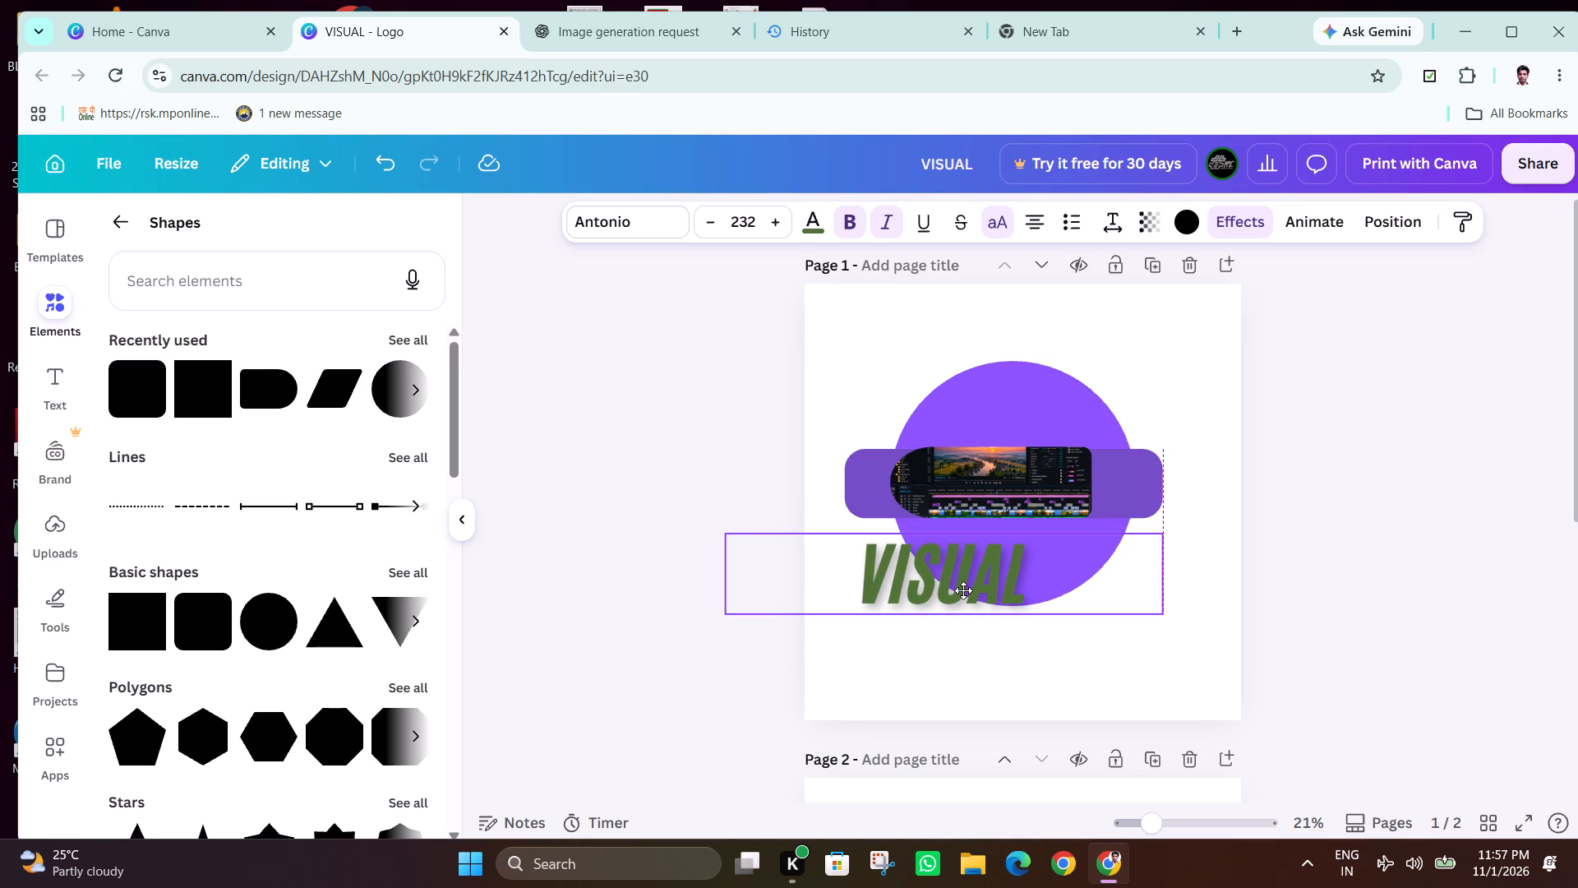
{"action": "left_click_drag", "start_coordinate": [963, 590], "coordinate": [967, 583]}
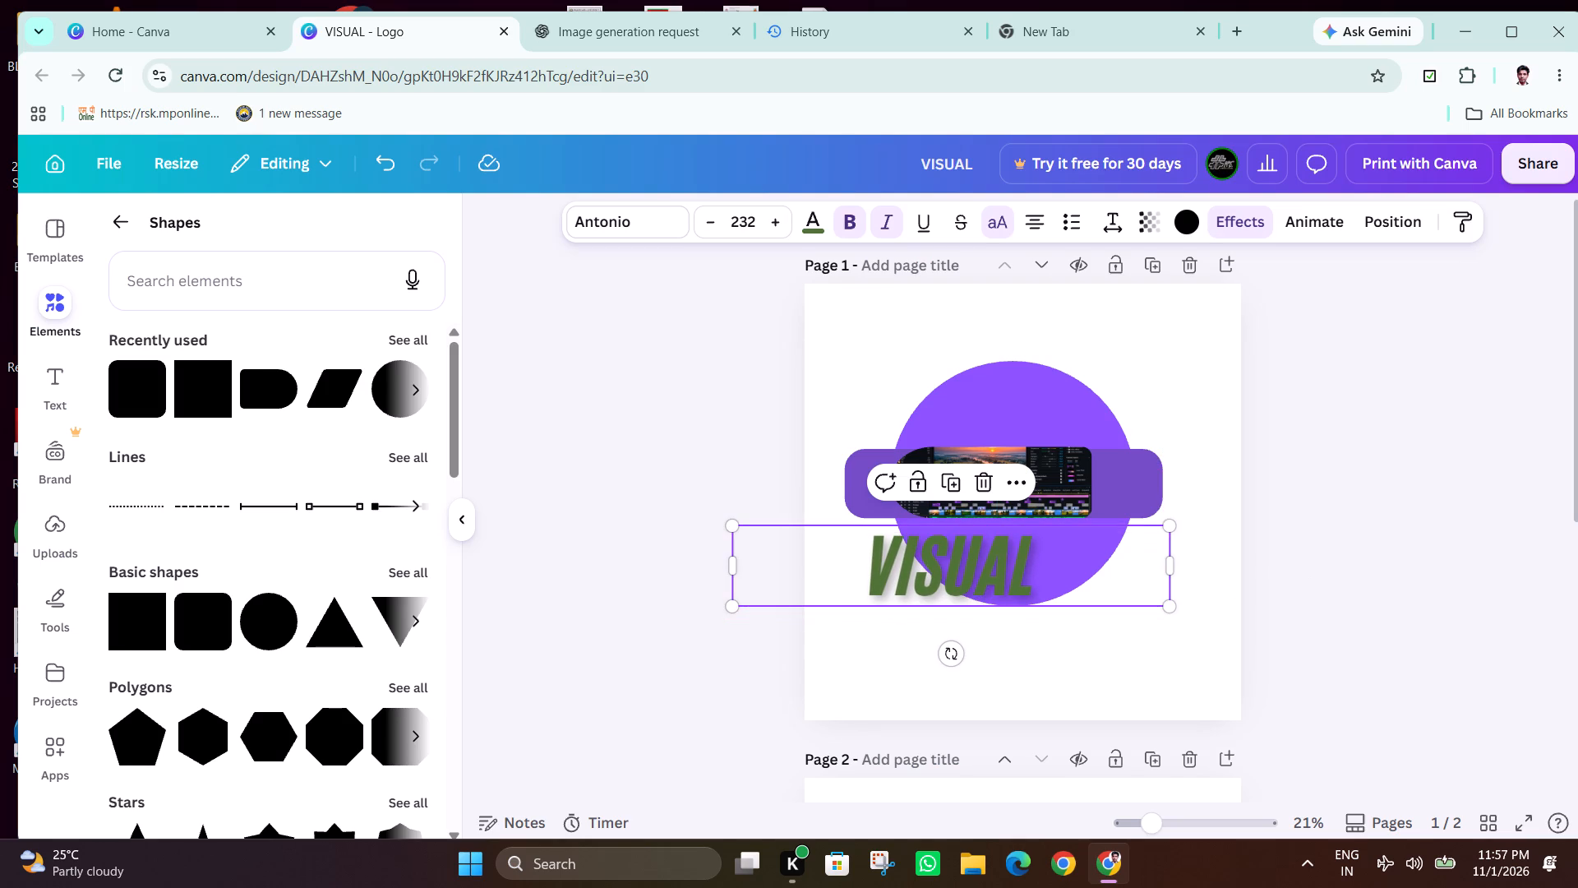
Recolour the VISUAL lettering, using the near-black photo colour for its effect and black for its text.
{"action": "left_click", "coordinate": [1185, 226]}
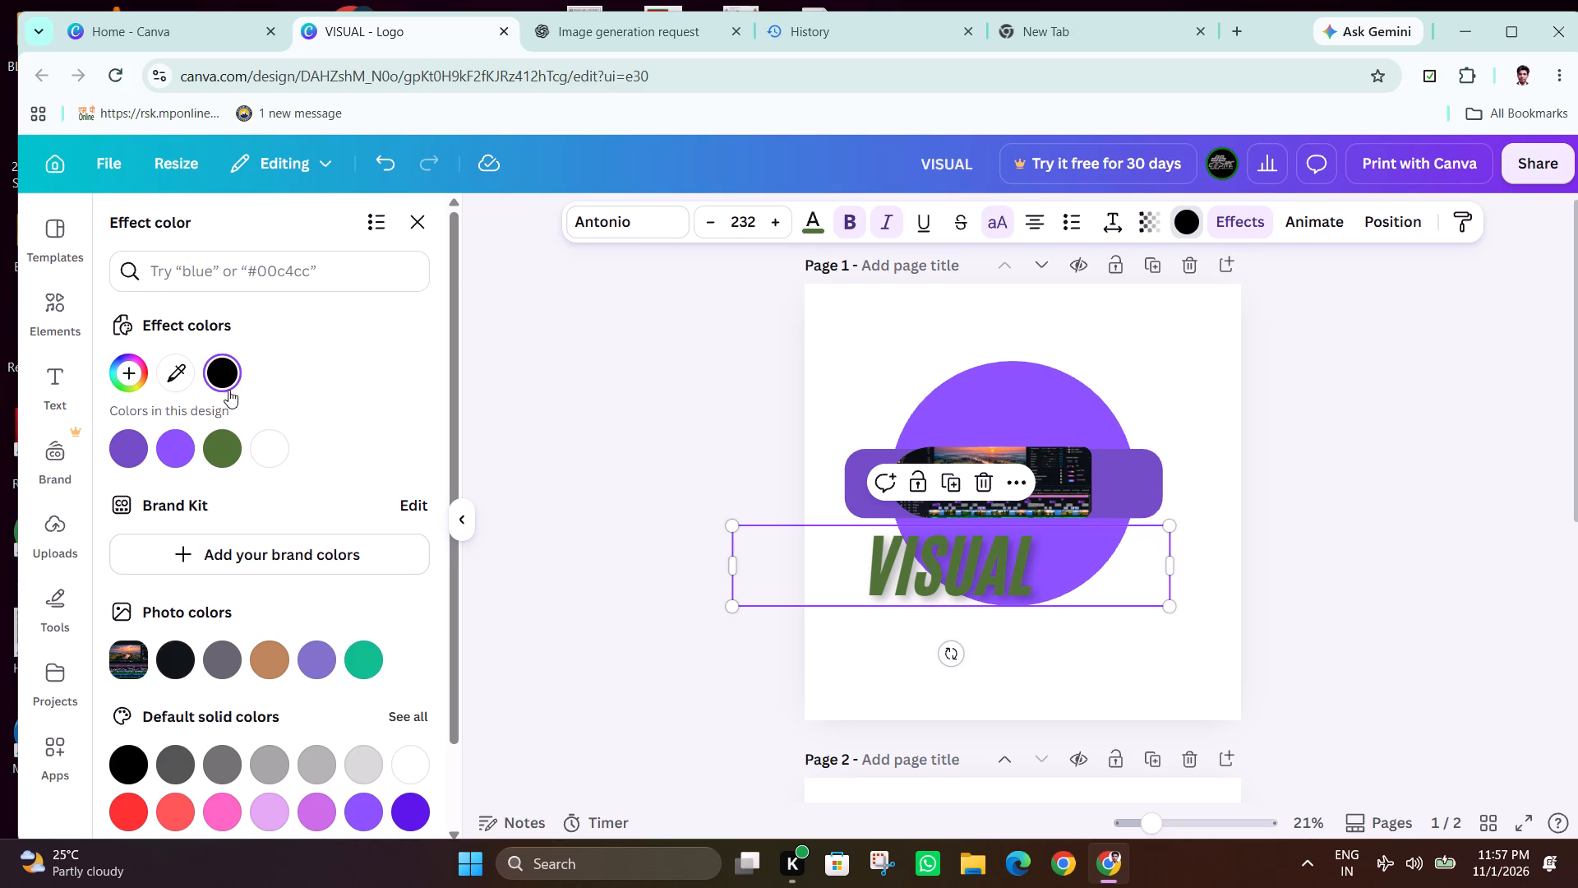
{"action": "left_click", "coordinate": [182, 659]}
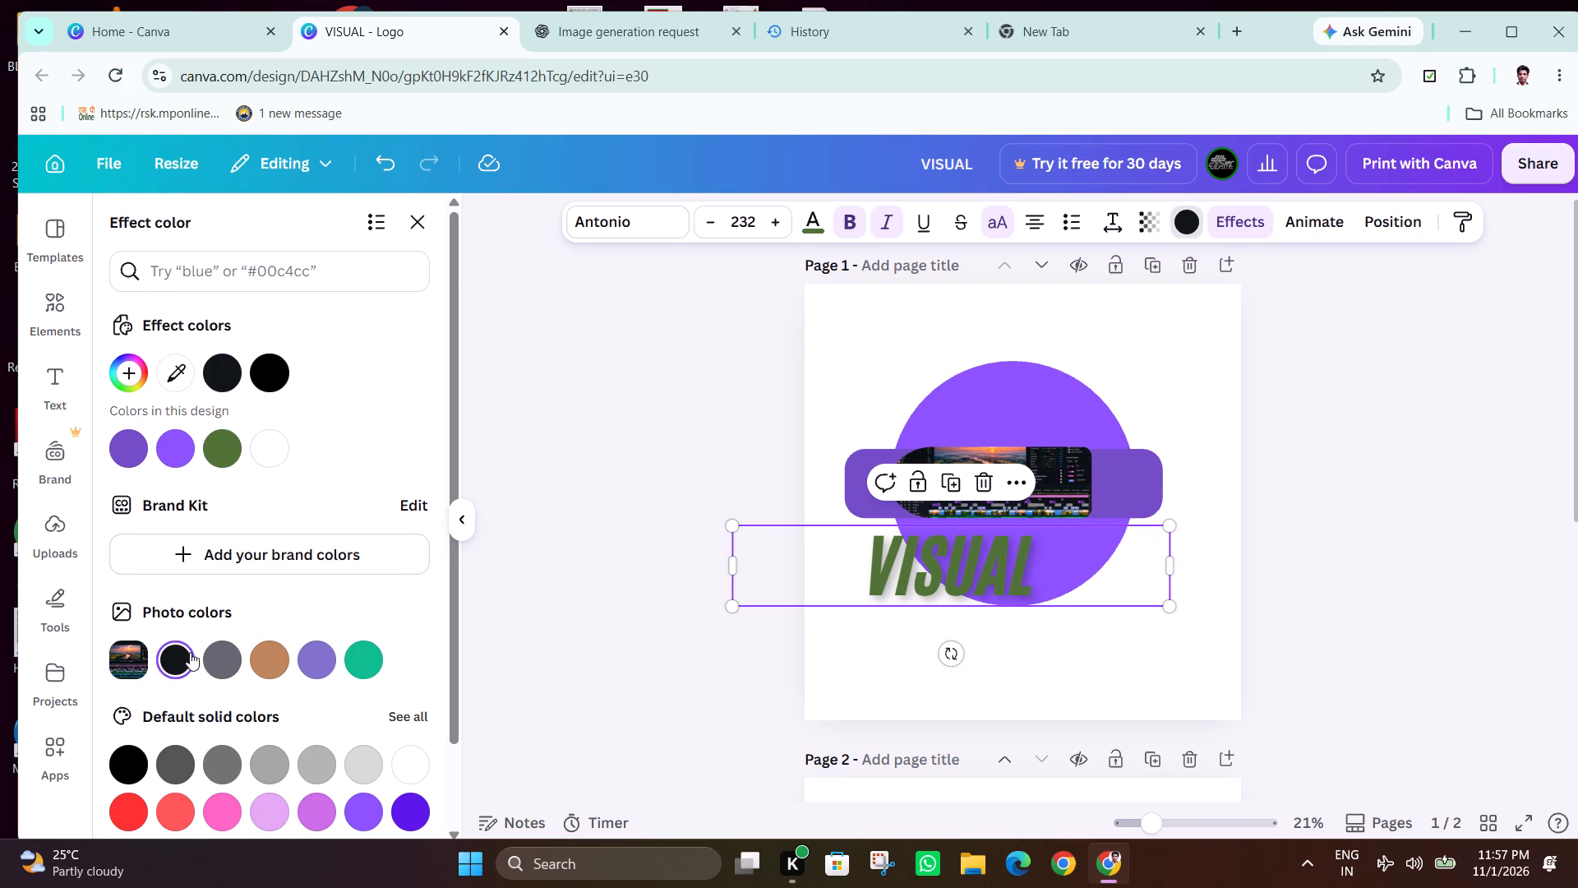
{"action": "left_click", "coordinate": [822, 220]}
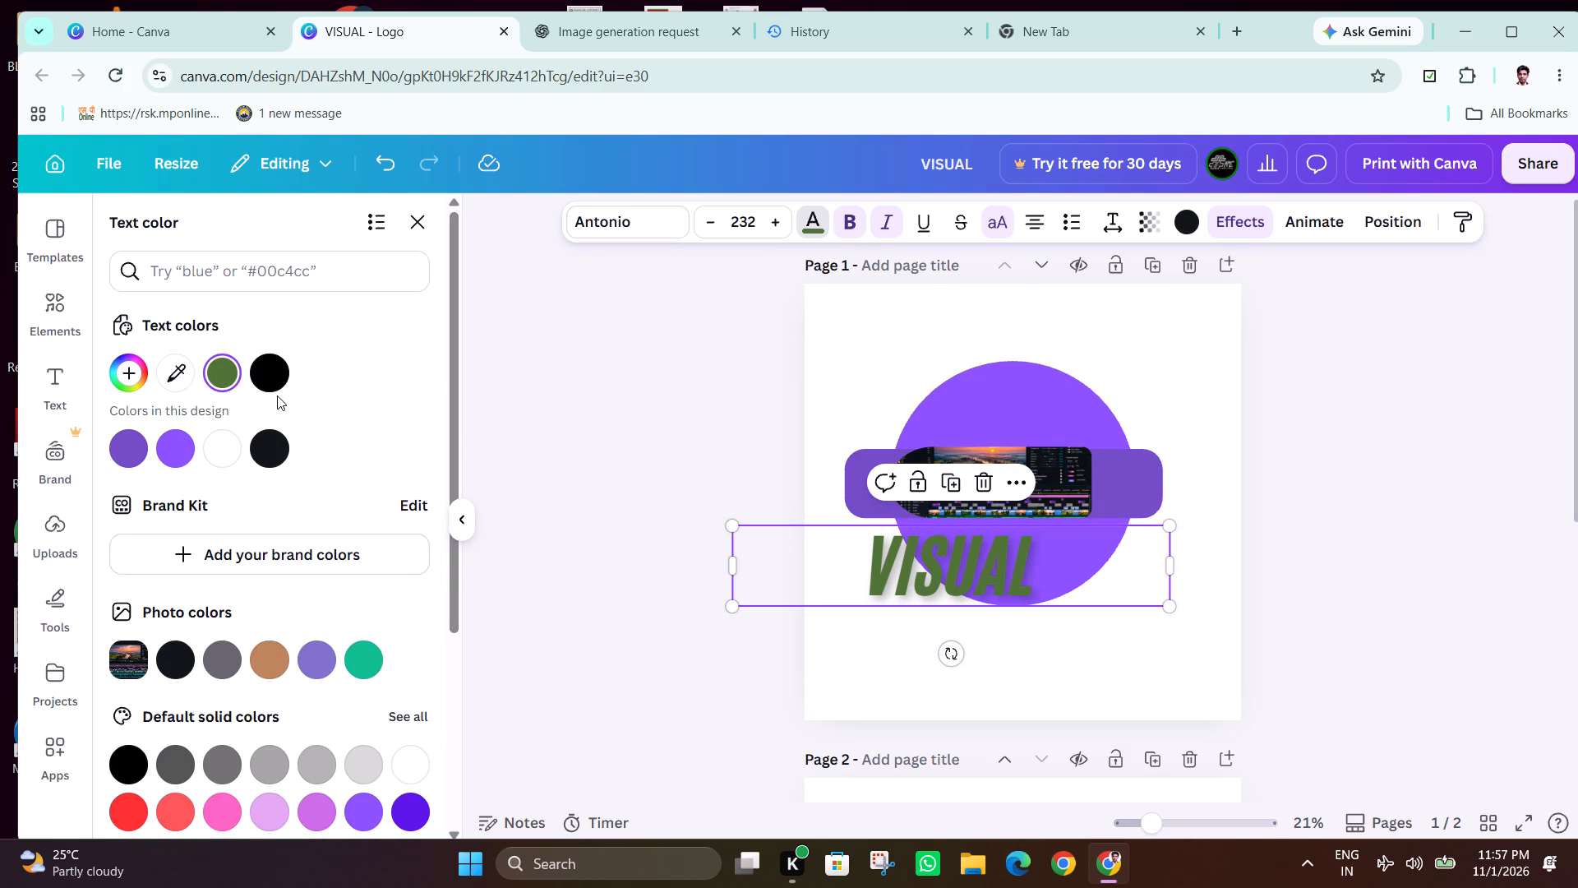
{"action": "left_click", "coordinate": [267, 368]}
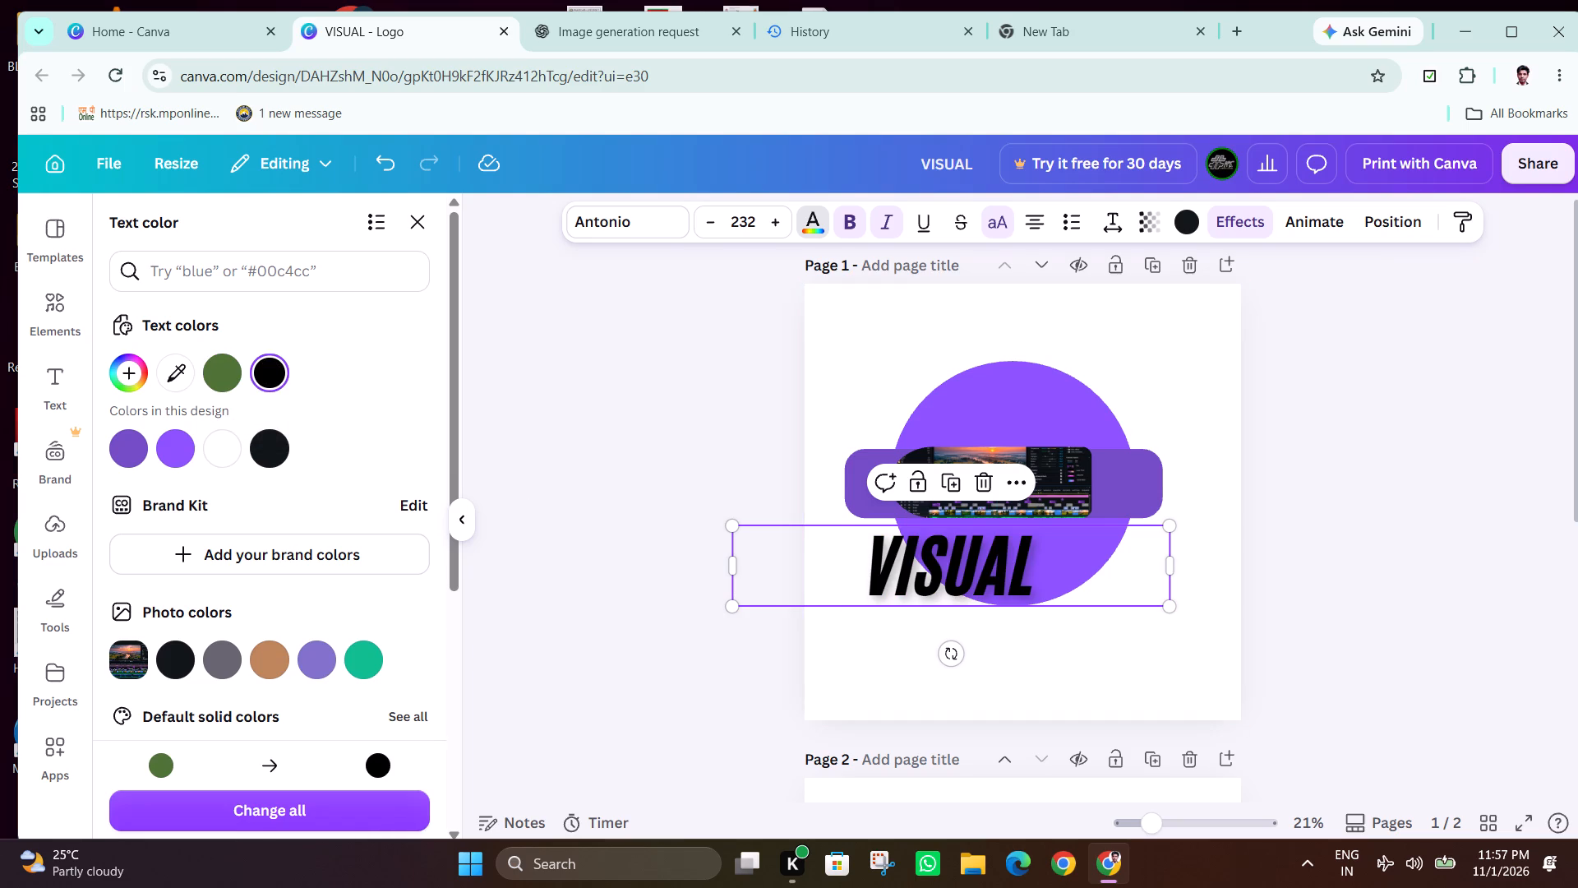
Move the VISUAL lettering slightly lower beneath the banner and lock it in place.
{"action": "left_click_drag", "start_coordinate": [939, 567], "coordinate": [939, 581]}
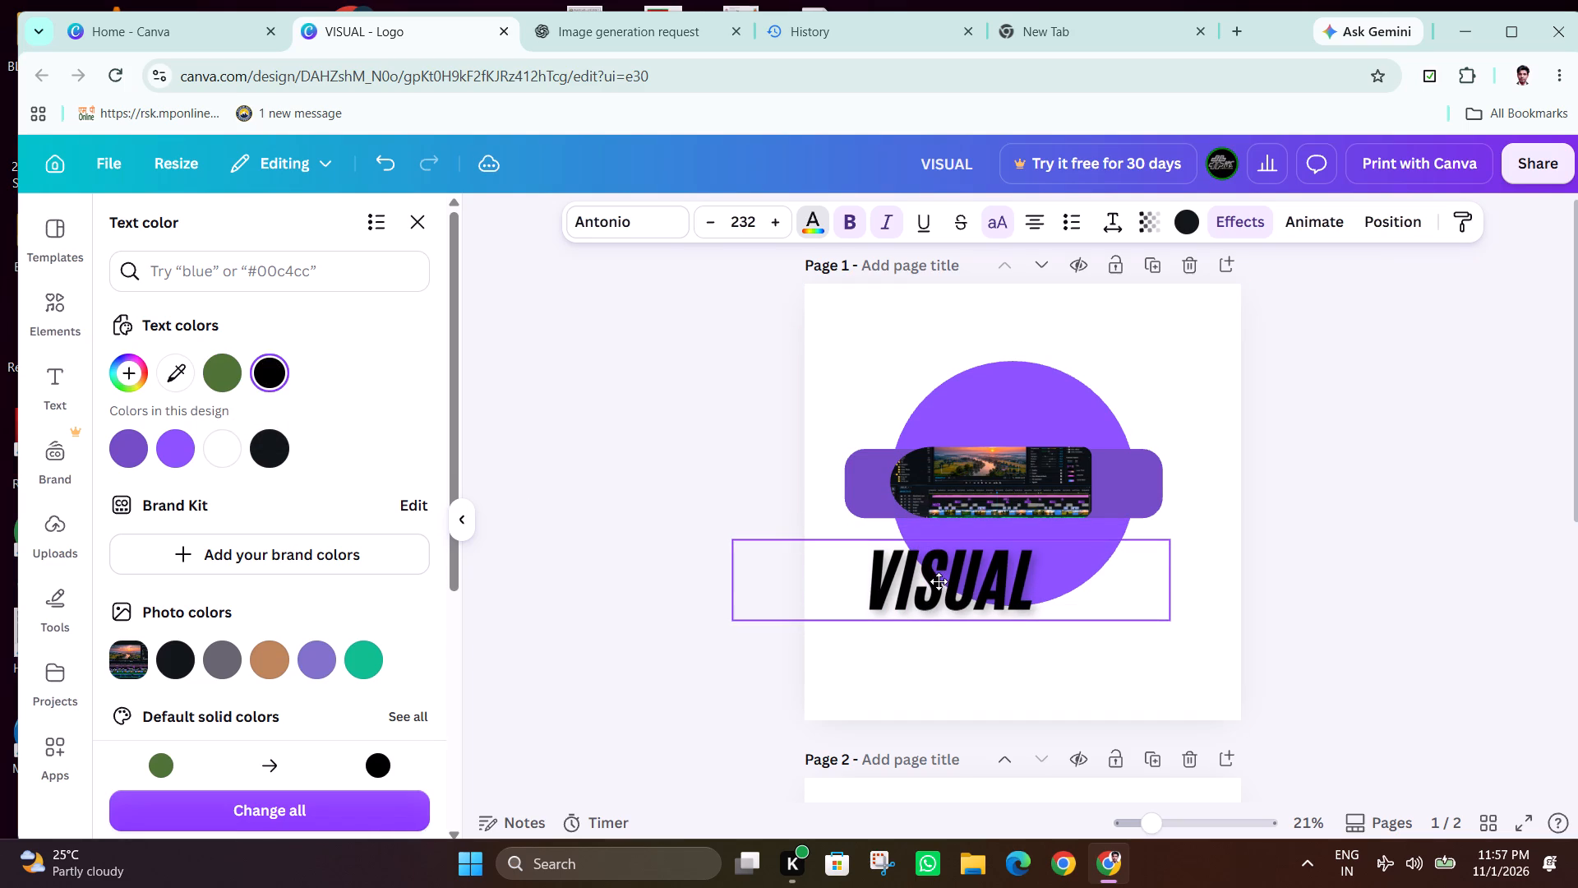
{"action": "left_click_drag", "start_coordinate": [939, 581], "coordinate": [939, 580]}
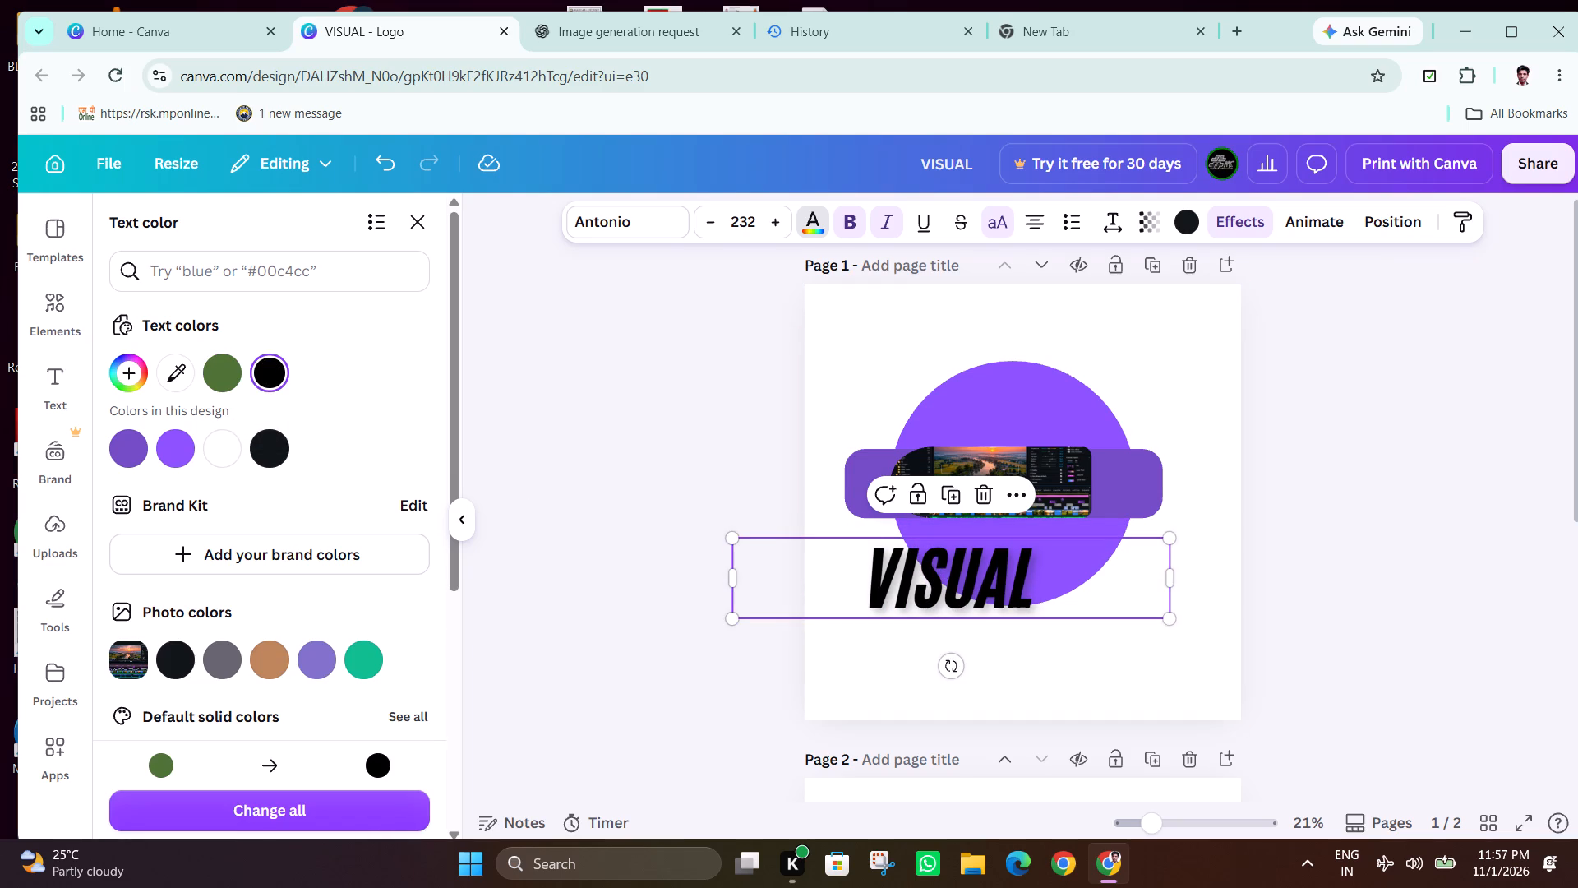
{"action": "left_click", "coordinate": [1317, 433]}
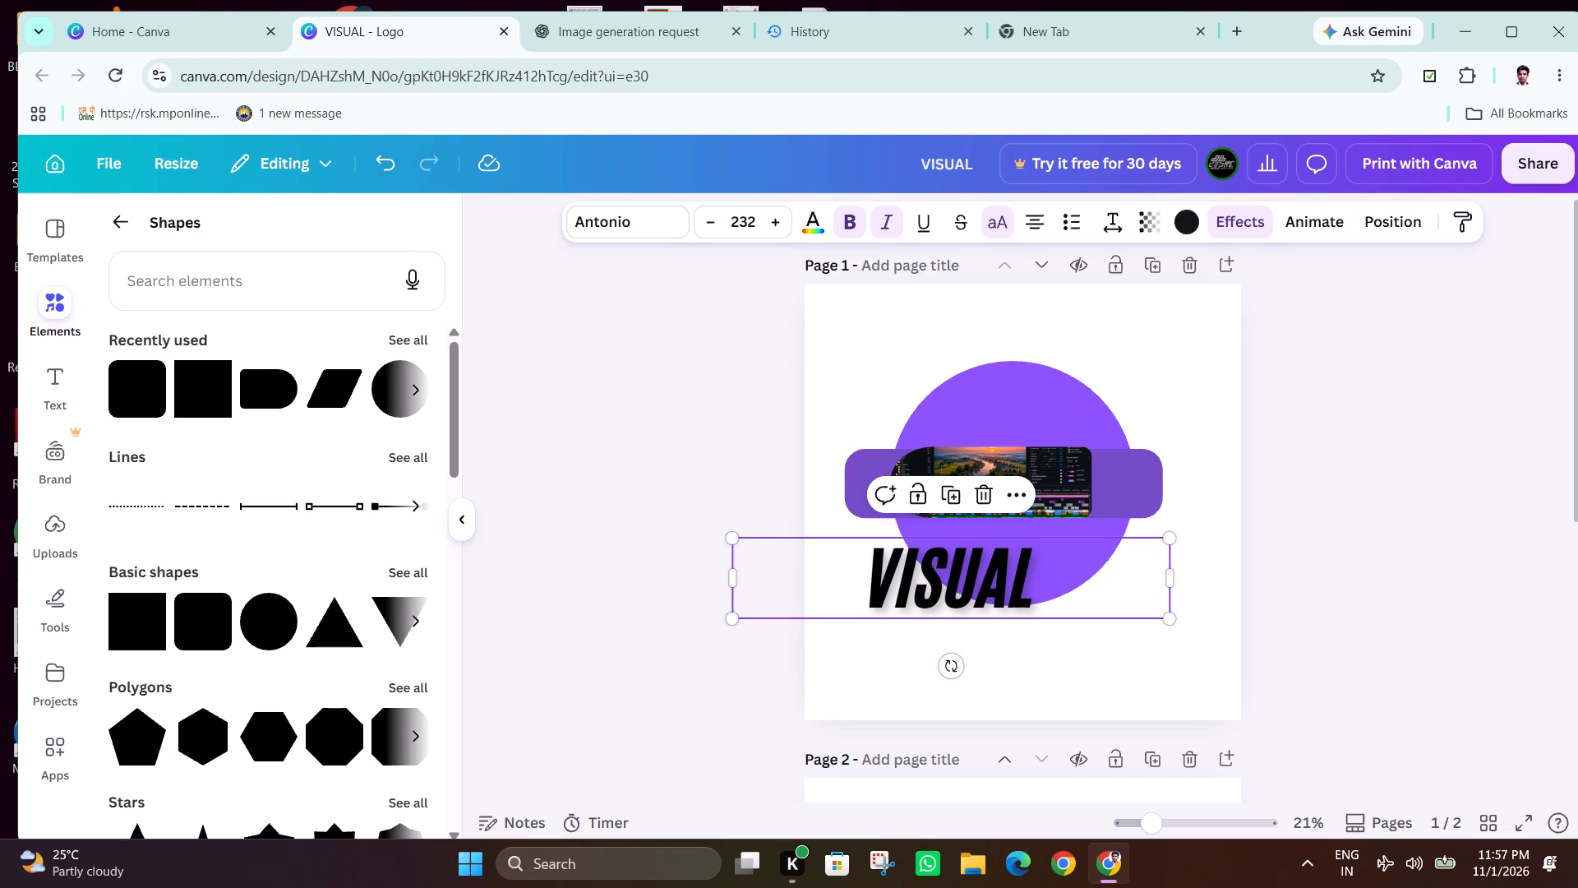
{"action": "left_click", "coordinate": [915, 490]}
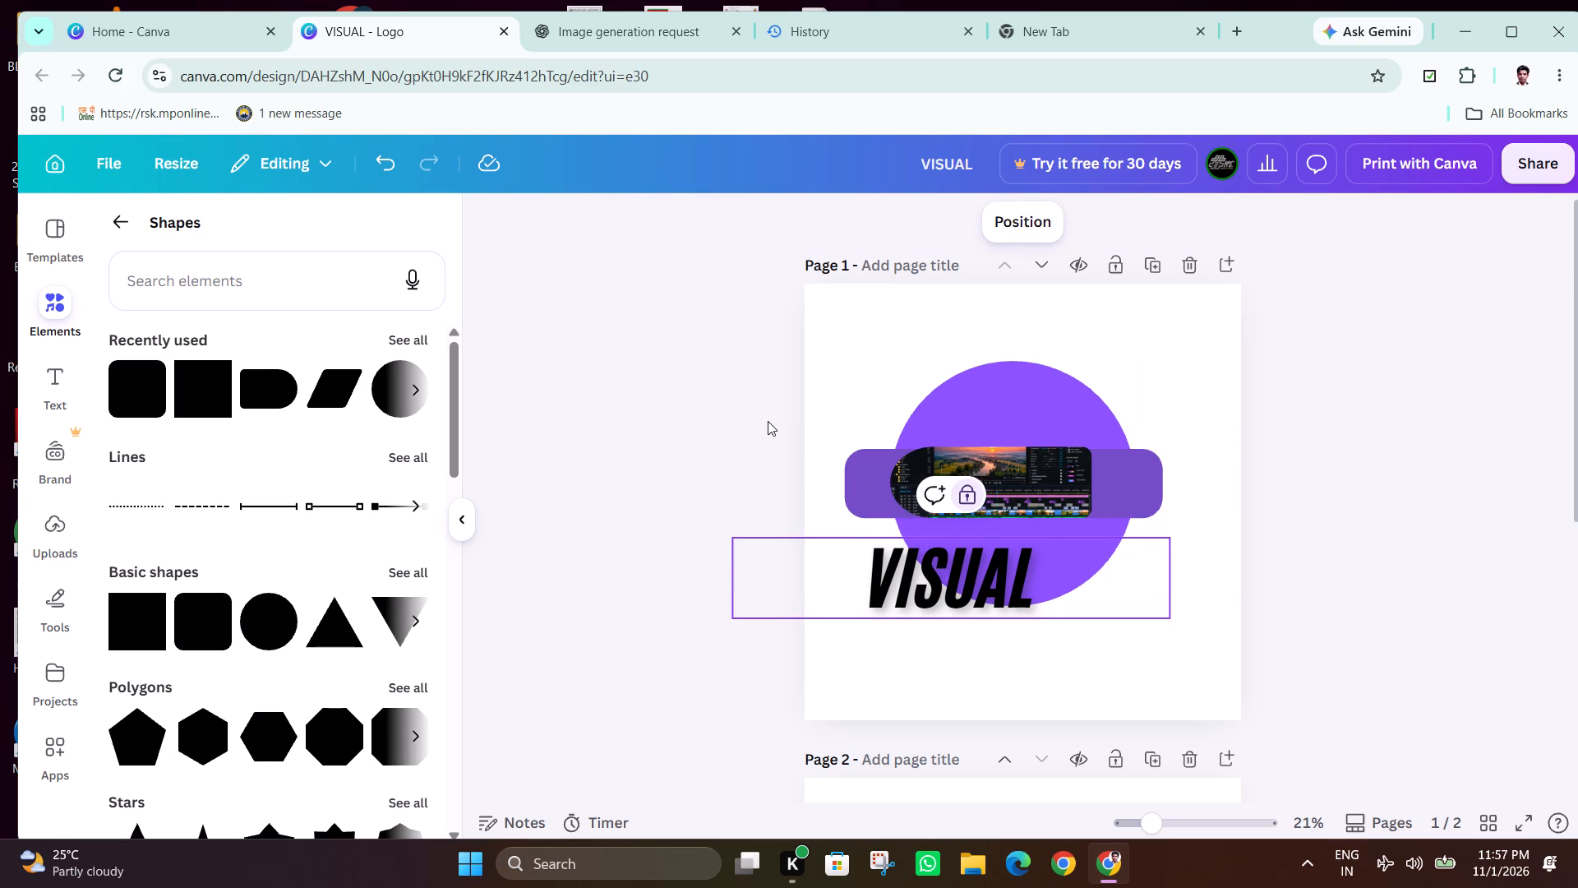
{"action": "left_click", "coordinate": [768, 421]}
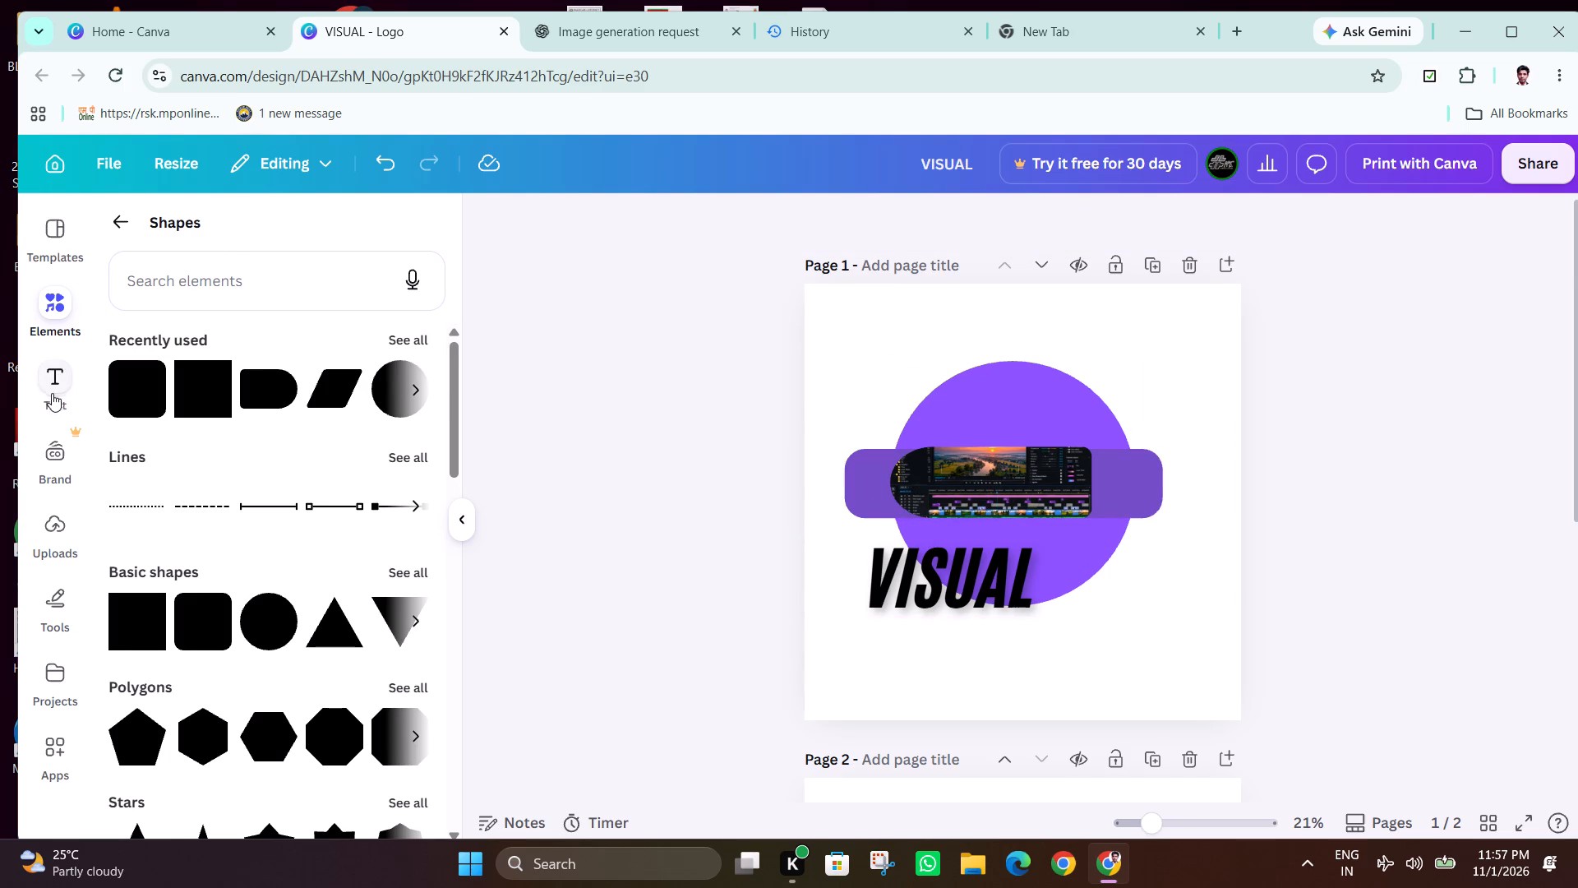
Browse the ready-made text styles for lettering that suits the word to add beneath VISUAL.
{"action": "left_click", "coordinate": [49, 390]}
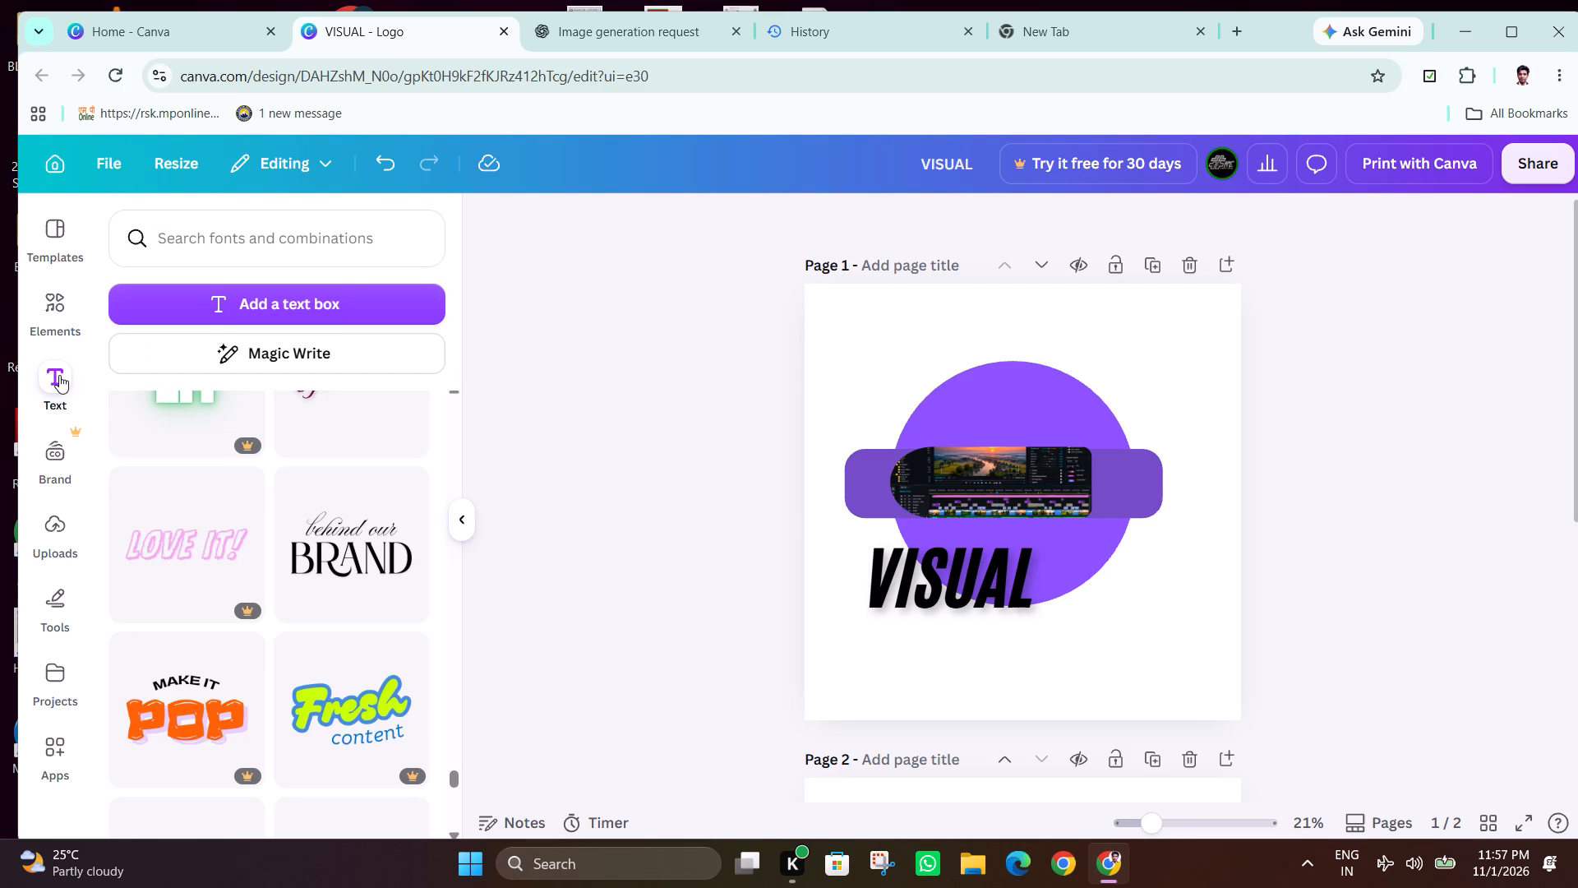
{"action": "scroll", "coordinate": [185, 682], "scroll_direction": "up", "scroll_amount": 1}
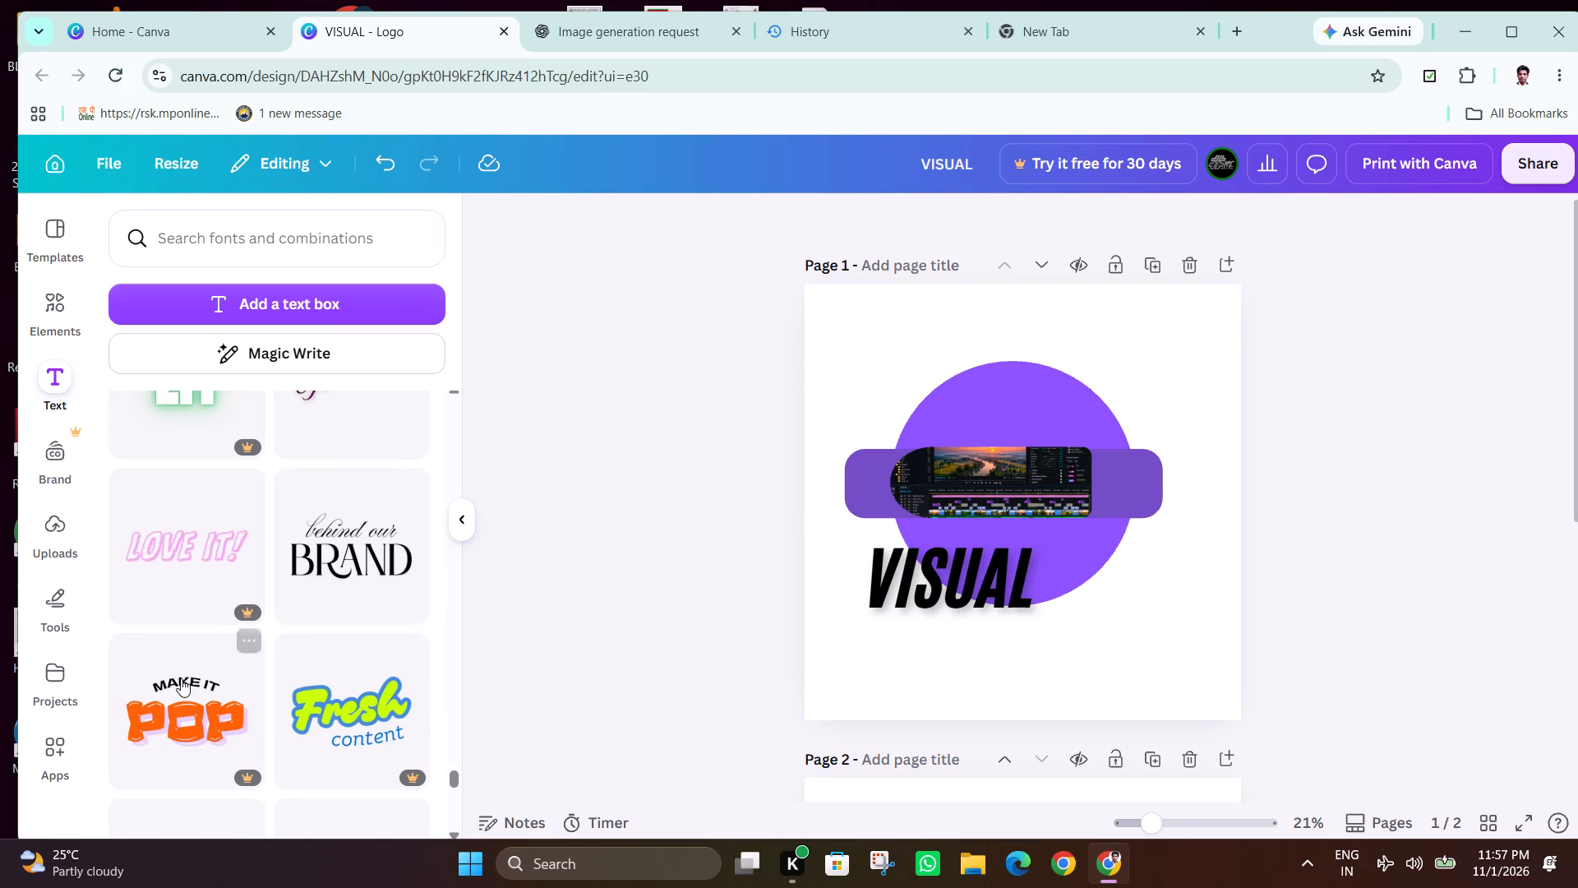
{"action": "scroll", "coordinate": [181, 678], "scroll_direction": "up", "scroll_amount": 7}
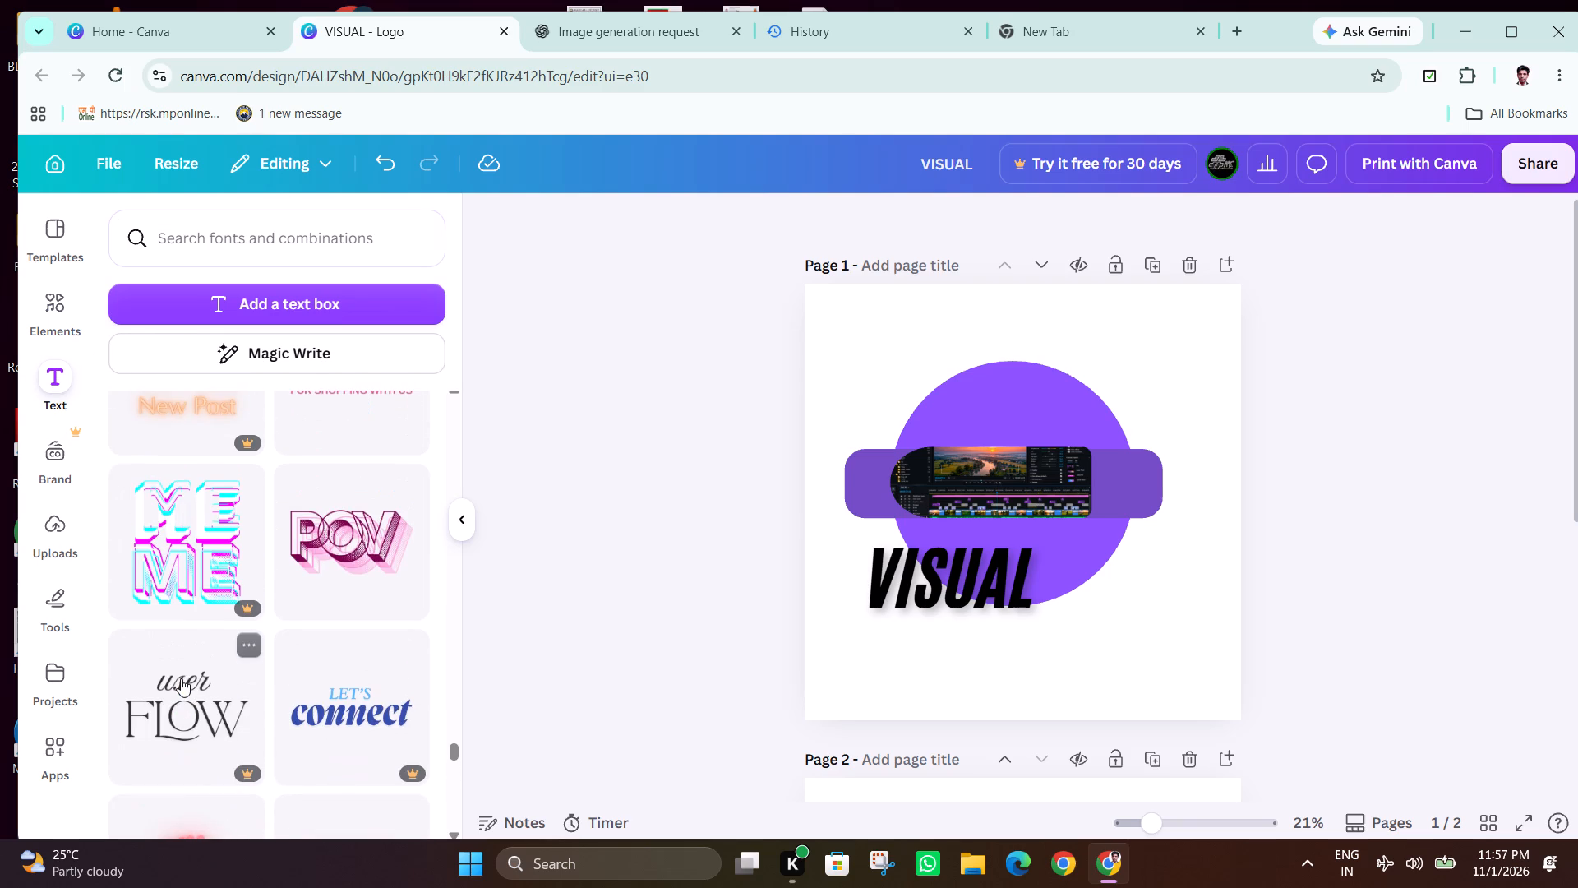
{"action": "scroll", "coordinate": [181, 678], "scroll_direction": "up", "scroll_amount": 2}
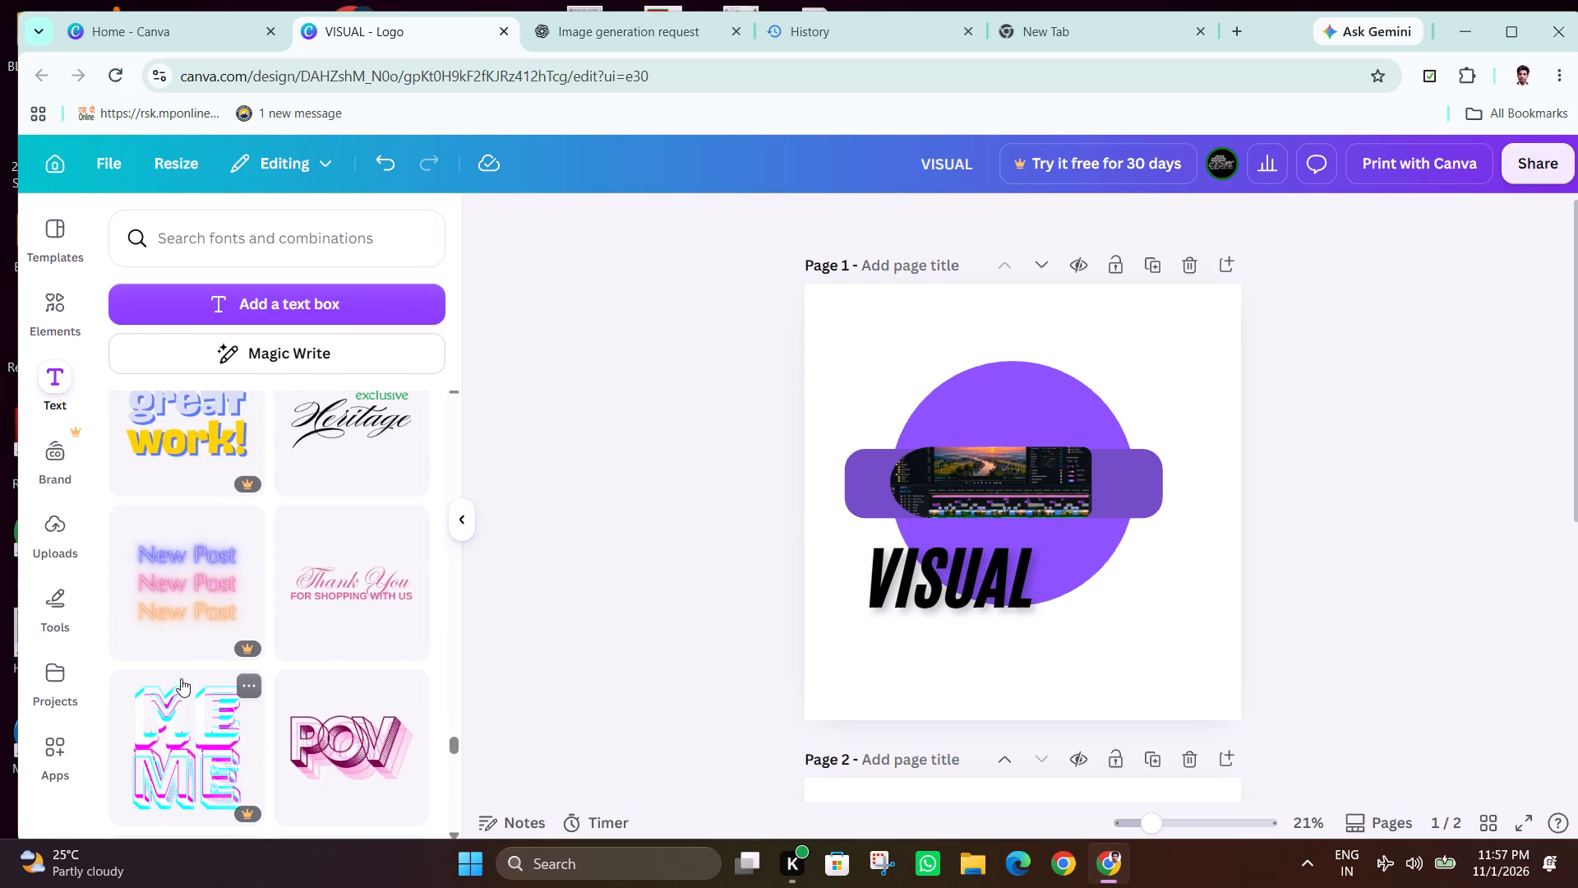
{"action": "scroll", "coordinate": [181, 678], "scroll_direction": "up", "scroll_amount": 6}
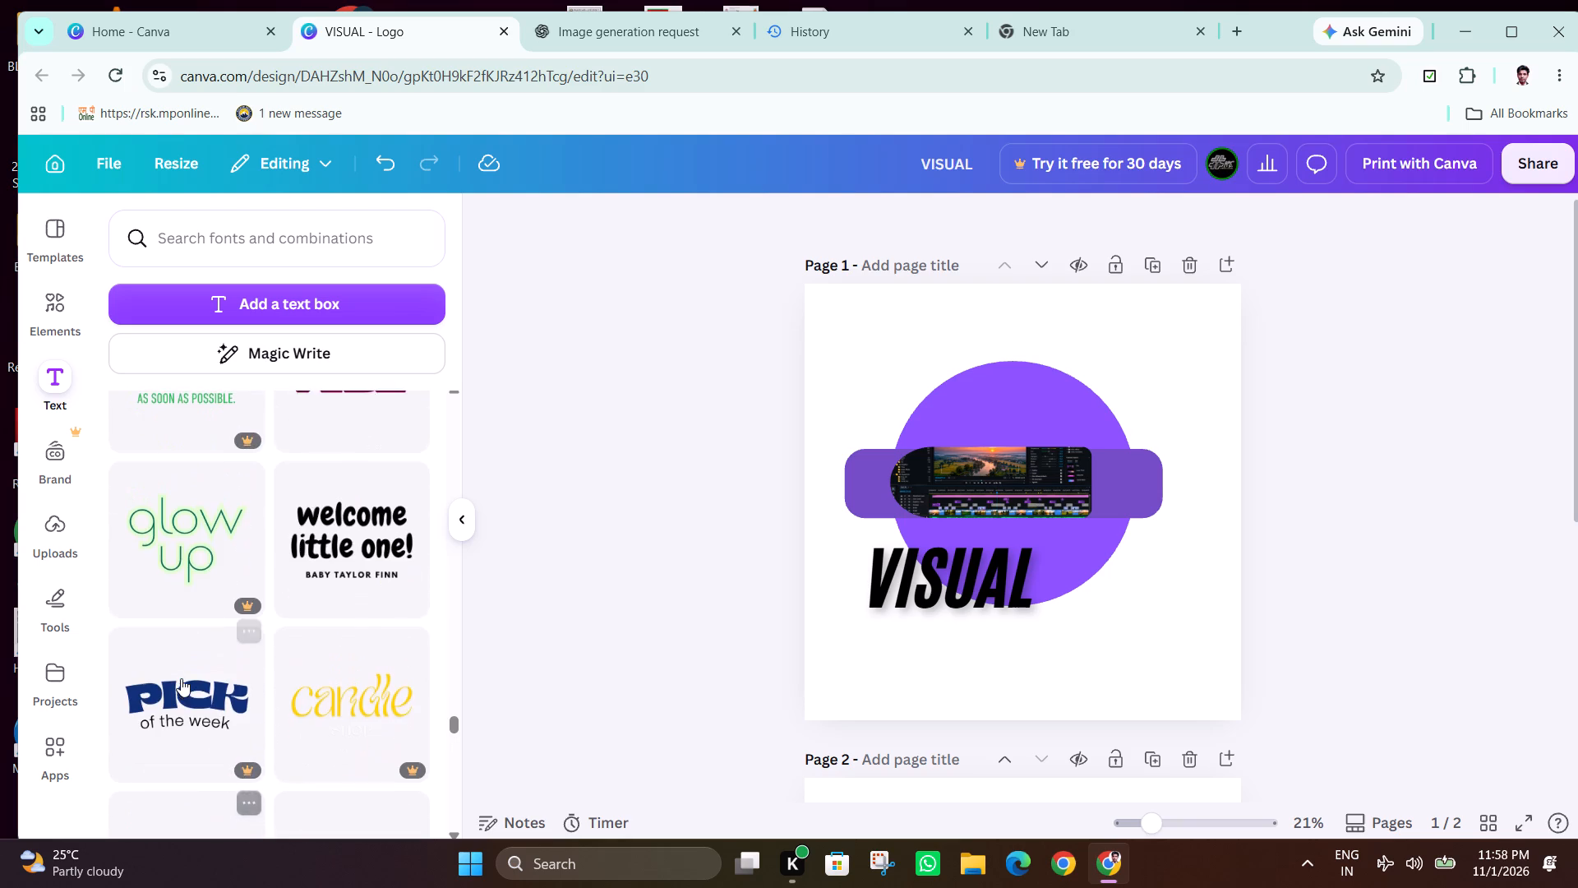
{"action": "scroll", "coordinate": [181, 678], "scroll_direction": "up", "scroll_amount": 7}
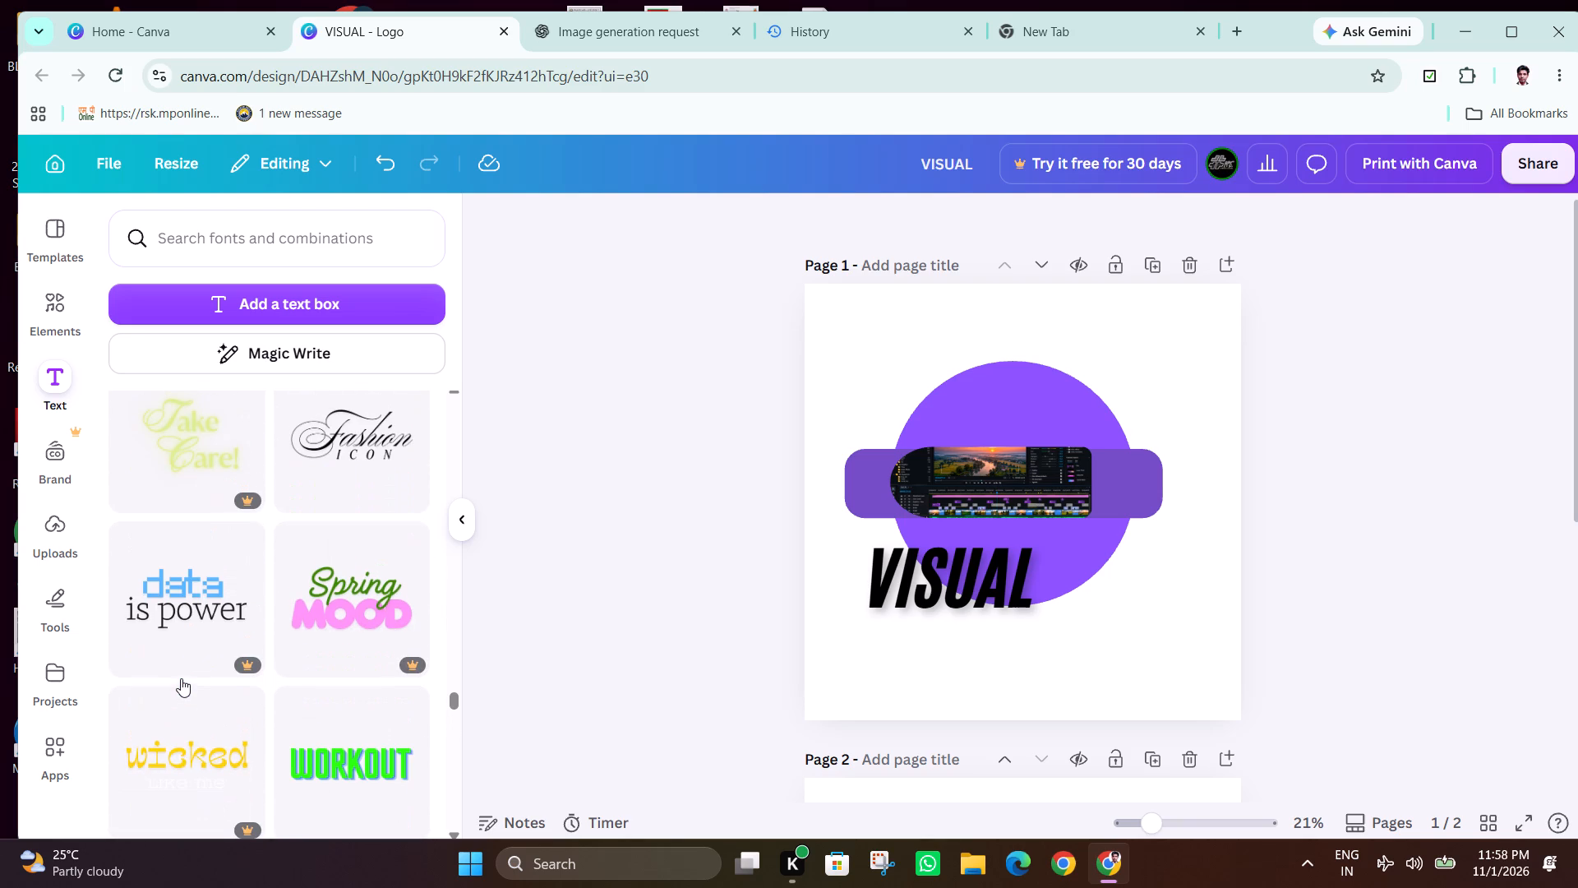
{"action": "scroll", "coordinate": [181, 678], "scroll_direction": "up", "scroll_amount": 7}
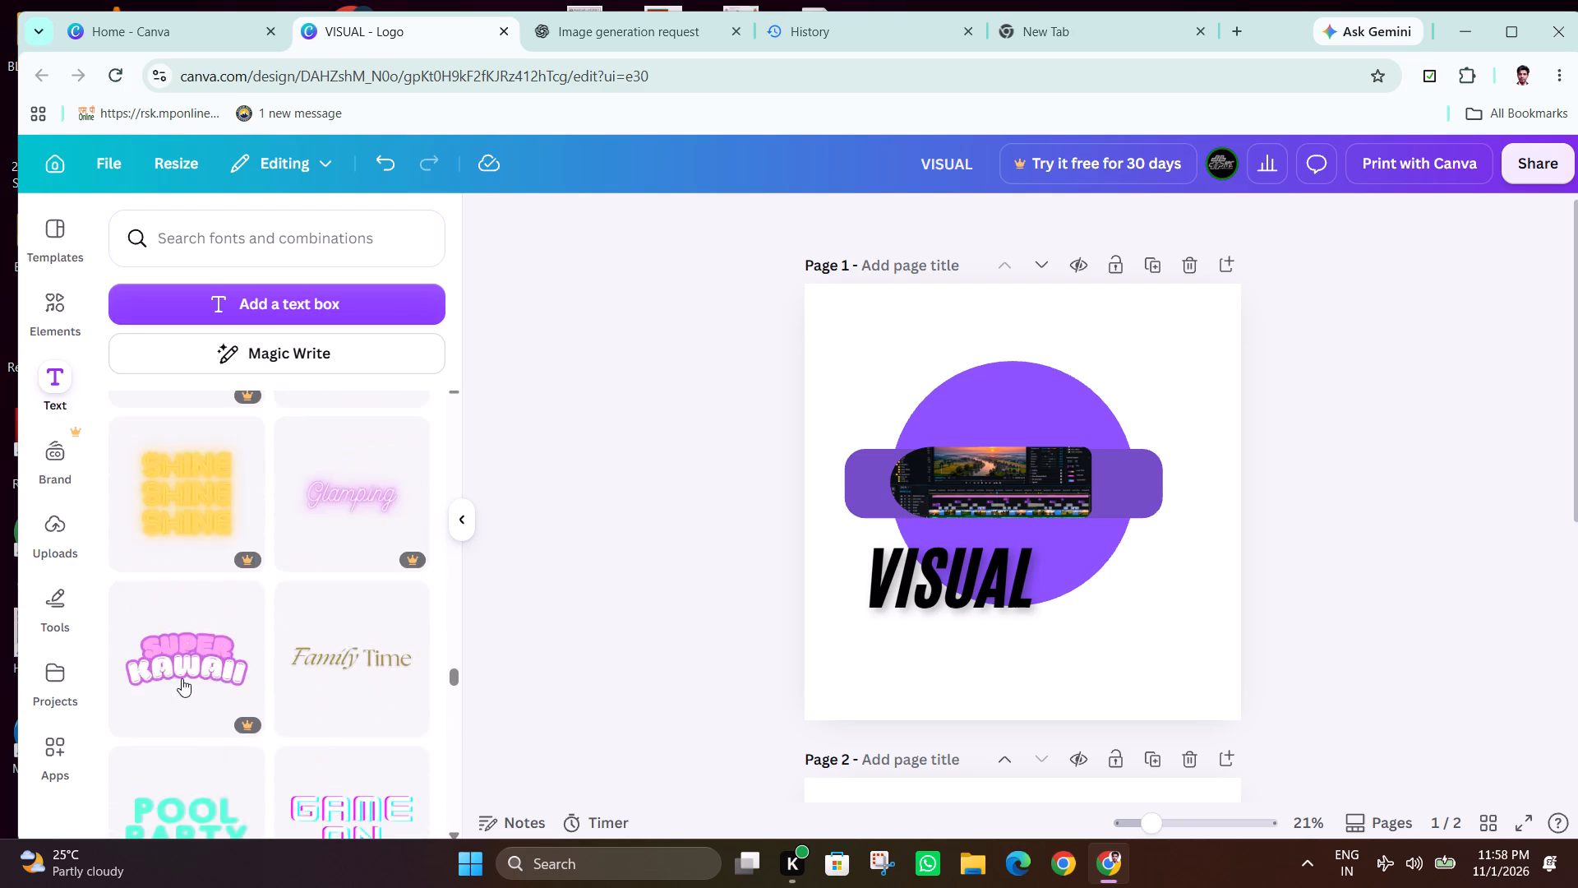
{"action": "scroll", "coordinate": [182, 678], "scroll_direction": "up", "scroll_amount": 10}
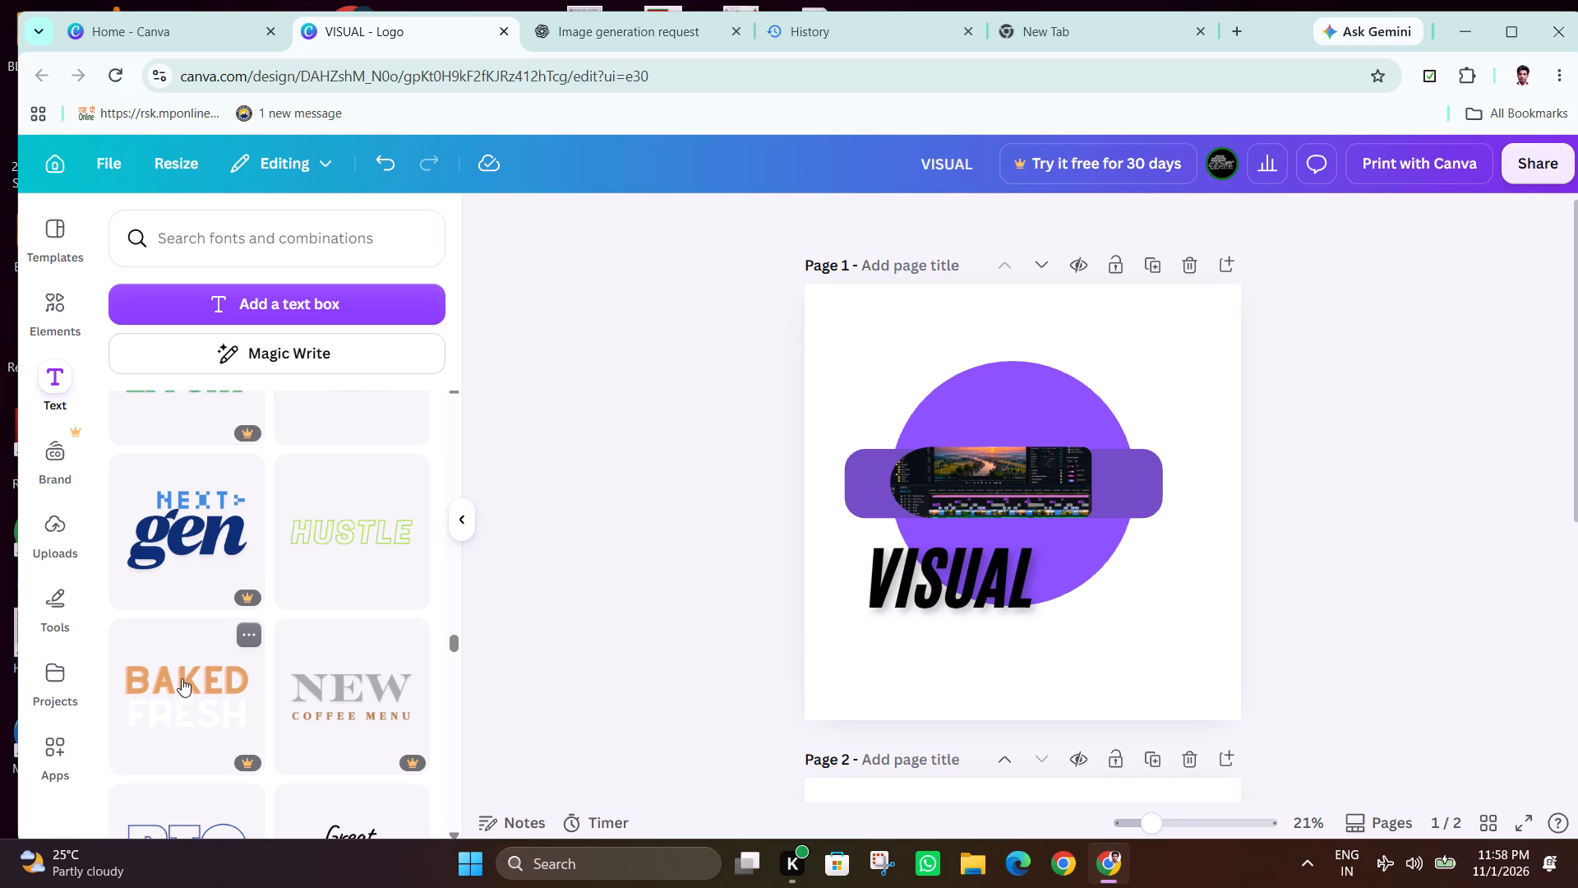
{"action": "scroll", "coordinate": [182, 678], "scroll_direction": "up", "scroll_amount": 6}
{"action": "scroll", "coordinate": [182, 678], "scroll_direction": "down", "scroll_amount": 2}
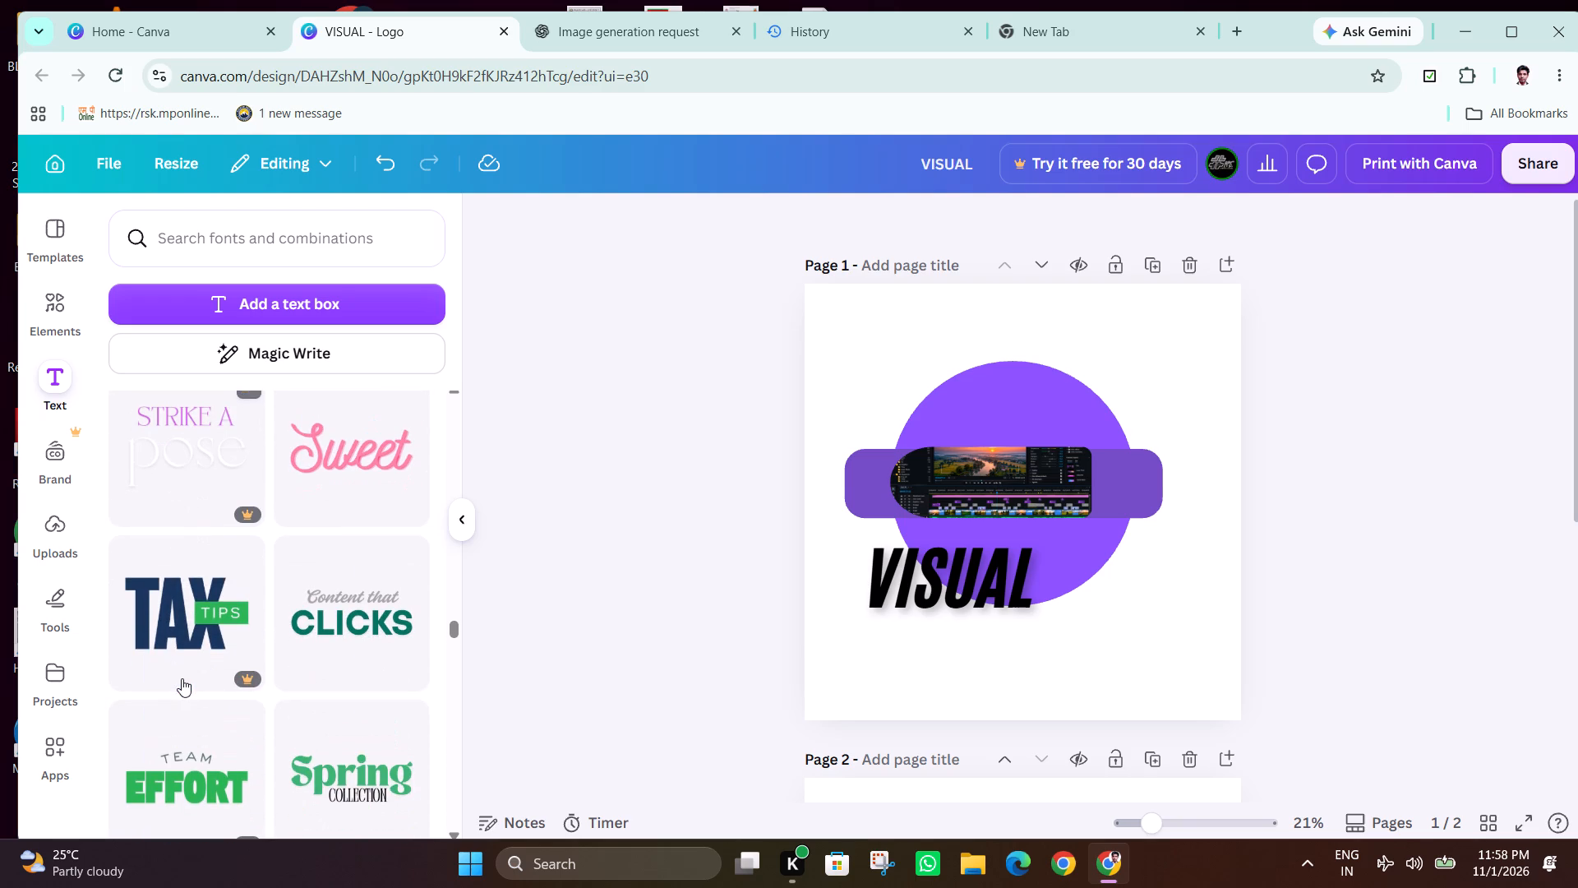
{"action": "scroll", "coordinate": [193, 710], "scroll_direction": "up", "scroll_amount": 5}
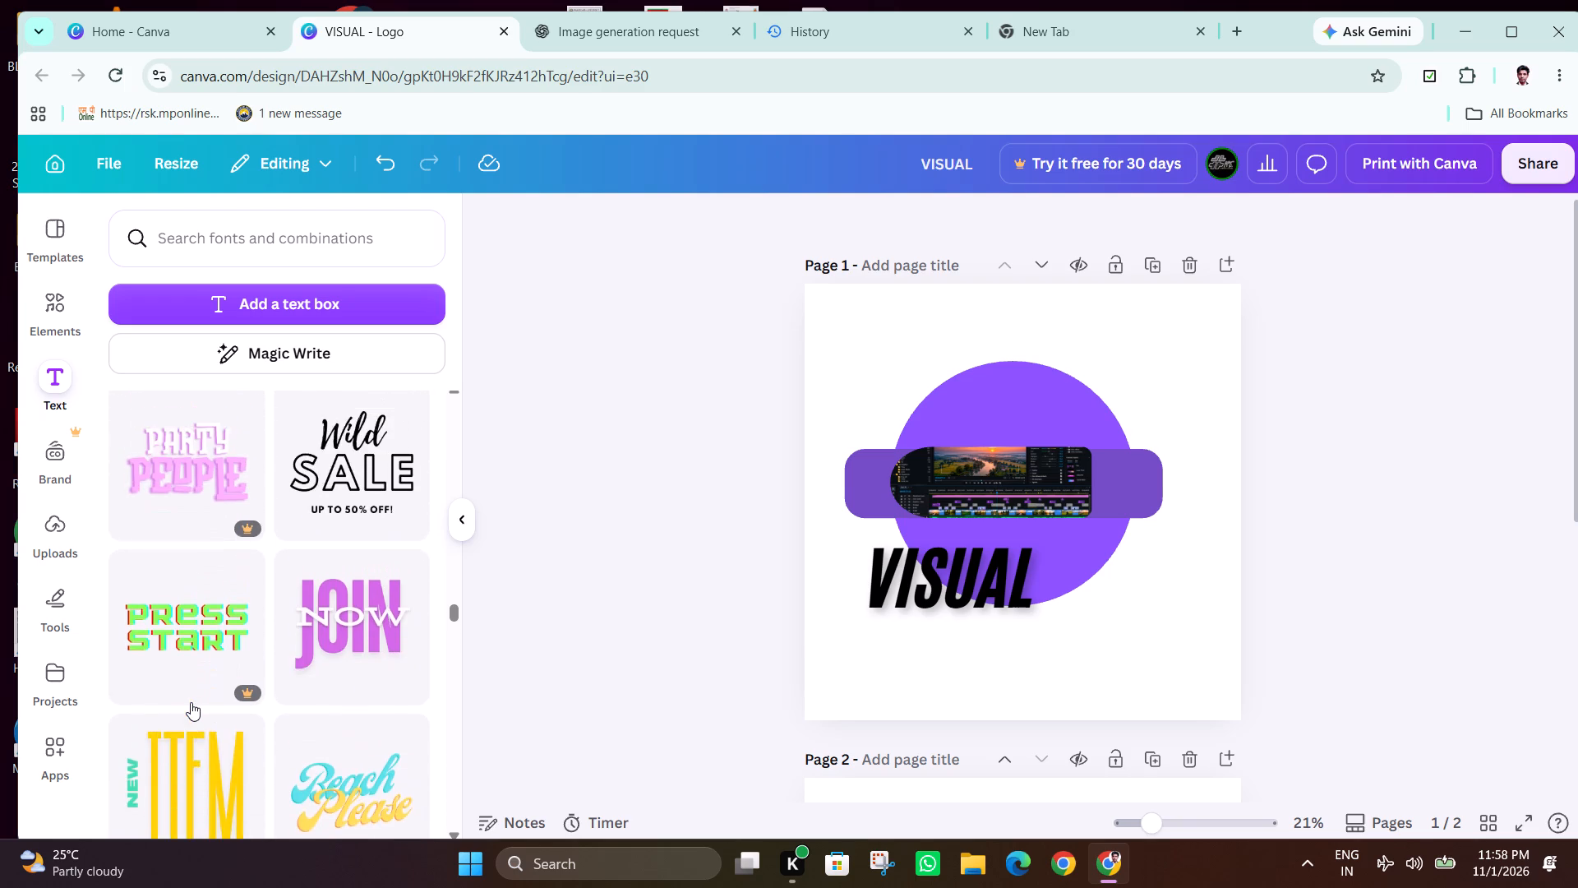
{"action": "scroll", "coordinate": [191, 702], "scroll_direction": "up", "scroll_amount": 12}
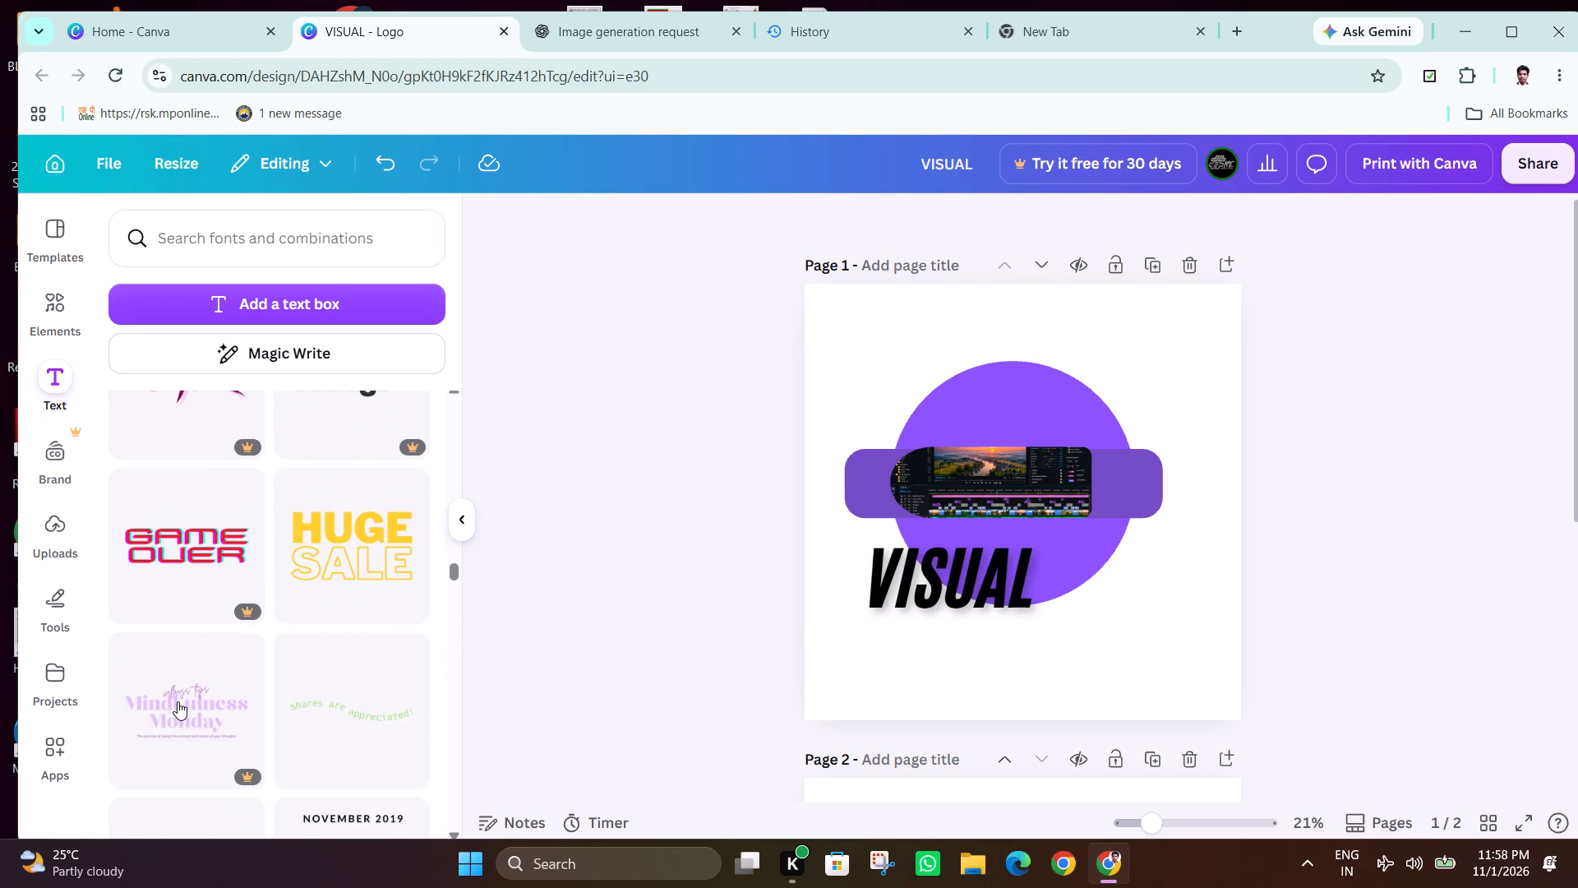
{"action": "scroll", "coordinate": [178, 701], "scroll_direction": "up", "scroll_amount": 6}
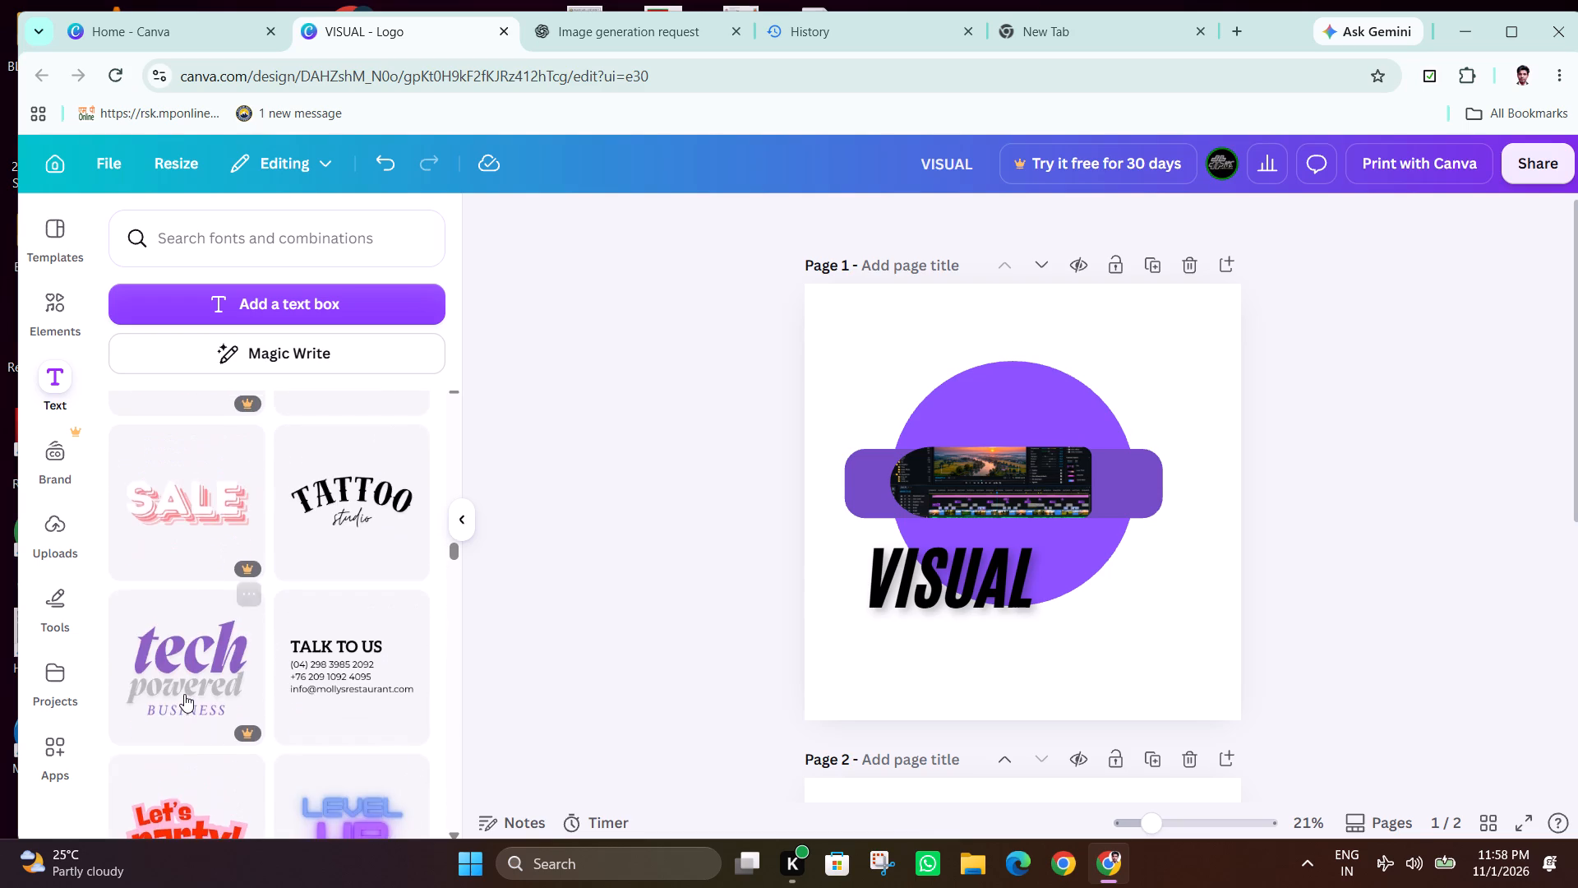
{"action": "scroll", "coordinate": [184, 694], "scroll_direction": "up", "scroll_amount": 7}
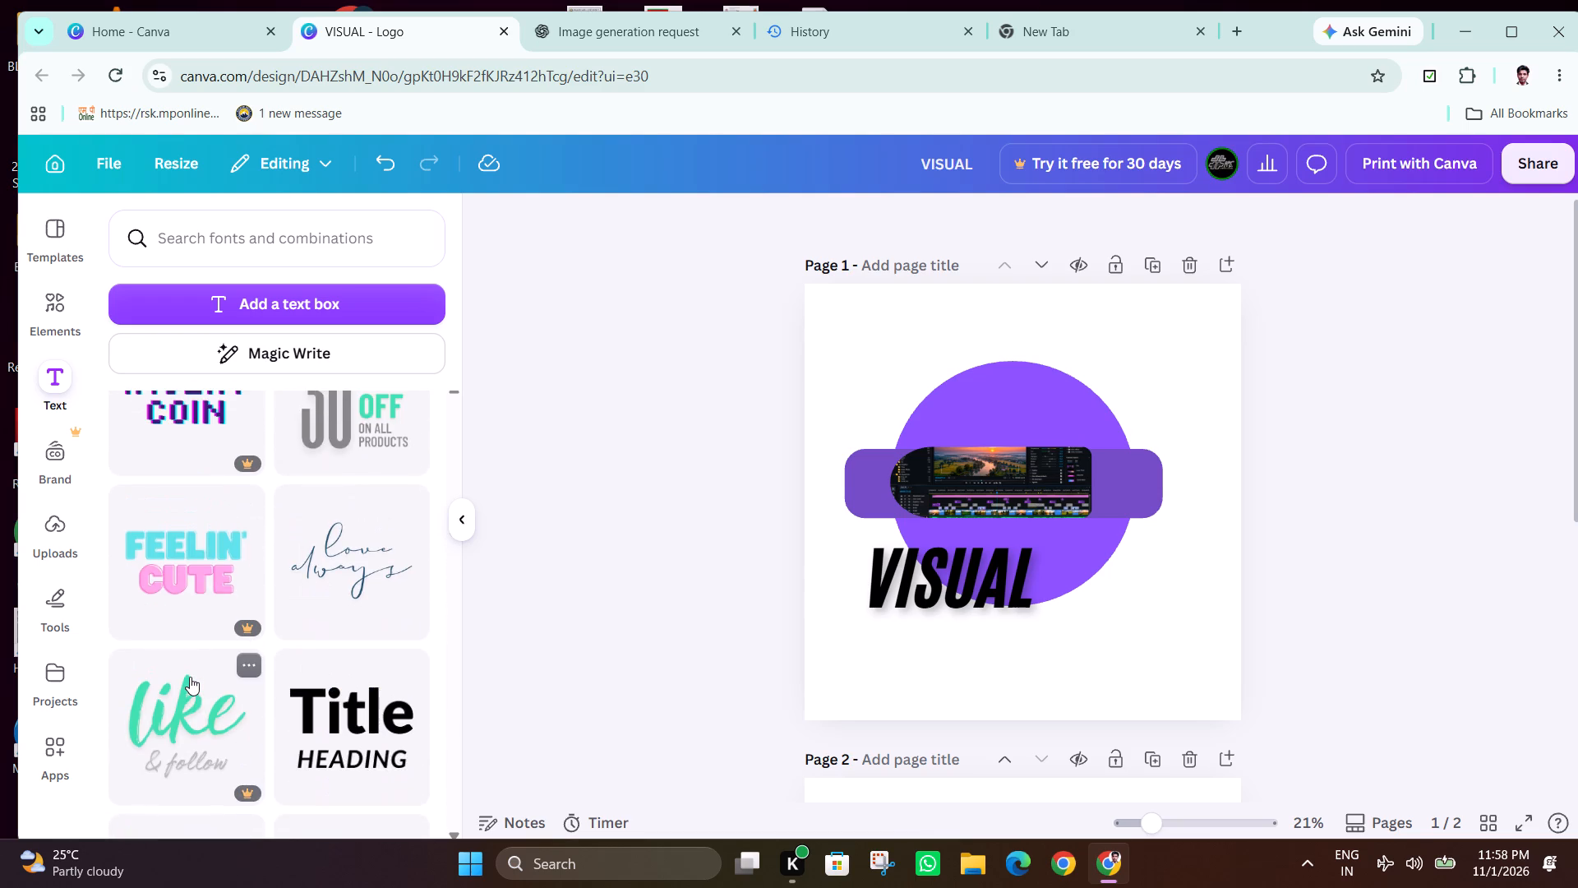
{"action": "scroll", "coordinate": [190, 677], "scroll_direction": "up", "scroll_amount": 9}
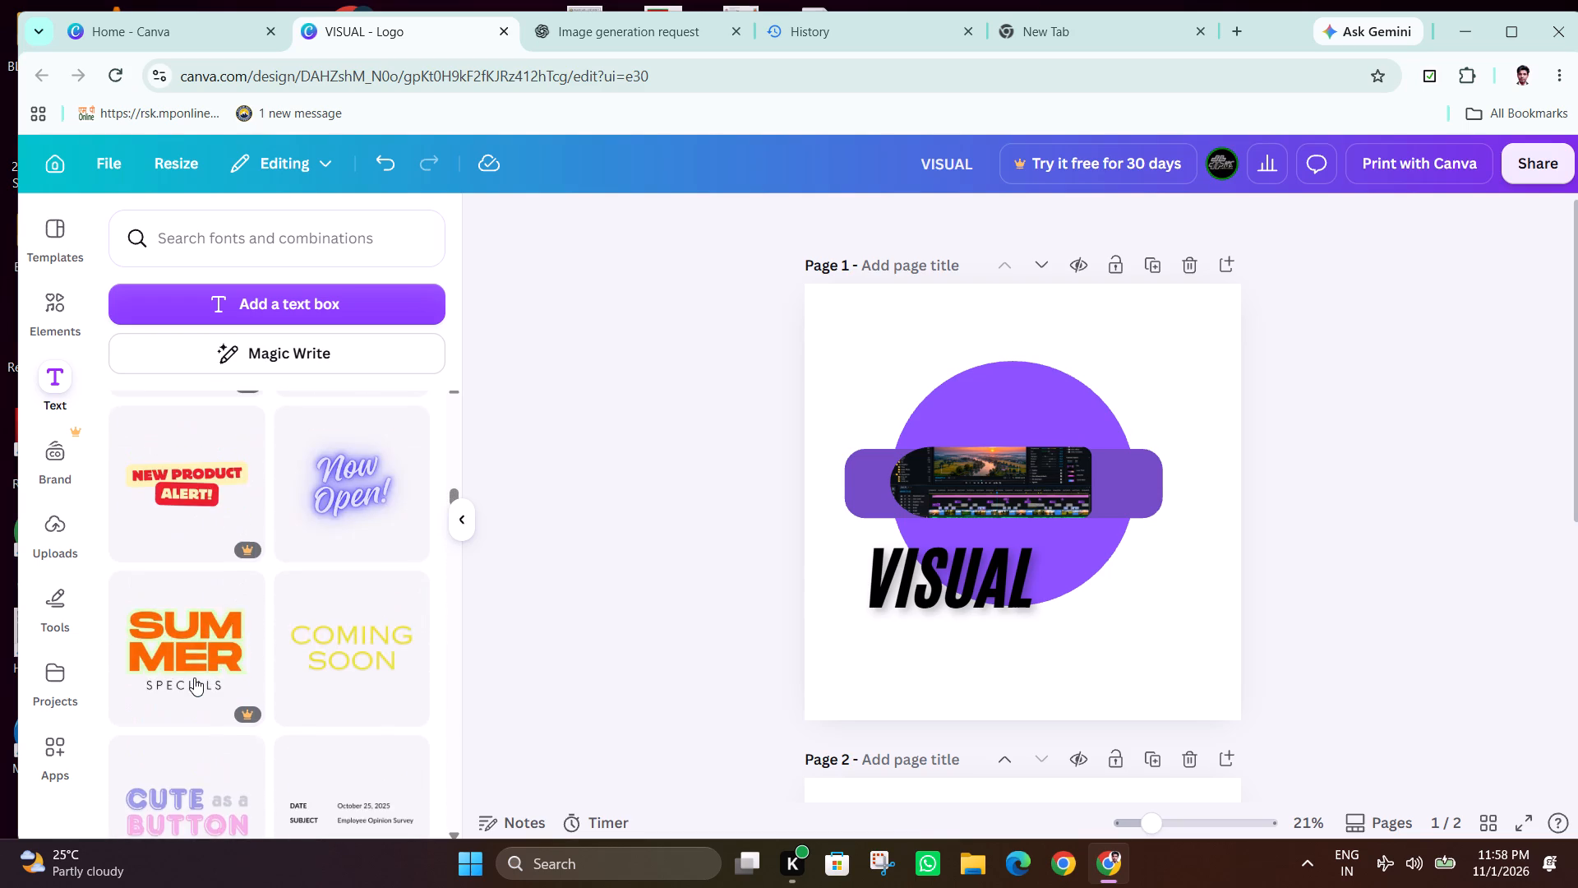
{"action": "scroll", "coordinate": [194, 678], "scroll_direction": "up", "scroll_amount": 8}
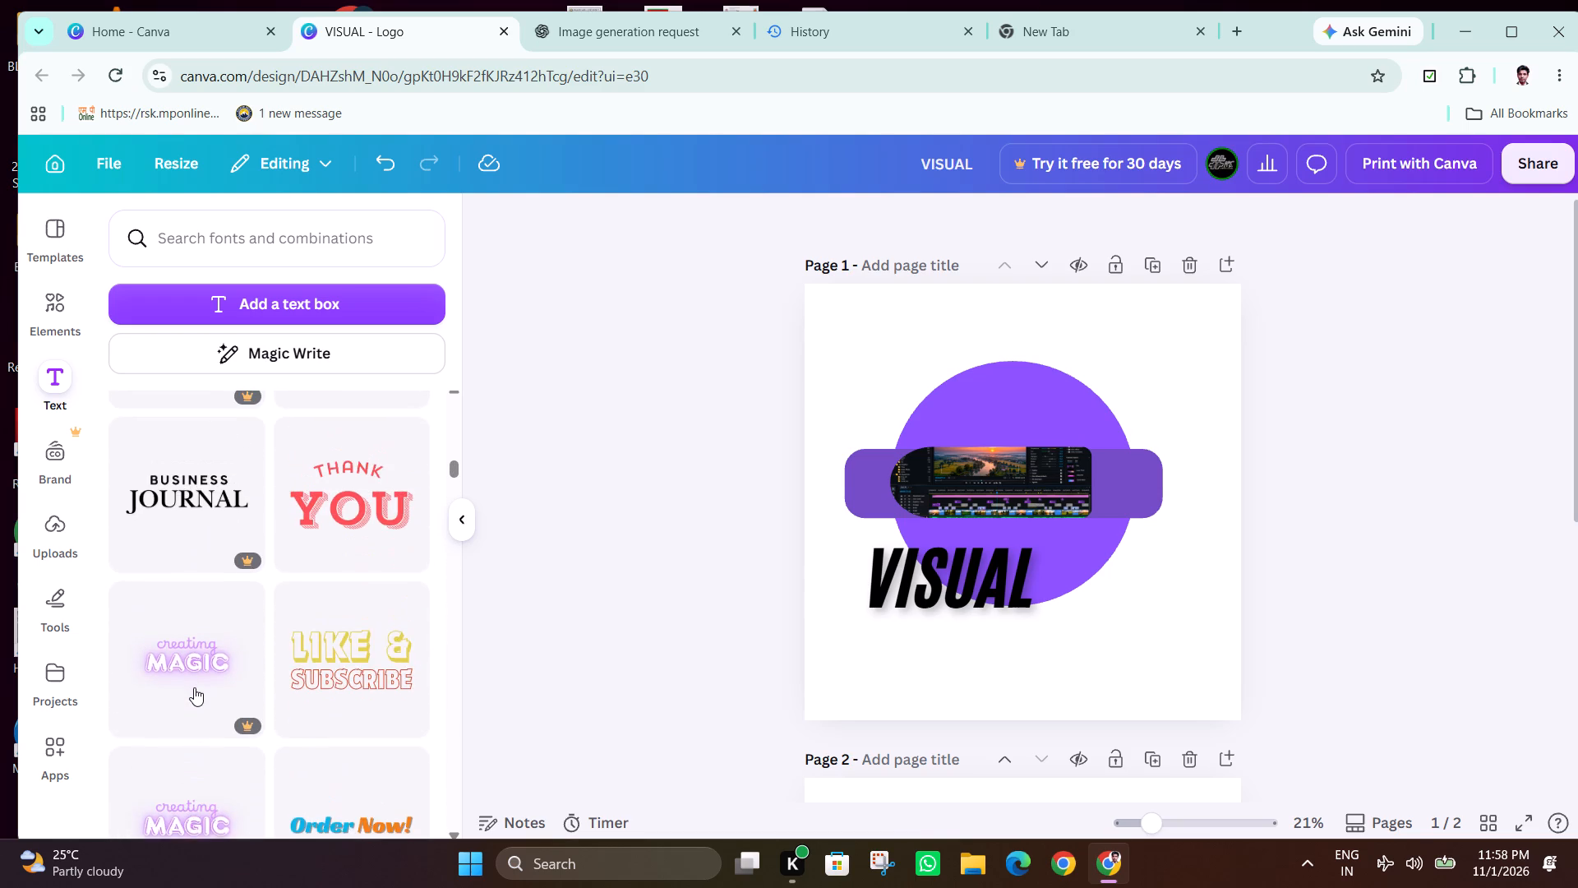
{"action": "scroll", "coordinate": [193, 690], "scroll_direction": "up", "scroll_amount": 9}
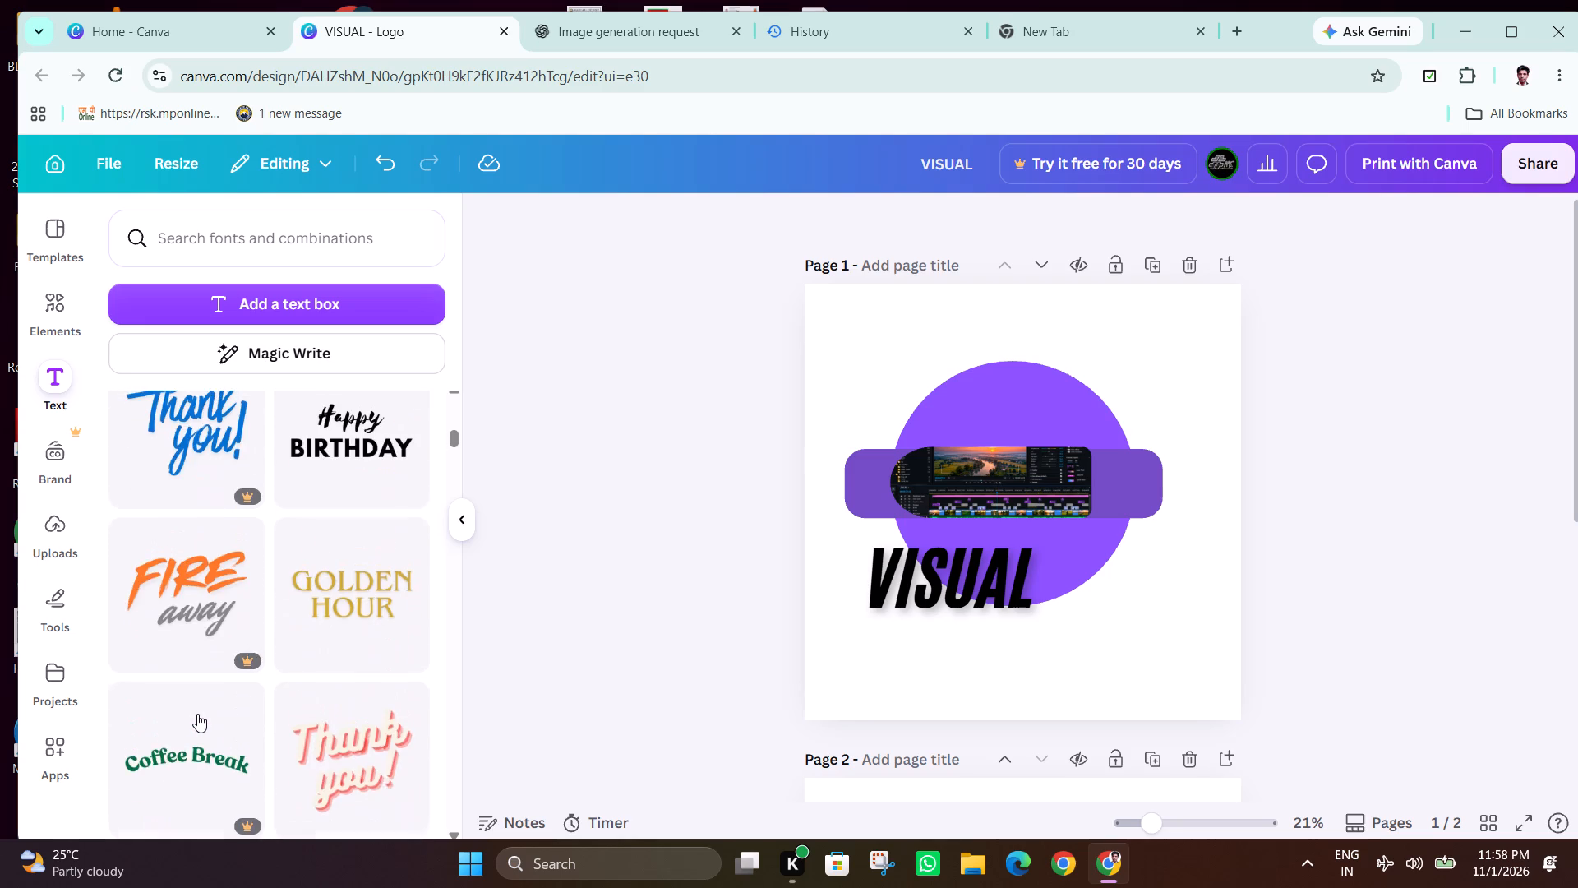
{"action": "scroll", "coordinate": [197, 714], "scroll_direction": "up", "scroll_amount": 10}
{"action": "scroll", "coordinate": [197, 714], "scroll_direction": "down", "scroll_amount": 11}
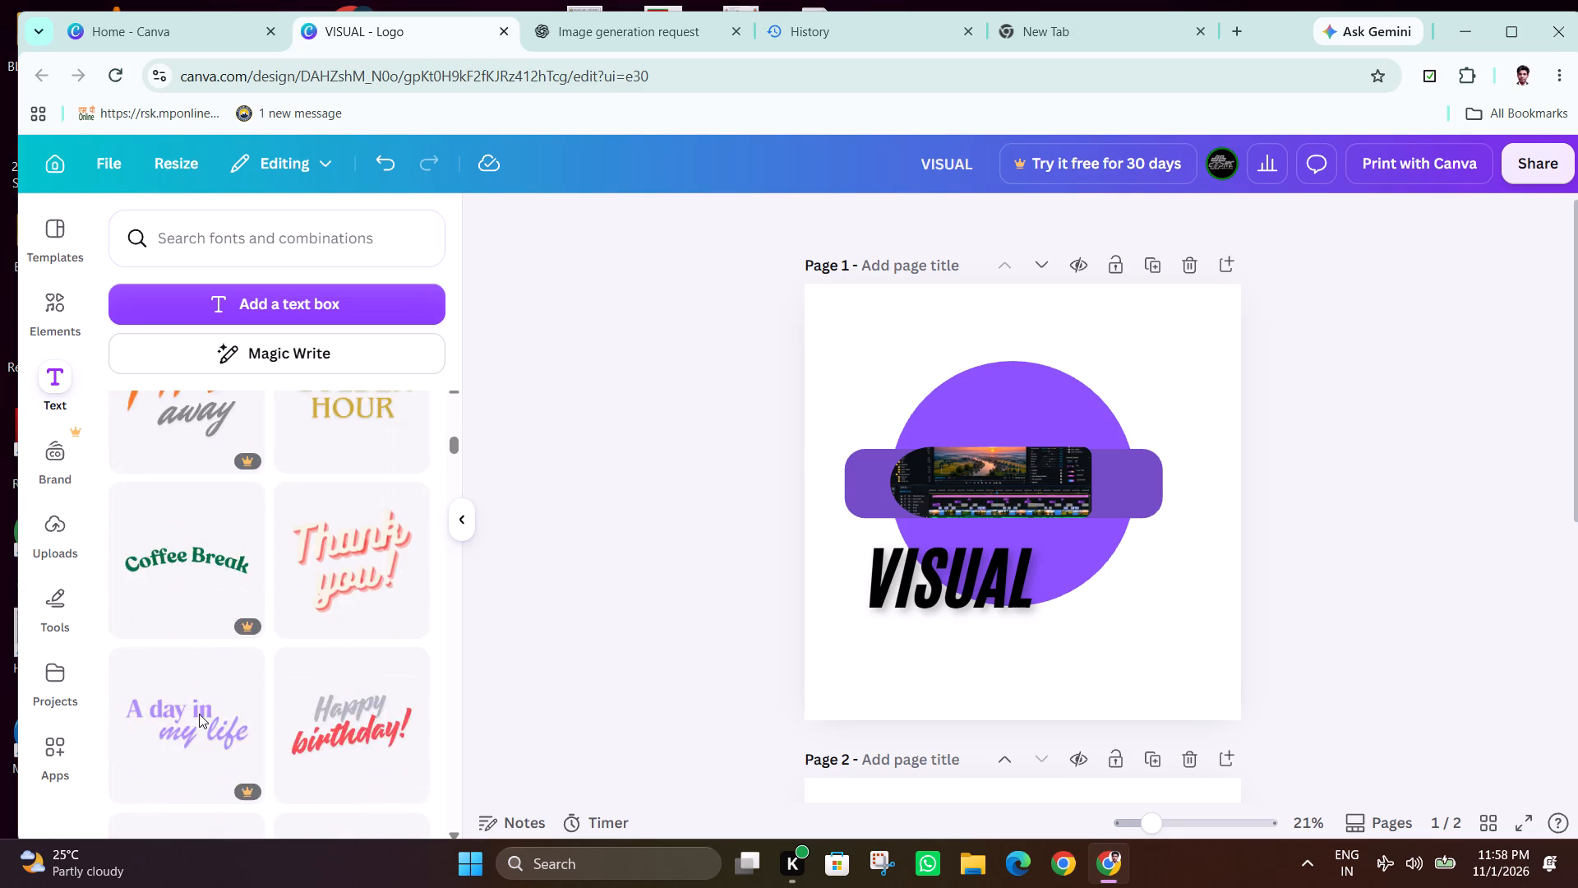
{"action": "scroll", "coordinate": [199, 714], "scroll_direction": "down", "scroll_amount": 8}
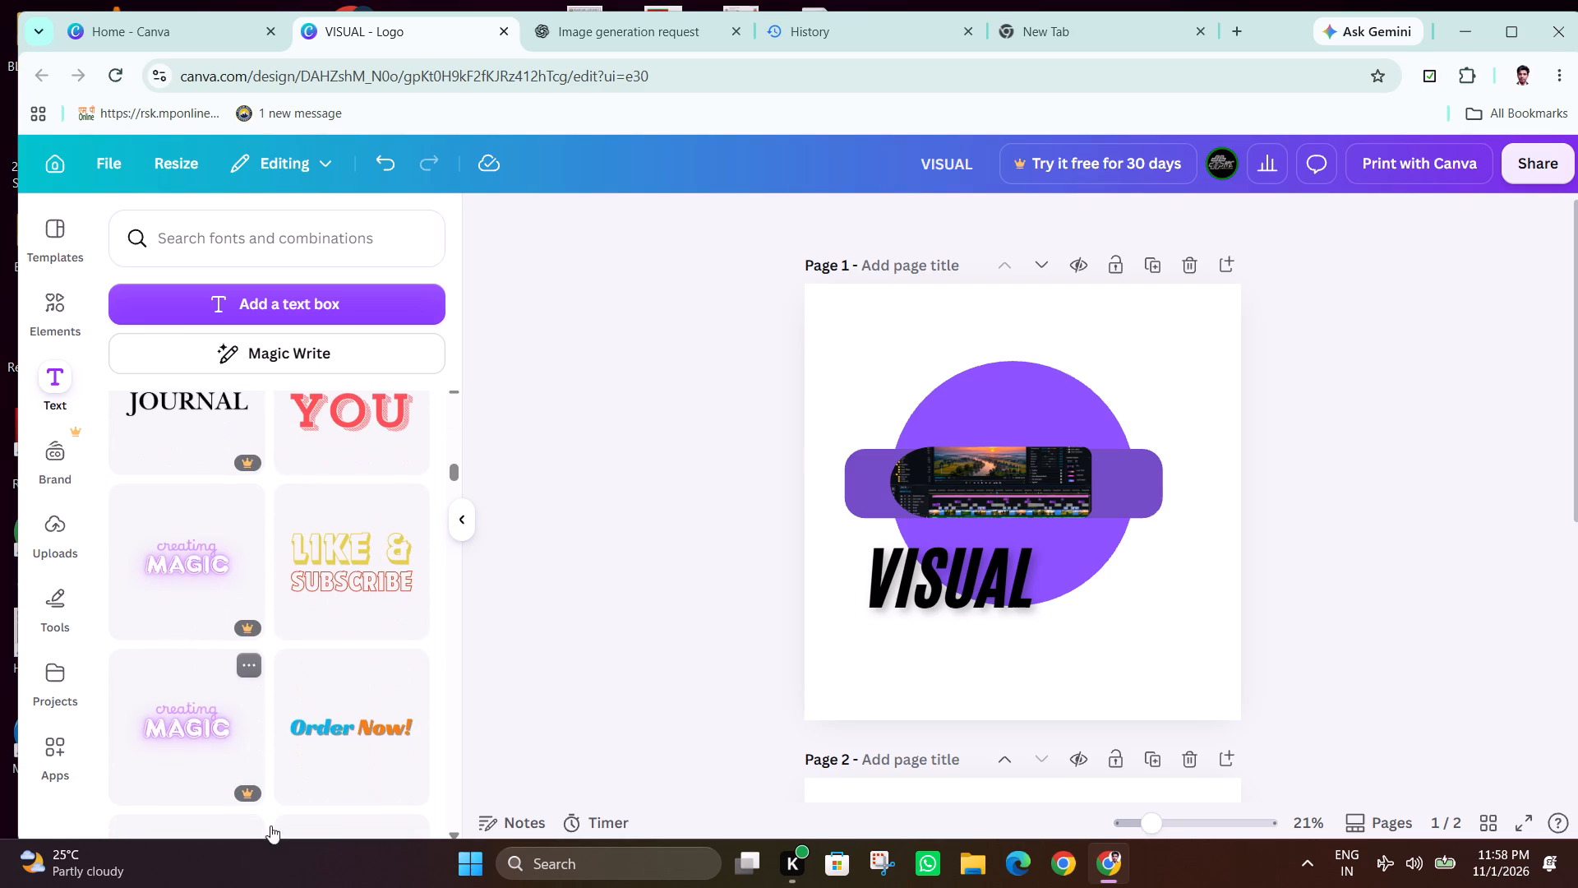
{"action": "scroll", "coordinate": [346, 884], "scroll_direction": "down", "scroll_amount": 1}
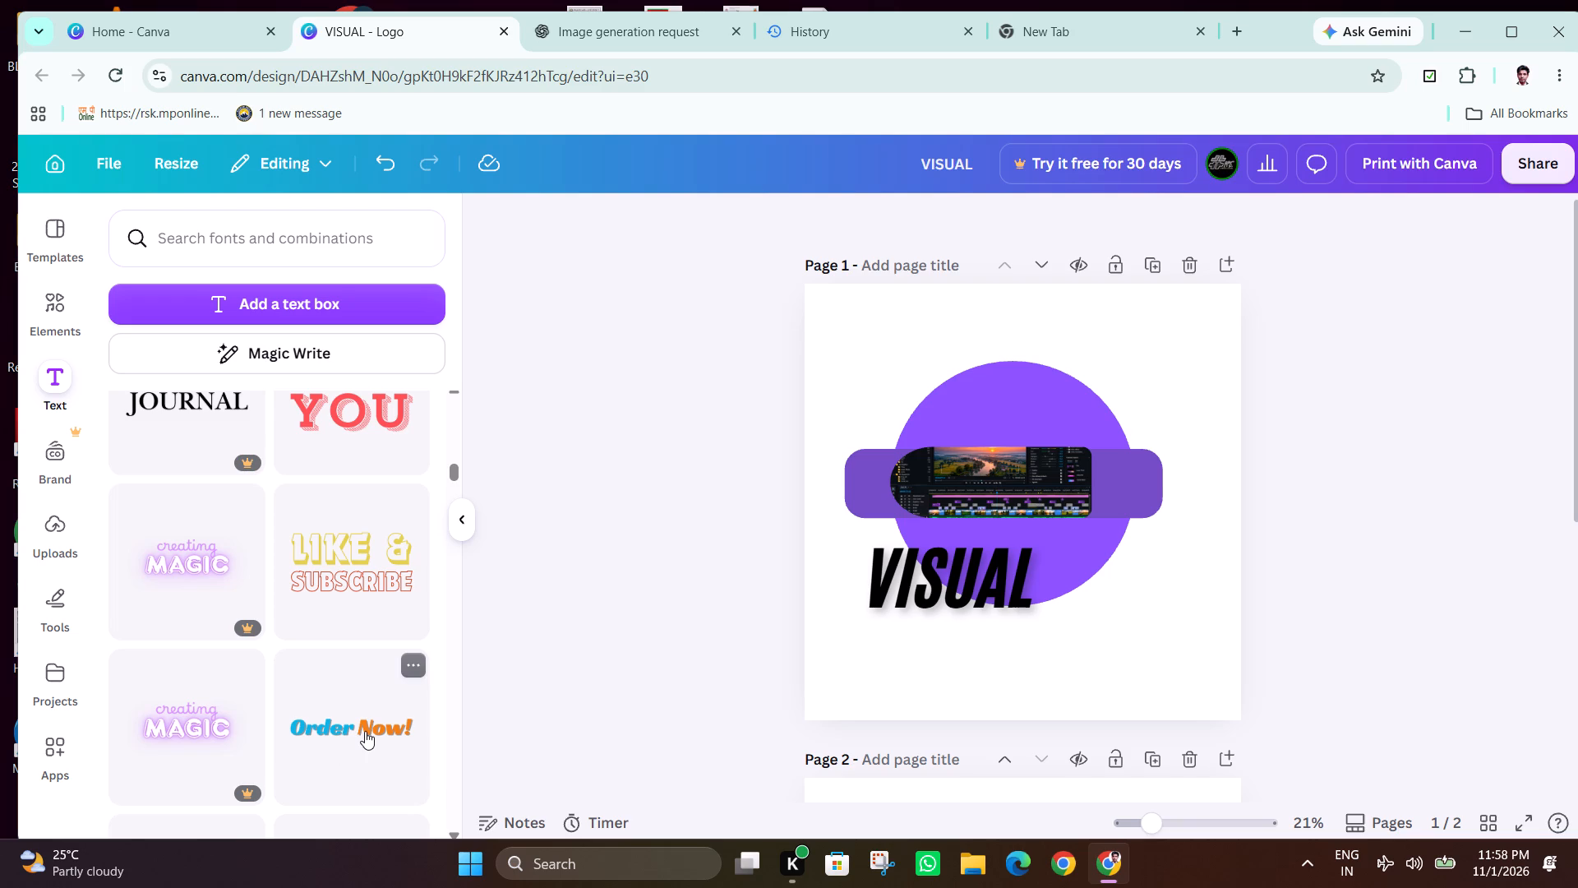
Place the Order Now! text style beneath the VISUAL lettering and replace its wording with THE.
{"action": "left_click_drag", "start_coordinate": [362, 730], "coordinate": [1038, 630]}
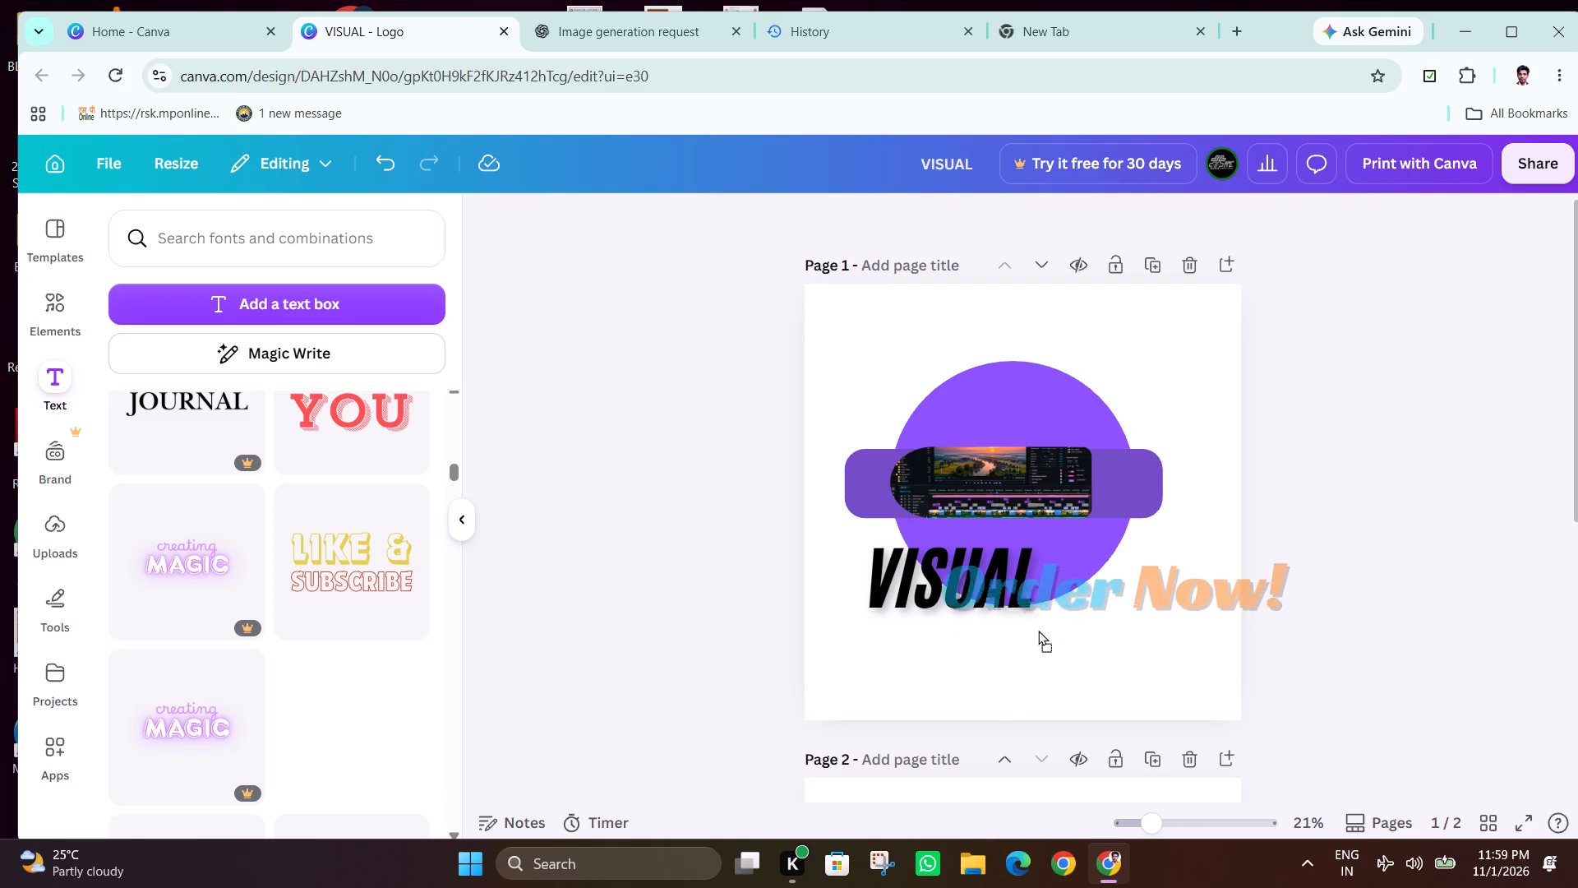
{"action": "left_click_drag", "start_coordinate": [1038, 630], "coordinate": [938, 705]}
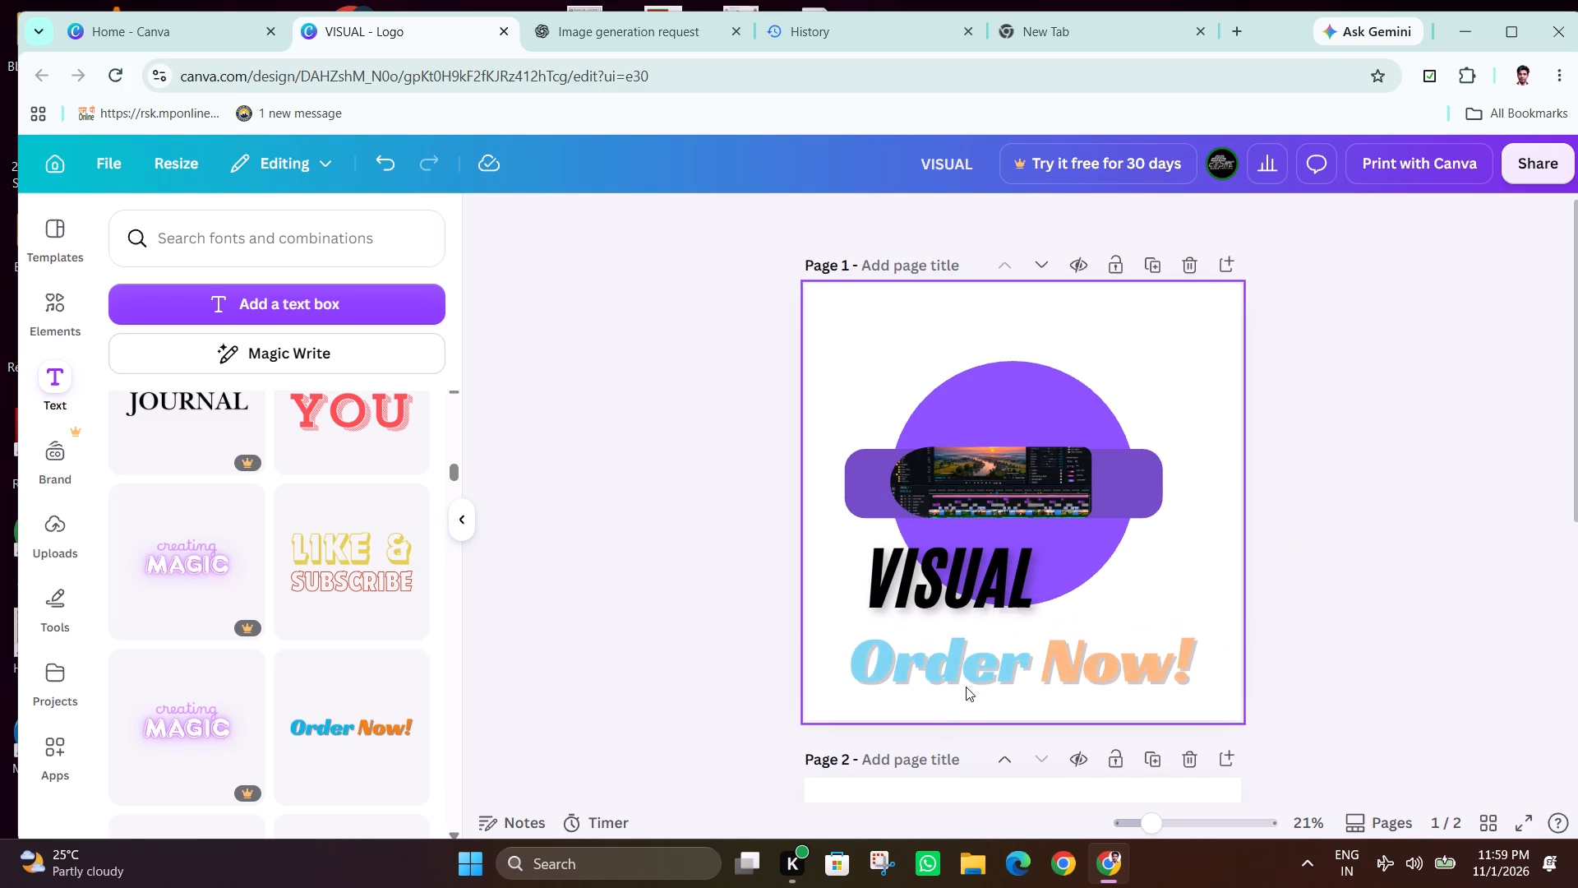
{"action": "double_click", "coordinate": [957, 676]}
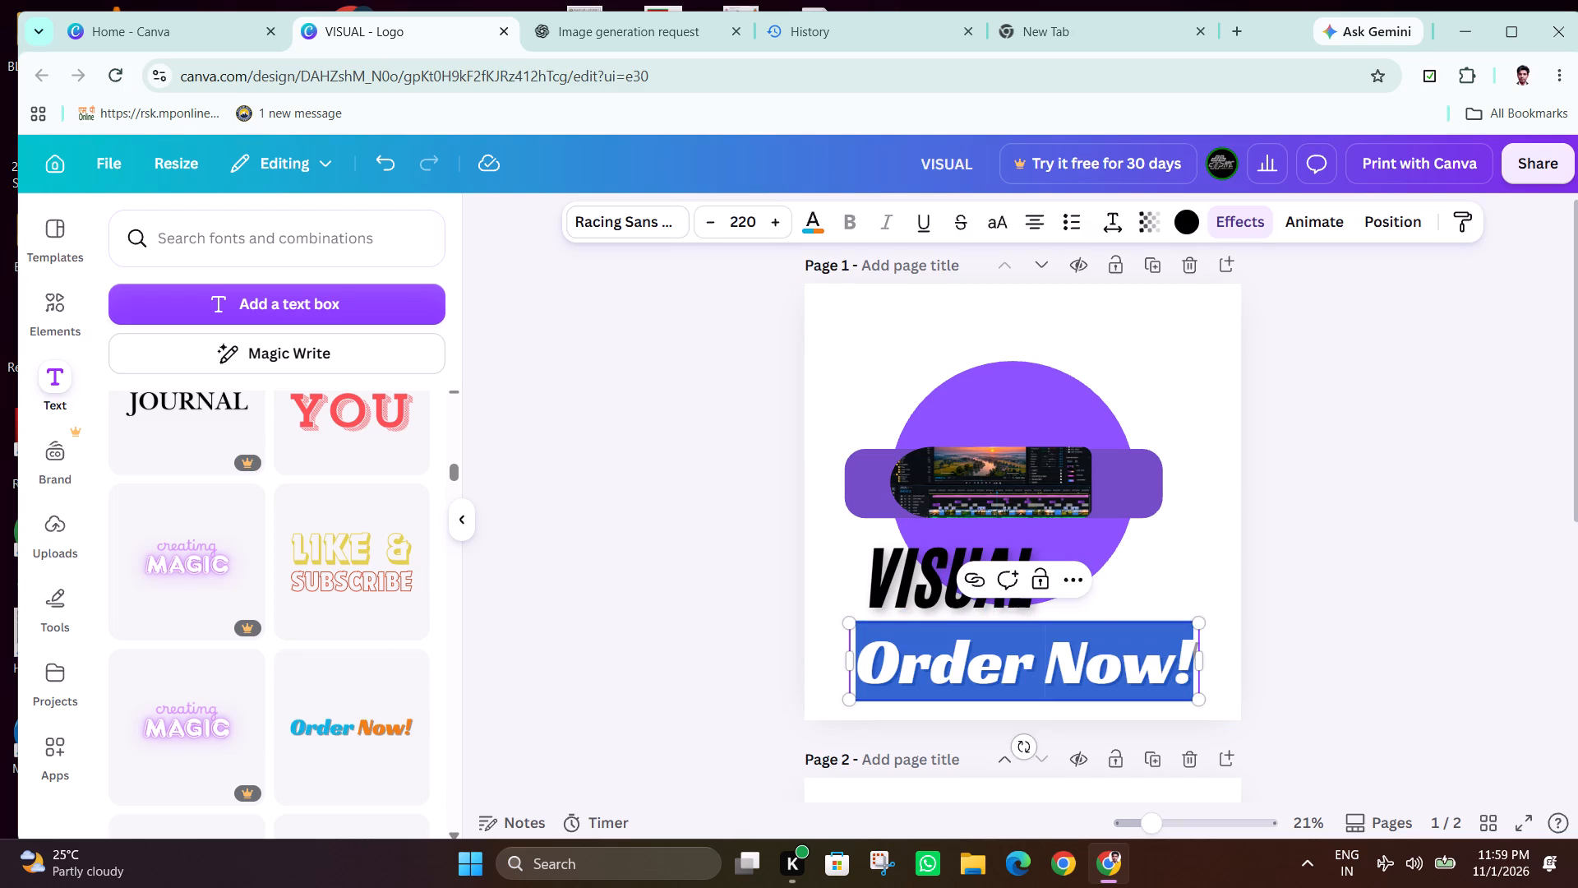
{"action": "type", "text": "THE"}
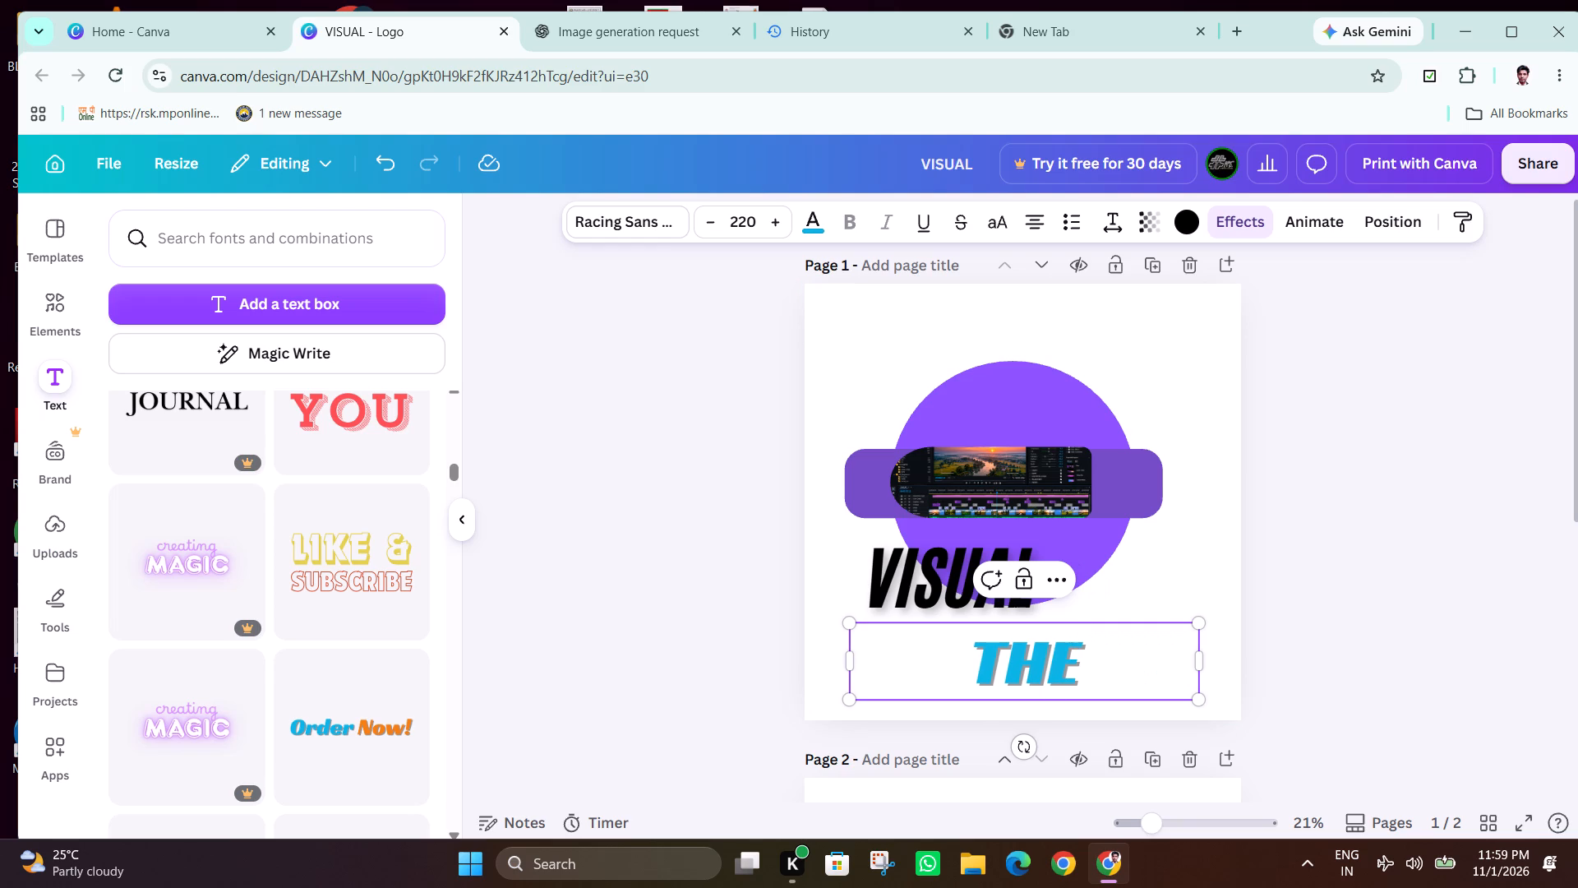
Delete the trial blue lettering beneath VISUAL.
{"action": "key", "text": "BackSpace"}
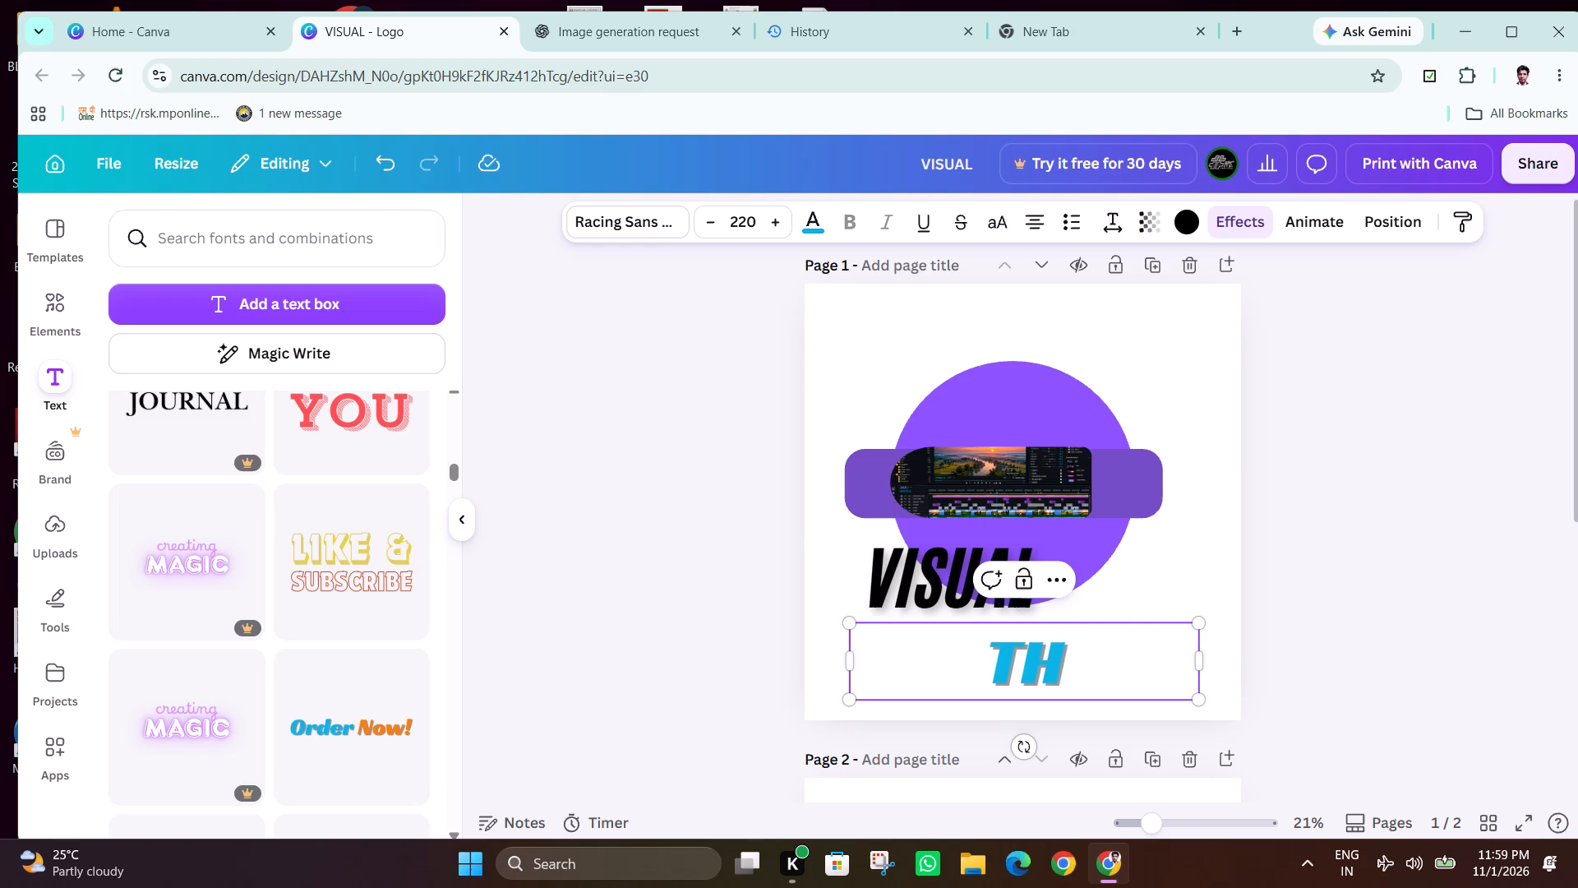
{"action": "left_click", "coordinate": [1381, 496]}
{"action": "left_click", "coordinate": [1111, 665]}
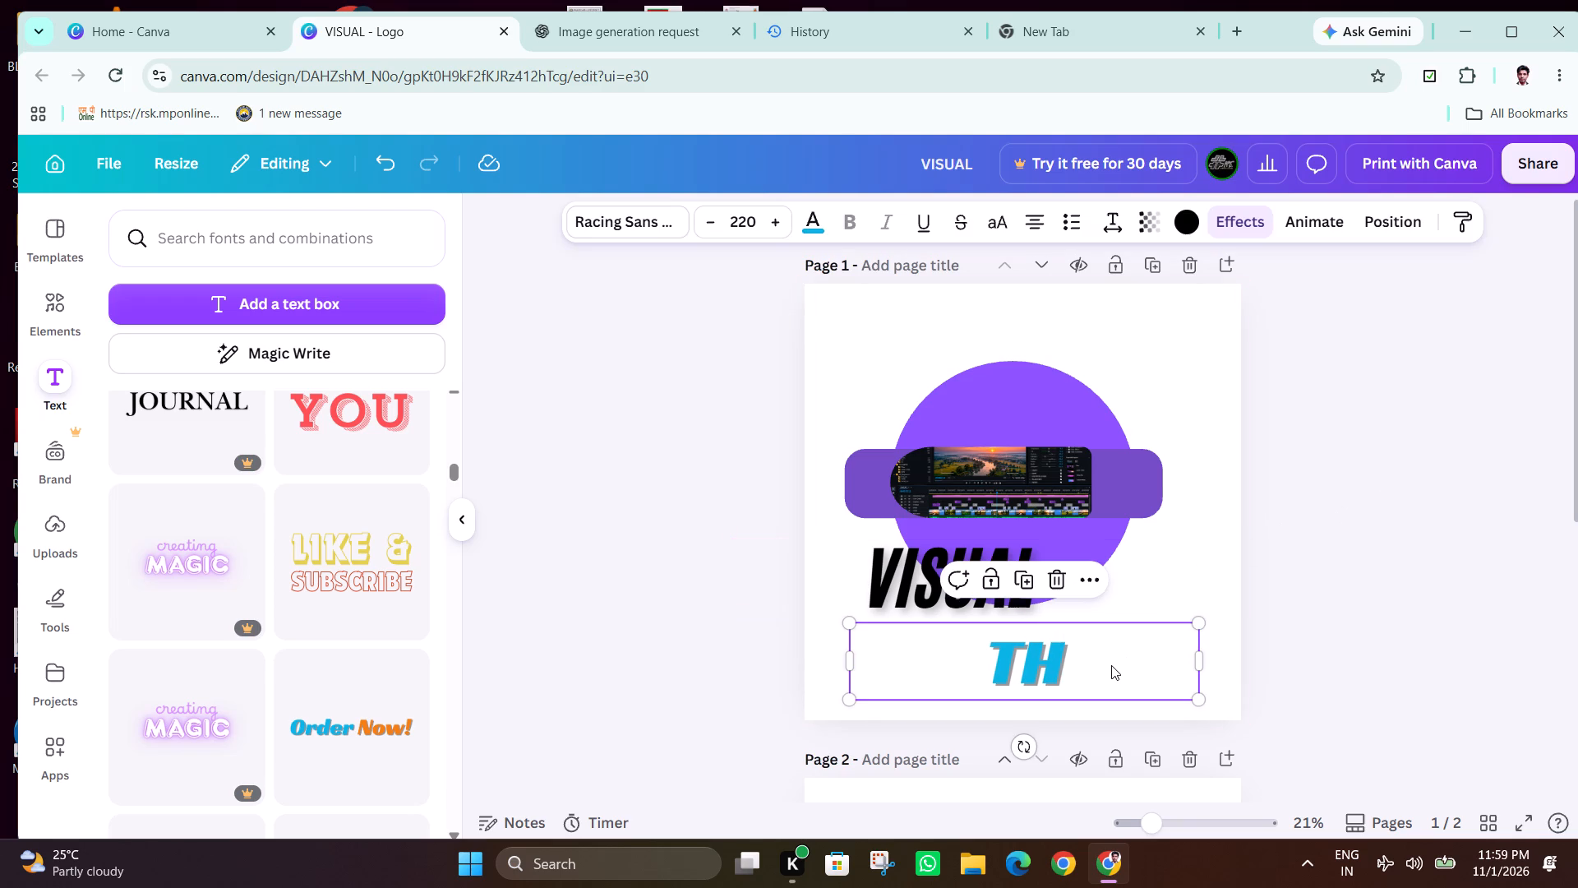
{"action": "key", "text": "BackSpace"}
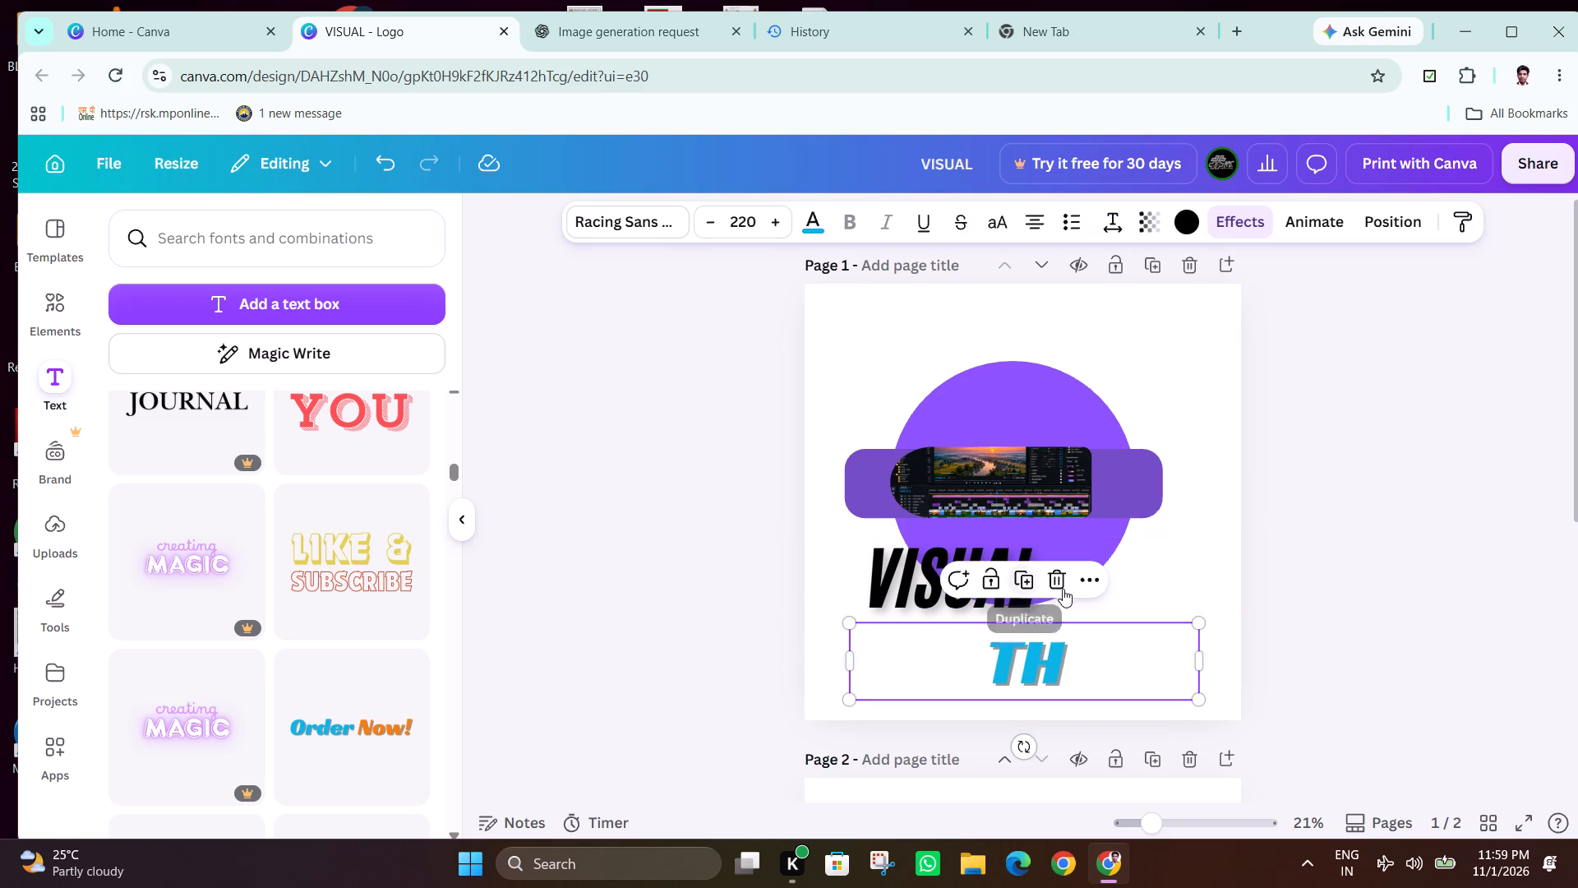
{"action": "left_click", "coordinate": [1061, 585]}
Browse further through the ready-made text styles for bold slanted lettering that matches the VISUAL lettering.
{"action": "scroll", "coordinate": [174, 711], "scroll_direction": "down", "scroll_amount": 2}
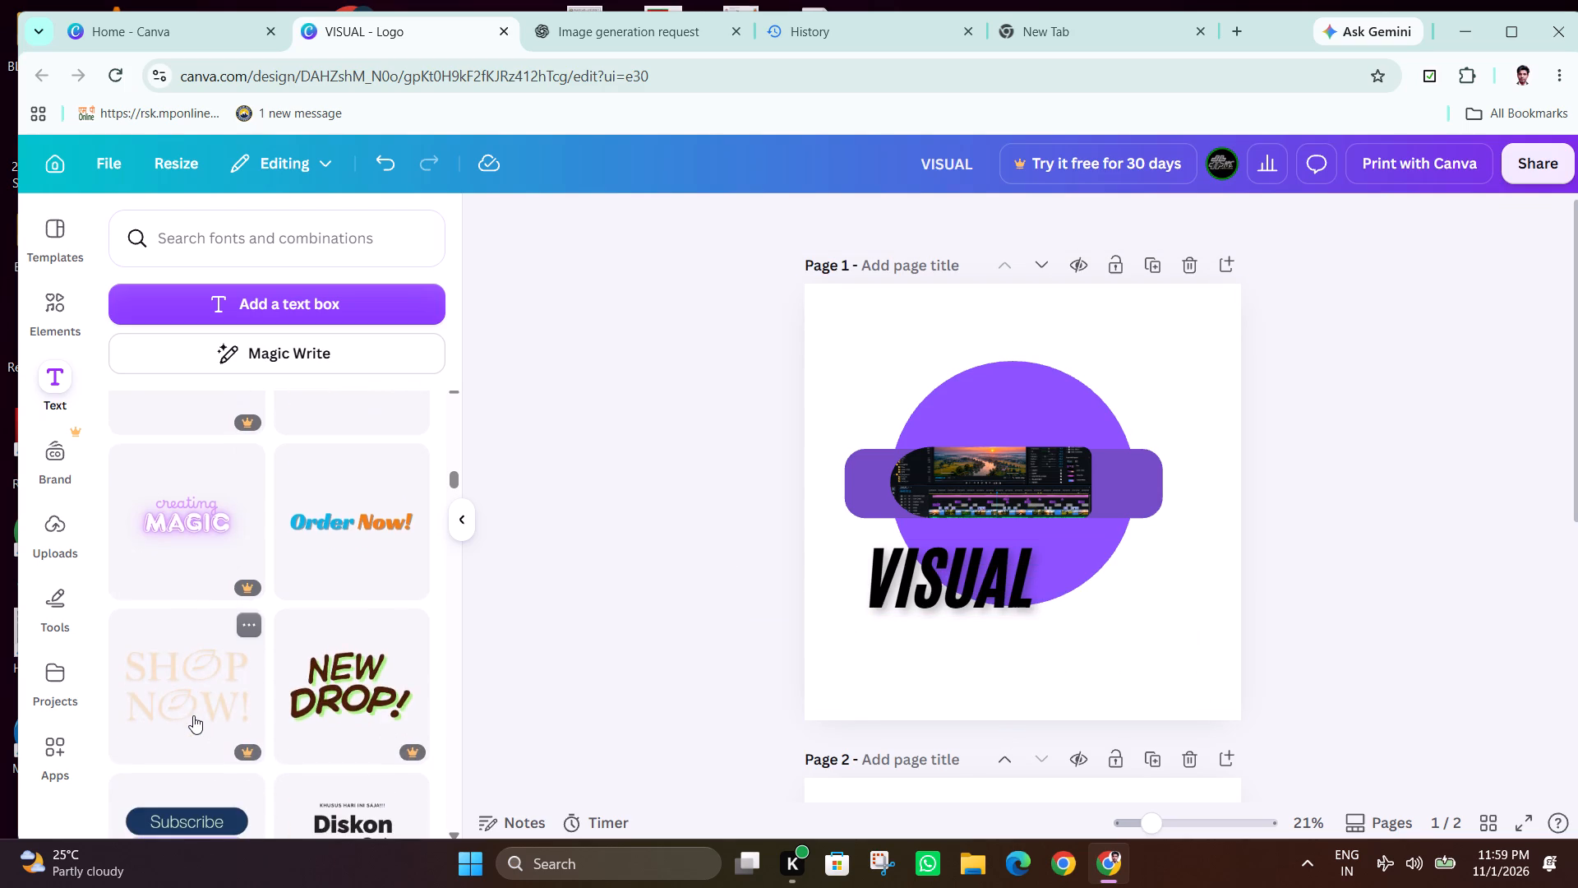
{"action": "scroll", "coordinate": [193, 715], "scroll_direction": "down", "scroll_amount": 3}
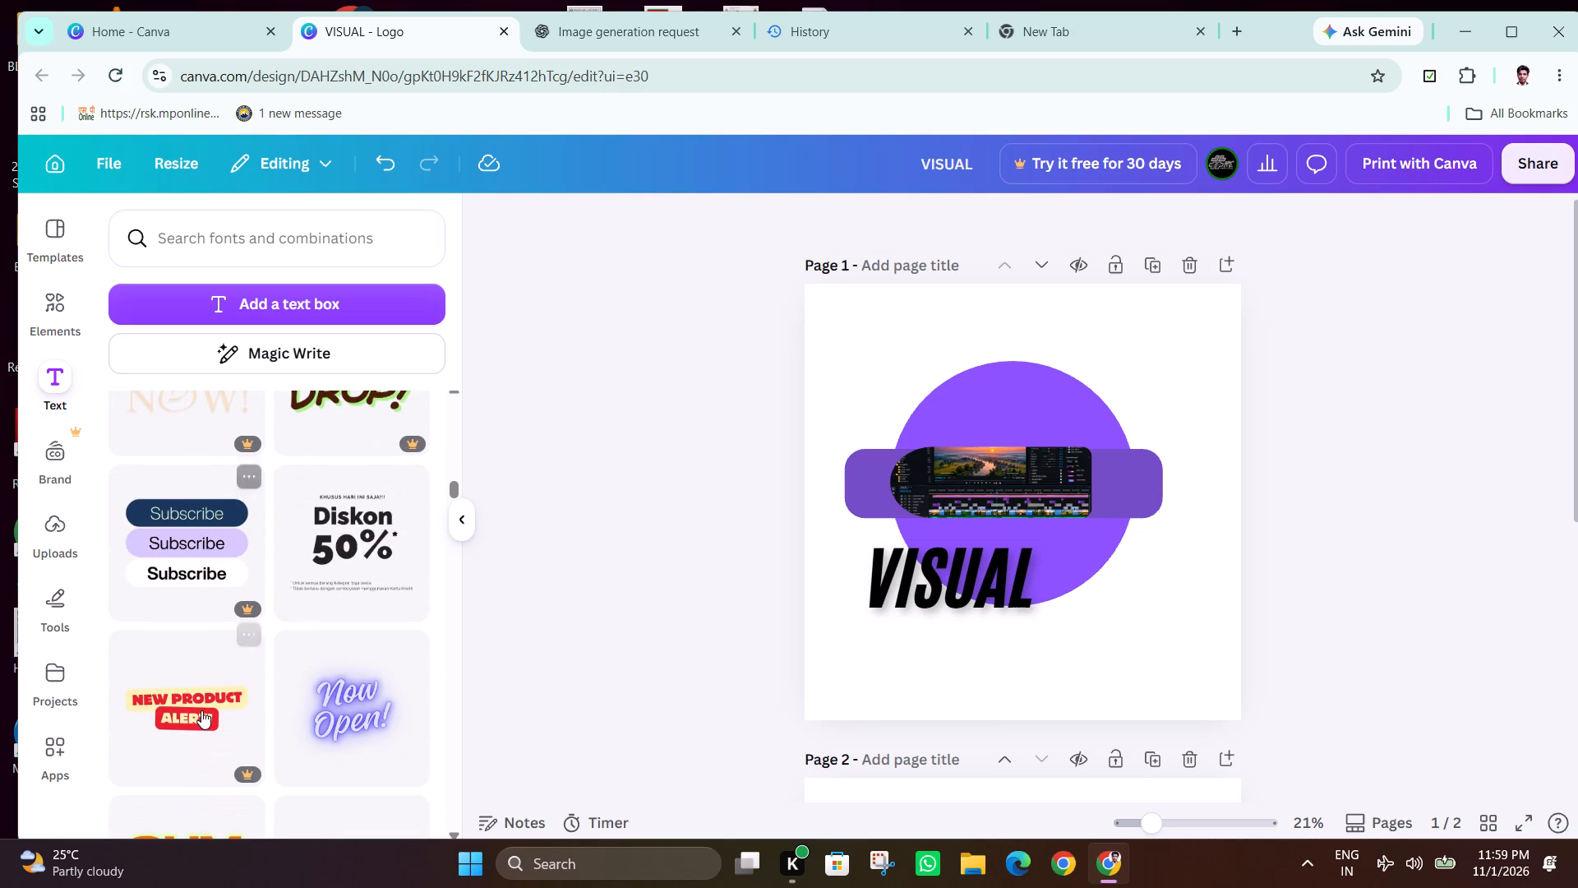
{"action": "scroll", "coordinate": [201, 710], "scroll_direction": "down", "scroll_amount": 4}
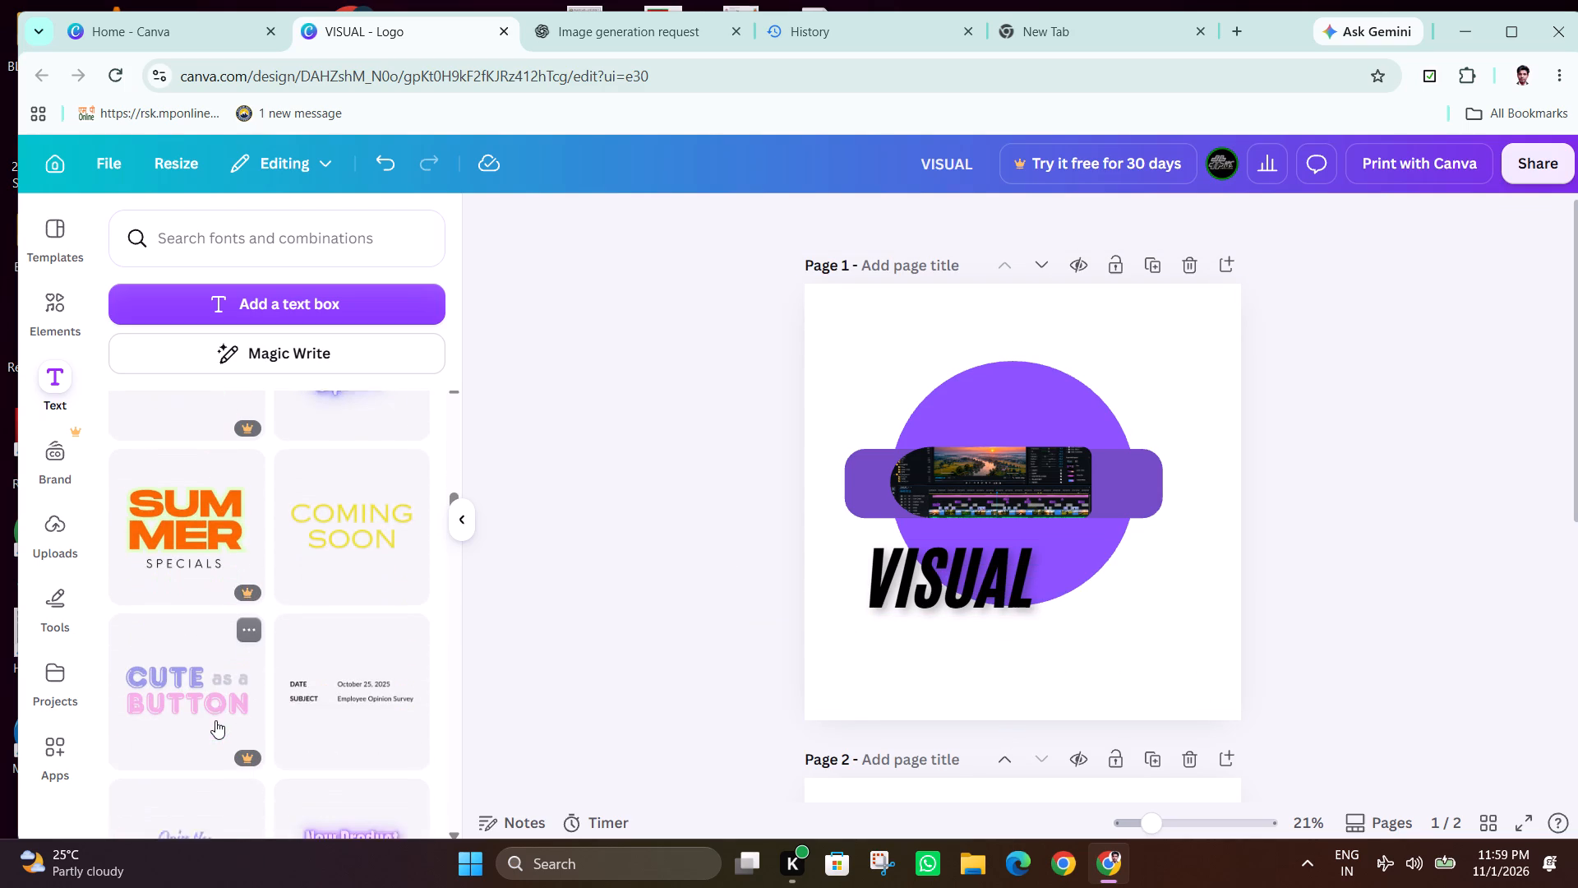
{"action": "scroll", "coordinate": [215, 720], "scroll_direction": "down", "scroll_amount": 6}
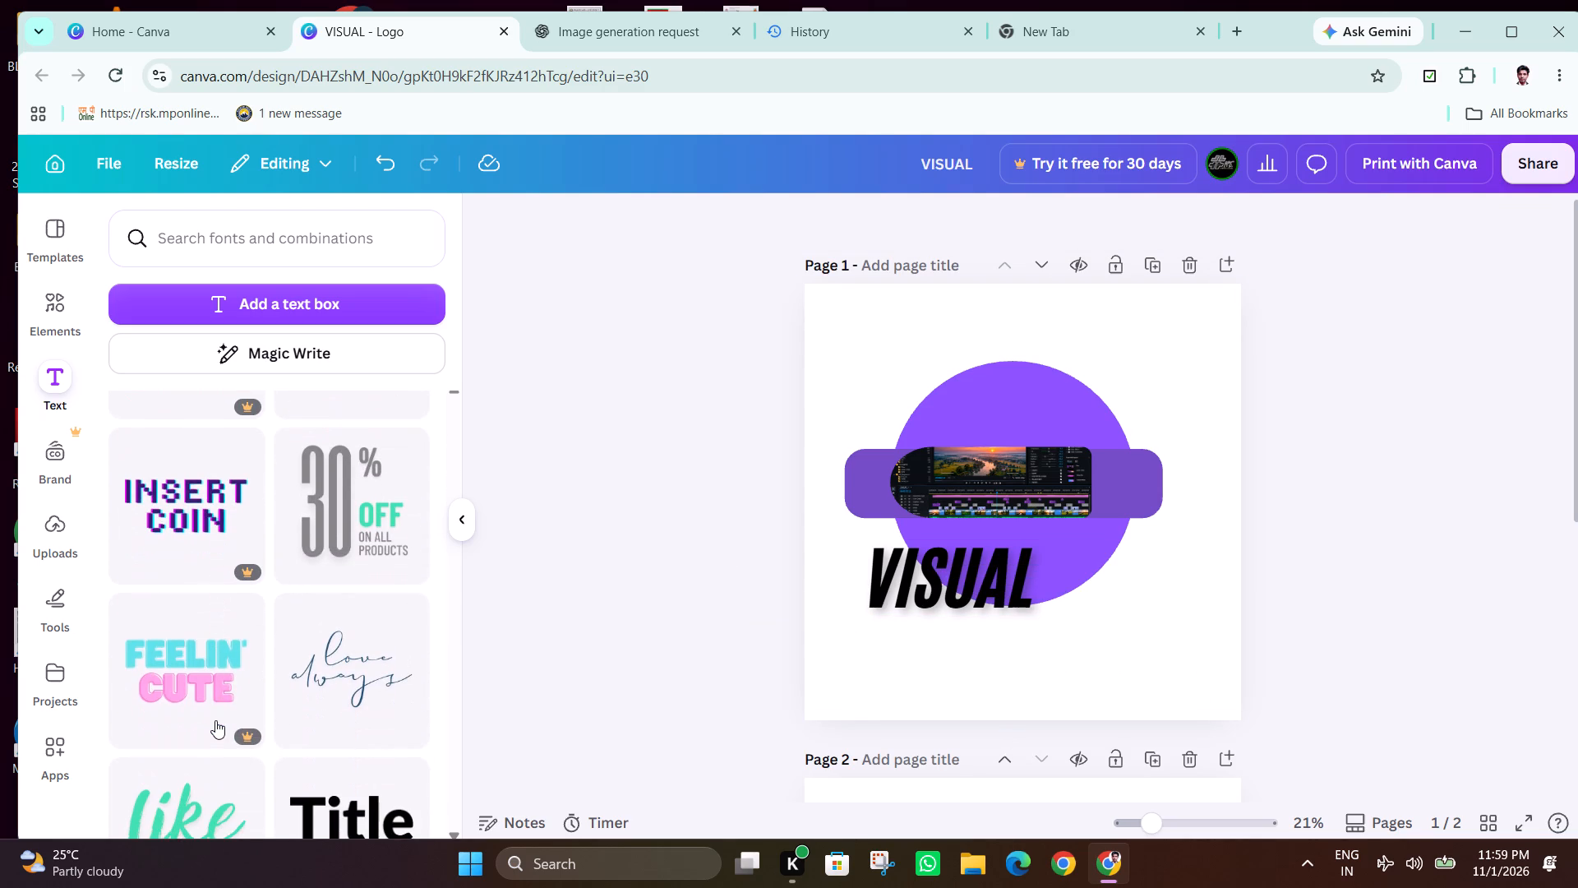
{"action": "scroll", "coordinate": [215, 720], "scroll_direction": "down", "scroll_amount": 3}
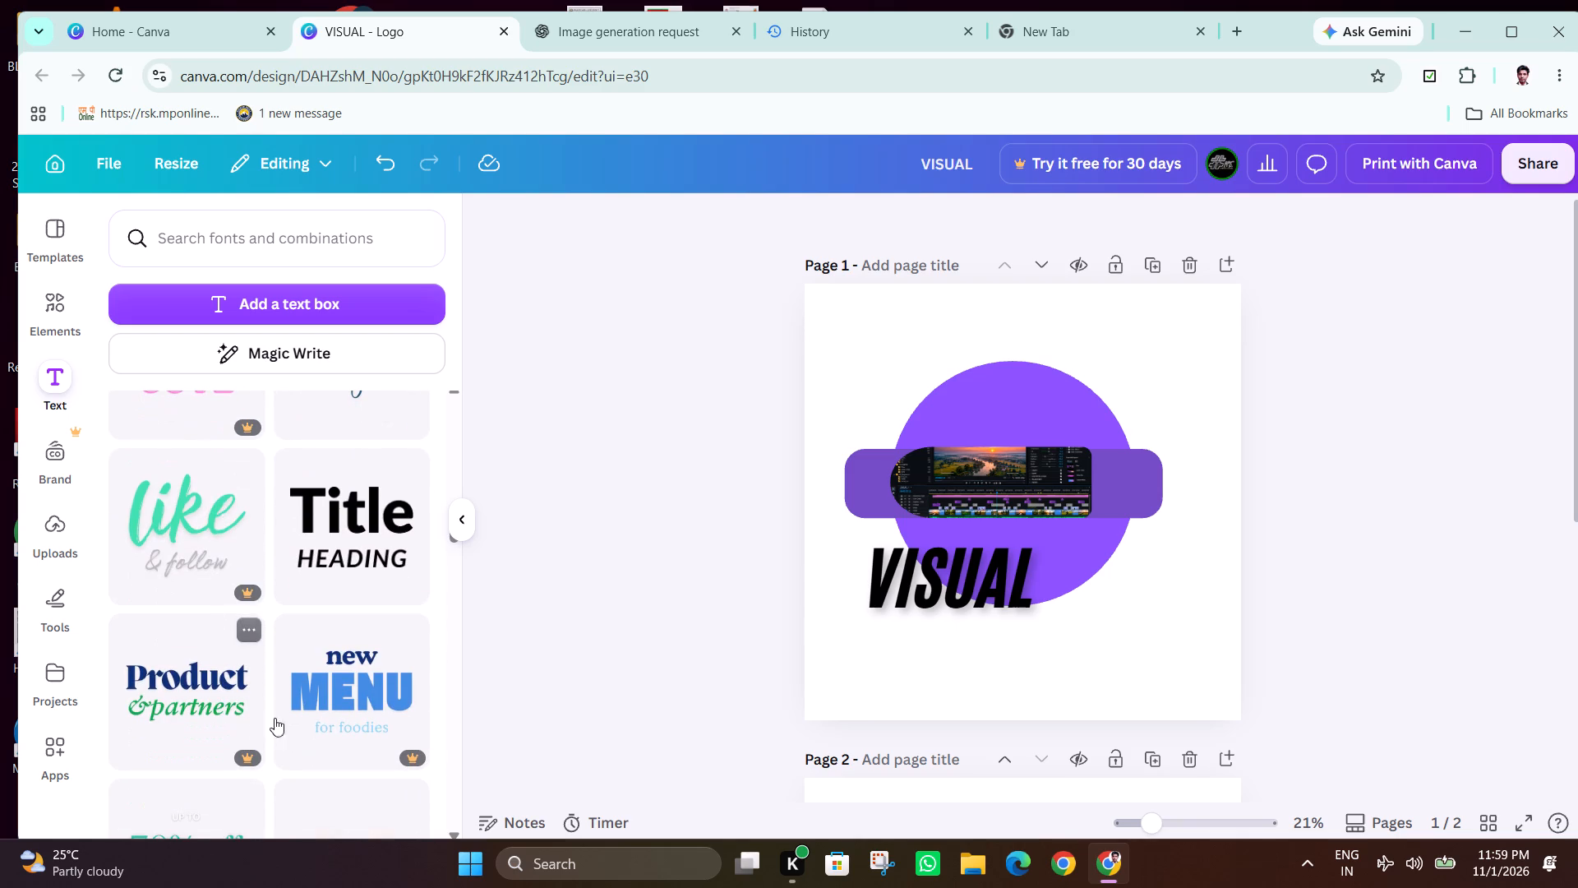
{"action": "scroll", "coordinate": [294, 710], "scroll_direction": "down", "scroll_amount": 6}
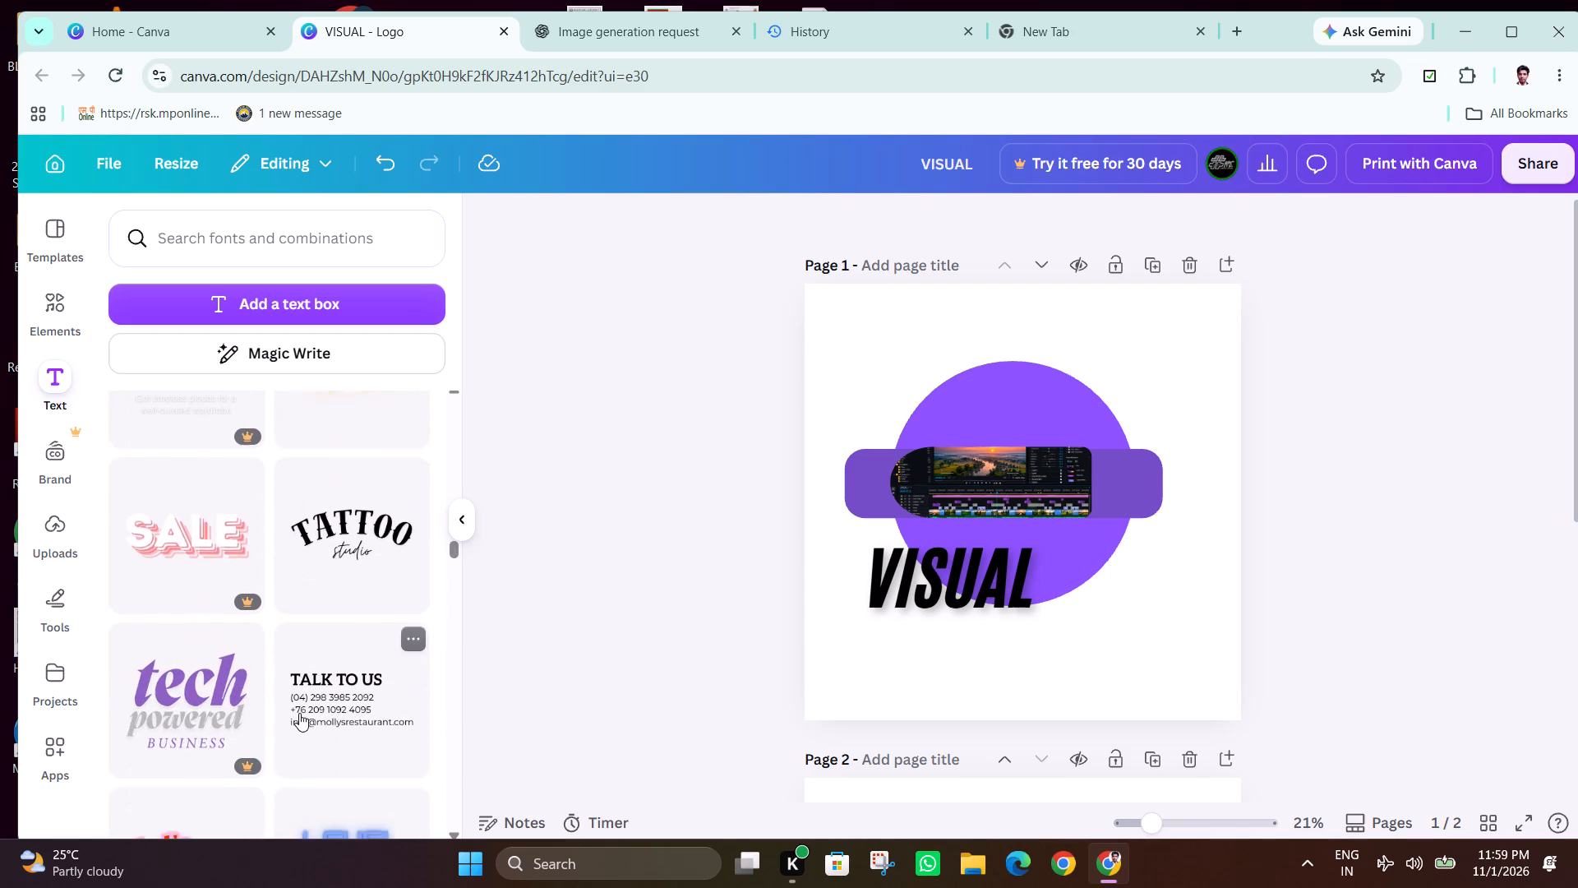
{"action": "scroll", "coordinate": [299, 713], "scroll_direction": "down", "scroll_amount": 3}
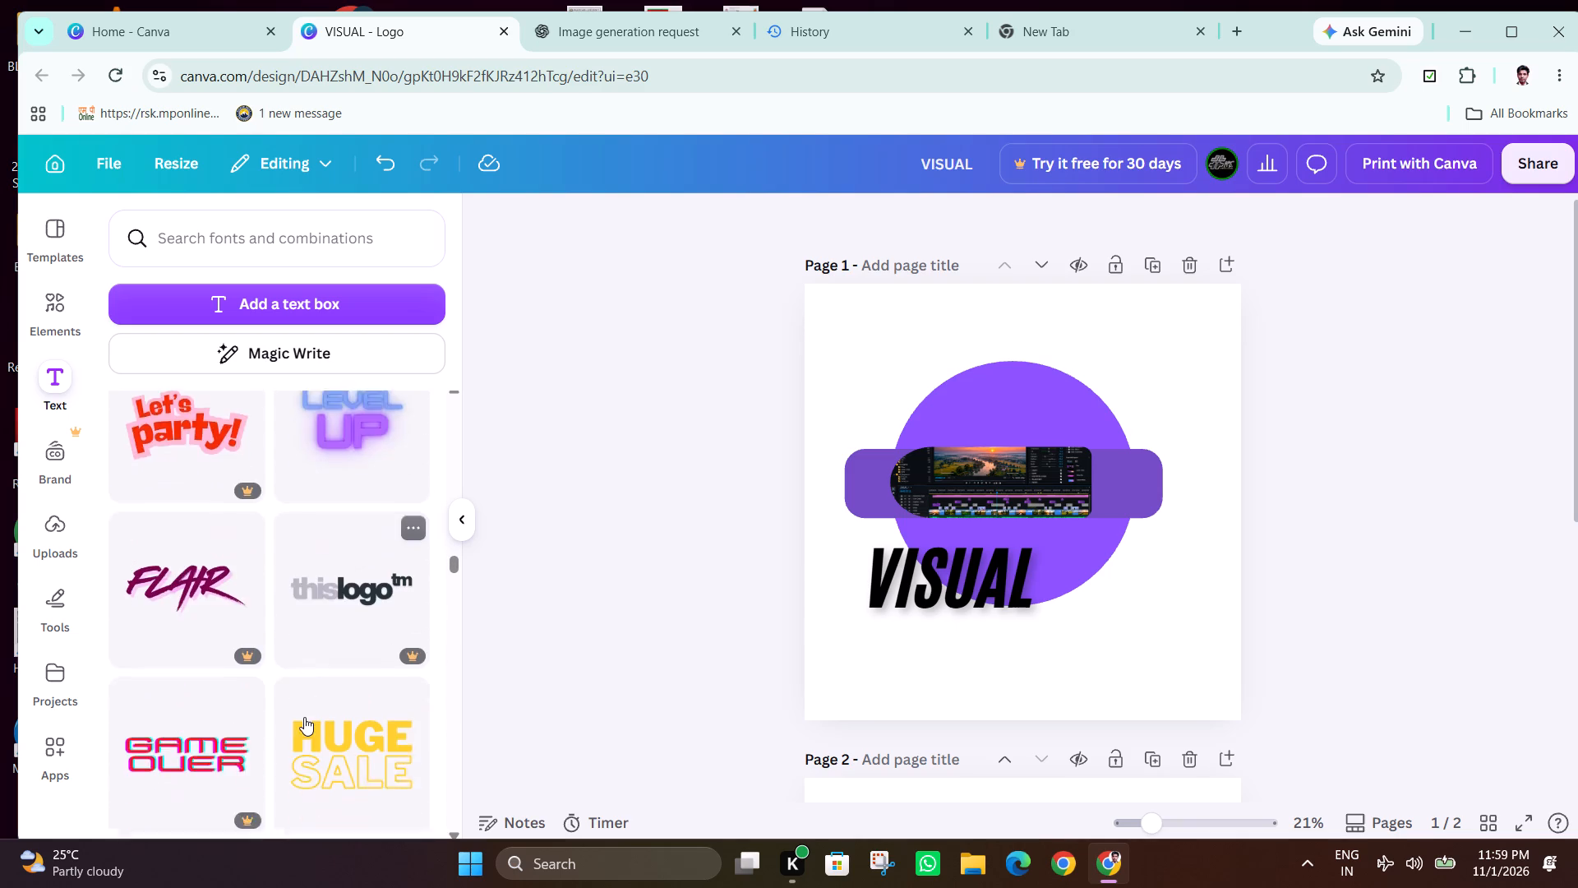
{"action": "scroll", "coordinate": [304, 717], "scroll_direction": "down", "scroll_amount": 6}
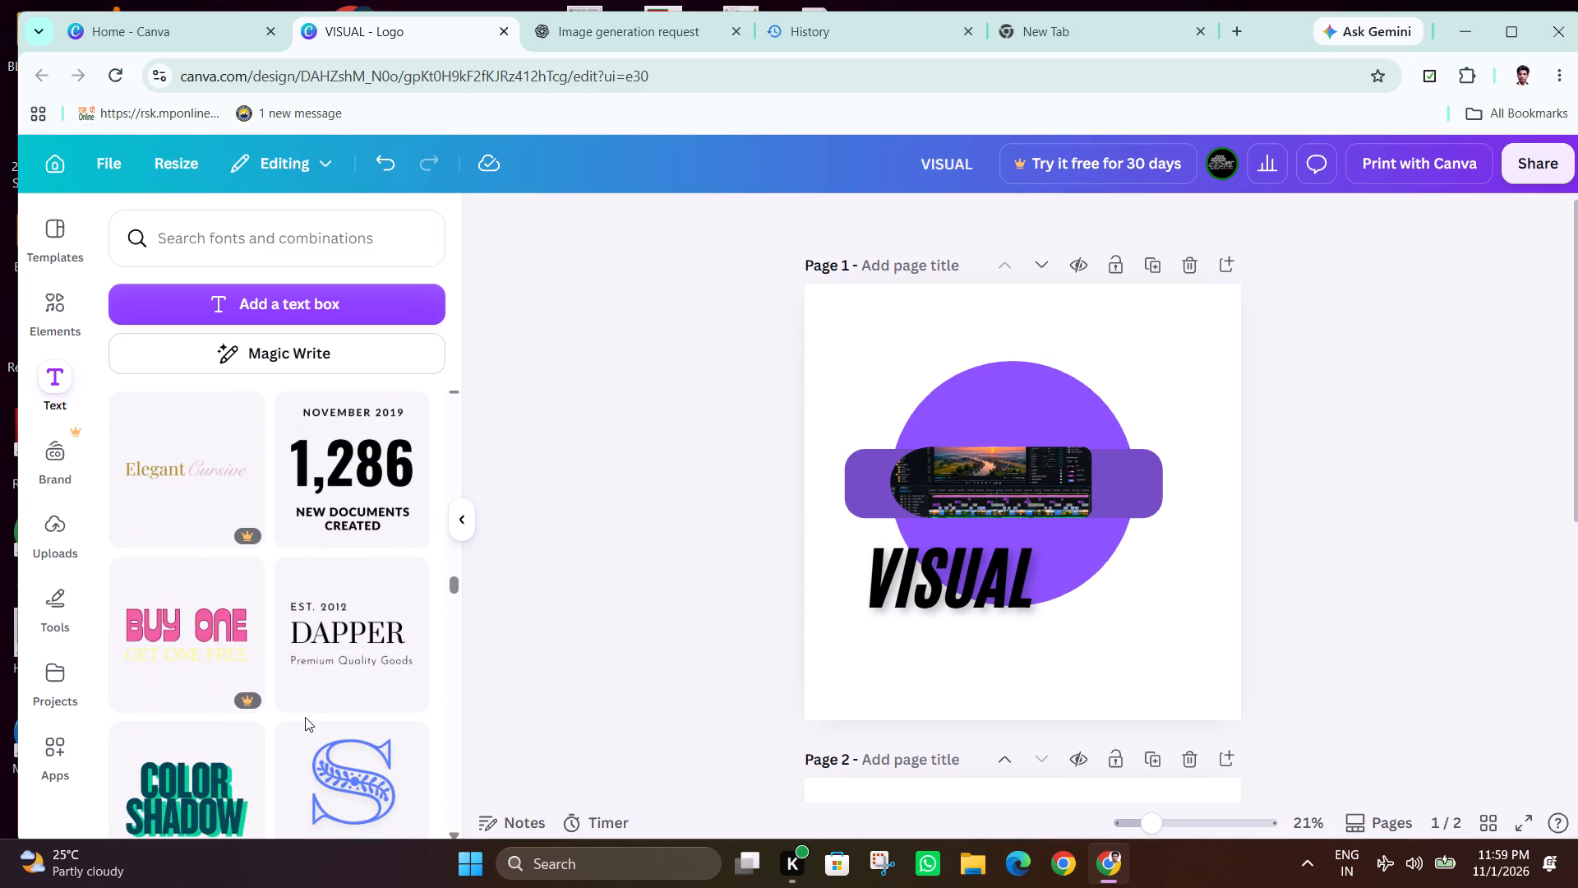
{"action": "scroll", "coordinate": [305, 717], "scroll_direction": "down", "scroll_amount": 7}
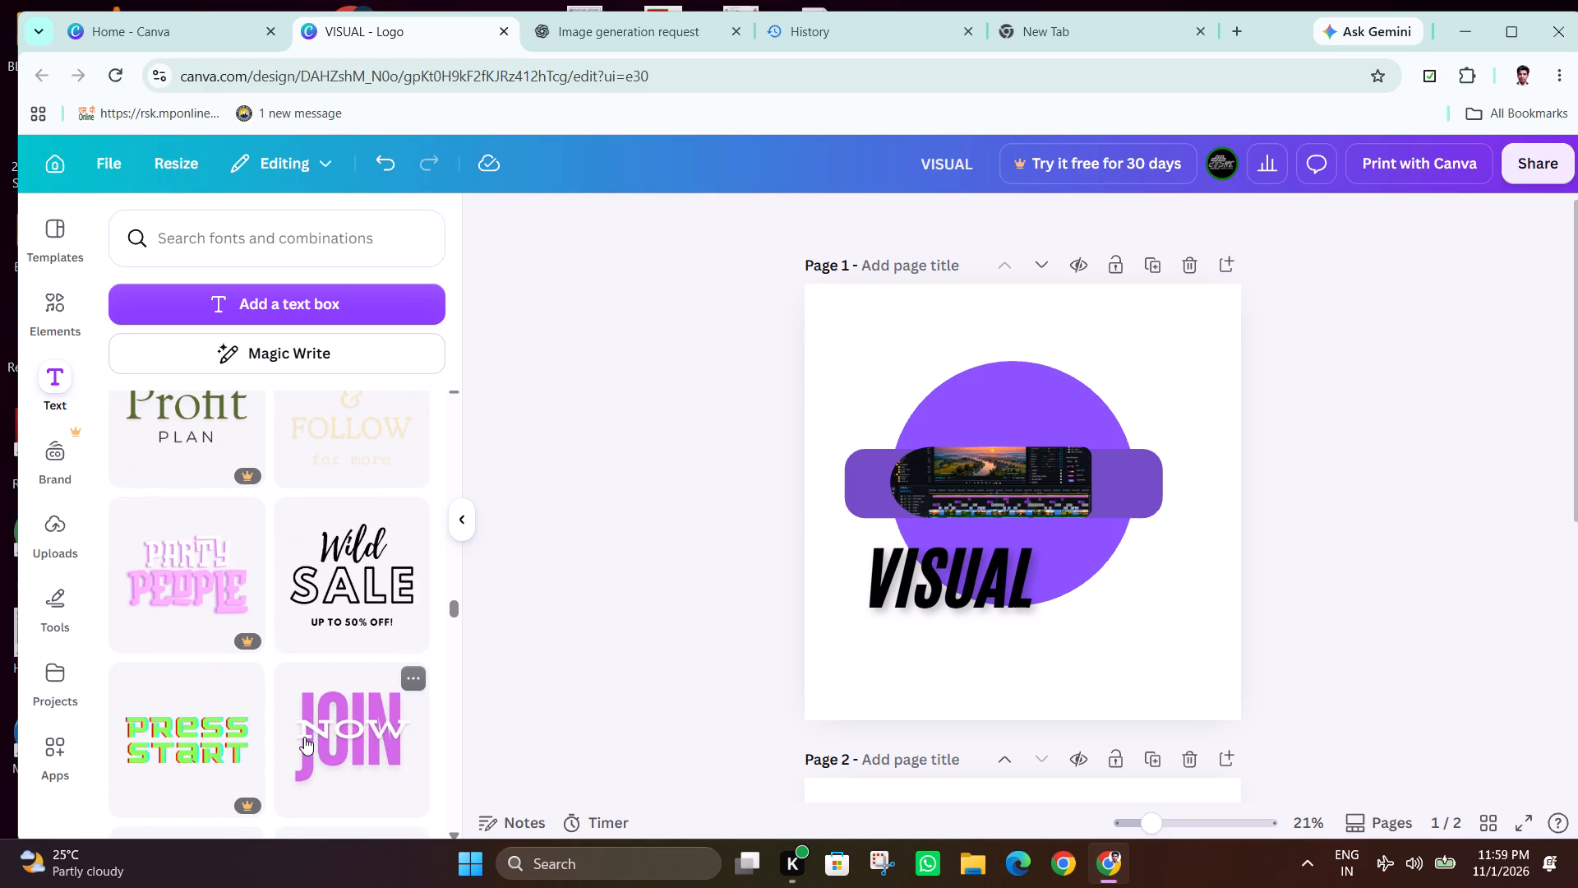
{"action": "scroll", "coordinate": [305, 737], "scroll_direction": "down", "scroll_amount": 4}
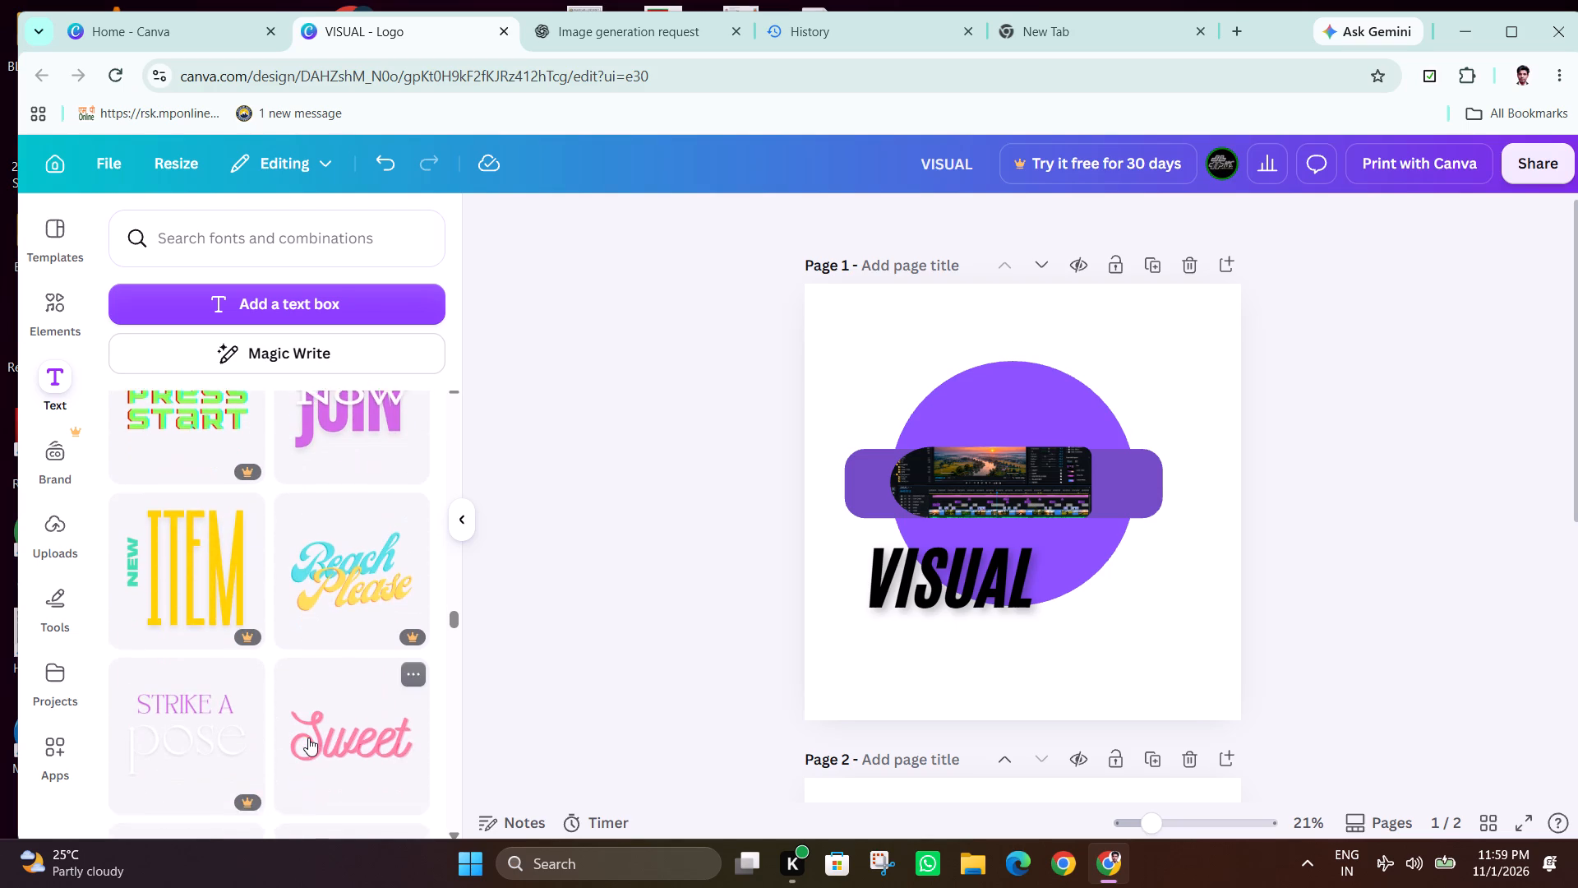
{"action": "scroll", "coordinate": [308, 738], "scroll_direction": "down", "scroll_amount": 3}
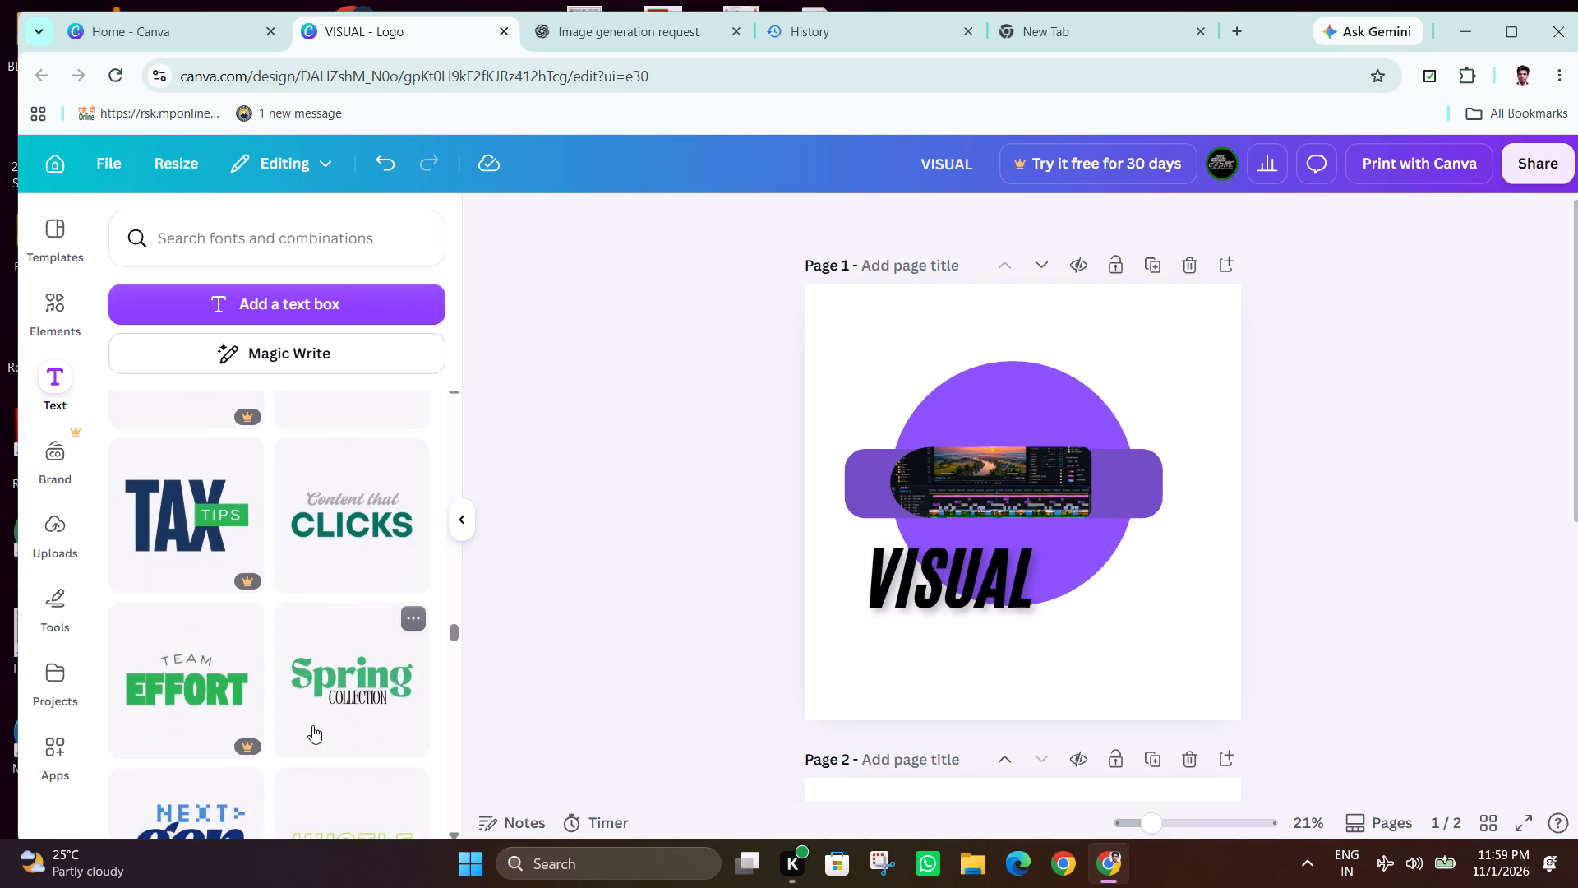
{"action": "scroll", "coordinate": [319, 718], "scroll_direction": "down", "scroll_amount": 5}
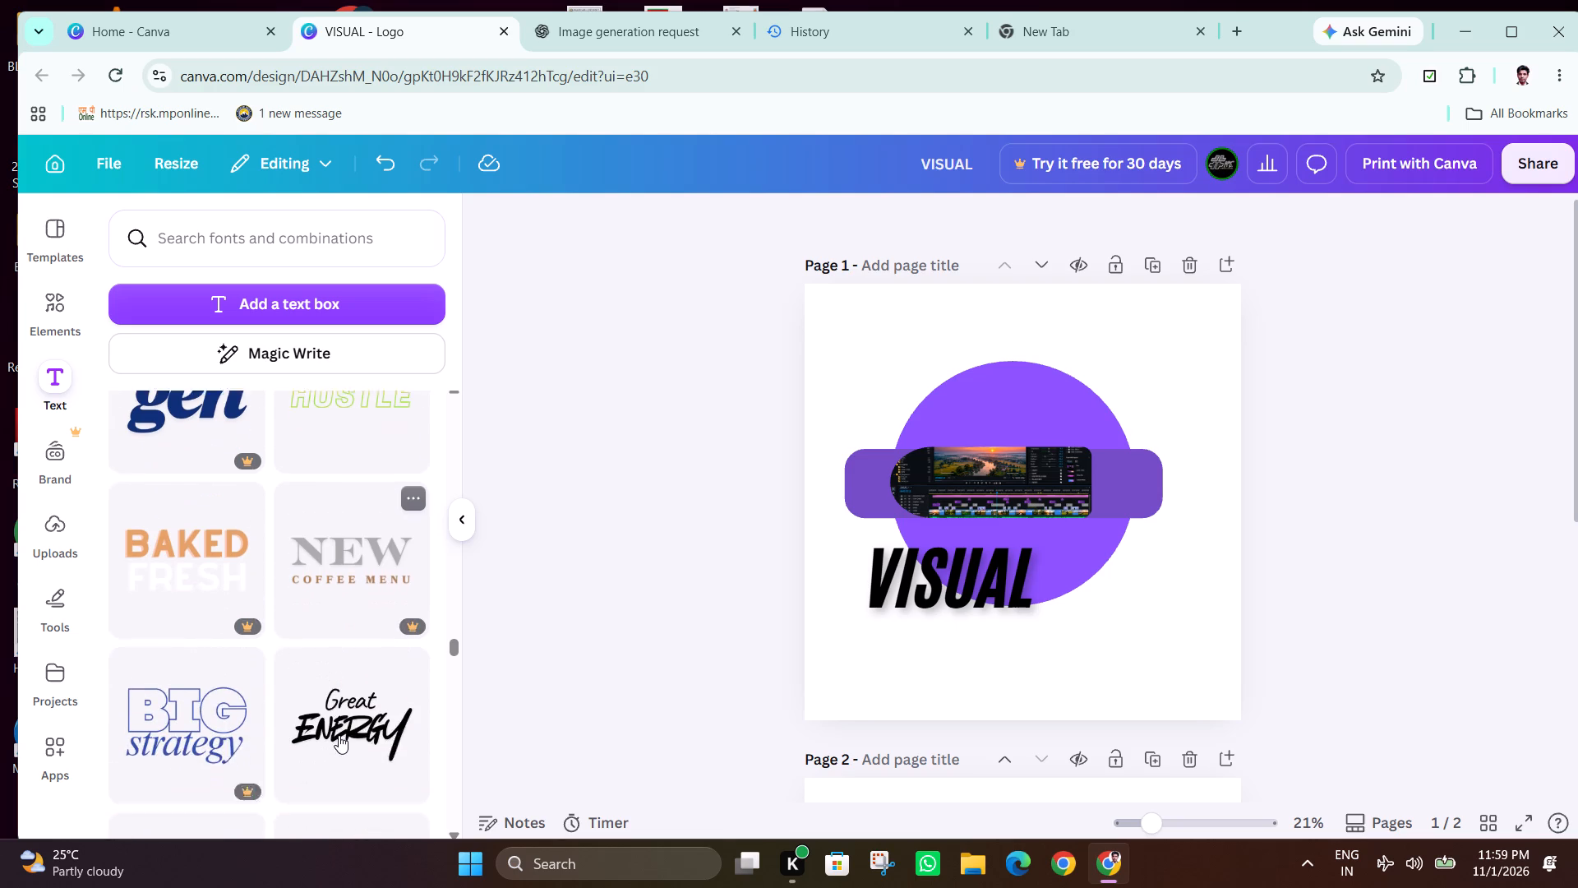
{"action": "scroll", "coordinate": [351, 739], "scroll_direction": "down", "scroll_amount": 3}
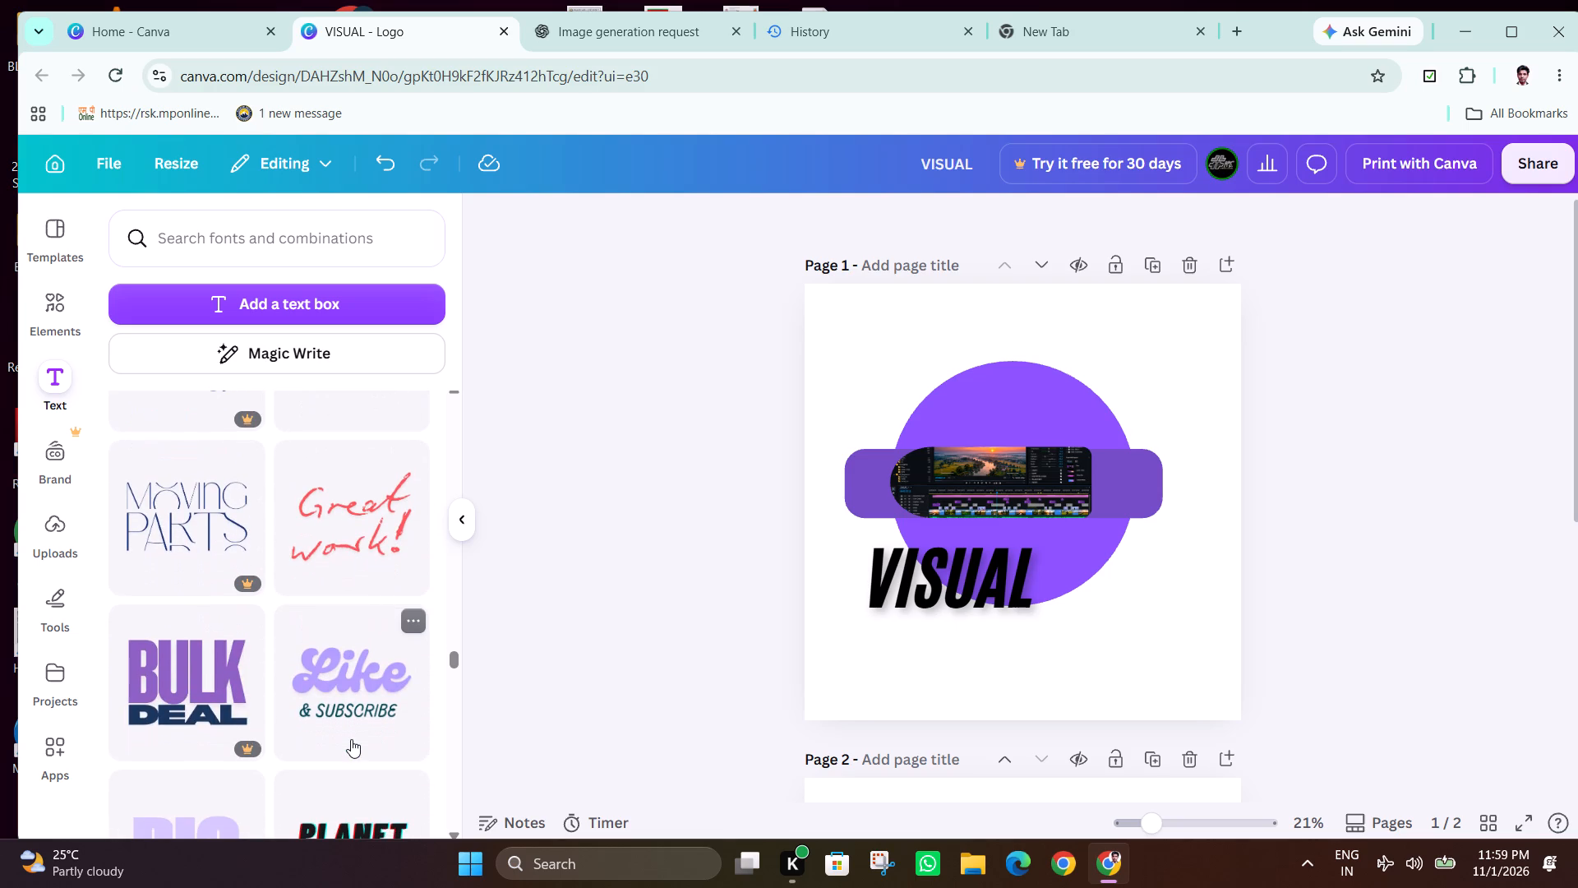
{"action": "scroll", "coordinate": [351, 739], "scroll_direction": "down", "scroll_amount": 2}
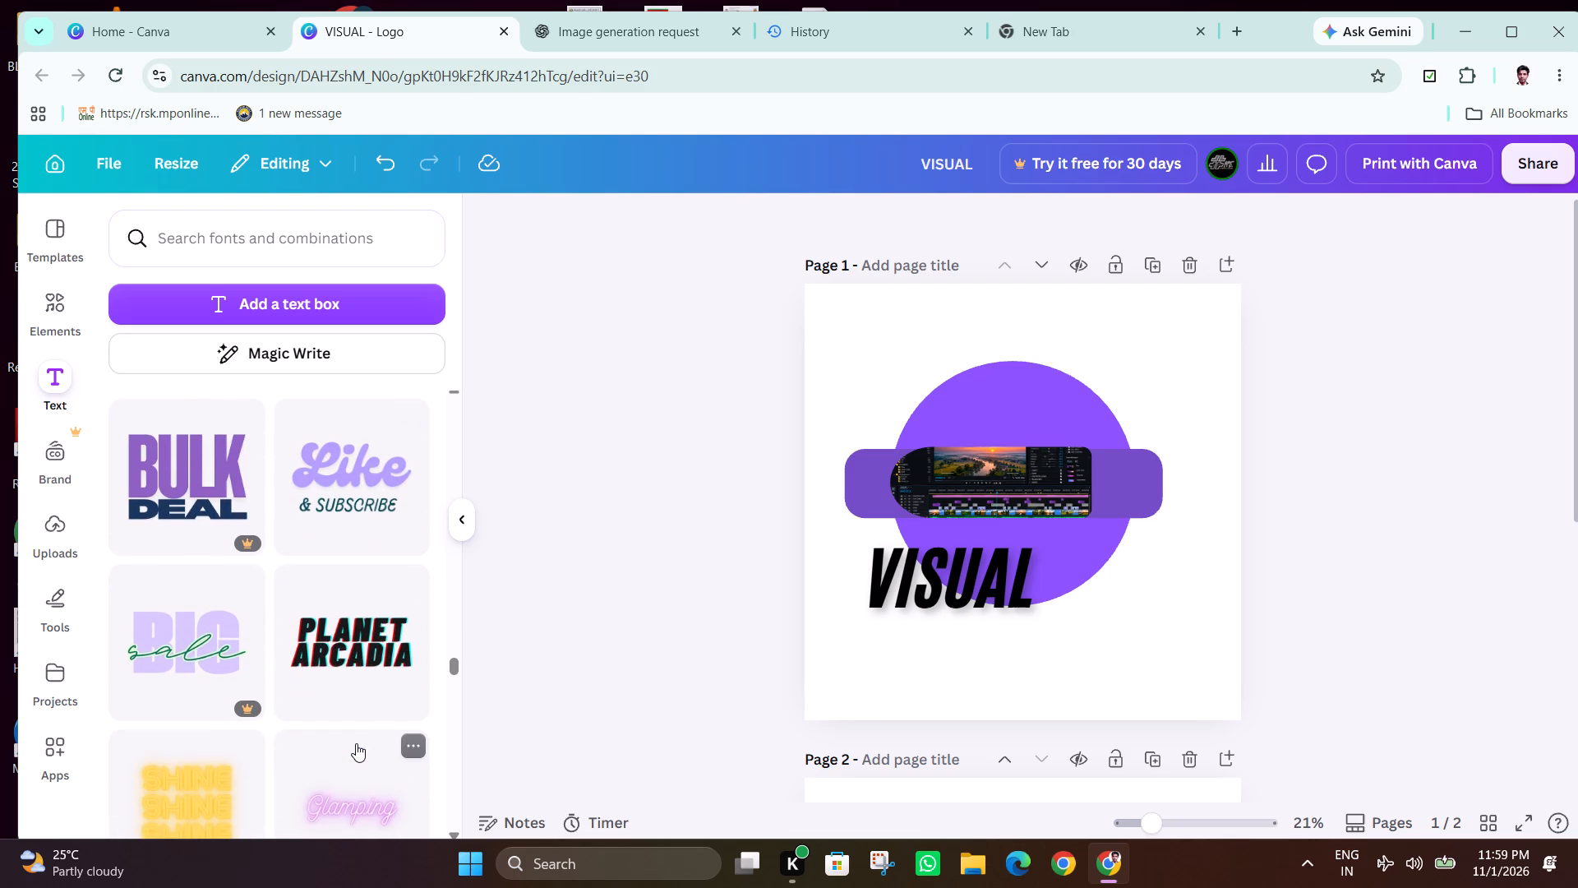
{"action": "scroll", "coordinate": [356, 743], "scroll_direction": "down", "scroll_amount": 5}
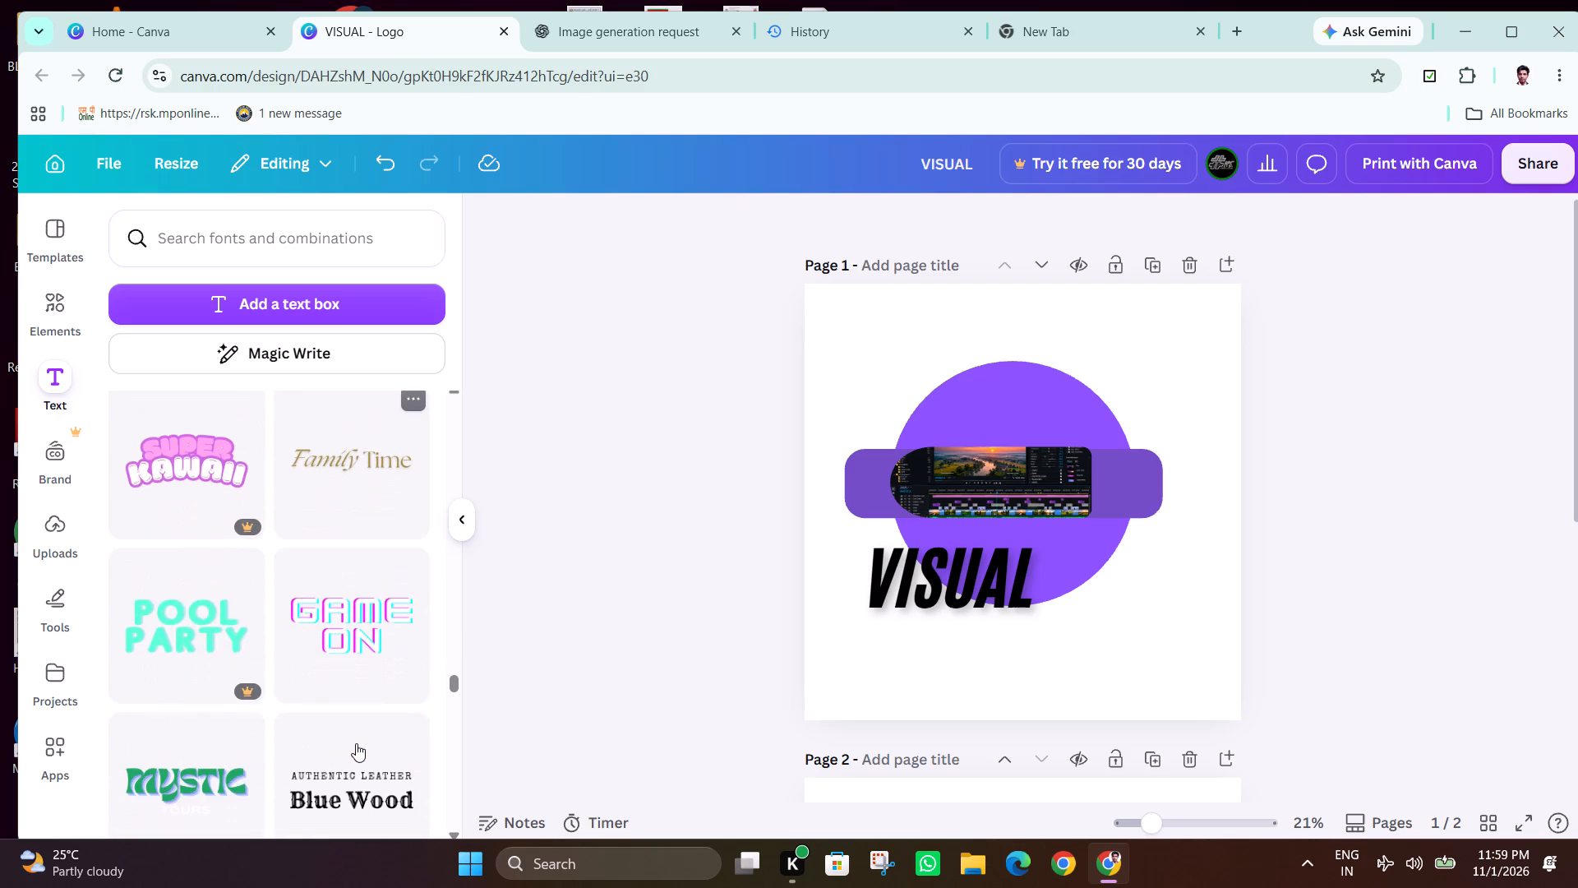
{"action": "scroll", "coordinate": [356, 743], "scroll_direction": "down", "scroll_amount": 4}
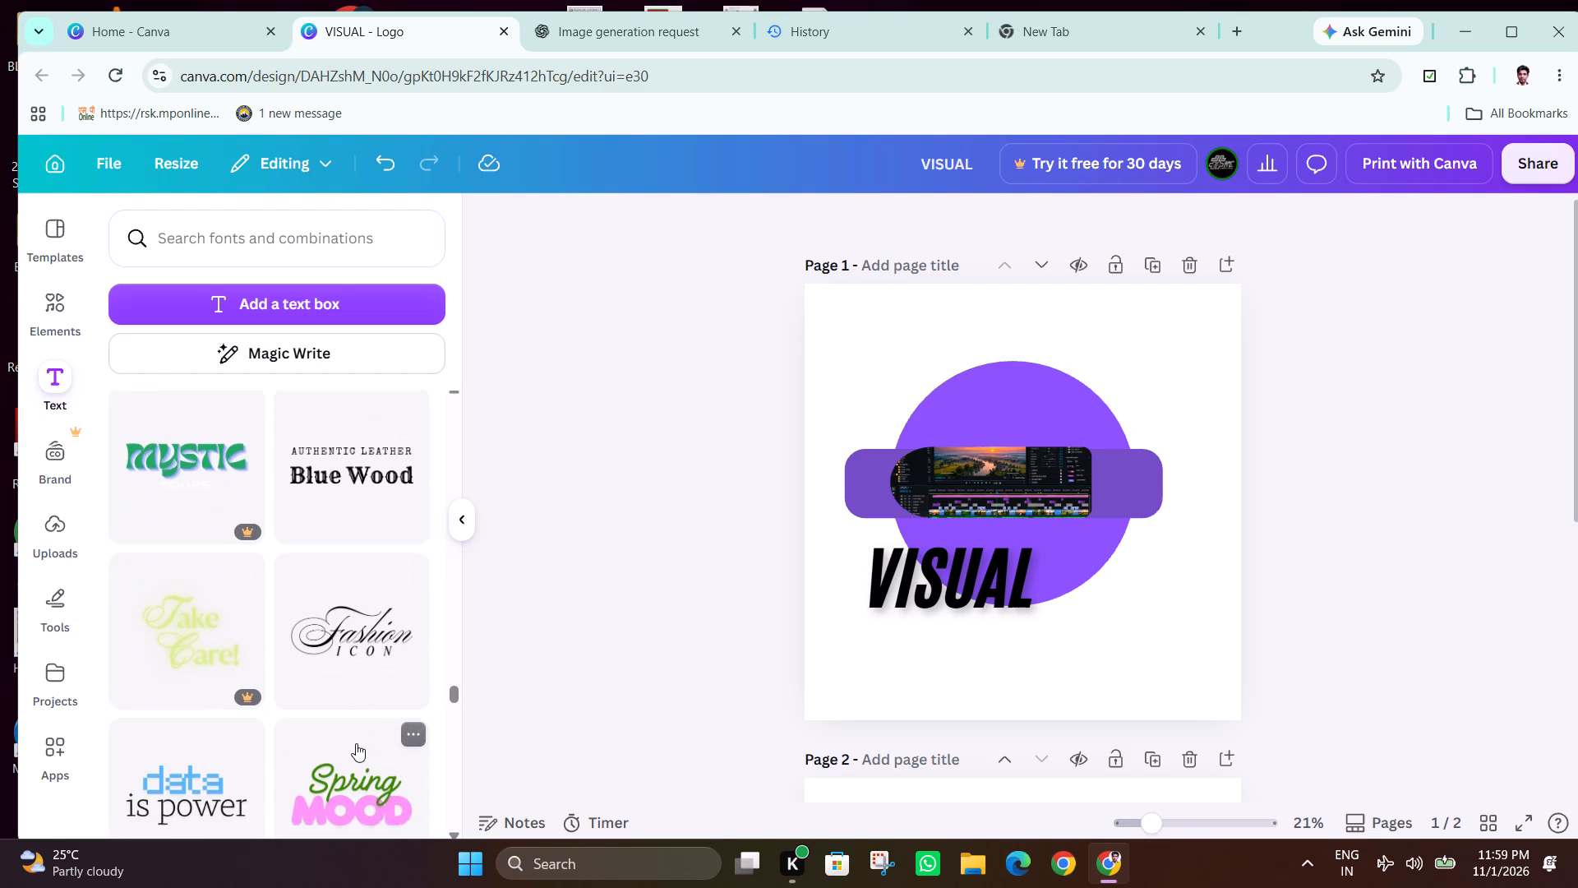
{"action": "scroll", "coordinate": [356, 743], "scroll_direction": "down", "scroll_amount": 5}
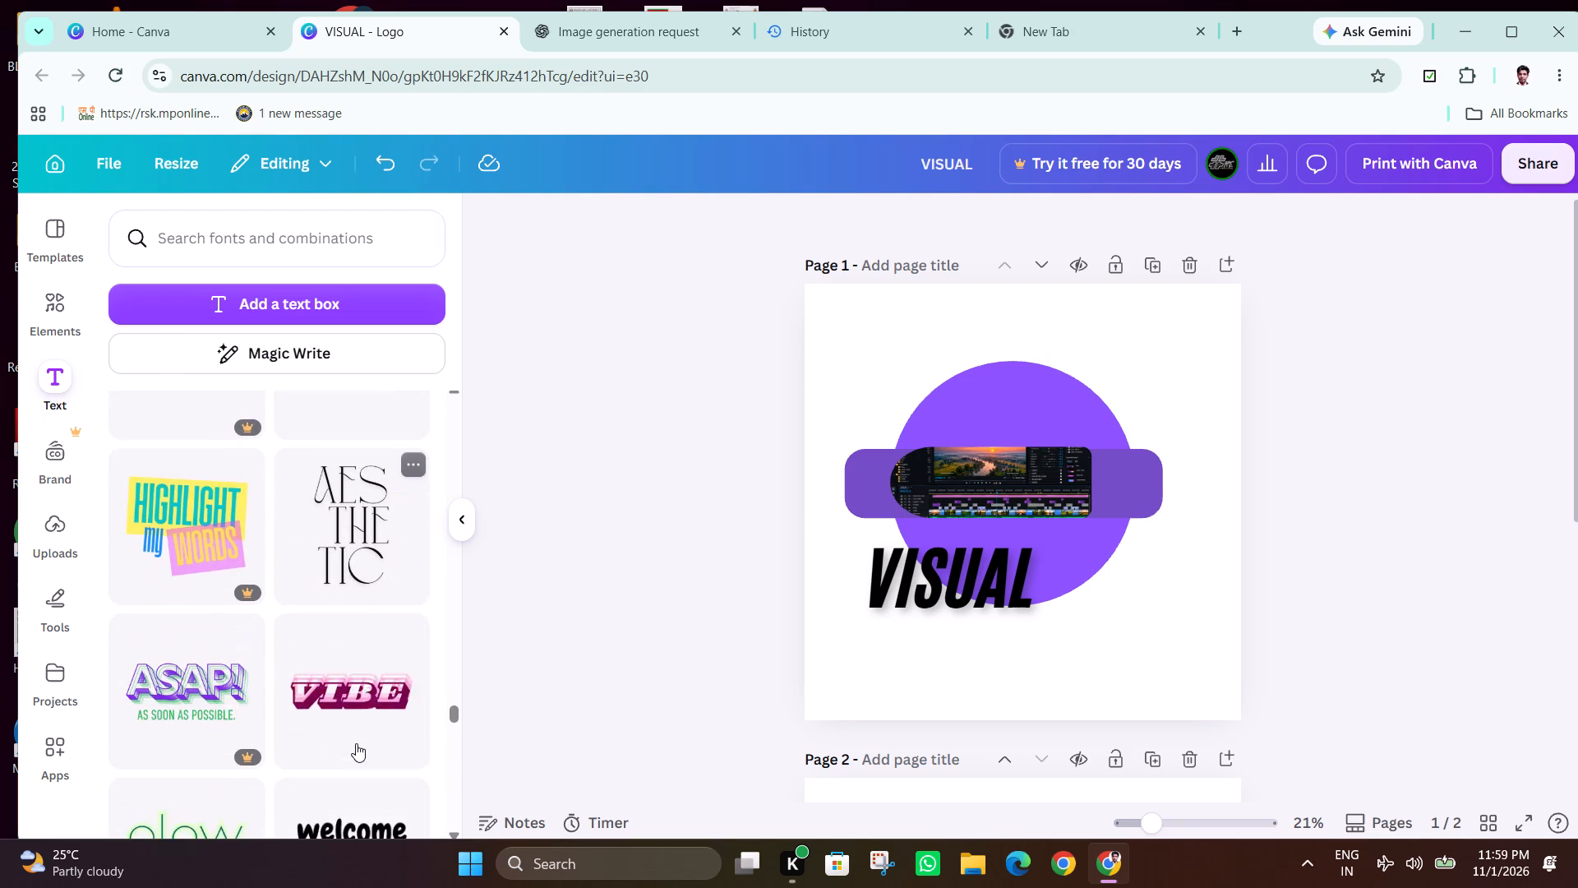
{"action": "scroll", "coordinate": [356, 743], "scroll_direction": "down", "scroll_amount": 5}
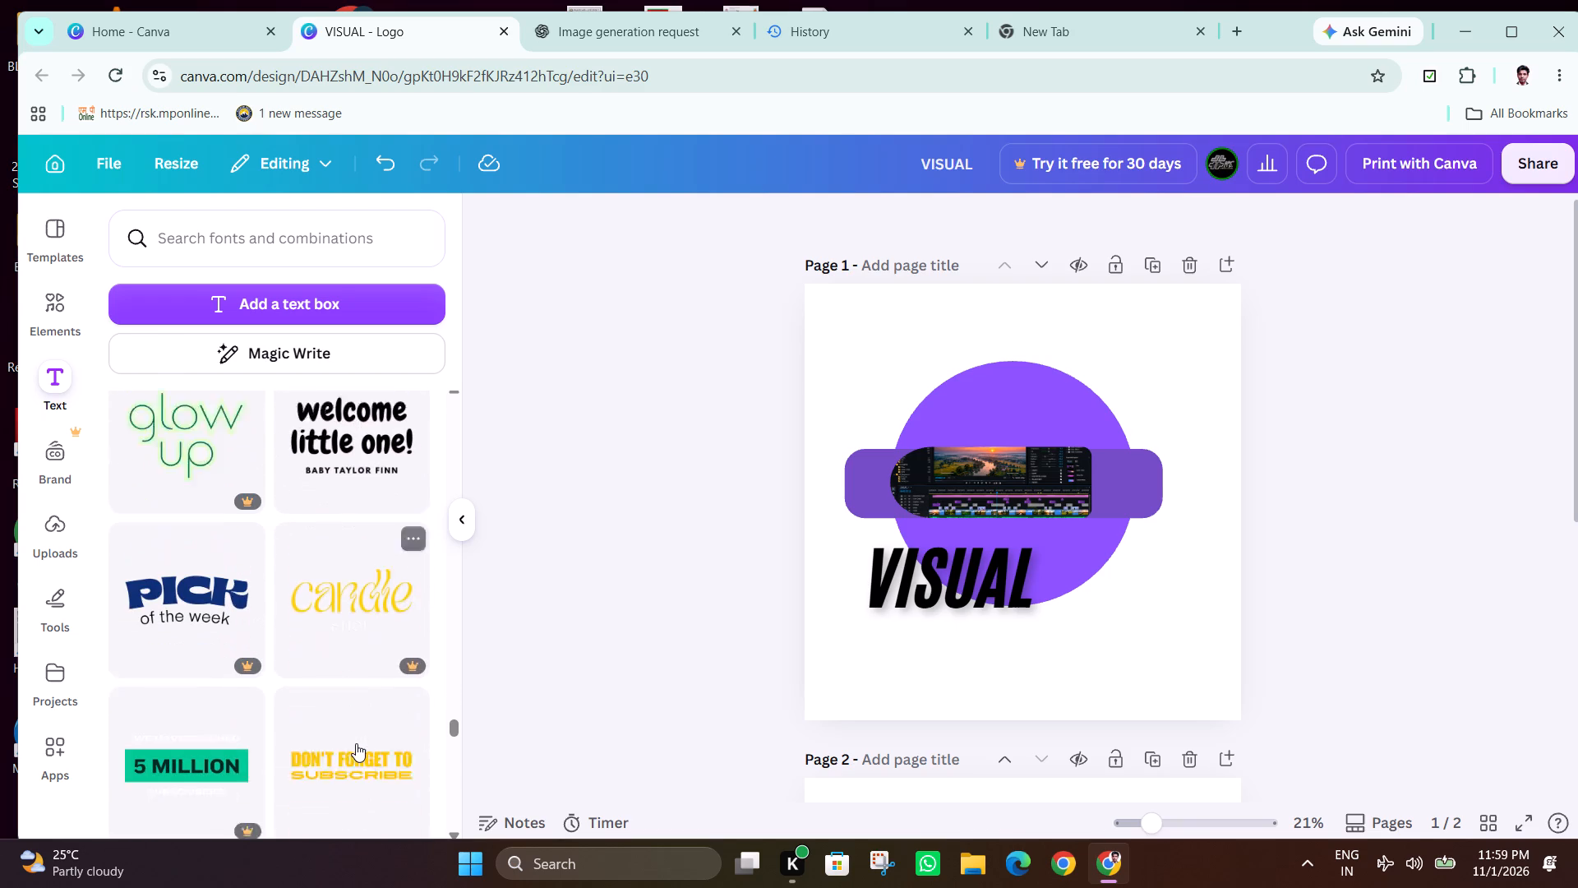
{"action": "scroll", "coordinate": [356, 743], "scroll_direction": "down", "scroll_amount": 2}
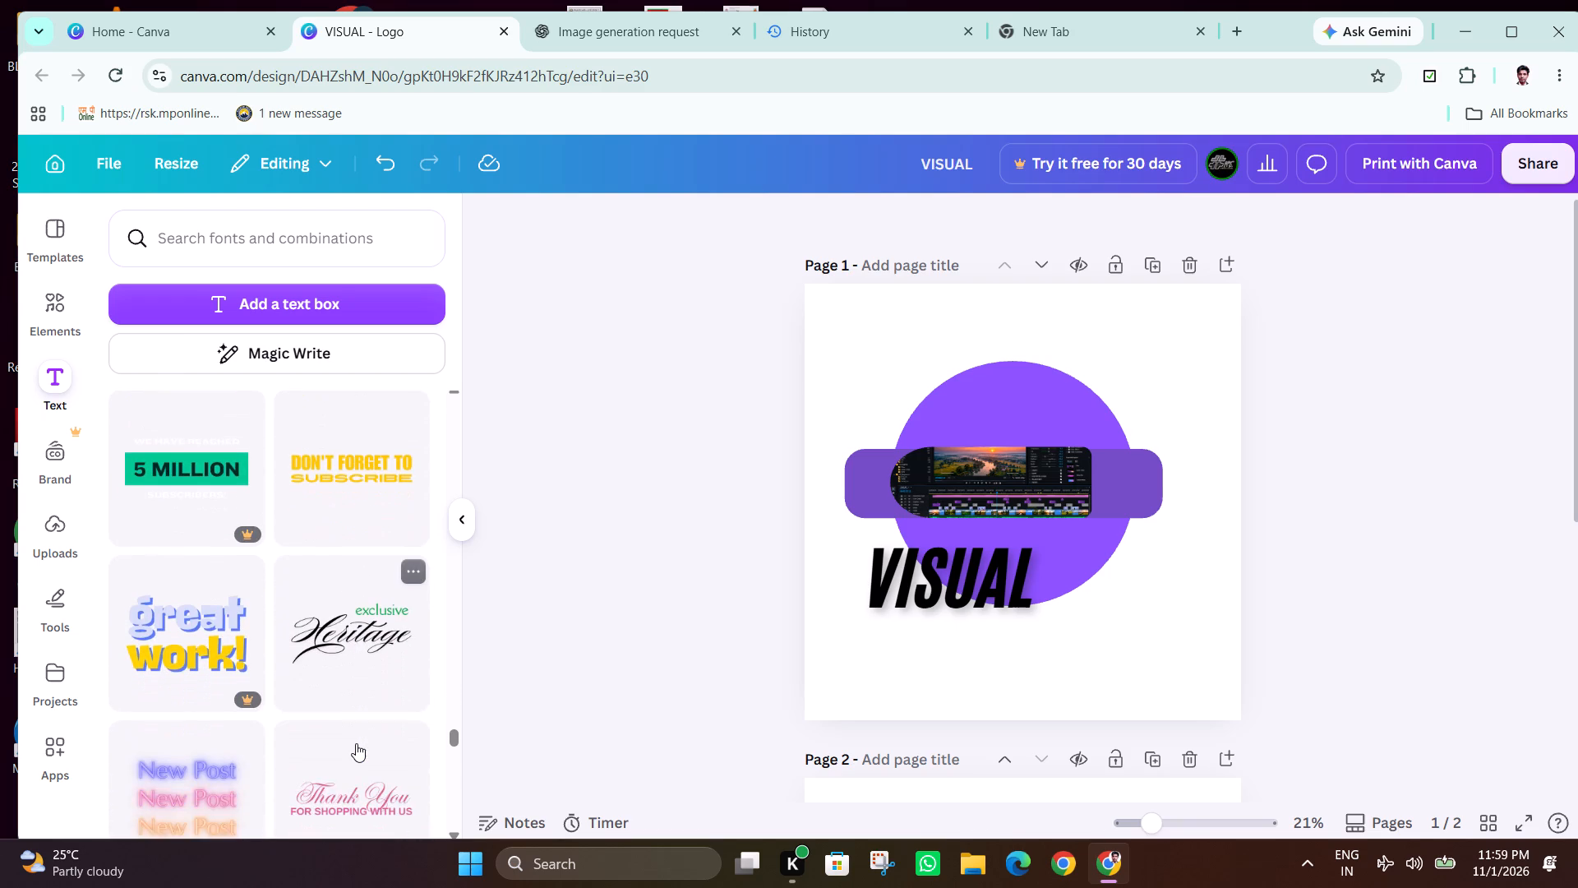
{"action": "scroll", "coordinate": [356, 743], "scroll_direction": "down", "scroll_amount": 4}
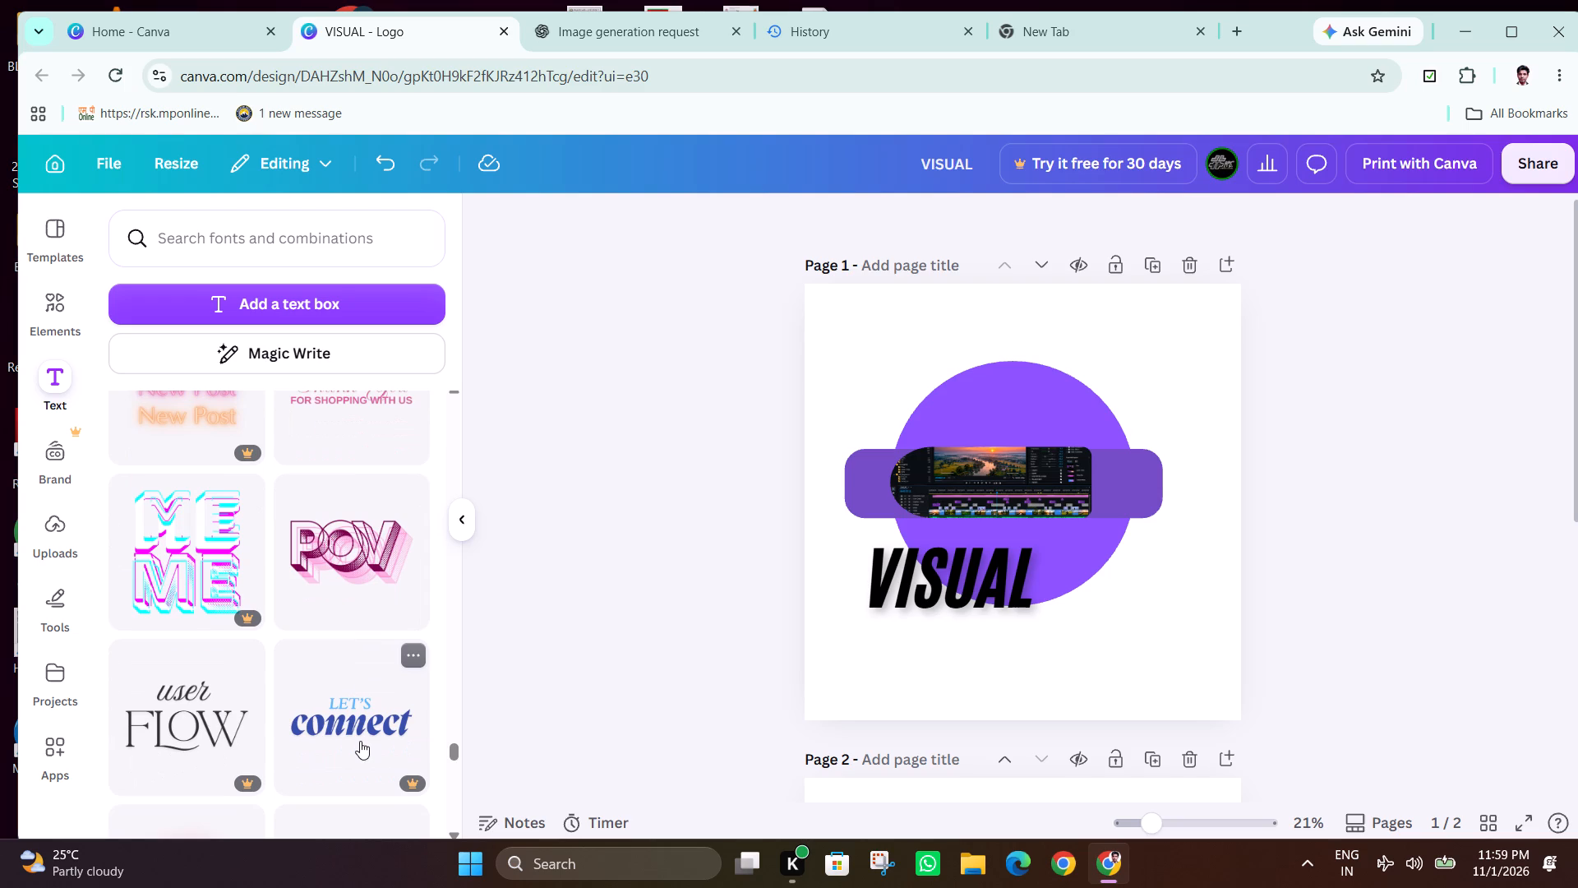
{"action": "scroll", "coordinate": [376, 746], "scroll_direction": "down", "scroll_amount": 4}
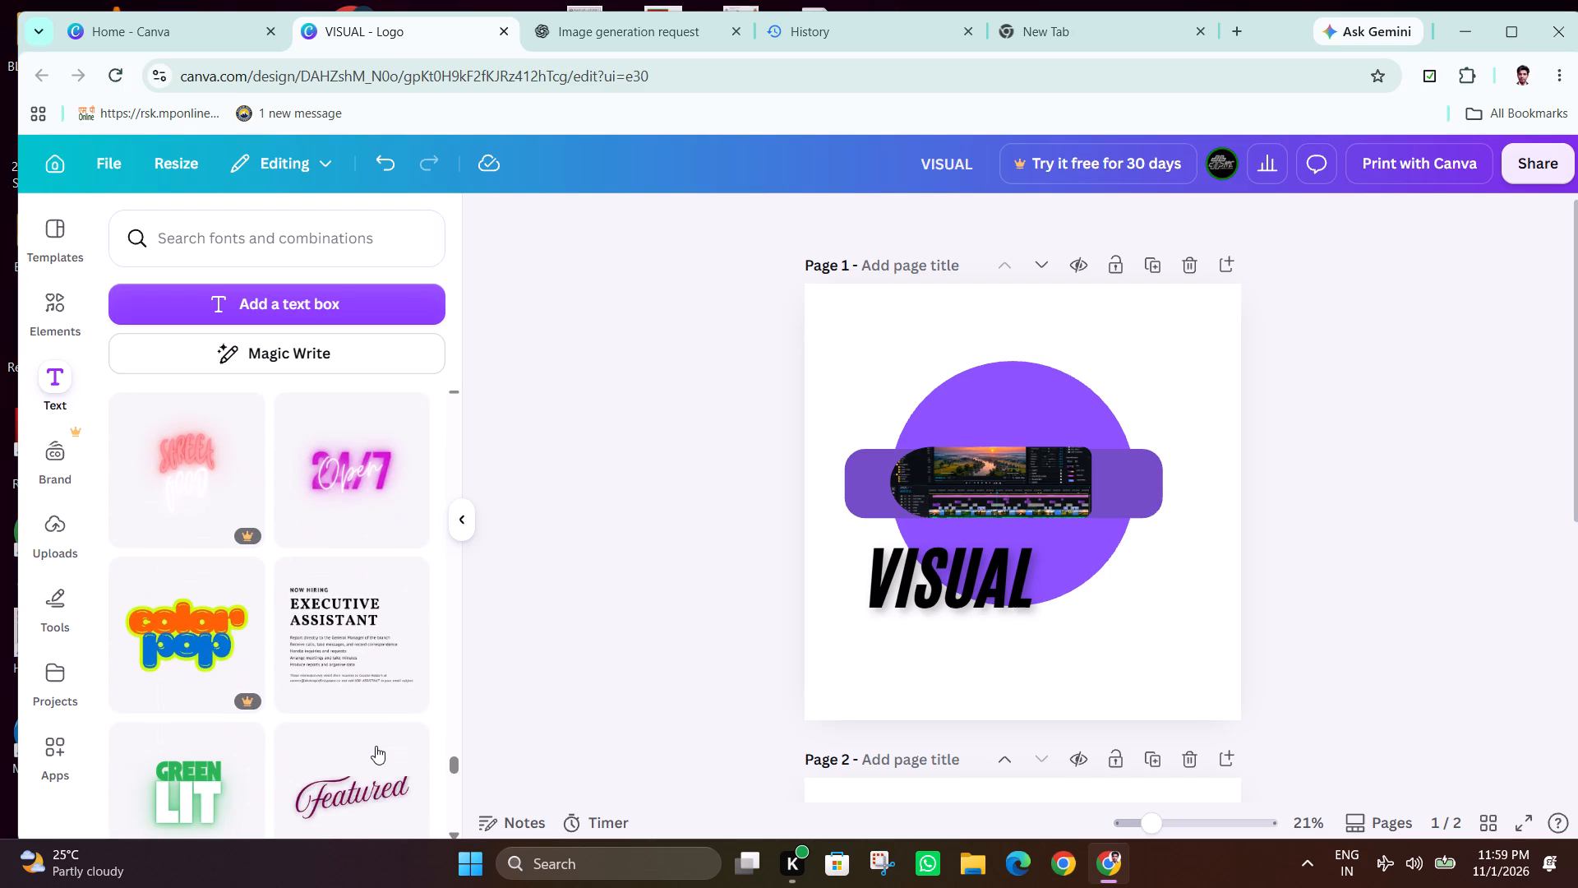
{"action": "scroll", "coordinate": [376, 746], "scroll_direction": "down", "scroll_amount": 2}
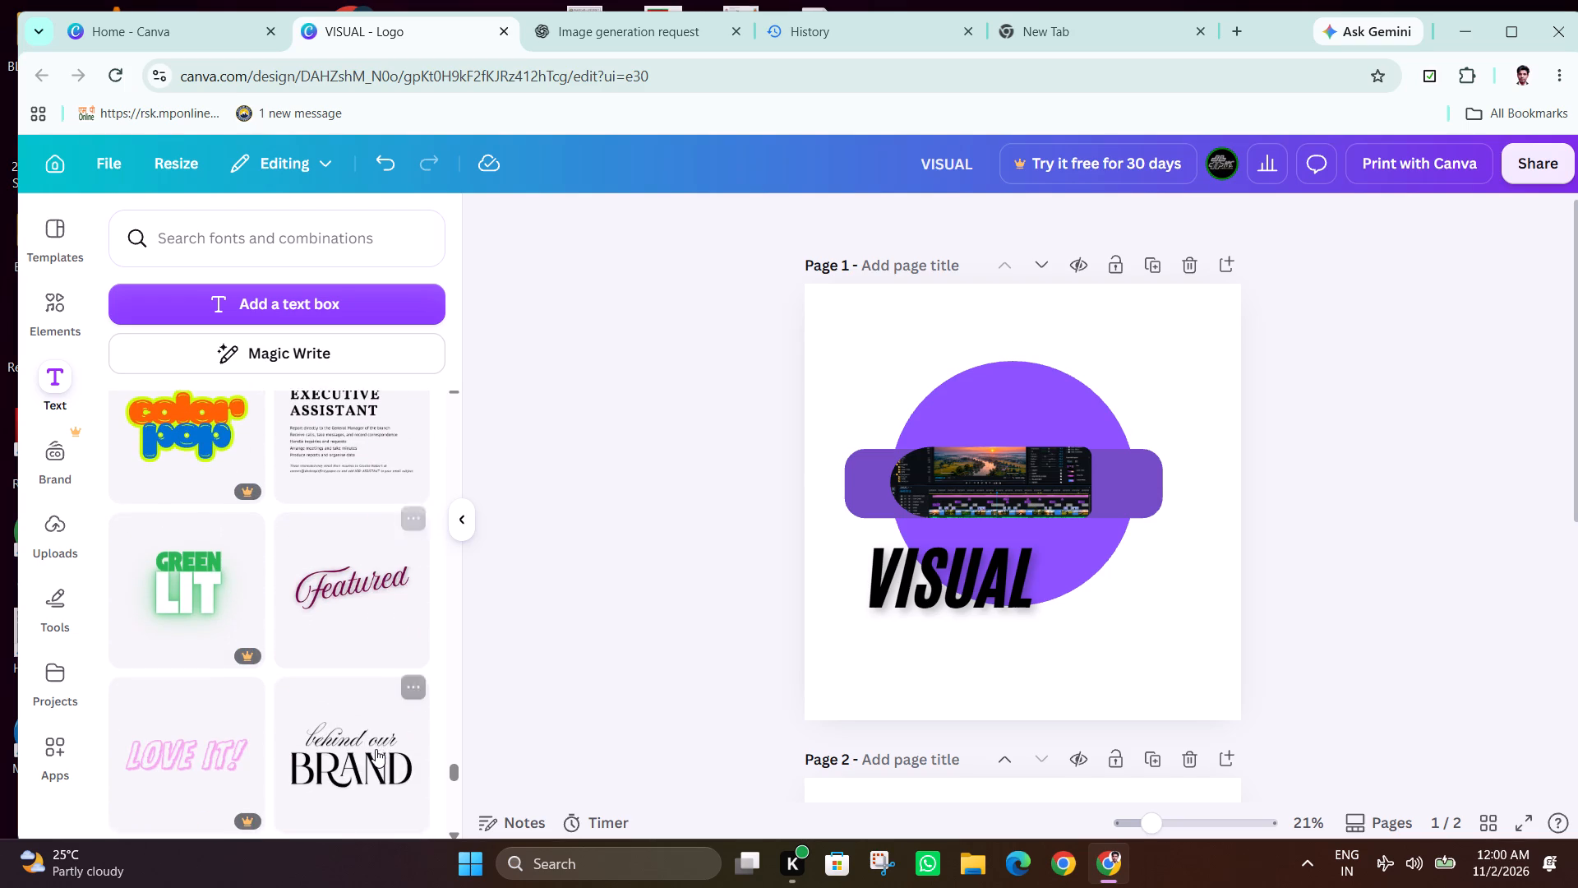
{"action": "scroll", "coordinate": [376, 756], "scroll_direction": "down", "scroll_amount": 4}
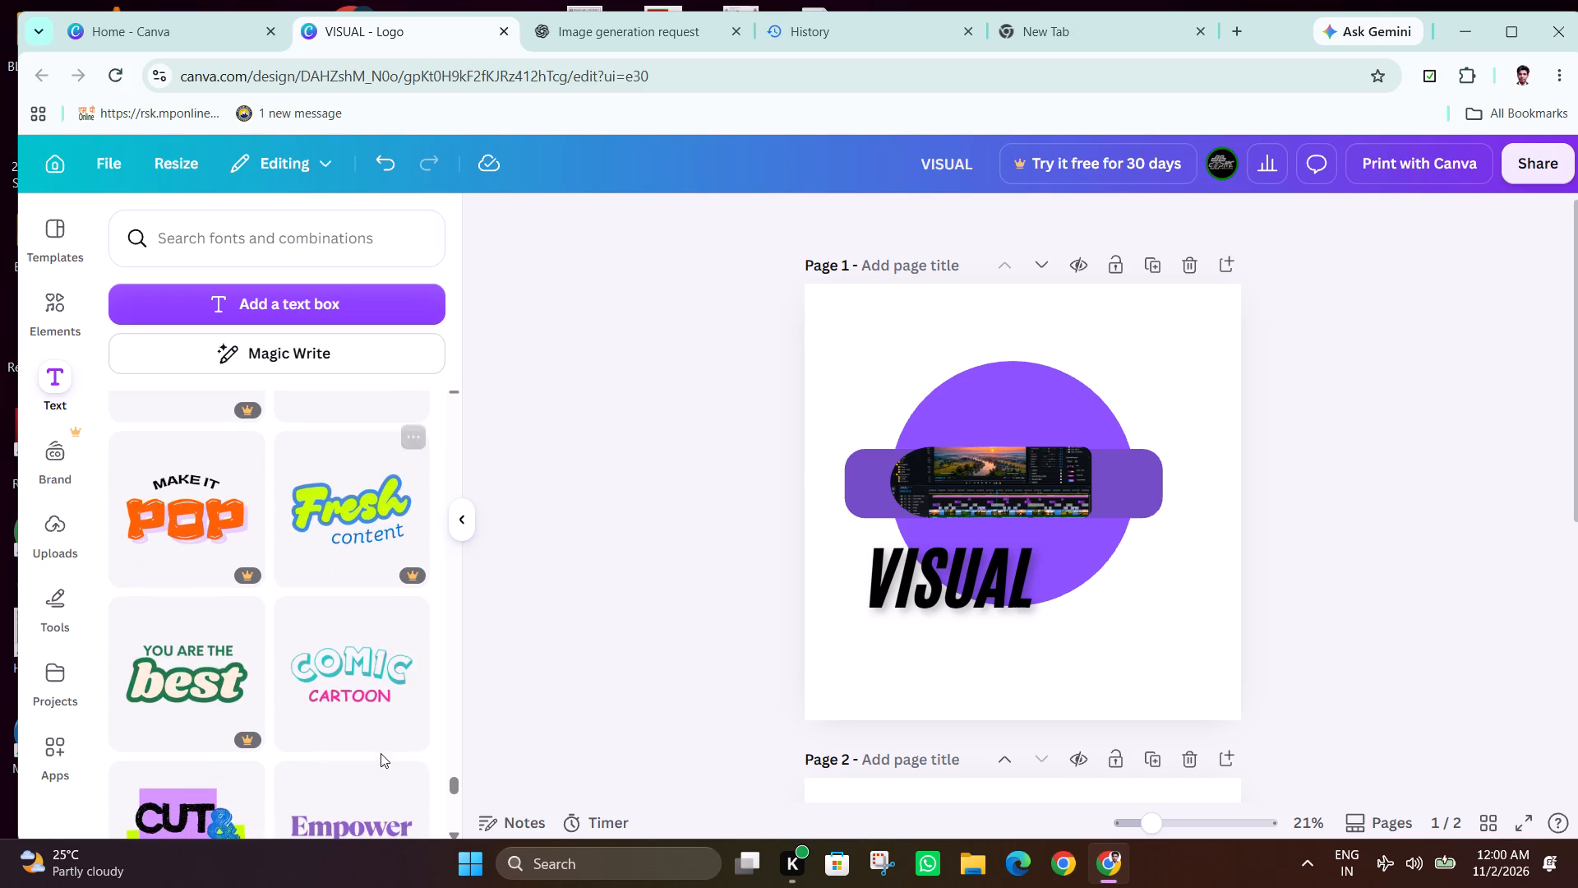
{"action": "scroll", "coordinate": [385, 765], "scroll_direction": "down", "scroll_amount": 4}
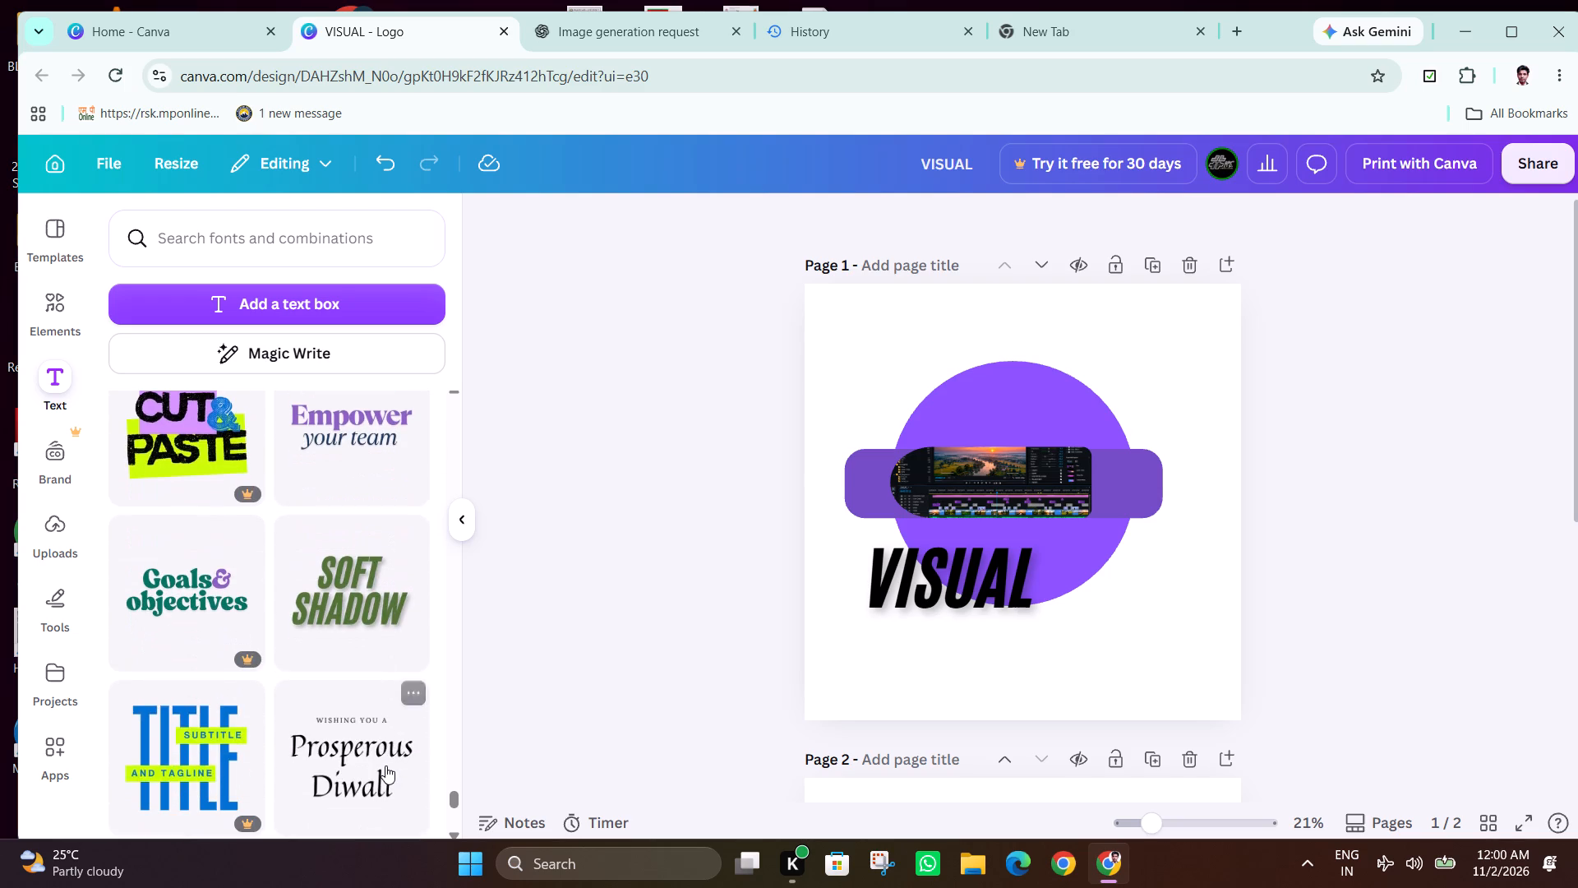
{"action": "scroll", "coordinate": [385, 765], "scroll_direction": "down", "scroll_amount": 11}
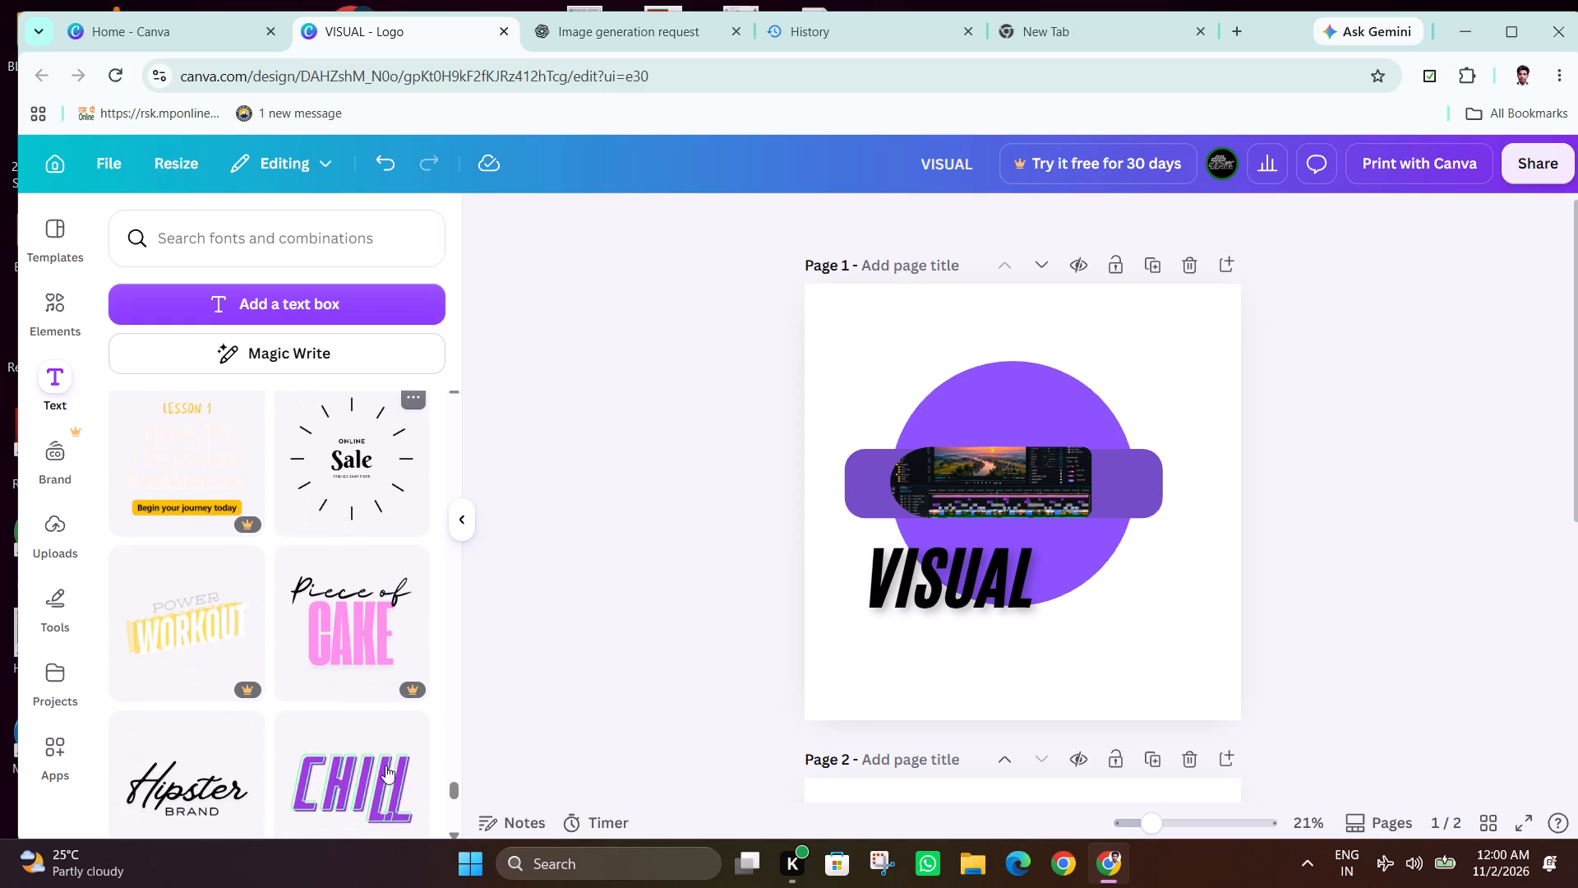
{"action": "scroll", "coordinate": [385, 765], "scroll_direction": "down", "scroll_amount": 5}
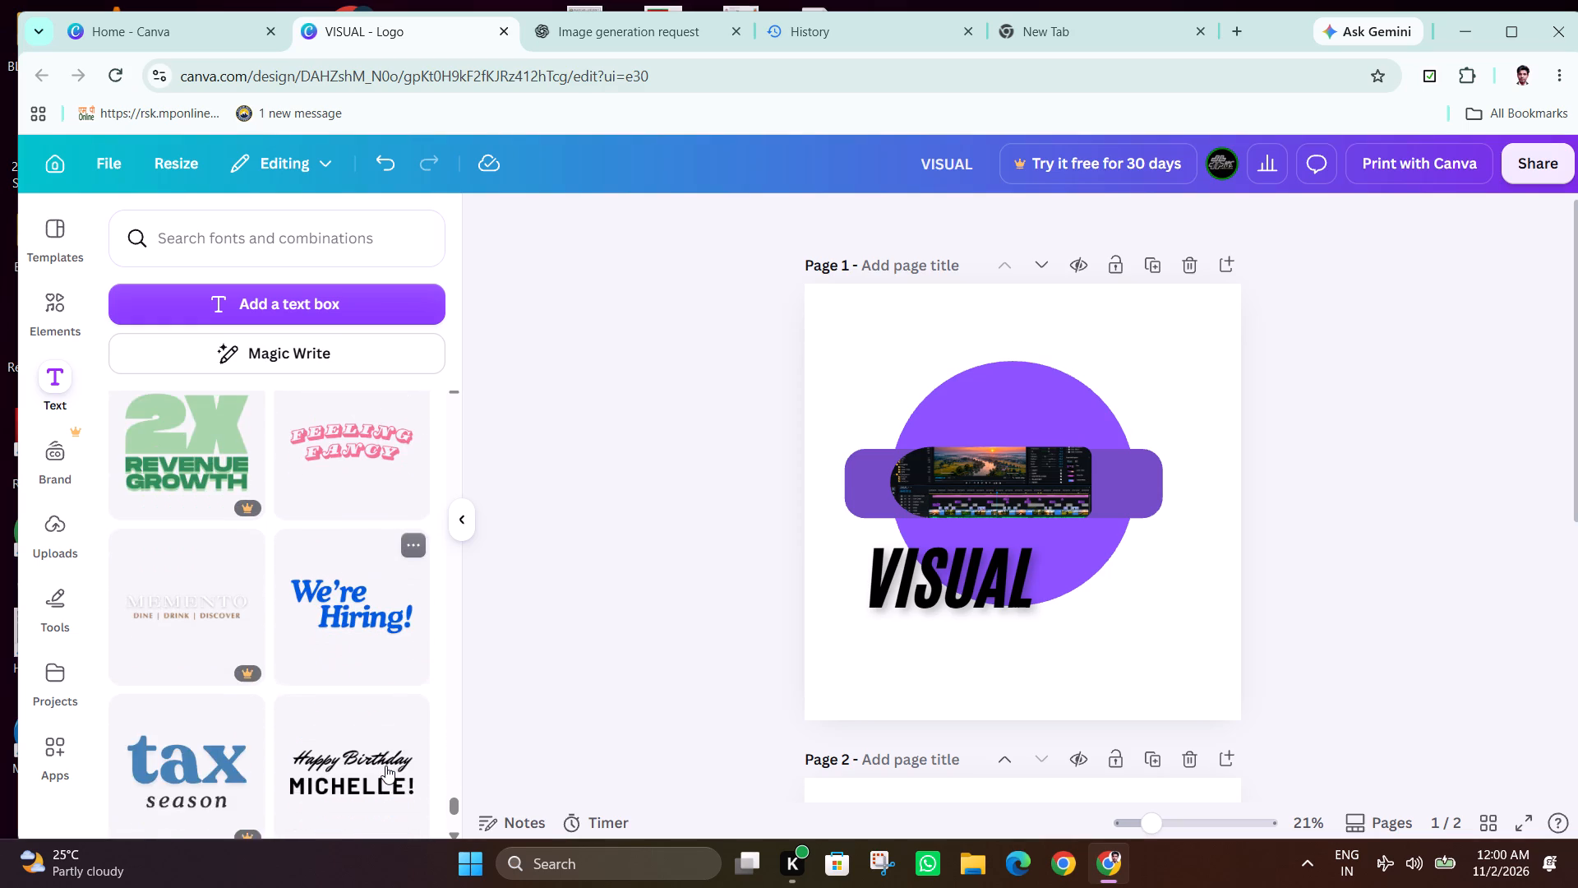
{"action": "scroll", "coordinate": [385, 765], "scroll_direction": "down", "scroll_amount": 7}
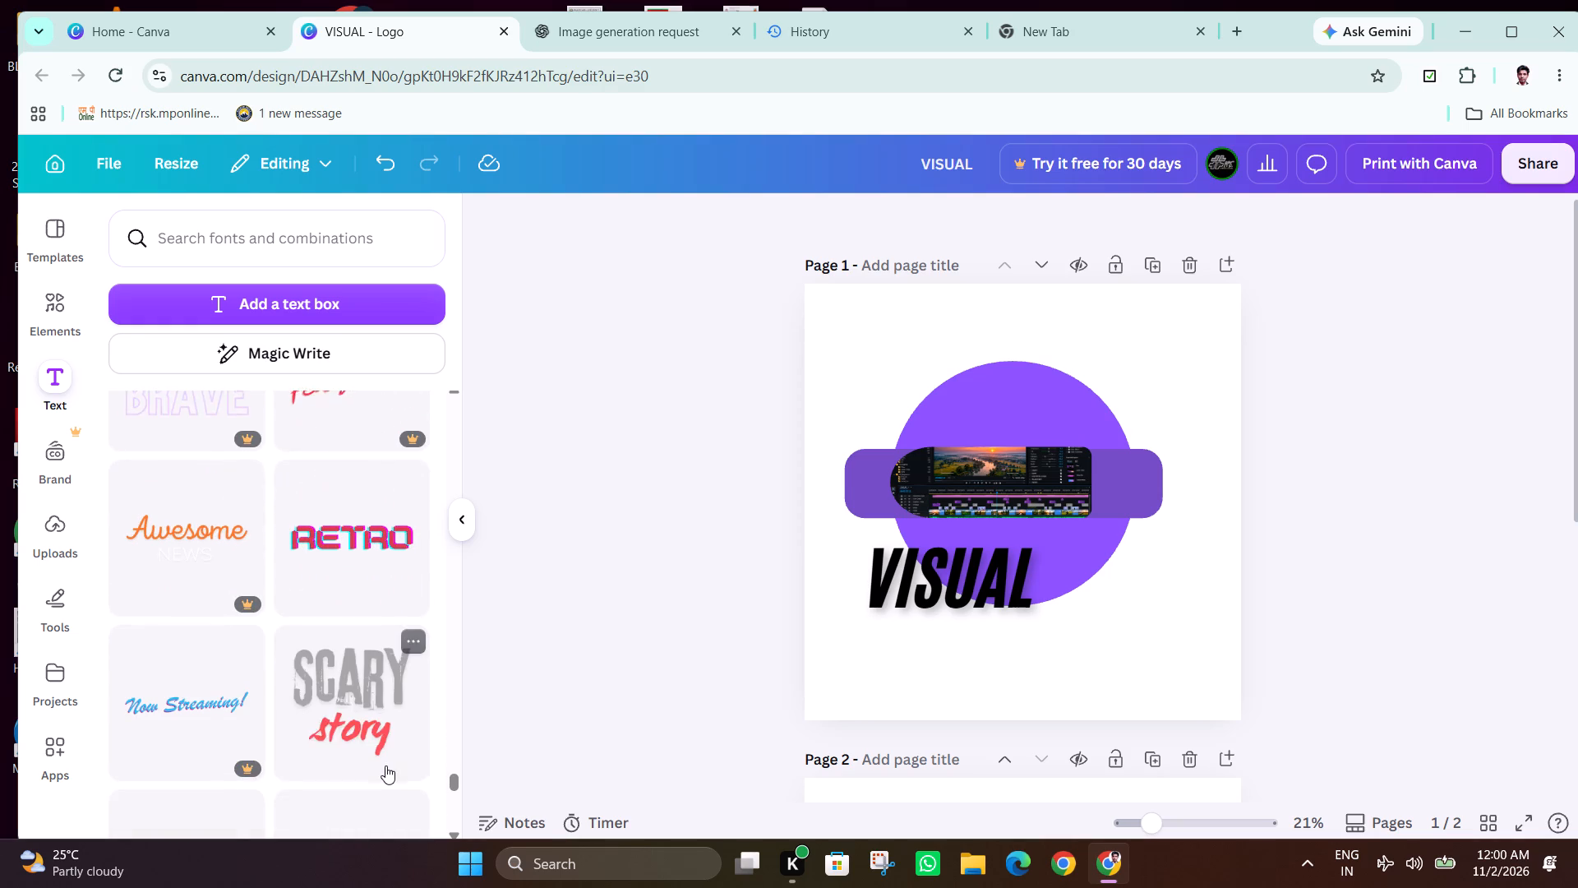
{"action": "scroll", "coordinate": [385, 765], "scroll_direction": "down", "scroll_amount": 4}
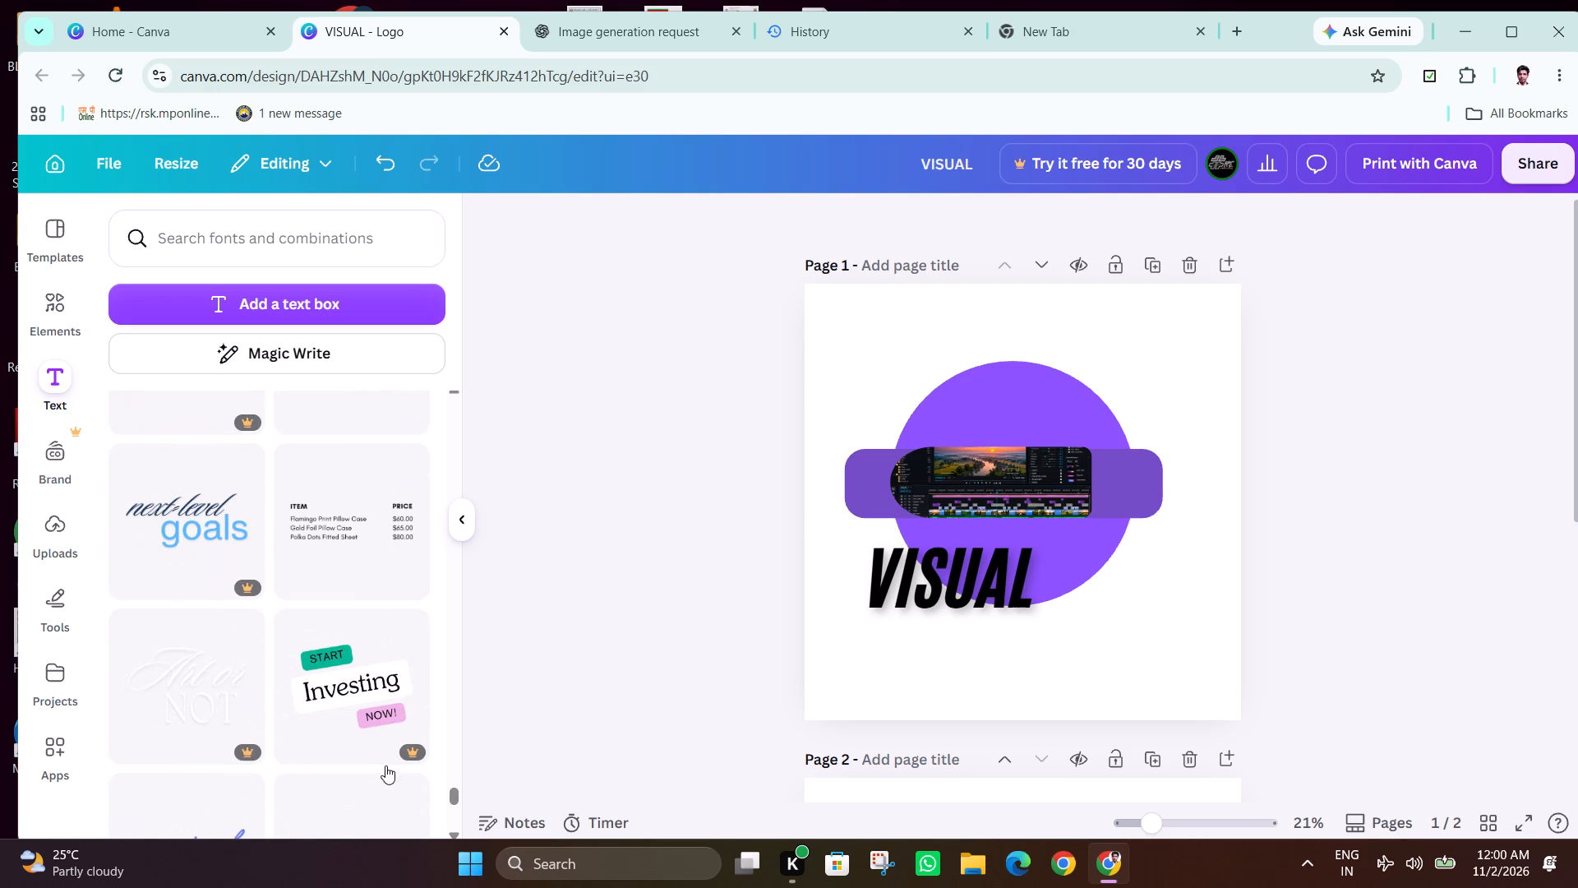
{"action": "scroll", "coordinate": [385, 765], "scroll_direction": "down", "scroll_amount": 6}
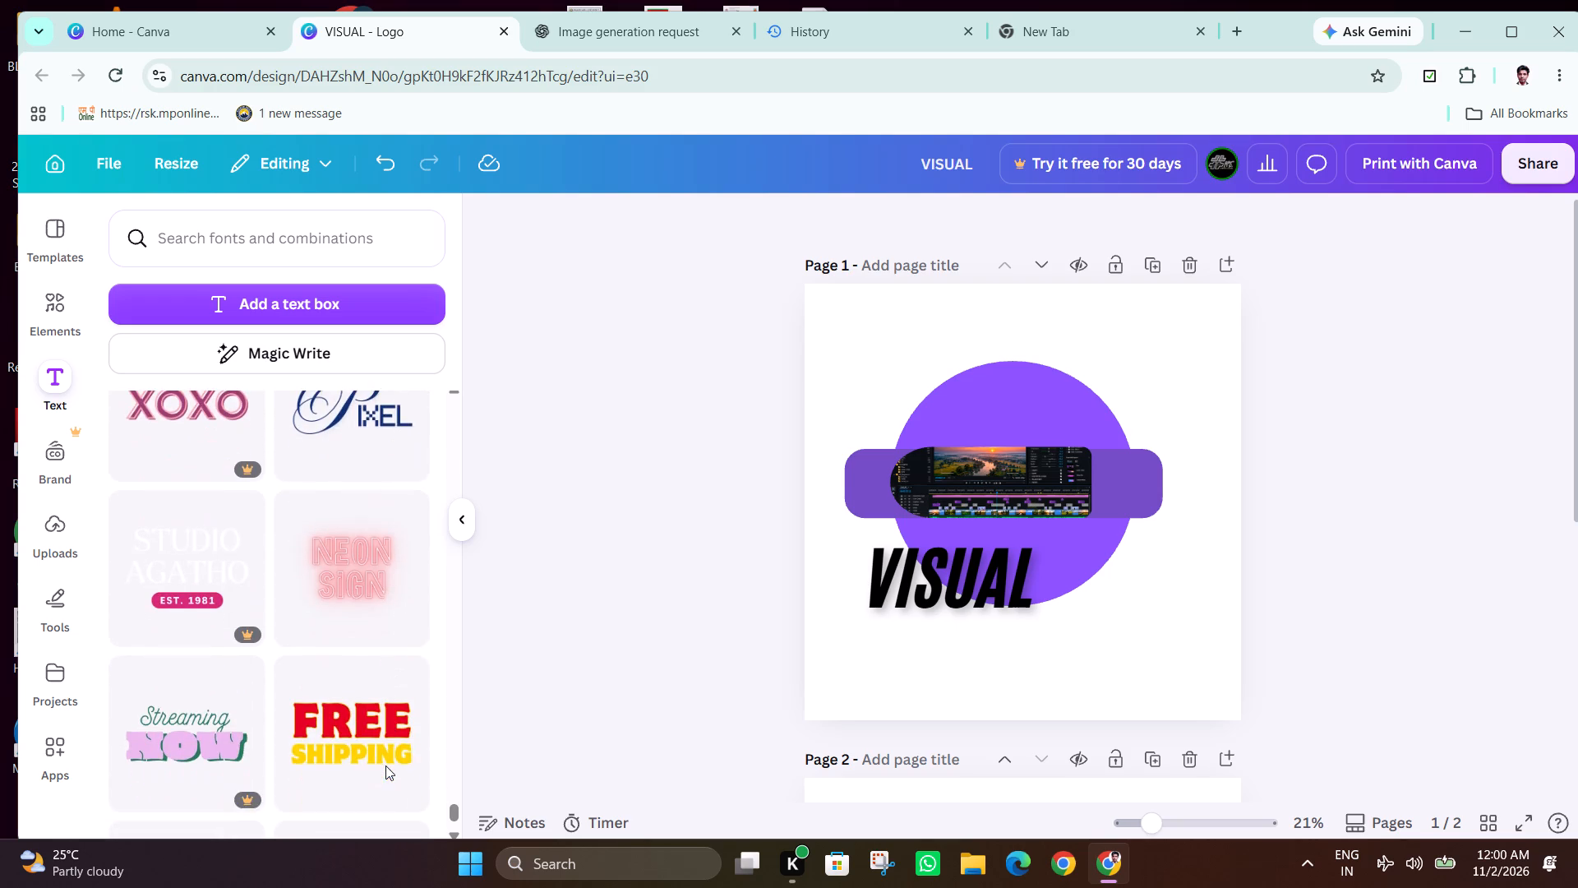
{"action": "scroll", "coordinate": [385, 765], "scroll_direction": "down", "scroll_amount": 4}
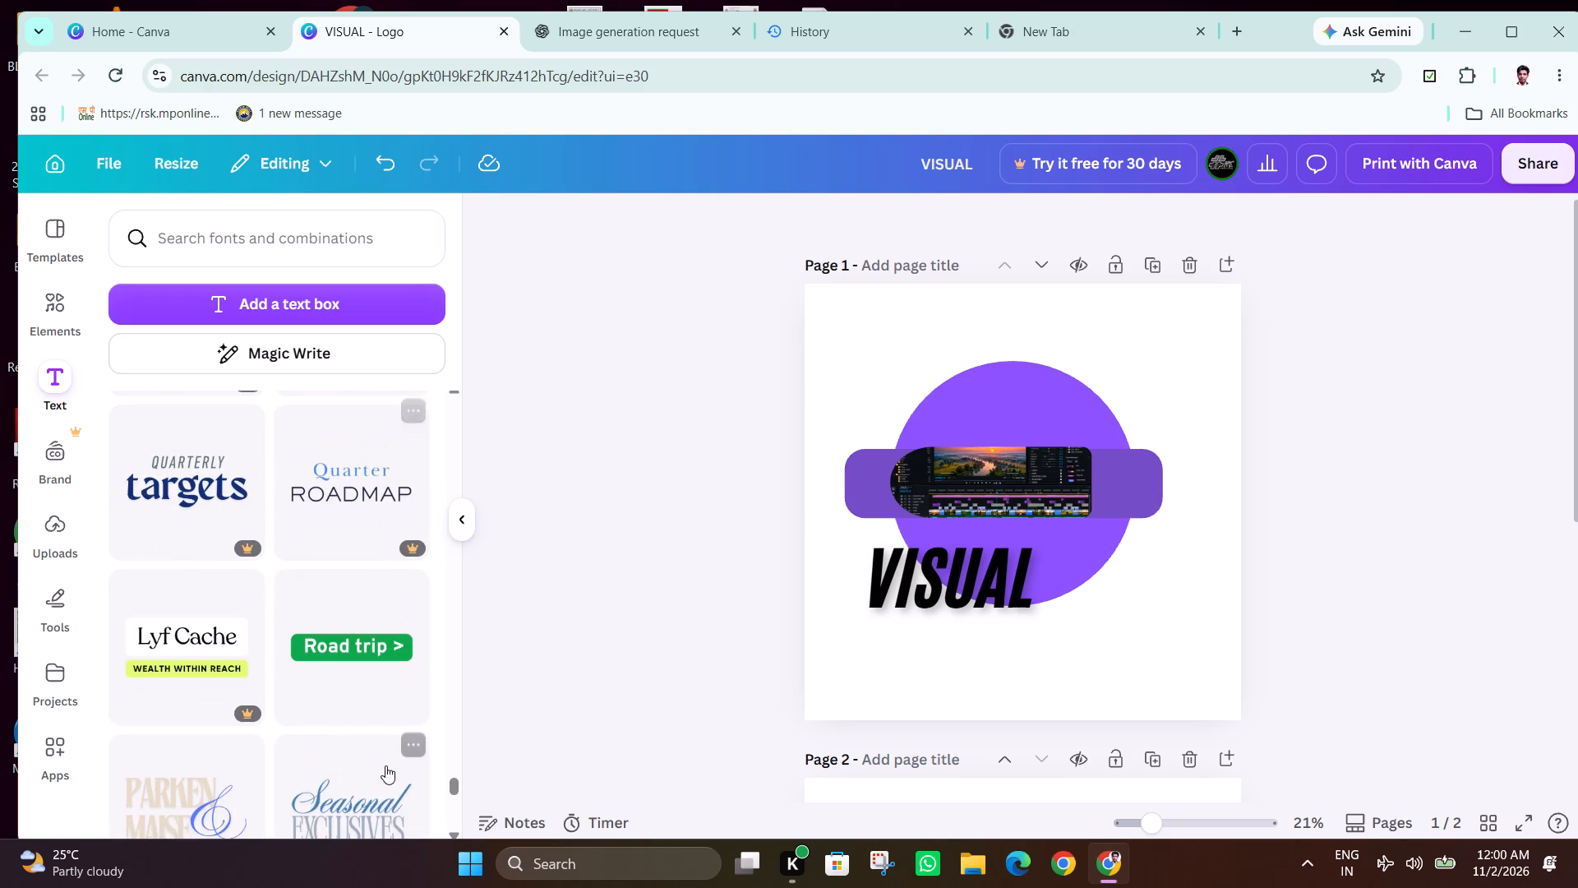
{"action": "scroll", "coordinate": [385, 765], "scroll_direction": "down", "scroll_amount": 5}
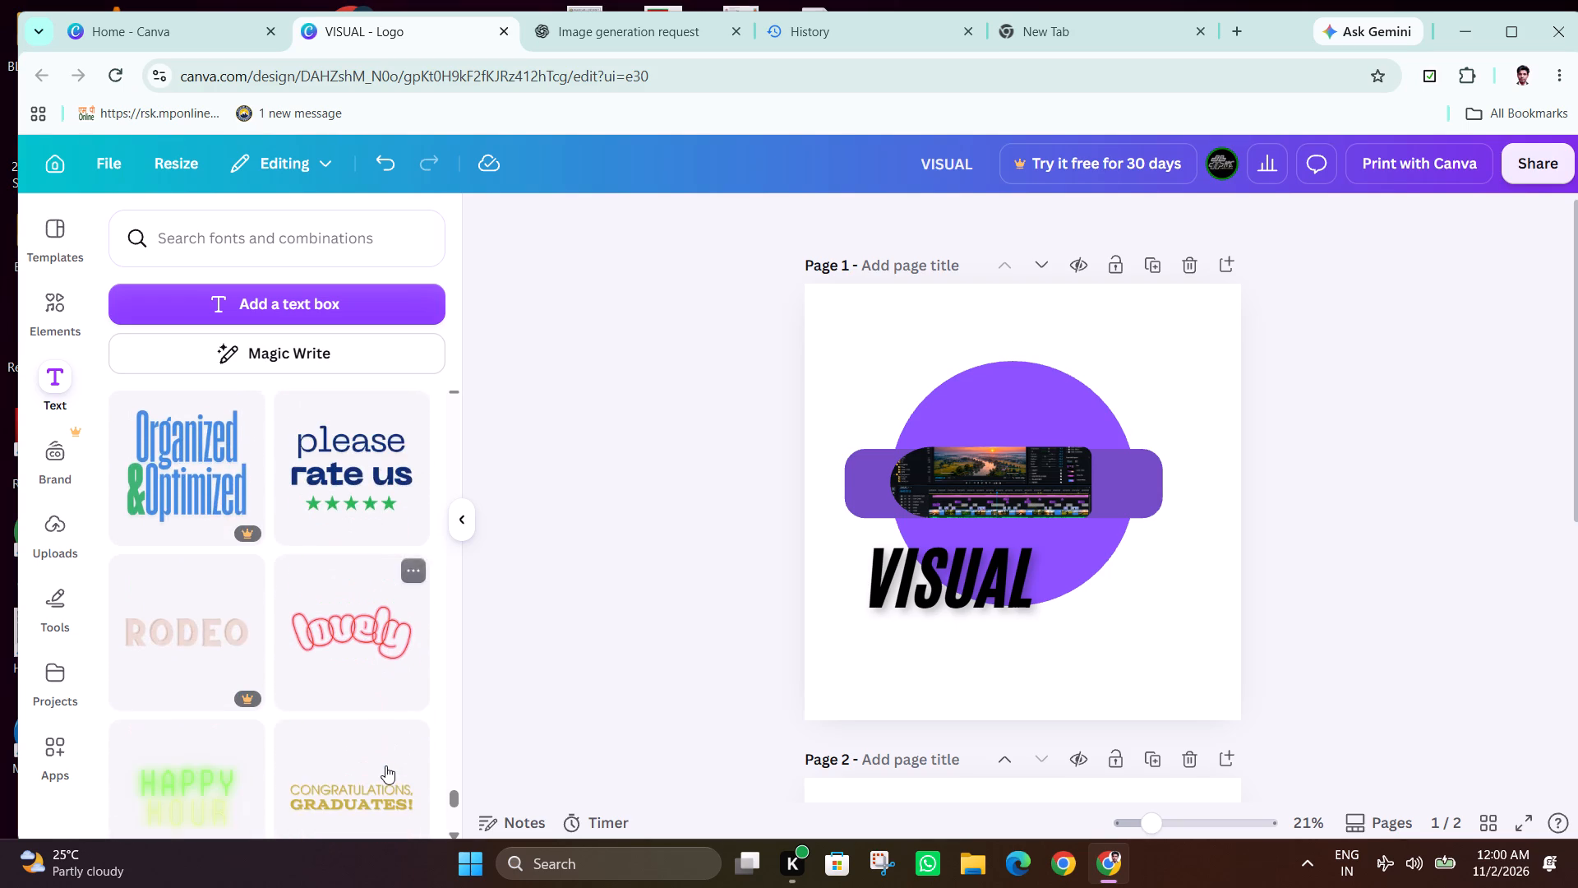
{"action": "scroll", "coordinate": [385, 765], "scroll_direction": "down", "scroll_amount": 6}
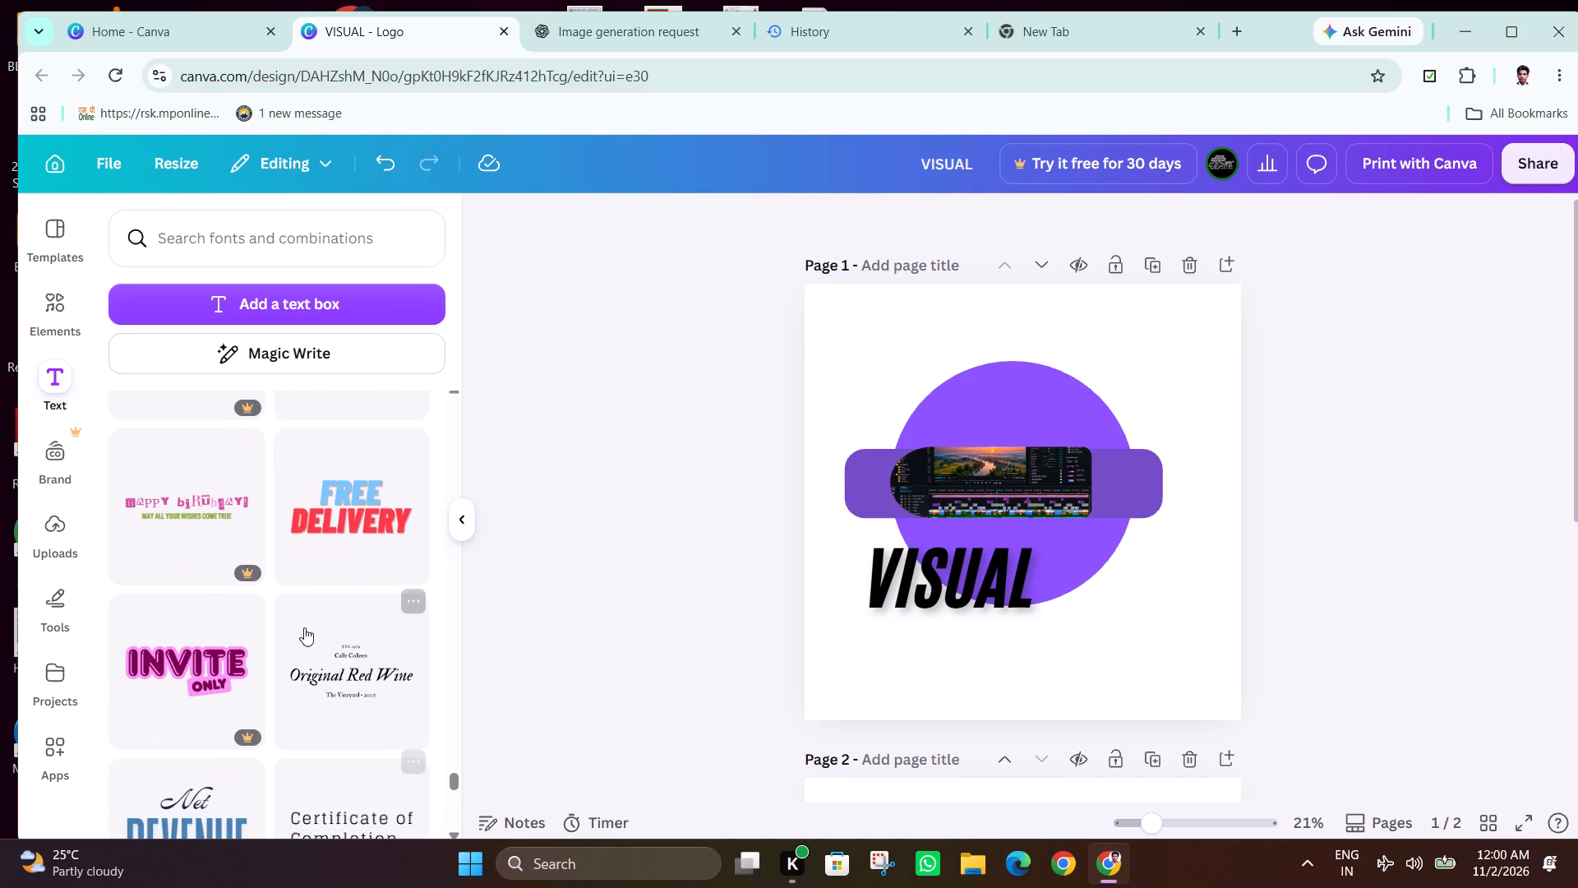
Place the Free Delivery text style over the VISUAL lettering and replace its wording with THE.
{"action": "left_click_drag", "start_coordinate": [360, 539], "coordinate": [974, 632]}
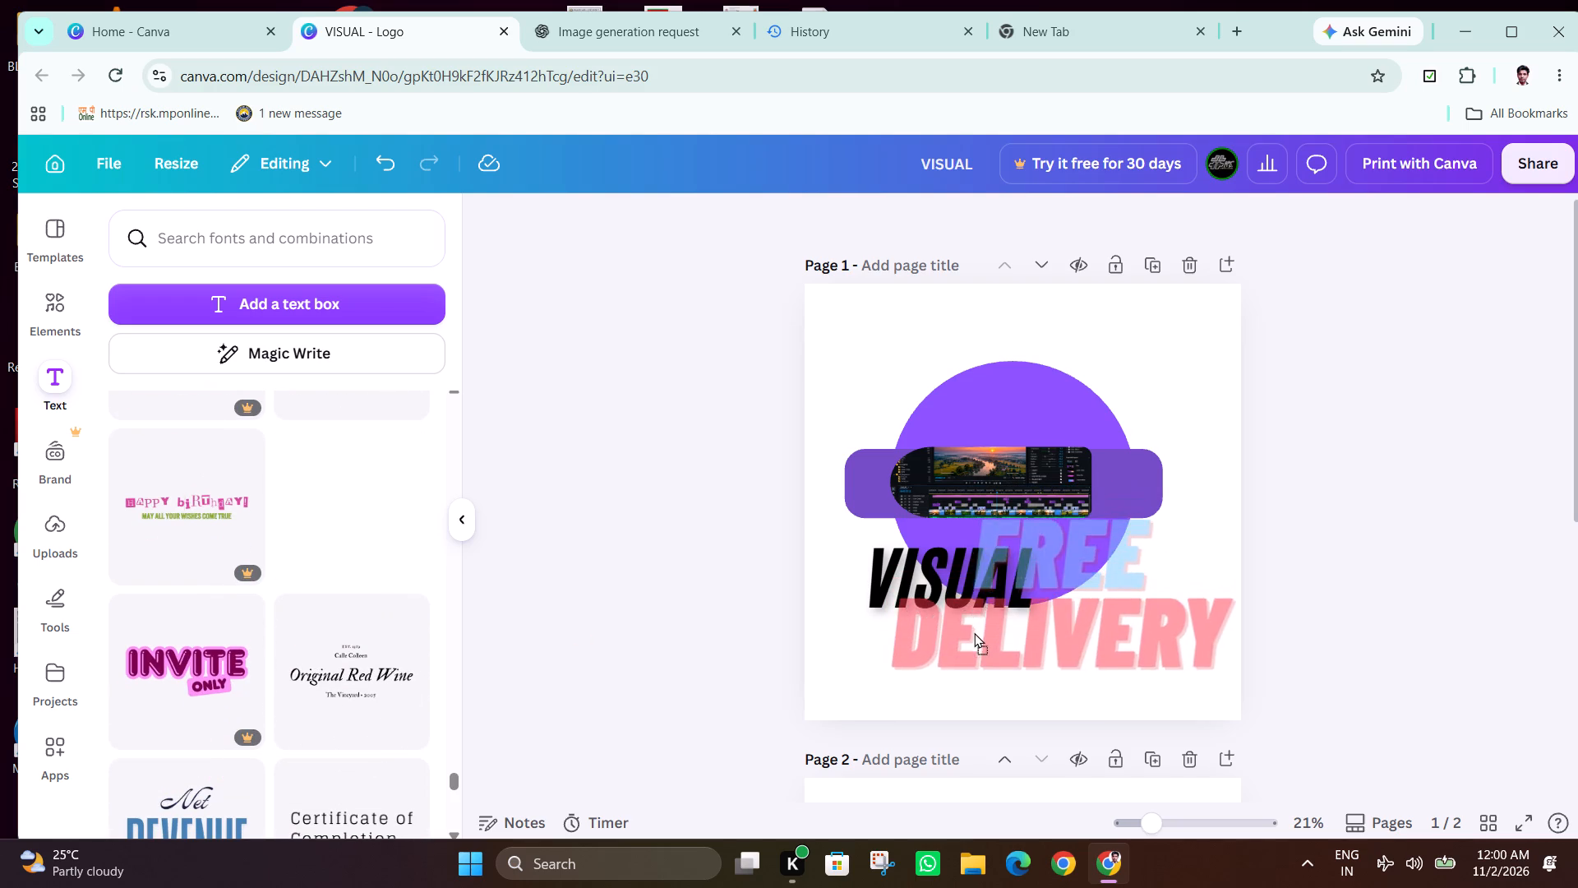
{"action": "left_click_drag", "start_coordinate": [974, 632], "coordinate": [951, 663]}
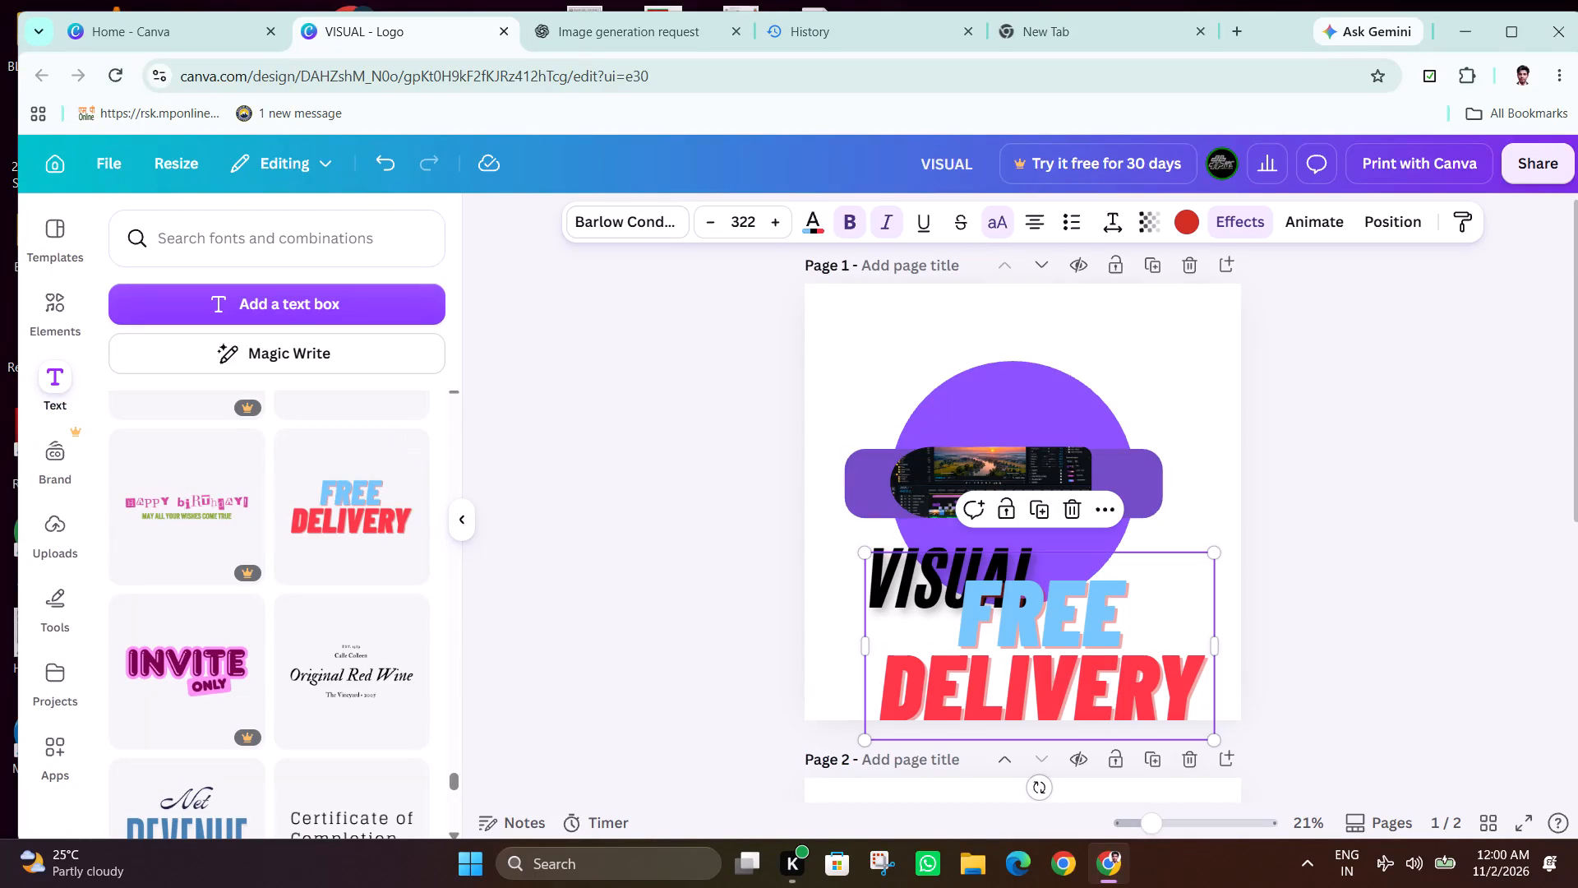
{"action": "left_click", "coordinate": [1082, 669]}
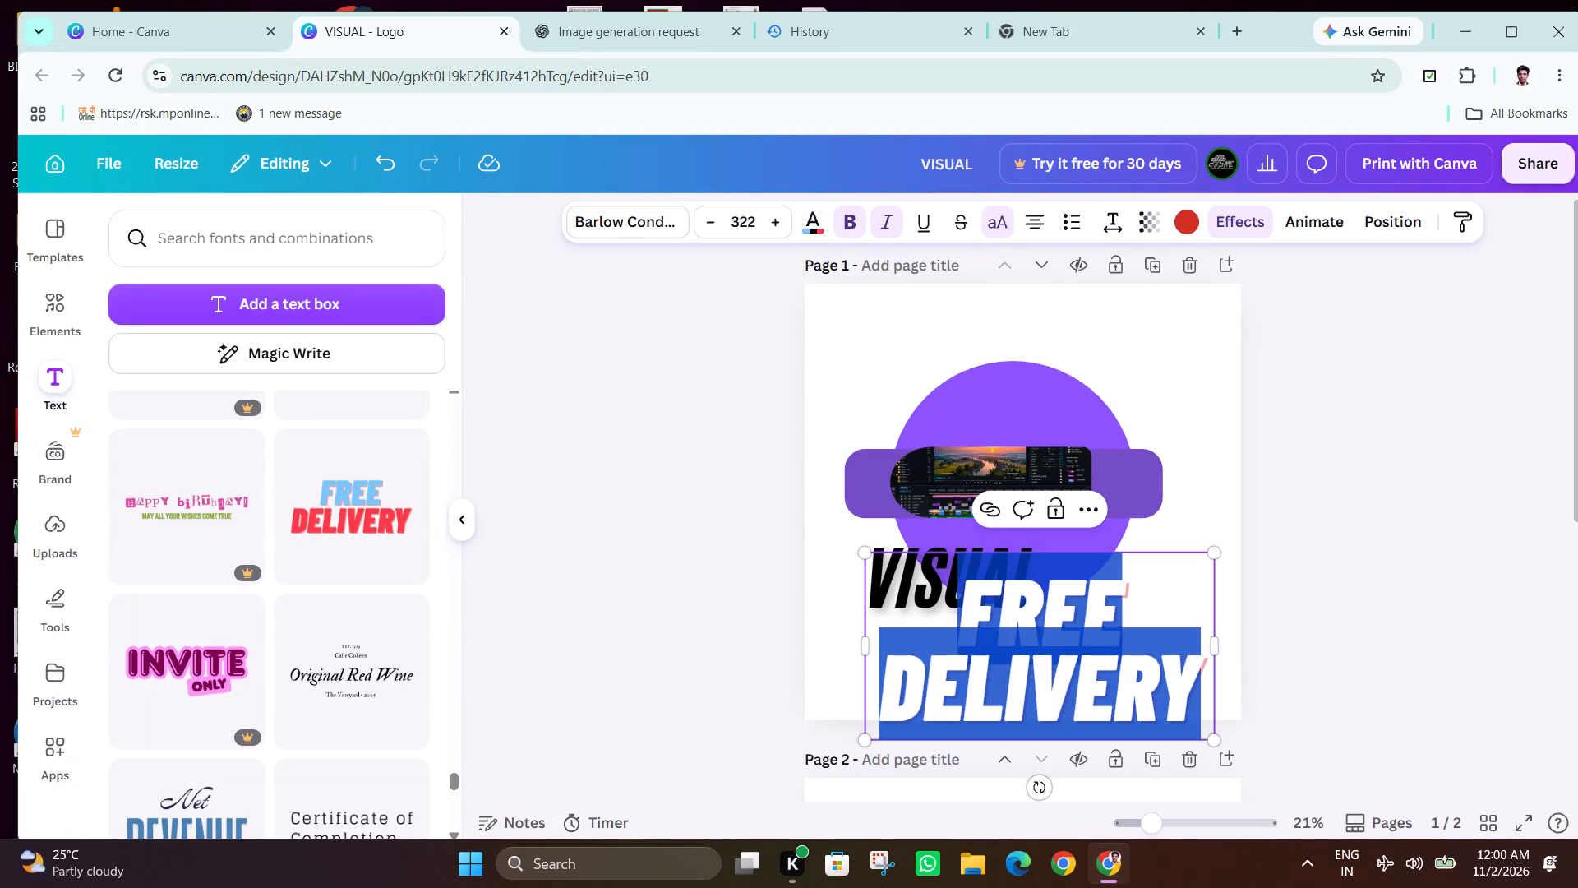
{"action": "key", "text": "BackSpace"}
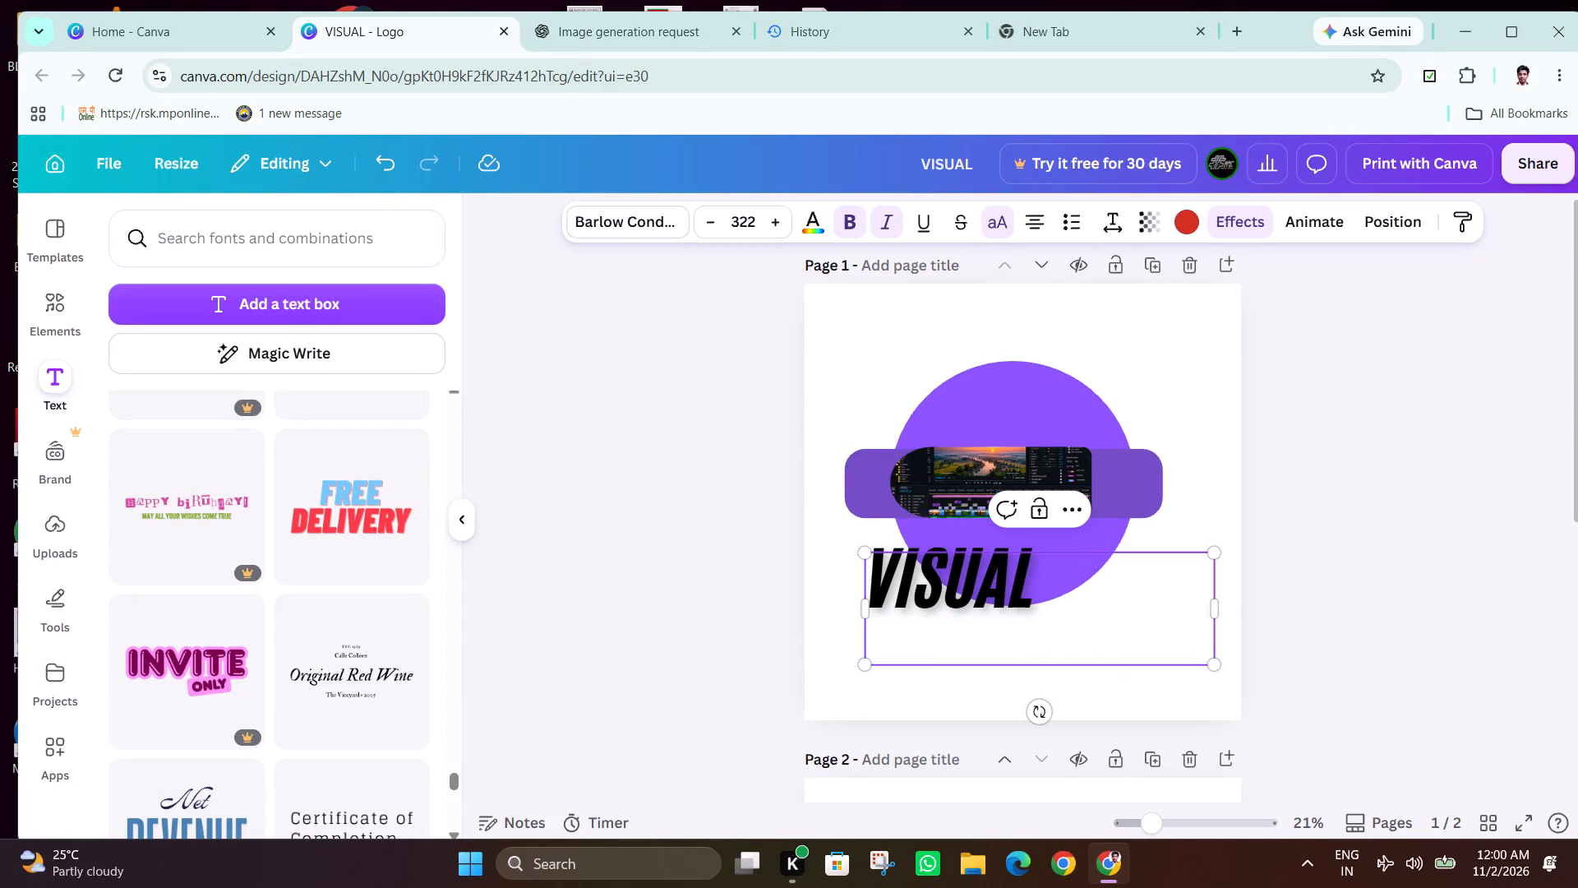
{"action": "type", "text": "THE"}
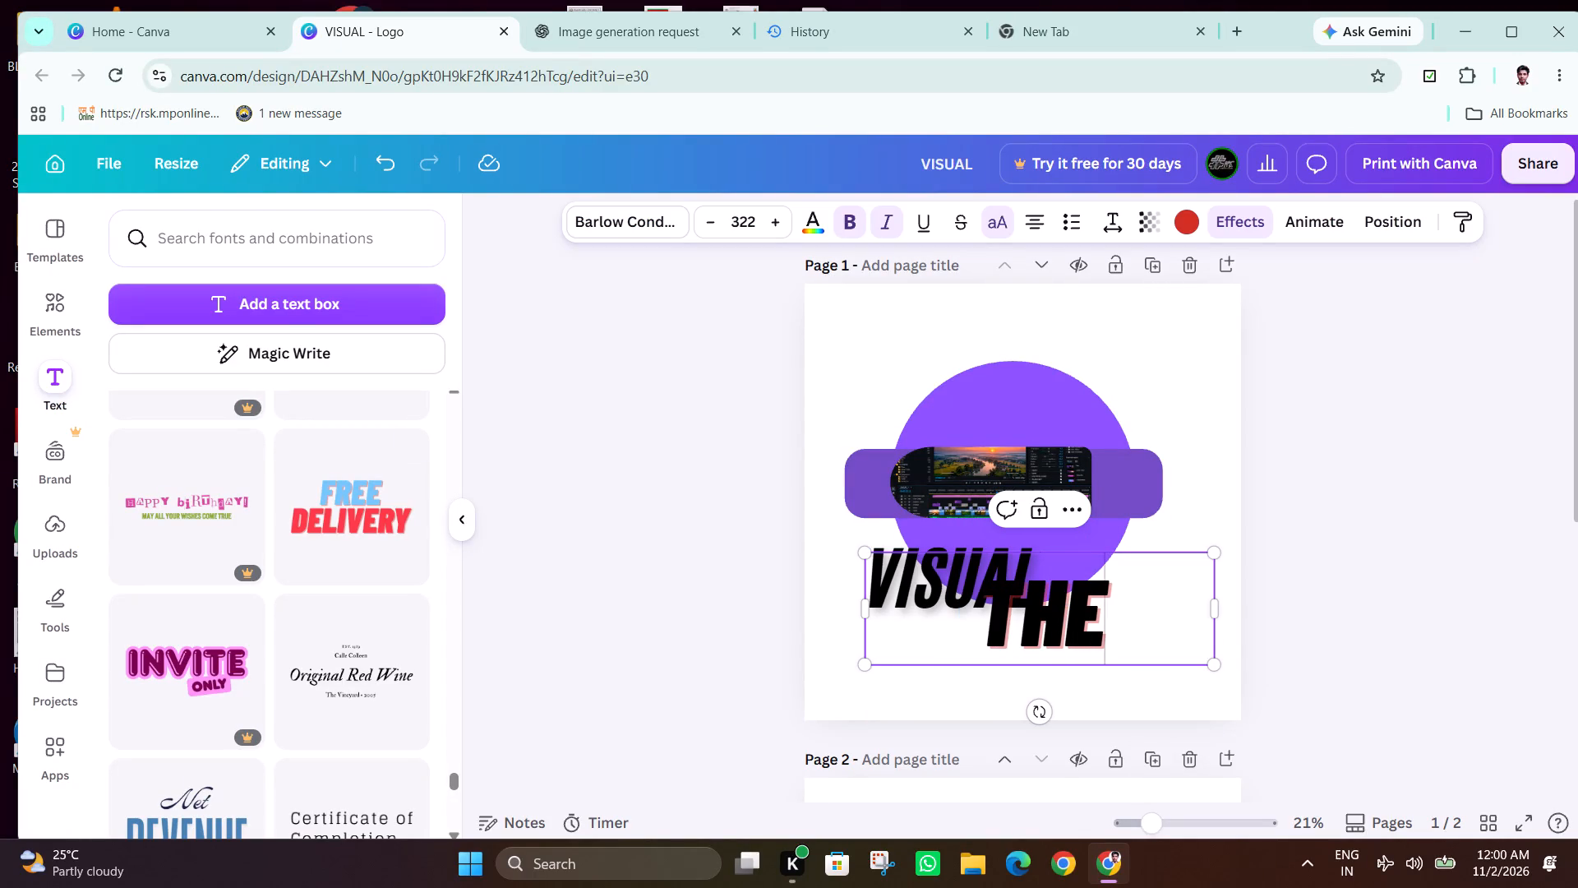
Shrink the THE lettering to about size 101 and position it just above the start of VISUAL.
{"action": "left_click_drag", "start_coordinate": [1216, 665], "coordinate": [1102, 638]}
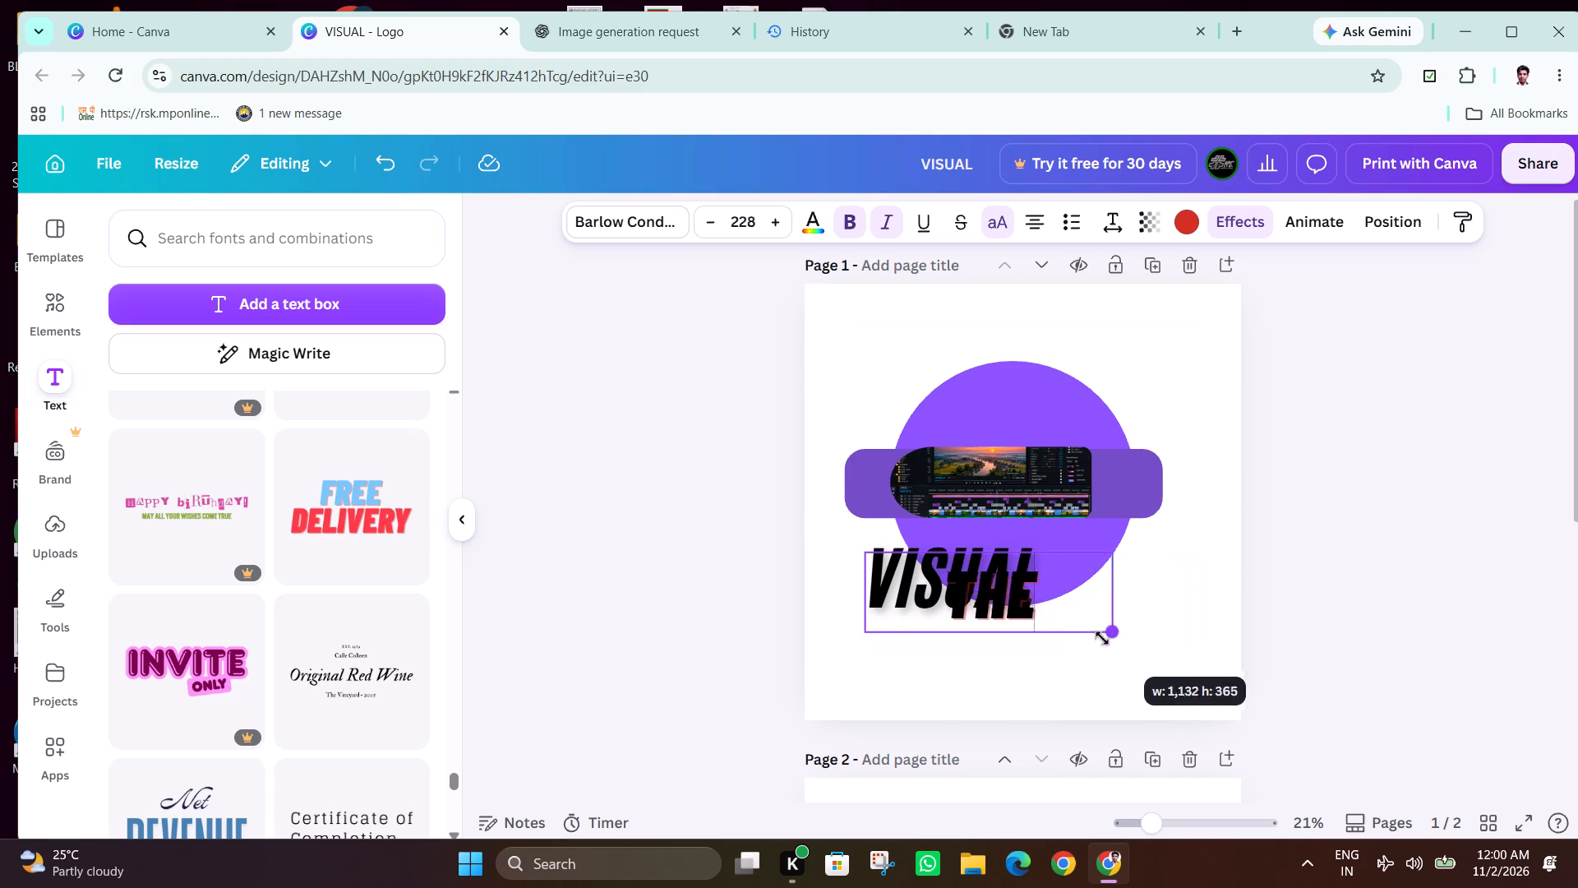
{"action": "left_click_drag", "start_coordinate": [1102, 638], "coordinate": [1004, 622]}
{"action": "left_click_drag", "start_coordinate": [949, 577], "coordinate": [928, 571]}
{"action": "left_click", "coordinate": [812, 594]}
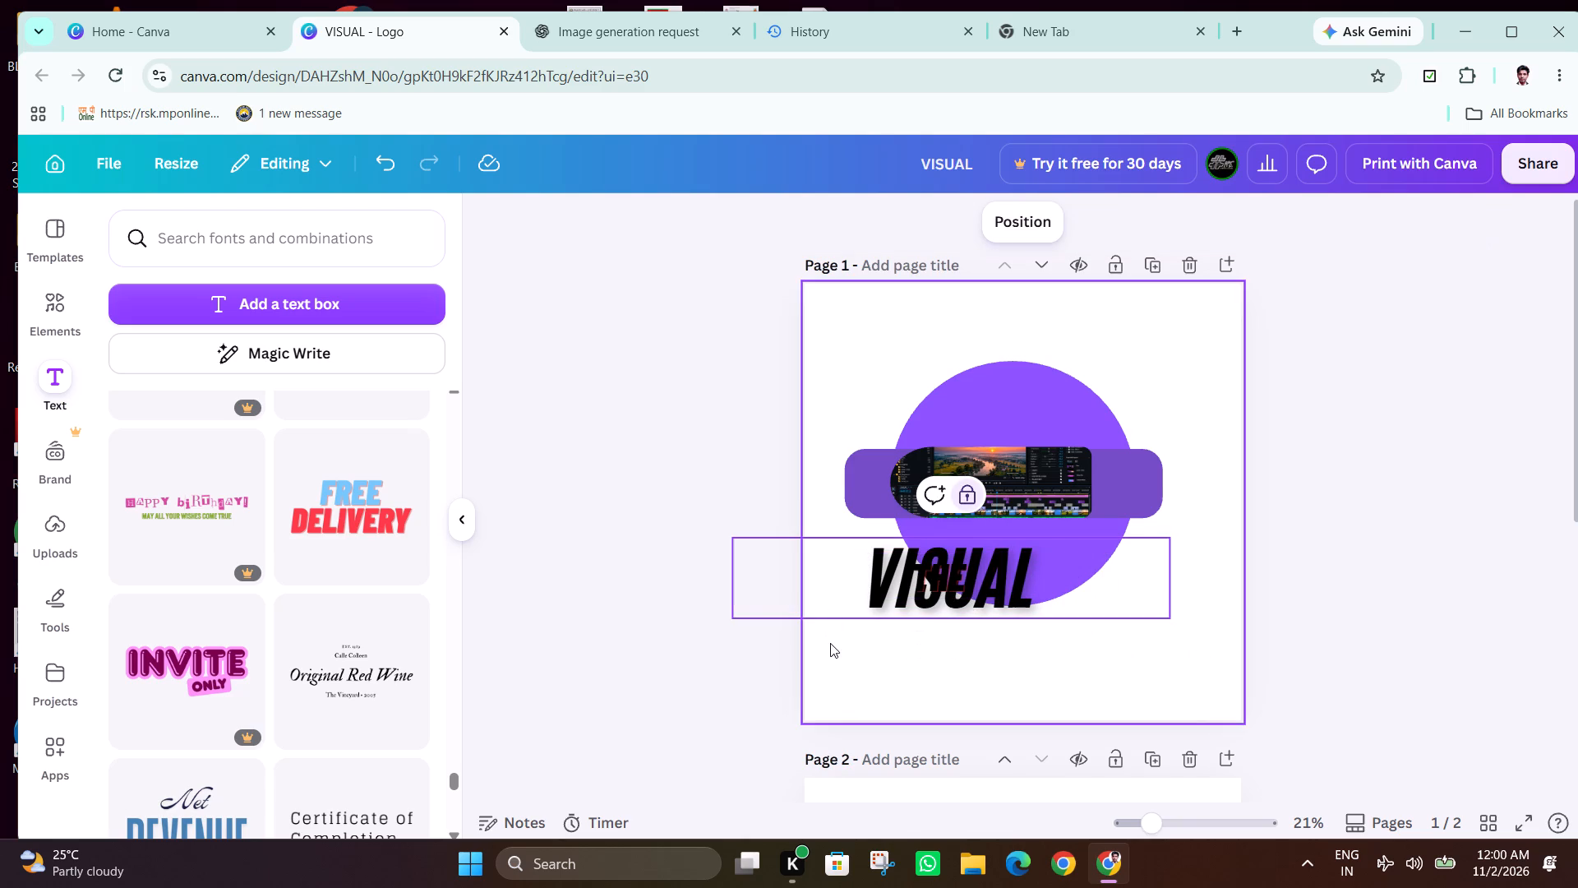
{"action": "left_click_drag", "start_coordinate": [939, 579], "coordinate": [879, 538]}
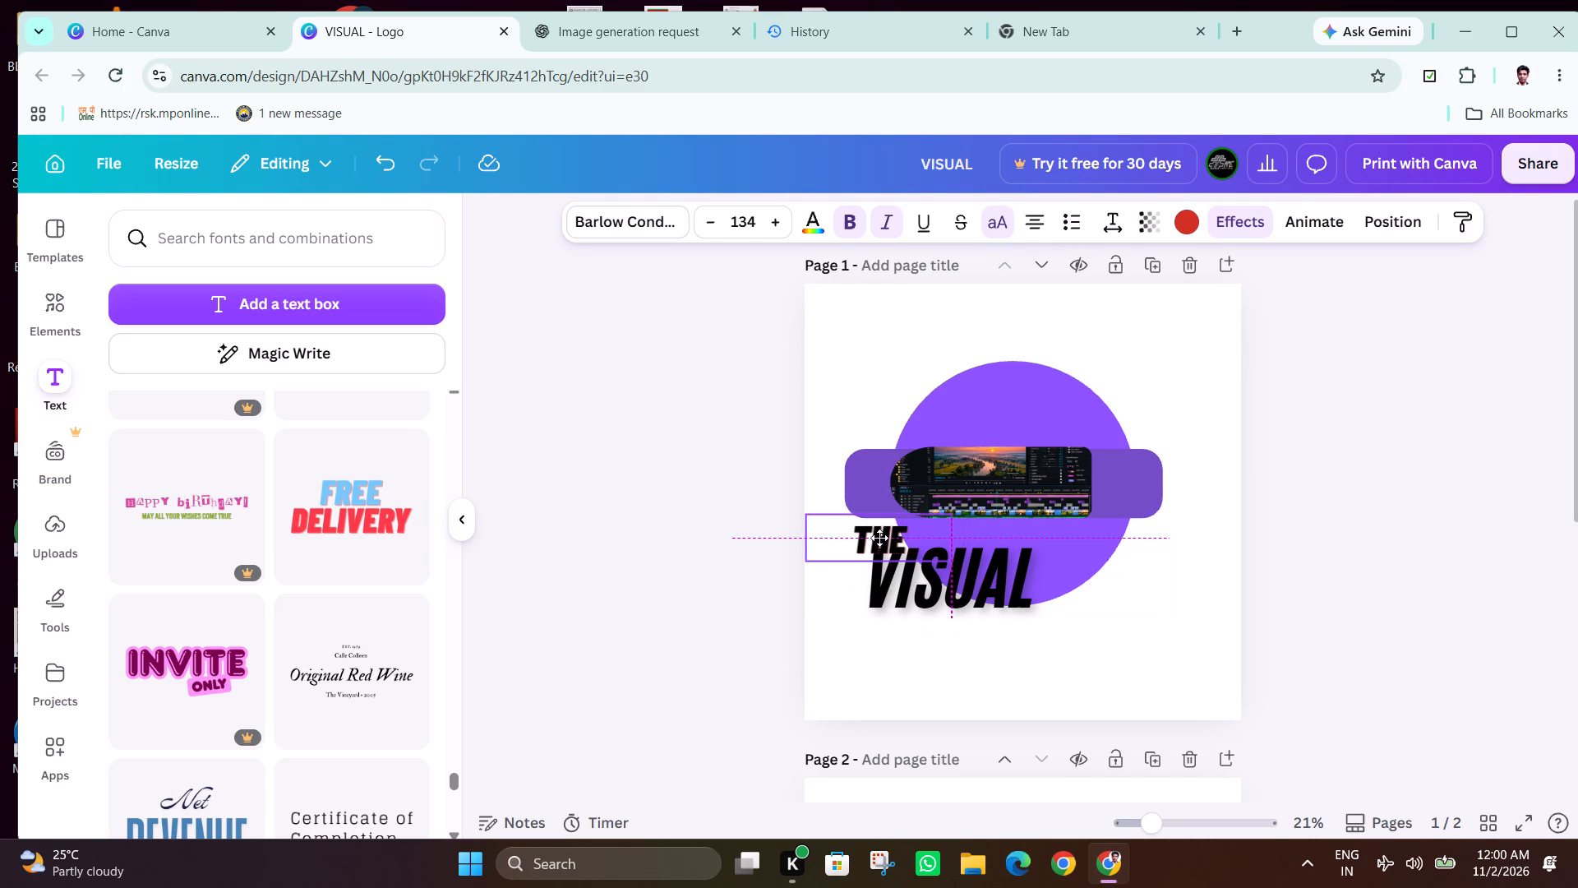
{"action": "left_click_drag", "start_coordinate": [879, 538], "coordinate": [873, 542]}
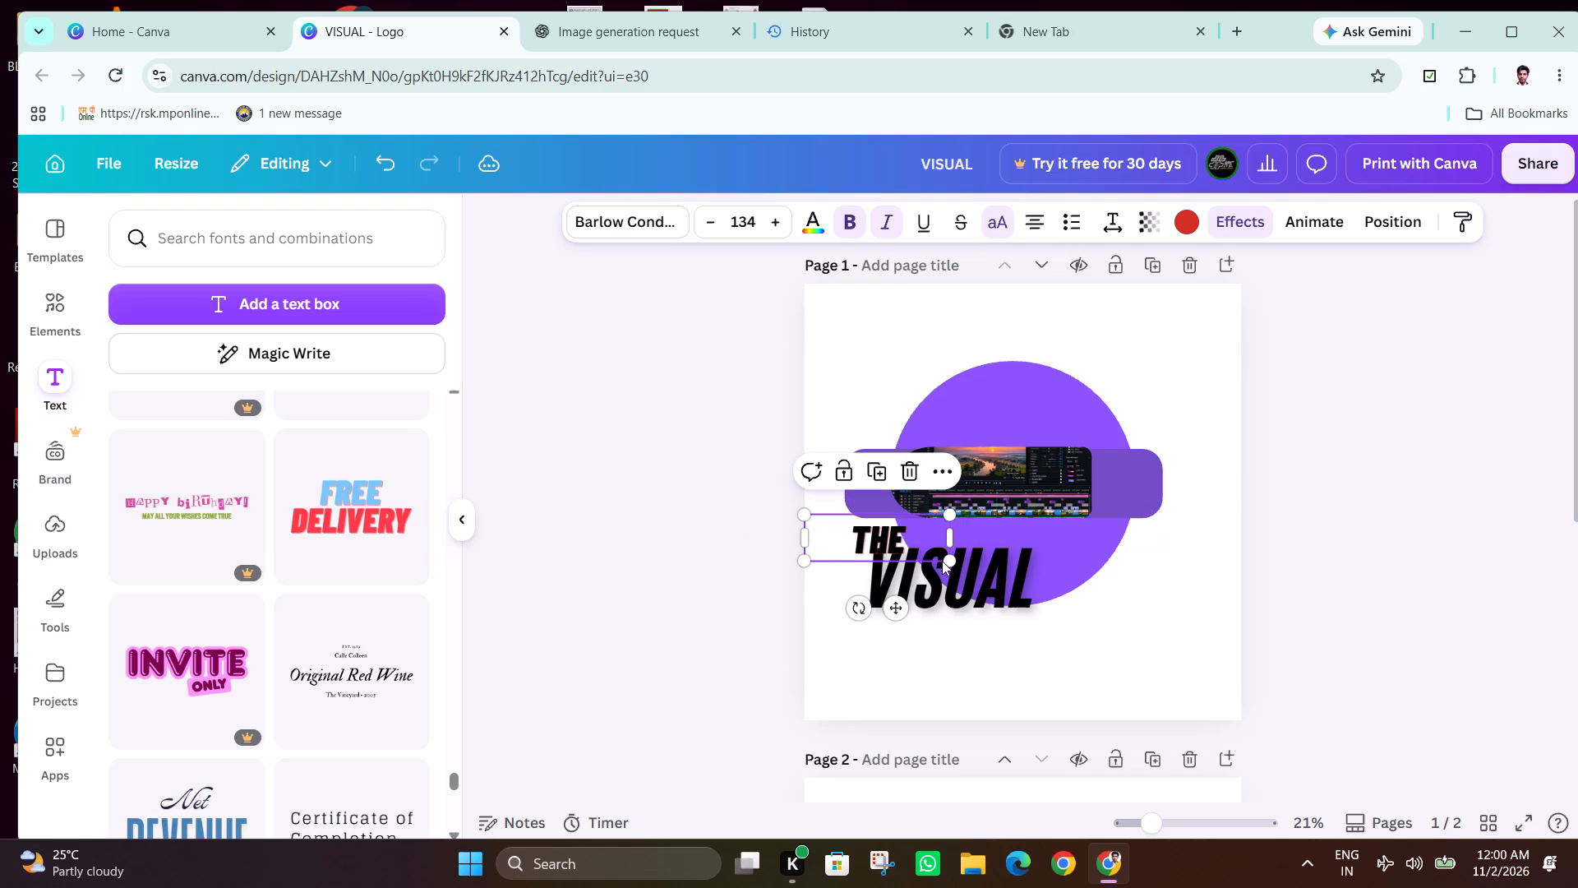
{"action": "left_click_drag", "start_coordinate": [945, 560], "coordinate": [908, 551]}
{"action": "left_click_drag", "start_coordinate": [874, 539], "coordinate": [885, 537]}
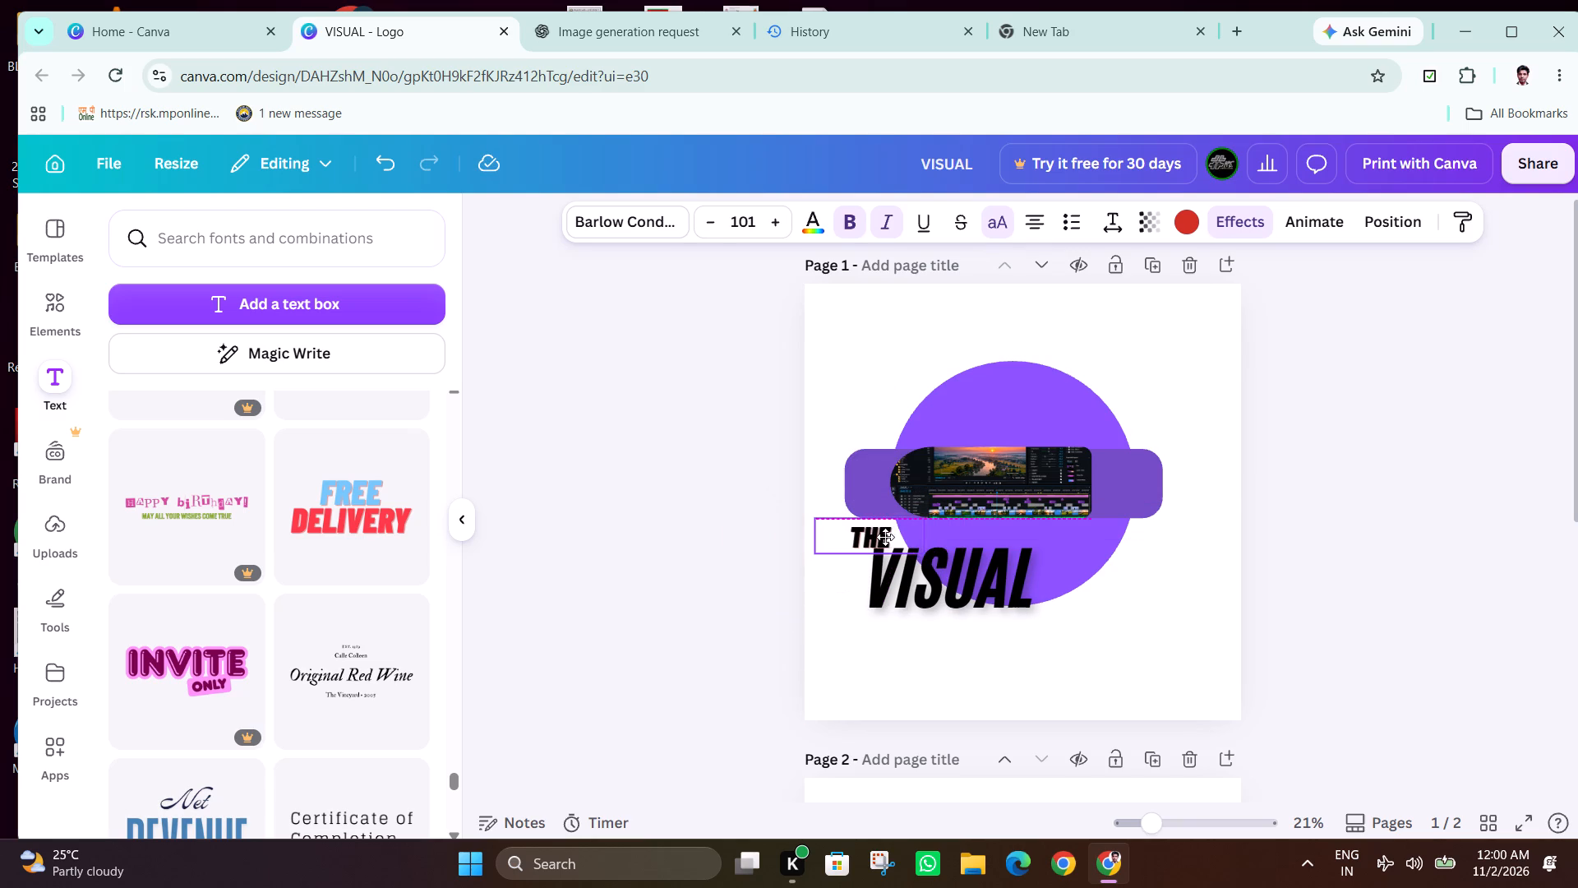
{"action": "left_click_drag", "start_coordinate": [885, 537], "coordinate": [871, 543]}
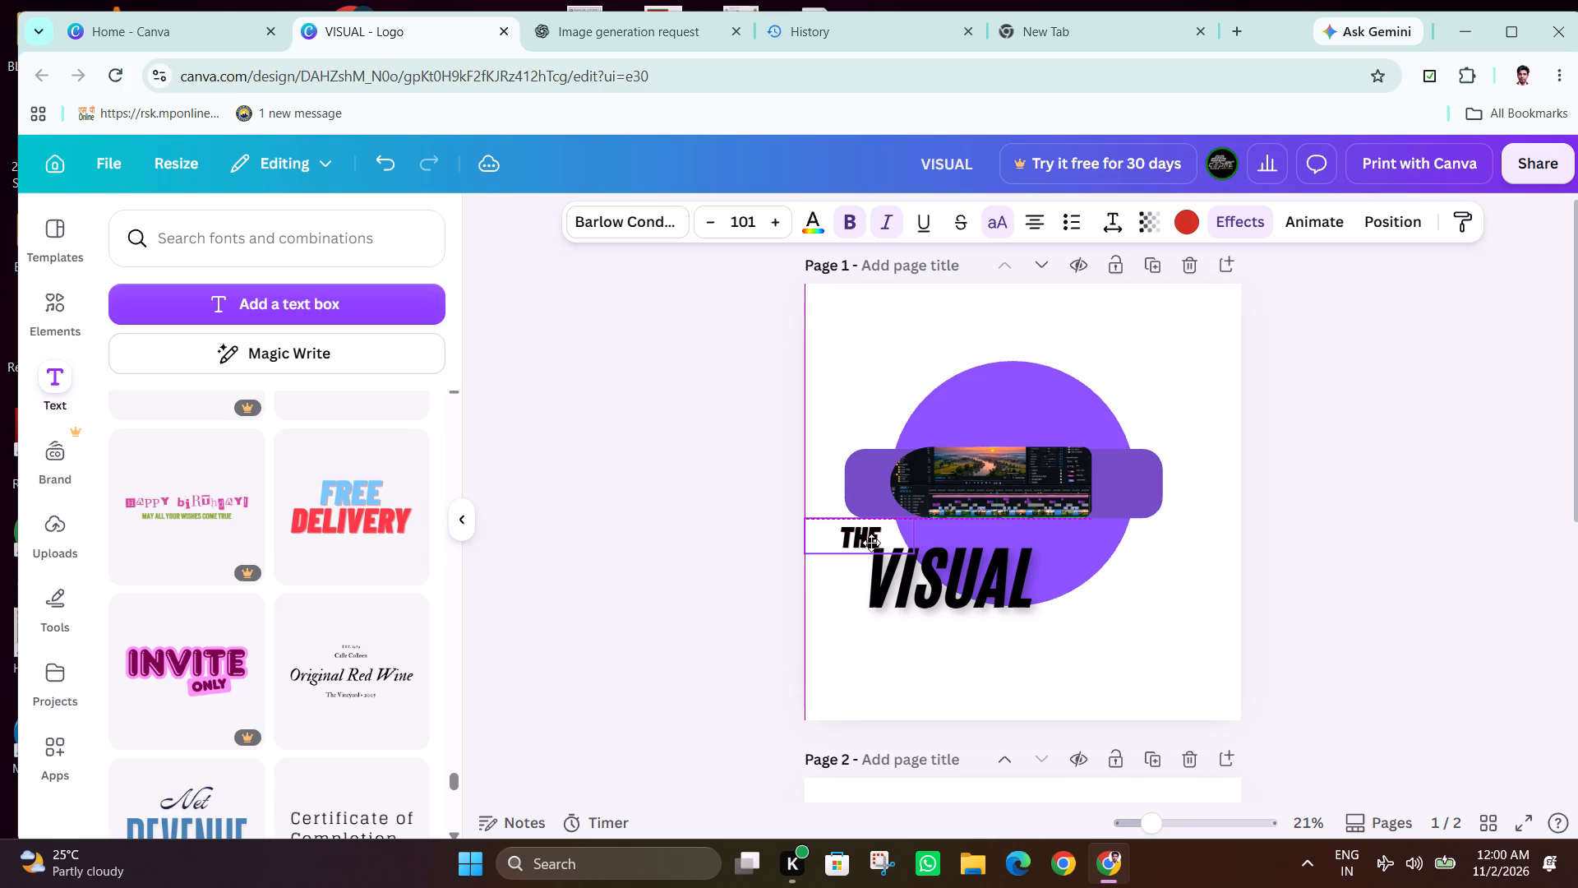
{"action": "left_click_drag", "start_coordinate": [871, 543], "coordinate": [870, 548]}
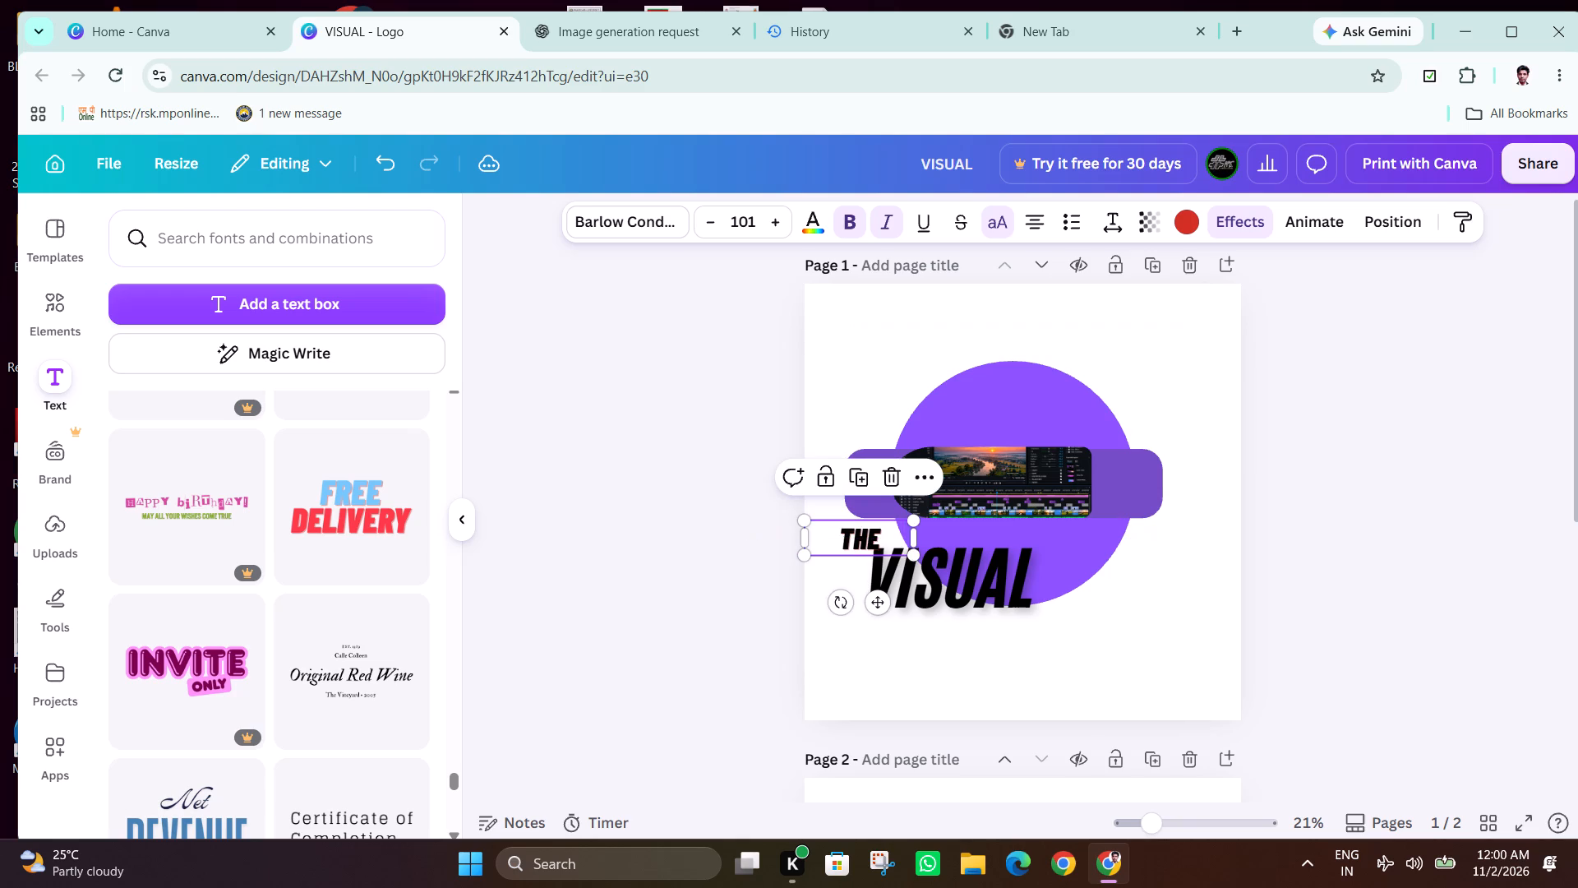
Rotate the THE lettering a quarter turn counterclockwise so it reads upward beside the V of VISUAL.
{"action": "left_click_drag", "start_coordinate": [840, 601], "coordinate": [875, 611]}
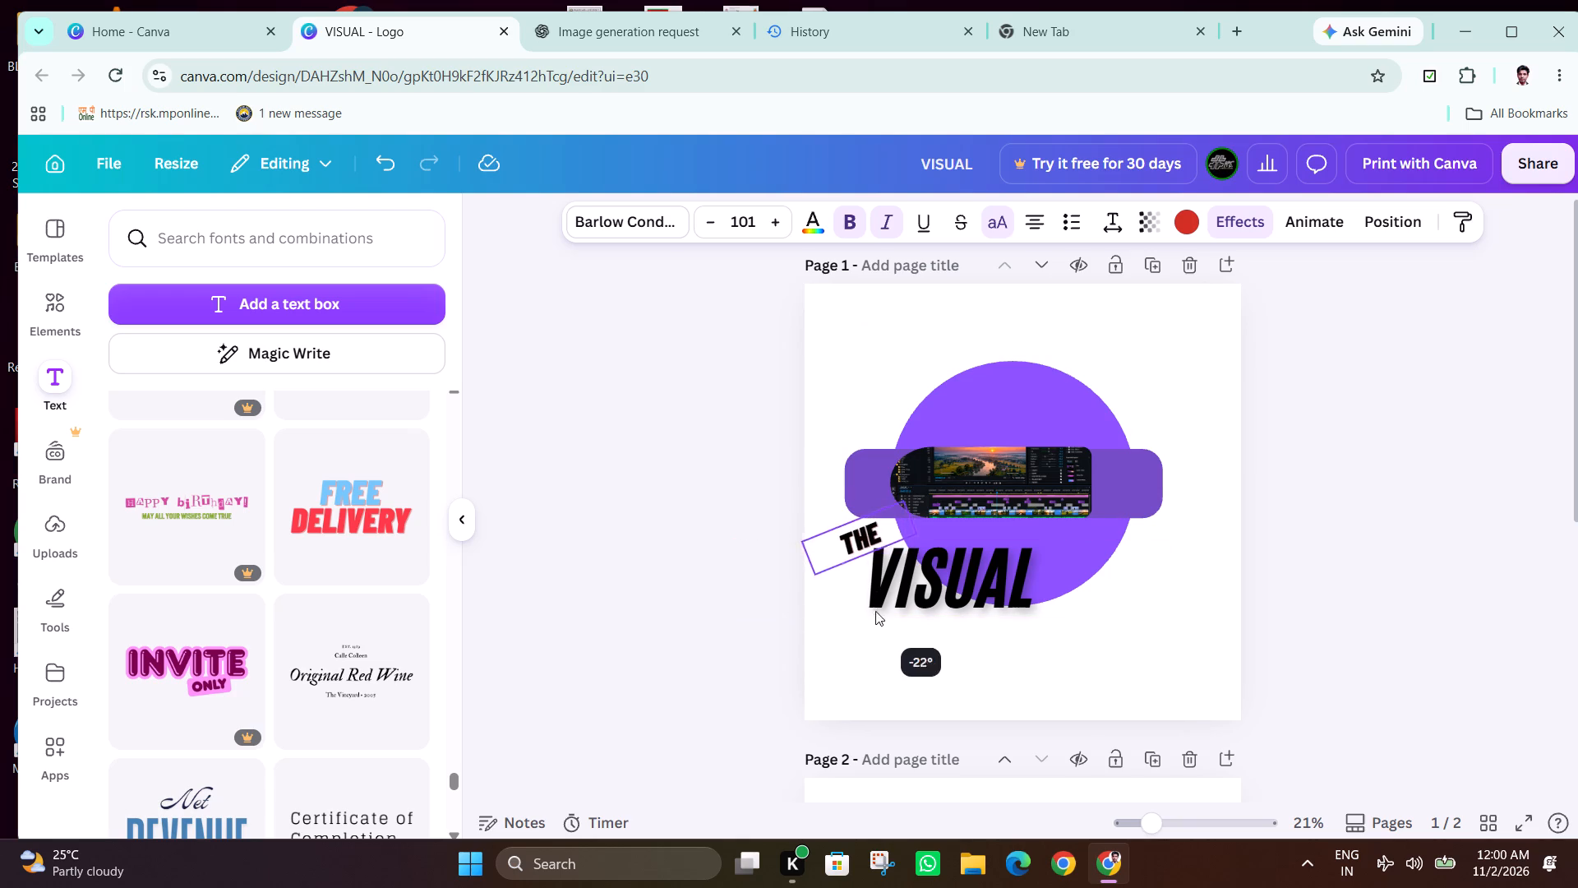
{"action": "left_click_drag", "start_coordinate": [875, 611], "coordinate": [1004, 548]}
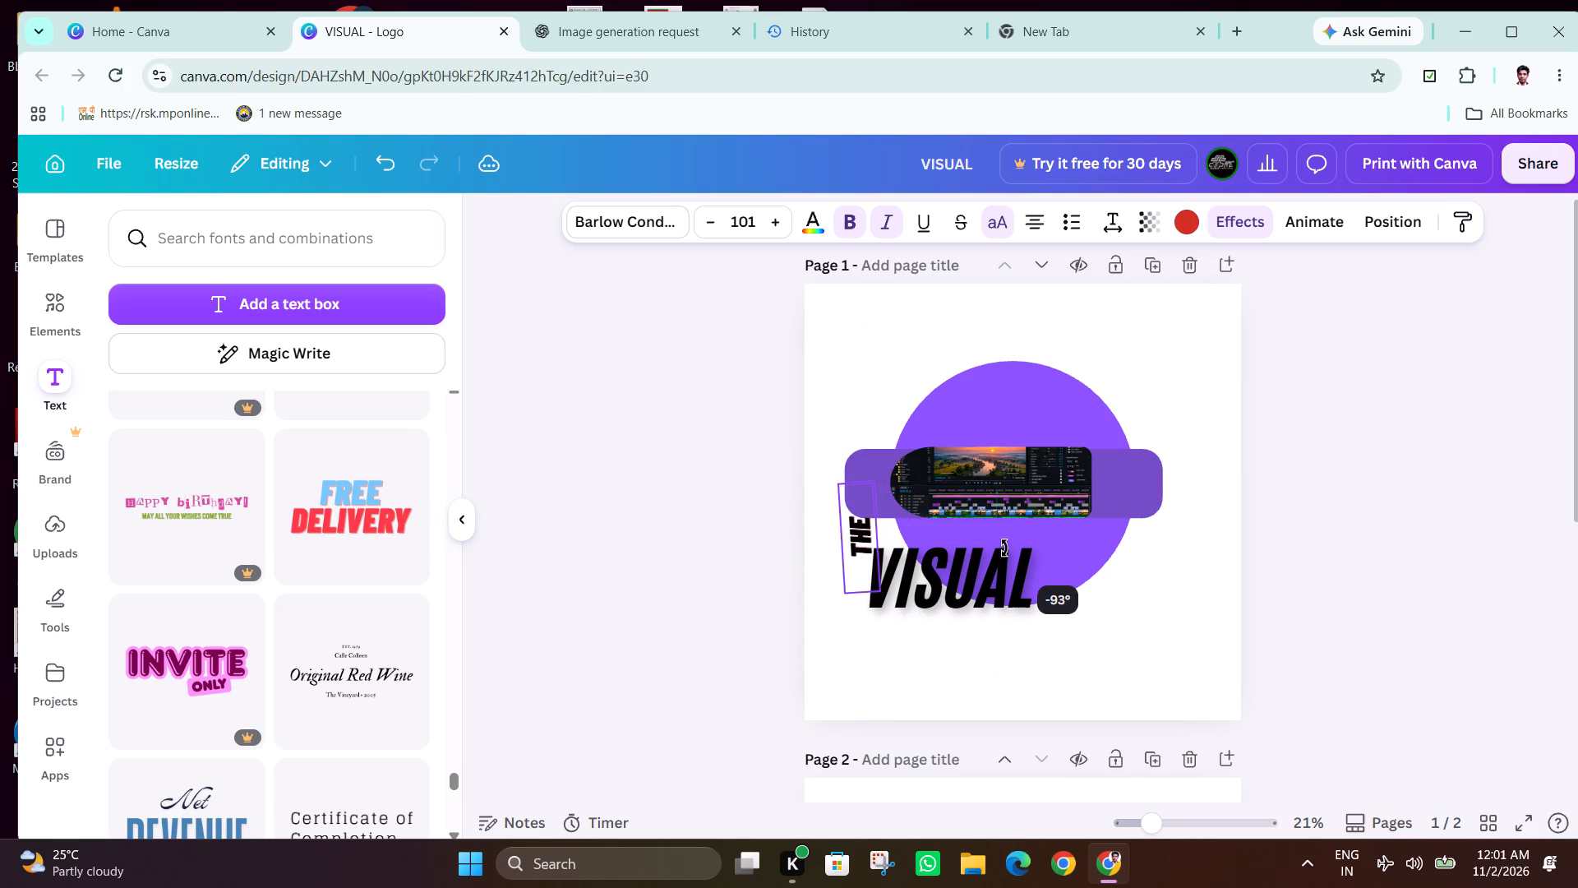
{"action": "left_click_drag", "start_coordinate": [1004, 548], "coordinate": [986, 568]}
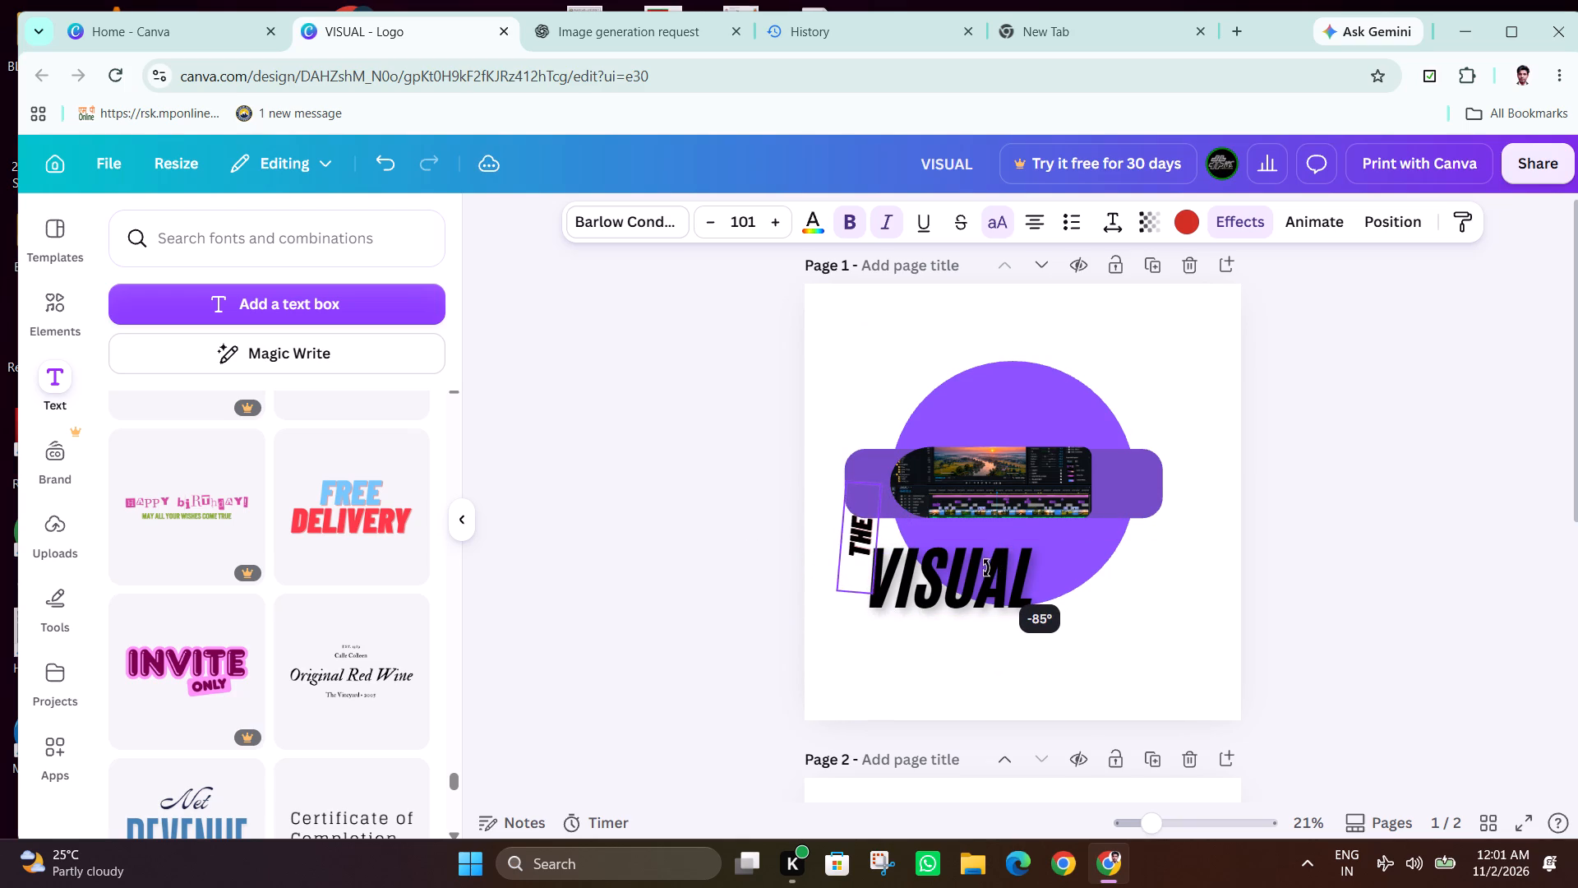
{"action": "left_click_drag", "start_coordinate": [986, 568], "coordinate": [1007, 568]}
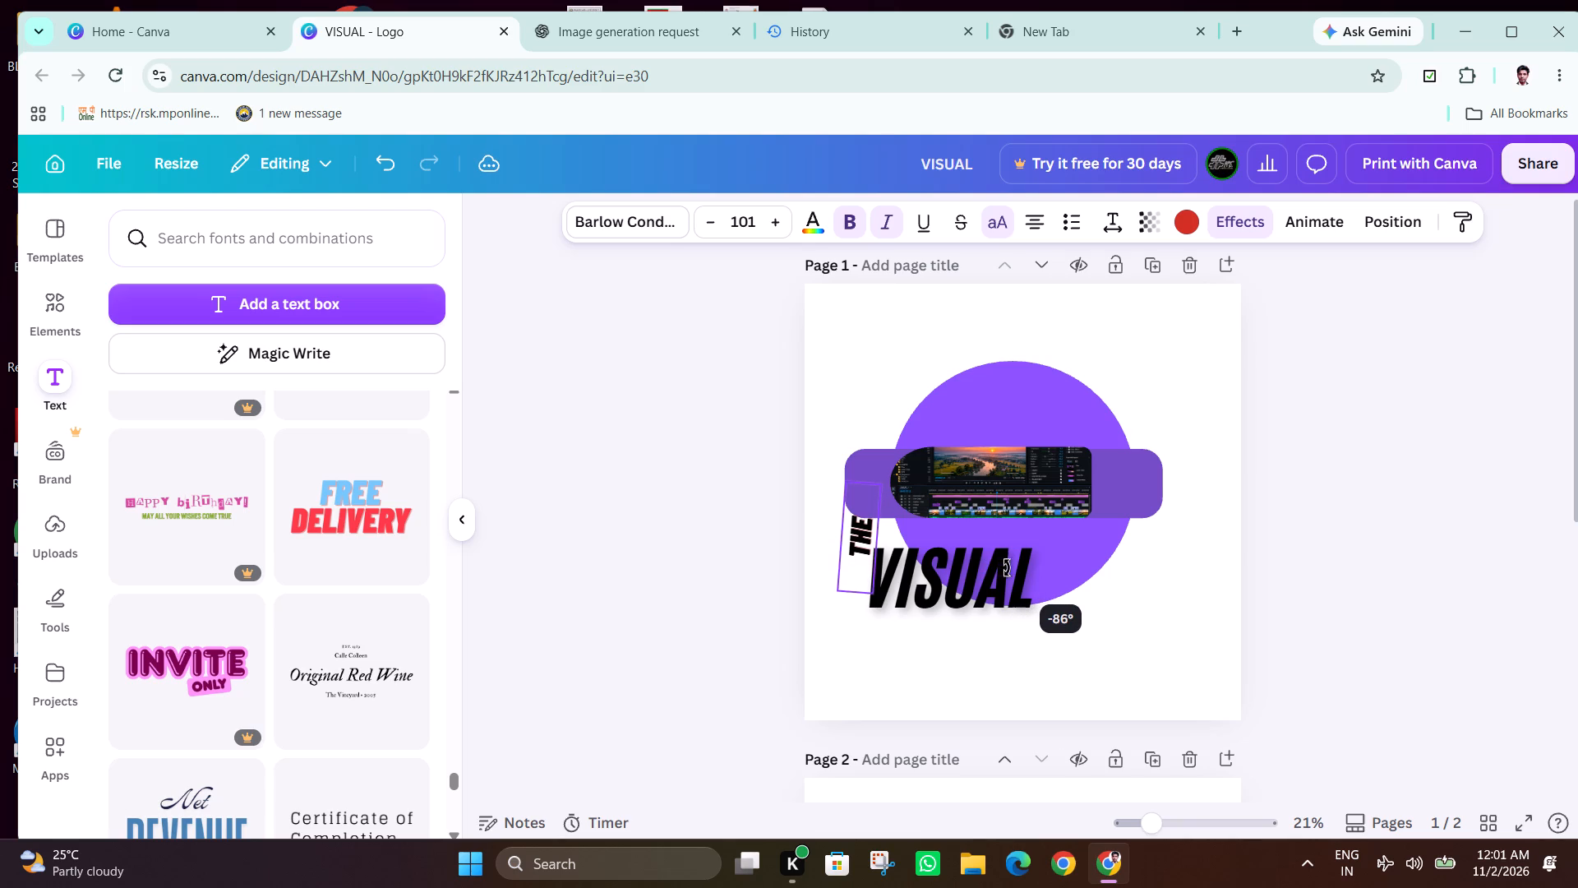
{"action": "left_click_drag", "start_coordinate": [1007, 568], "coordinate": [1022, 555]}
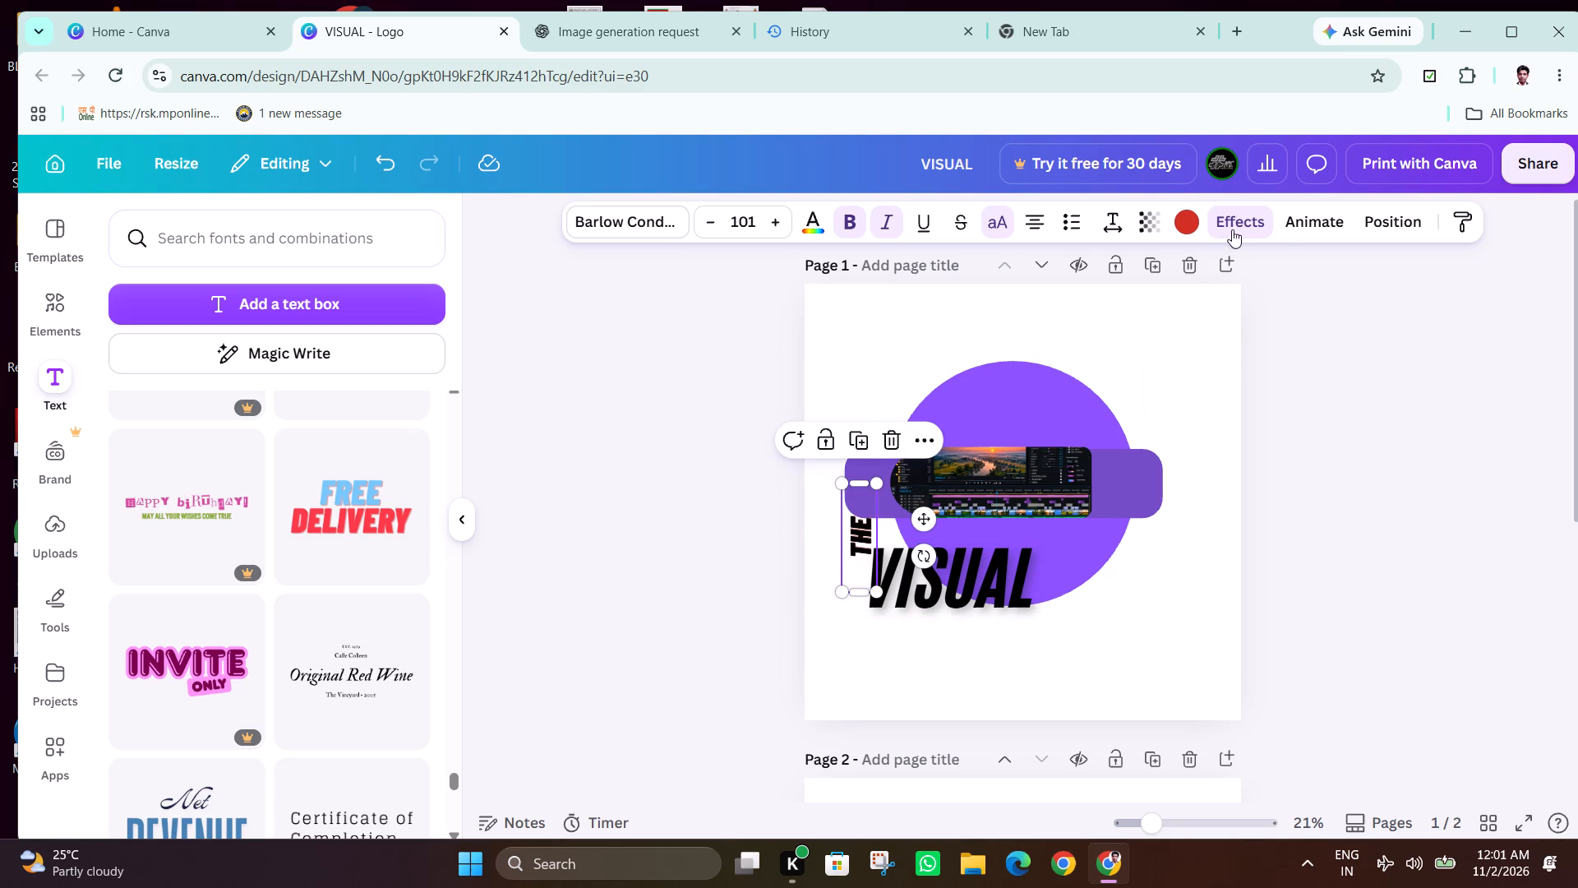
Change the text color of the THE lettering to the brightest orange of the default solid colors.
{"action": "left_click", "coordinate": [1192, 226]}
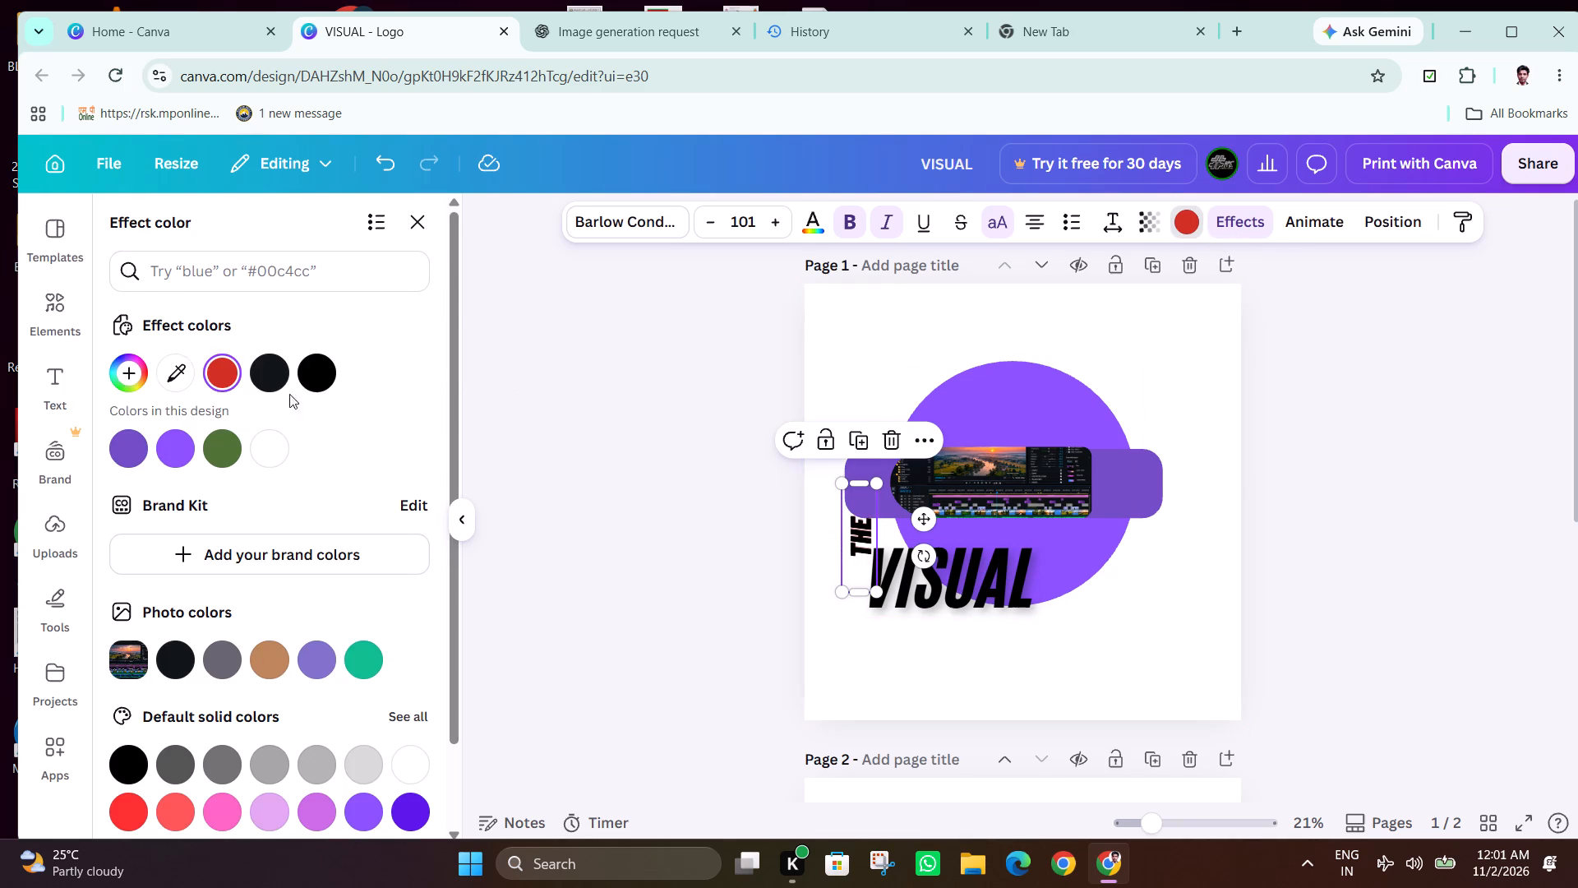
{"action": "left_click", "coordinate": [805, 228]}
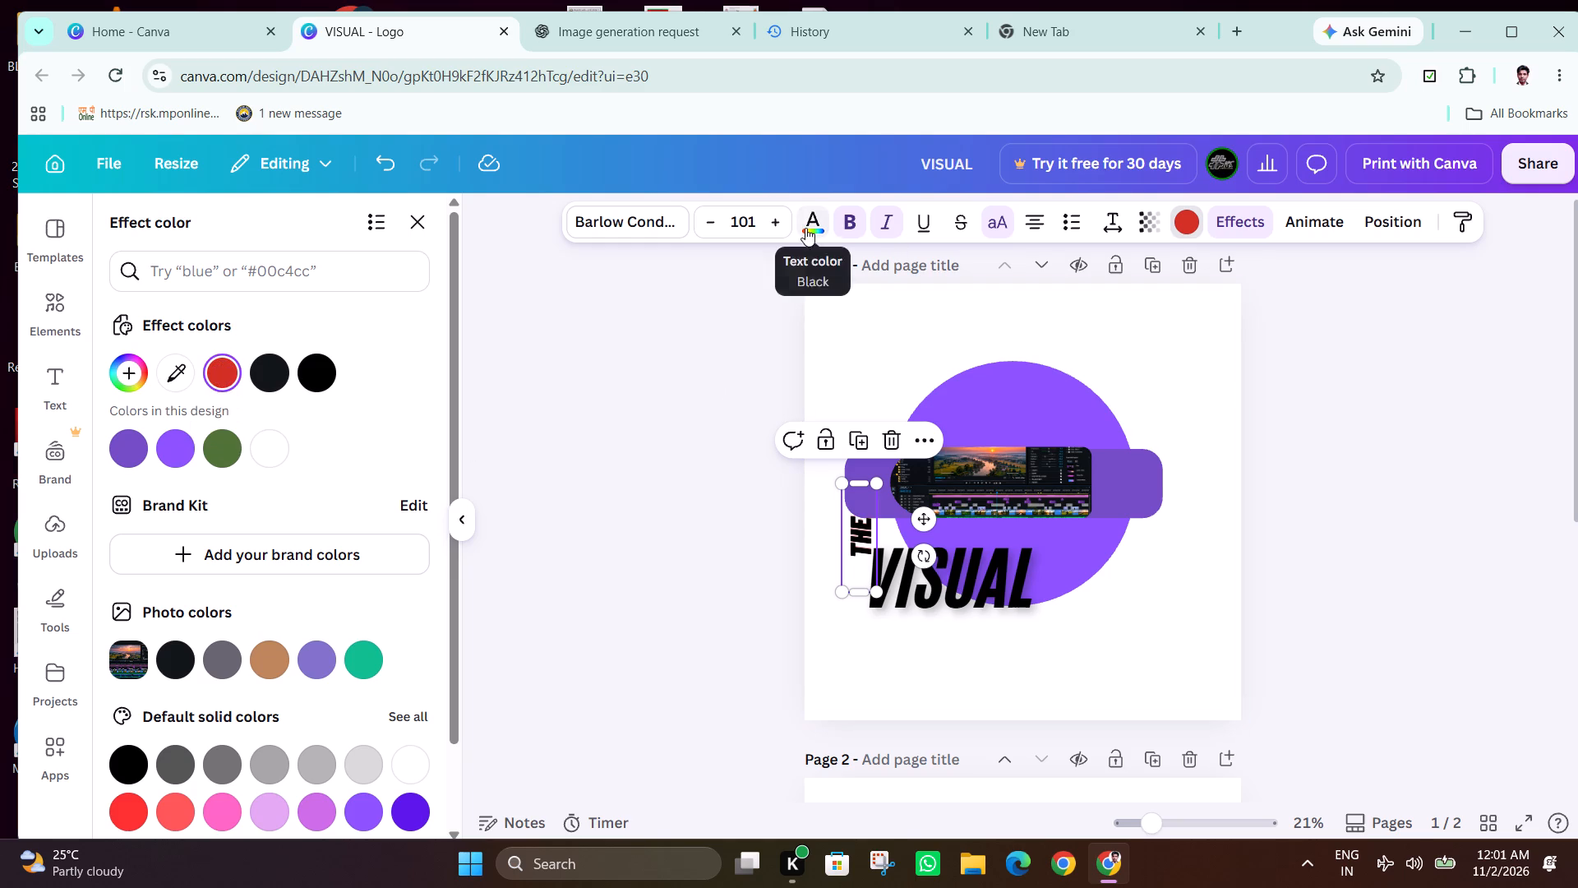
{"action": "scroll", "coordinate": [175, 778], "scroll_direction": "down", "scroll_amount": 1}
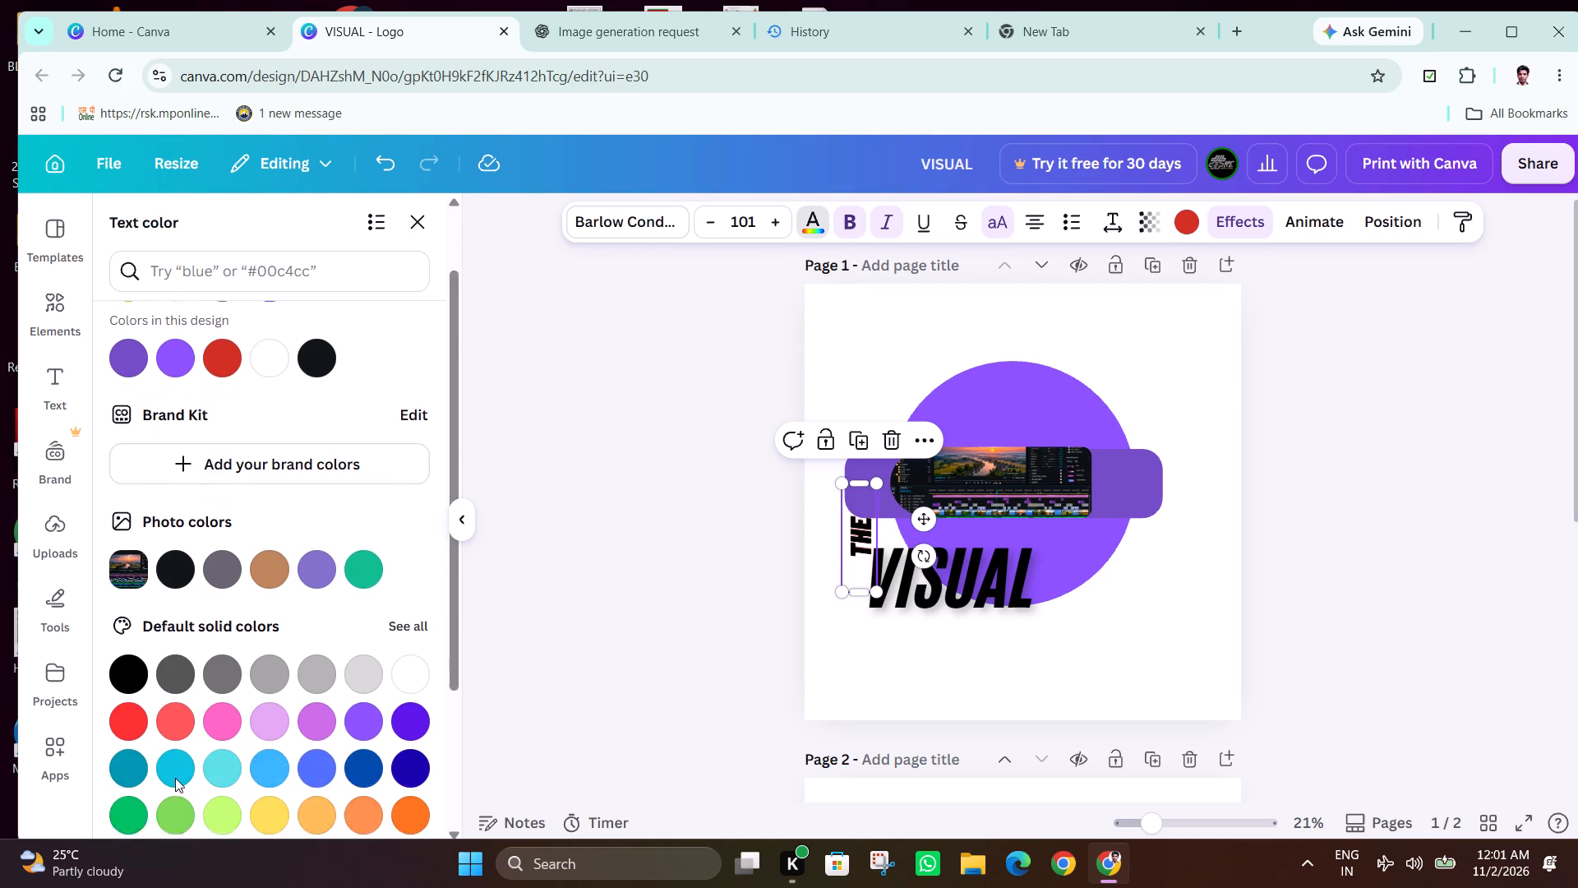
{"action": "scroll", "coordinate": [175, 778], "scroll_direction": "down", "scroll_amount": 2}
{"action": "scroll", "coordinate": [238, 737], "scroll_direction": "down", "scroll_amount": 2}
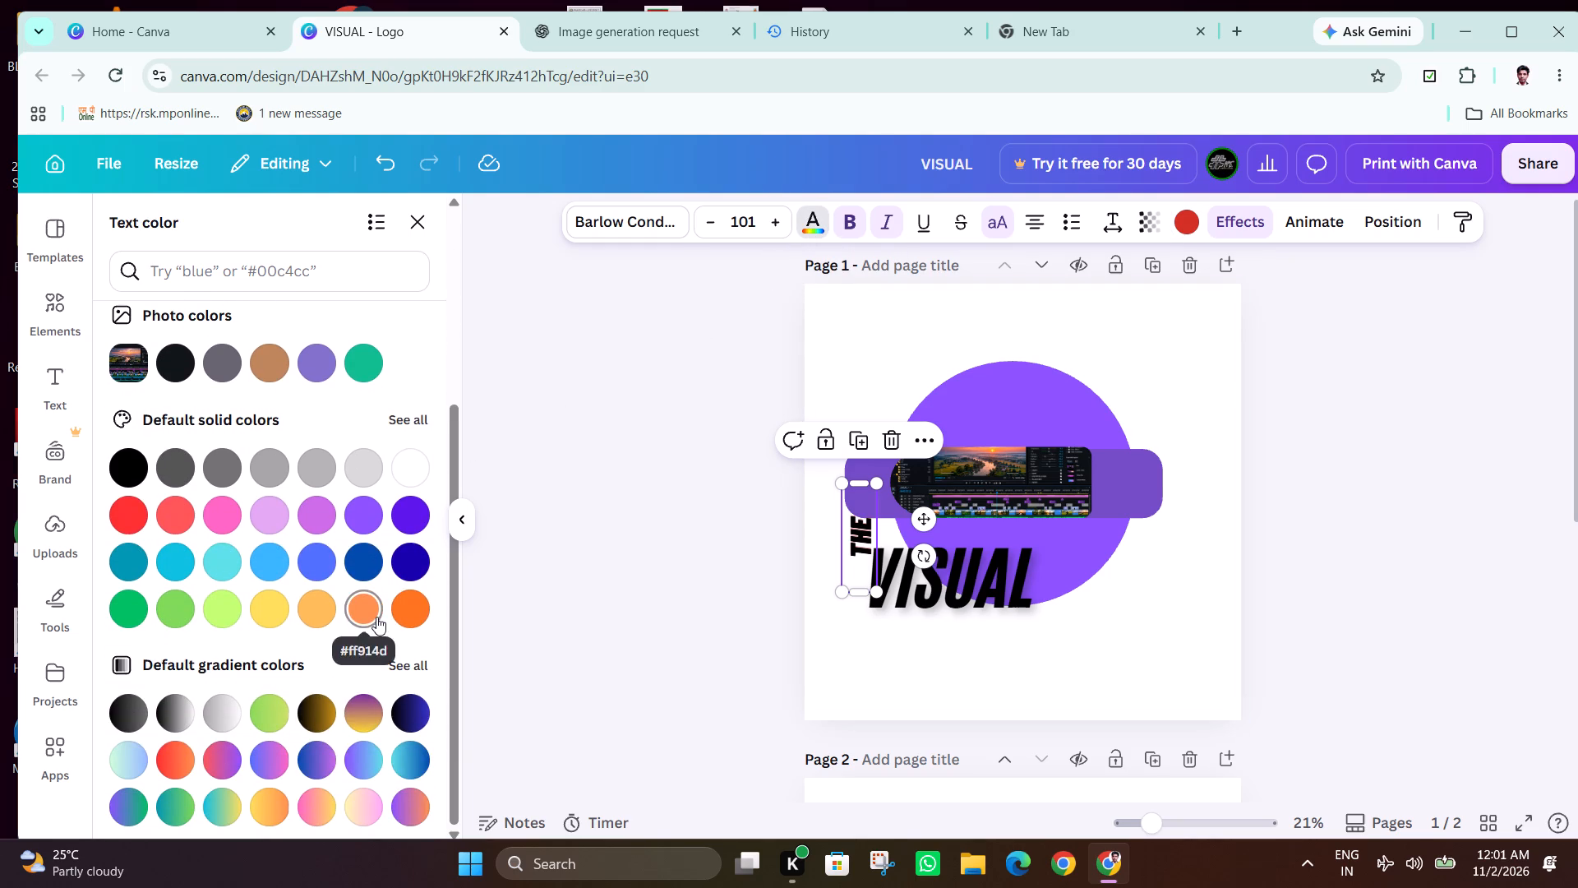
{"action": "left_click", "coordinate": [426, 607]}
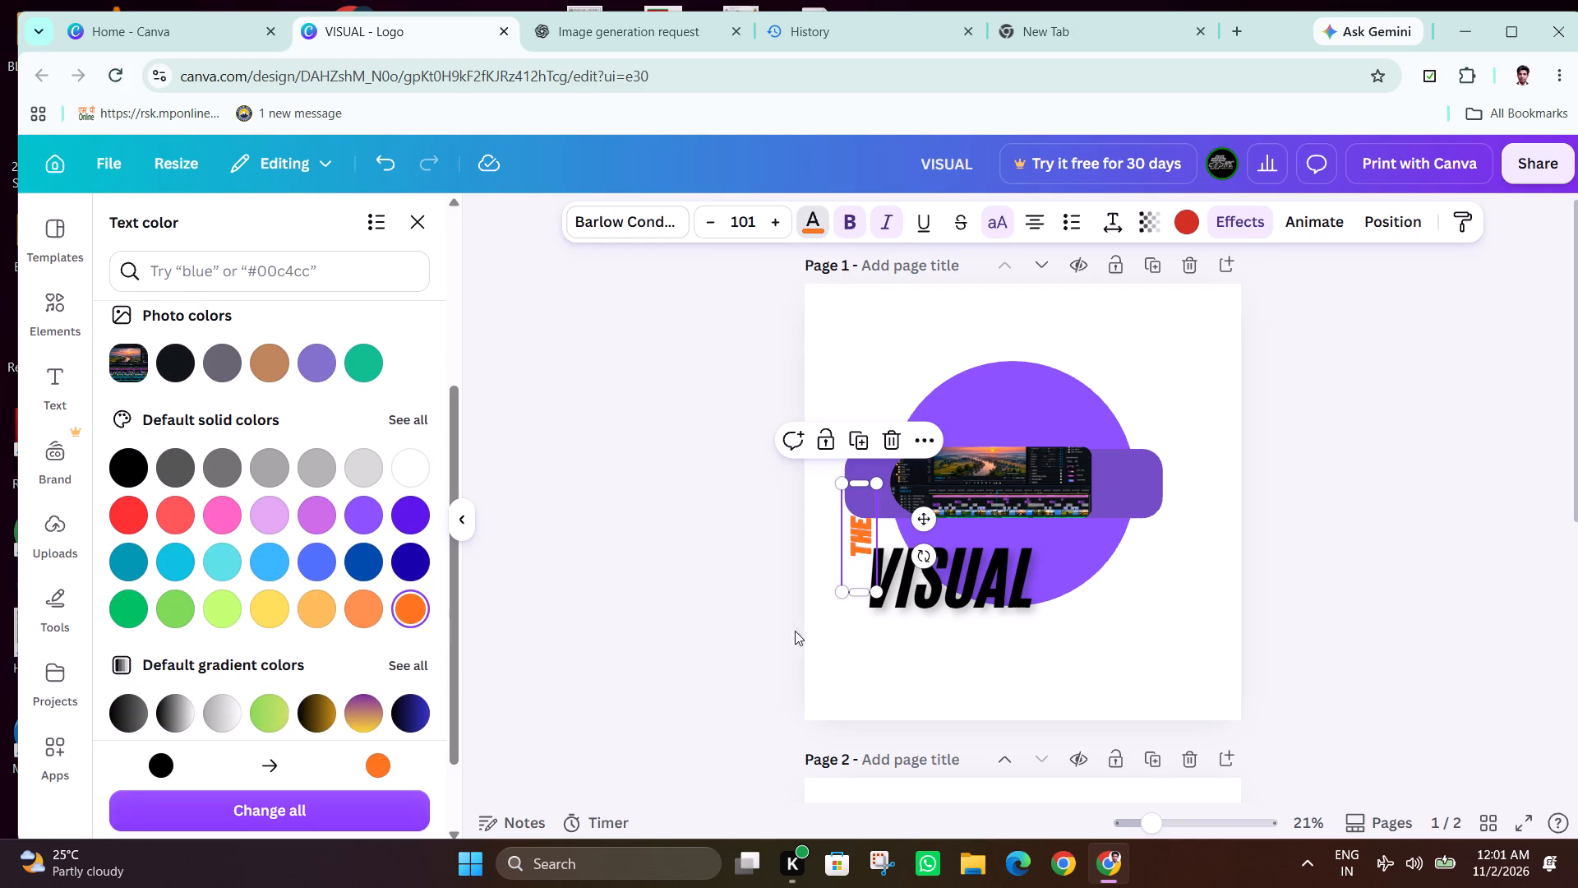
Reduce the vertical THE lettering to about size 76.9 and fit it snugly against the upper part of the V in VISUAL.
{"action": "left_click_drag", "start_coordinate": [879, 596], "coordinate": [870, 571]}
{"action": "left_click_drag", "start_coordinate": [850, 523], "coordinate": [849, 553]}
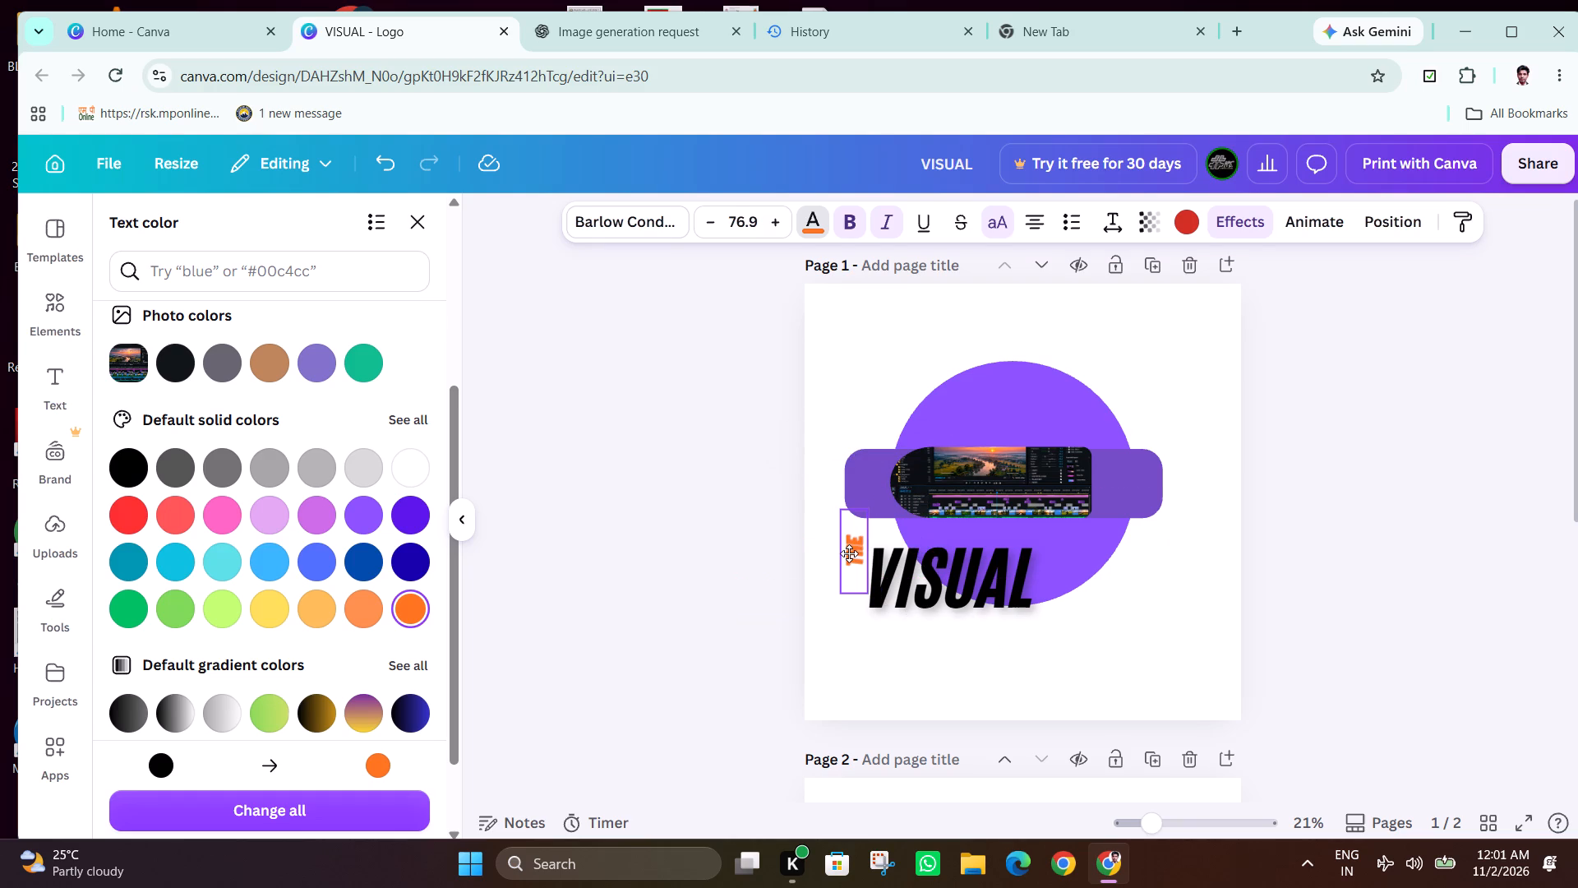
{"action": "left_click_drag", "start_coordinate": [849, 553], "coordinate": [849, 561]}
{"action": "left_click", "coordinate": [1301, 468]}
{"action": "left_click", "coordinate": [913, 683]}
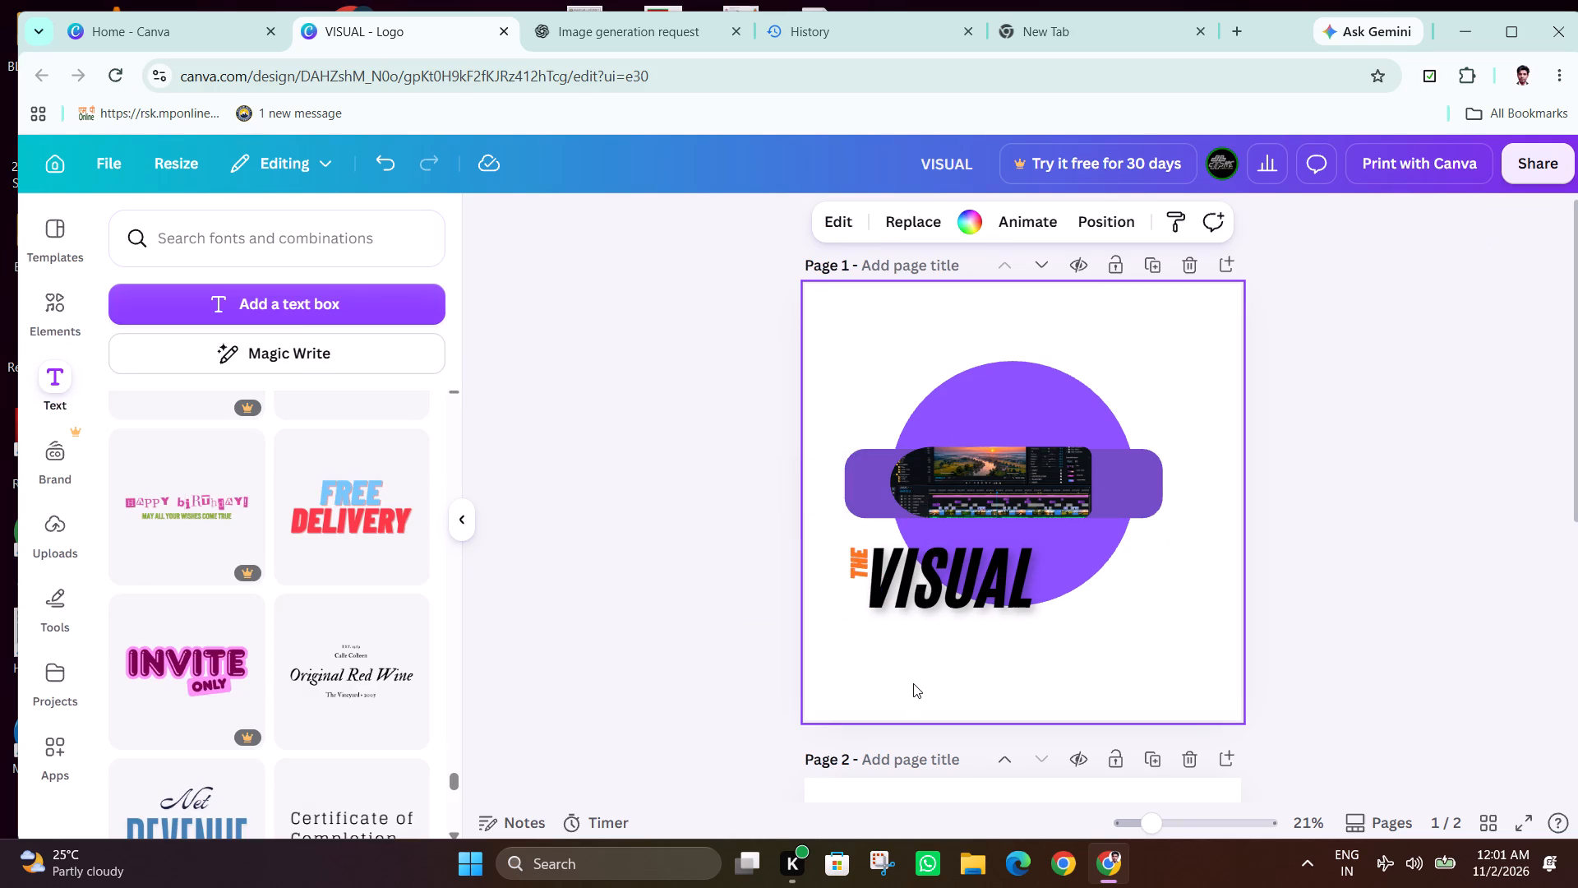
{"action": "left_click_drag", "start_coordinate": [862, 569], "coordinate": [858, 570]}
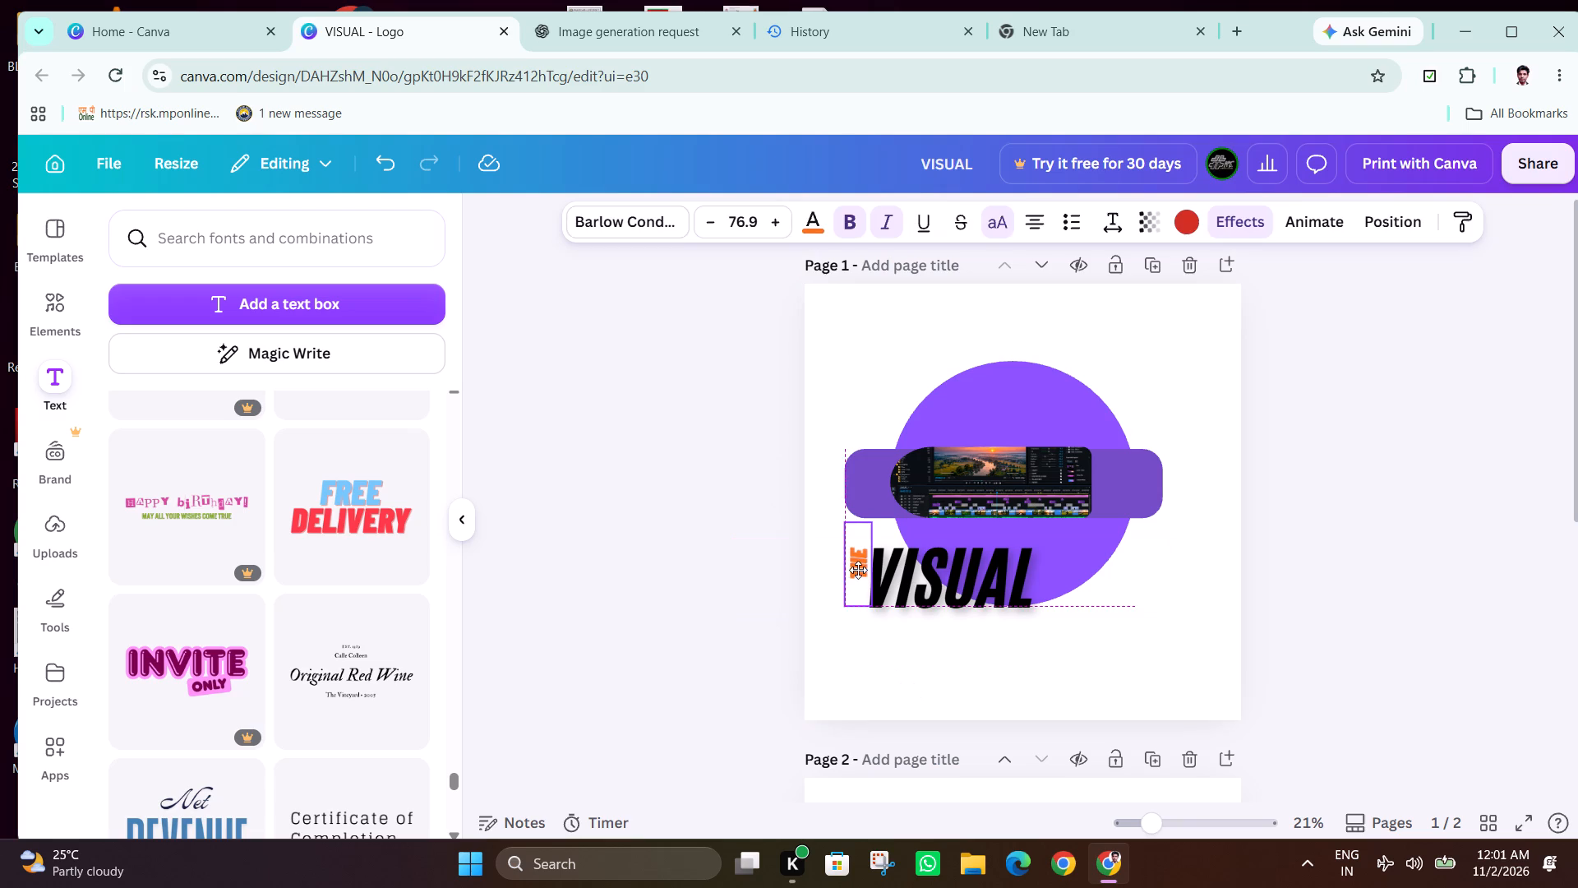
{"action": "left_click_drag", "start_coordinate": [858, 570], "coordinate": [861, 571]}
{"action": "left_click_drag", "start_coordinate": [861, 571], "coordinate": [854, 571]}
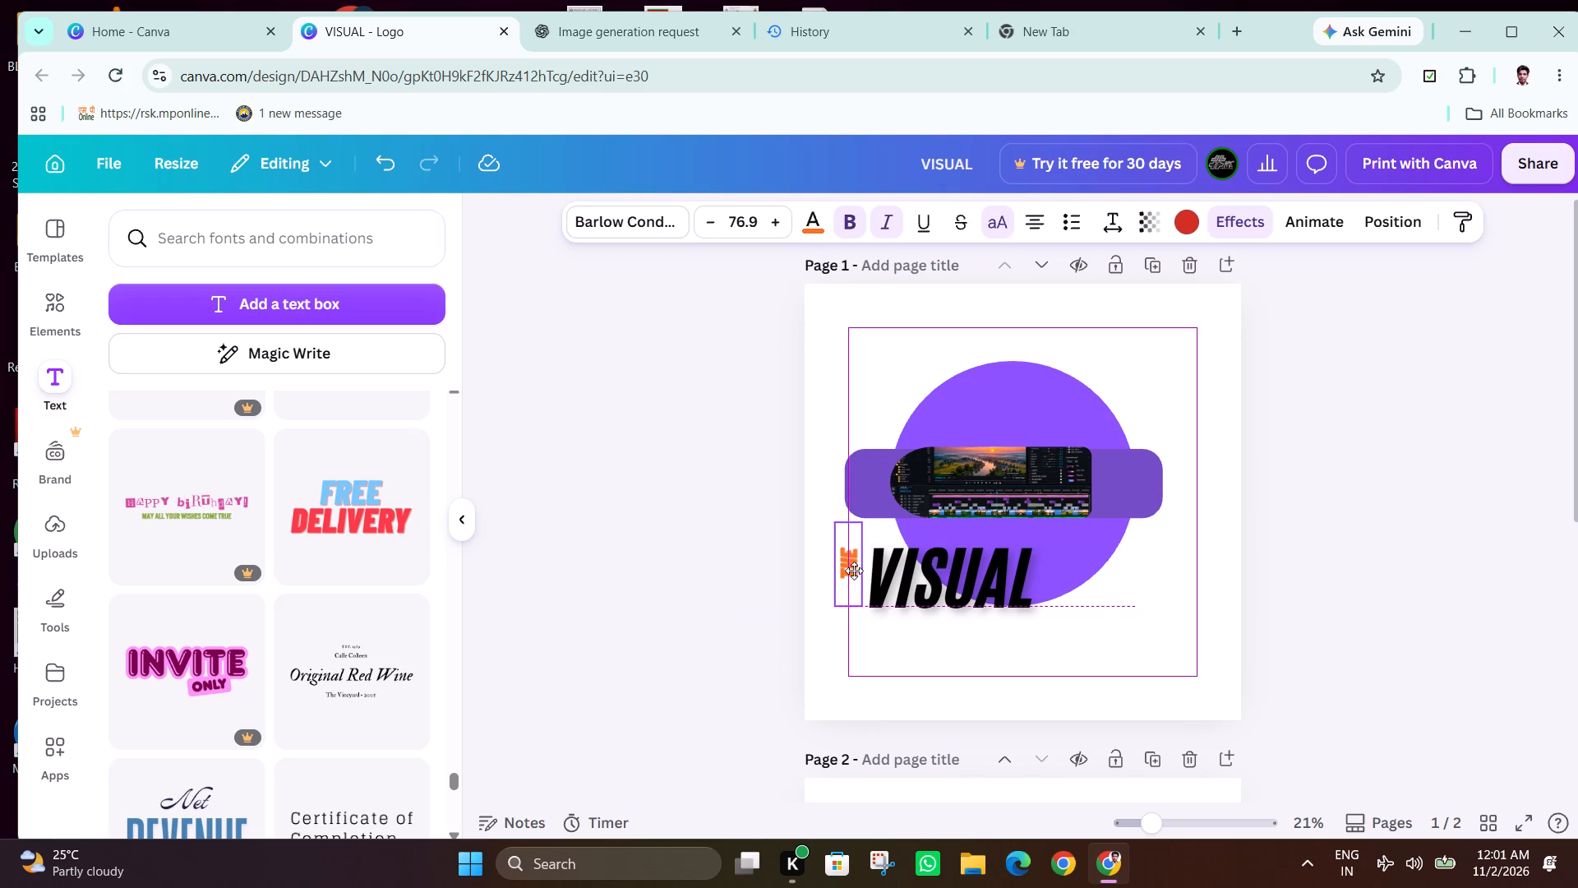
{"action": "left_click_drag", "start_coordinate": [854, 571], "coordinate": [860, 561]}
{"action": "left_click", "coordinate": [1431, 436]}
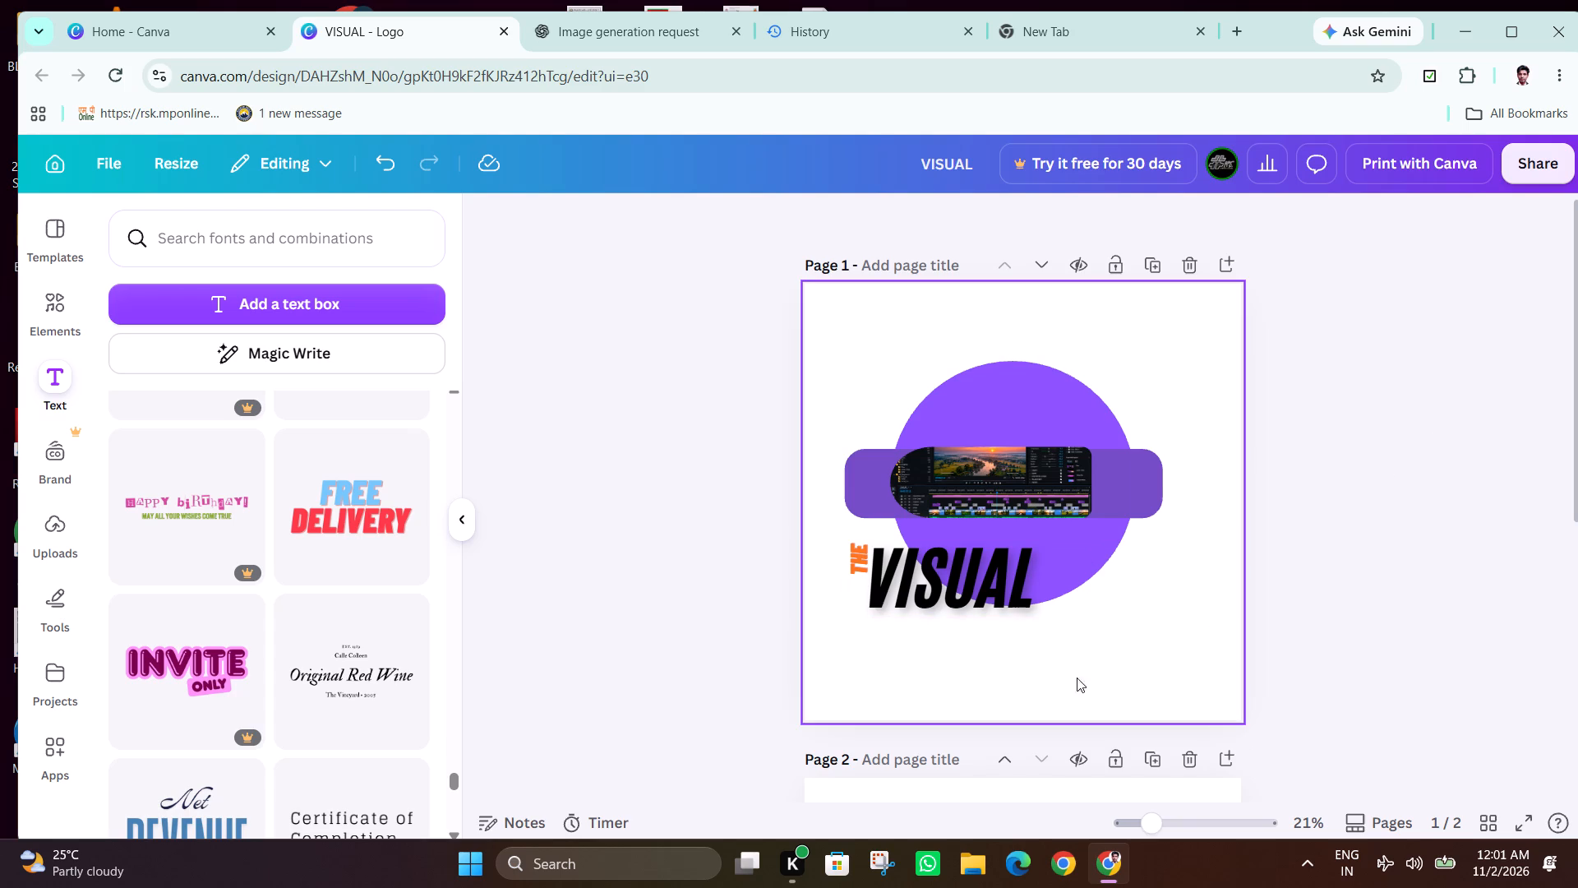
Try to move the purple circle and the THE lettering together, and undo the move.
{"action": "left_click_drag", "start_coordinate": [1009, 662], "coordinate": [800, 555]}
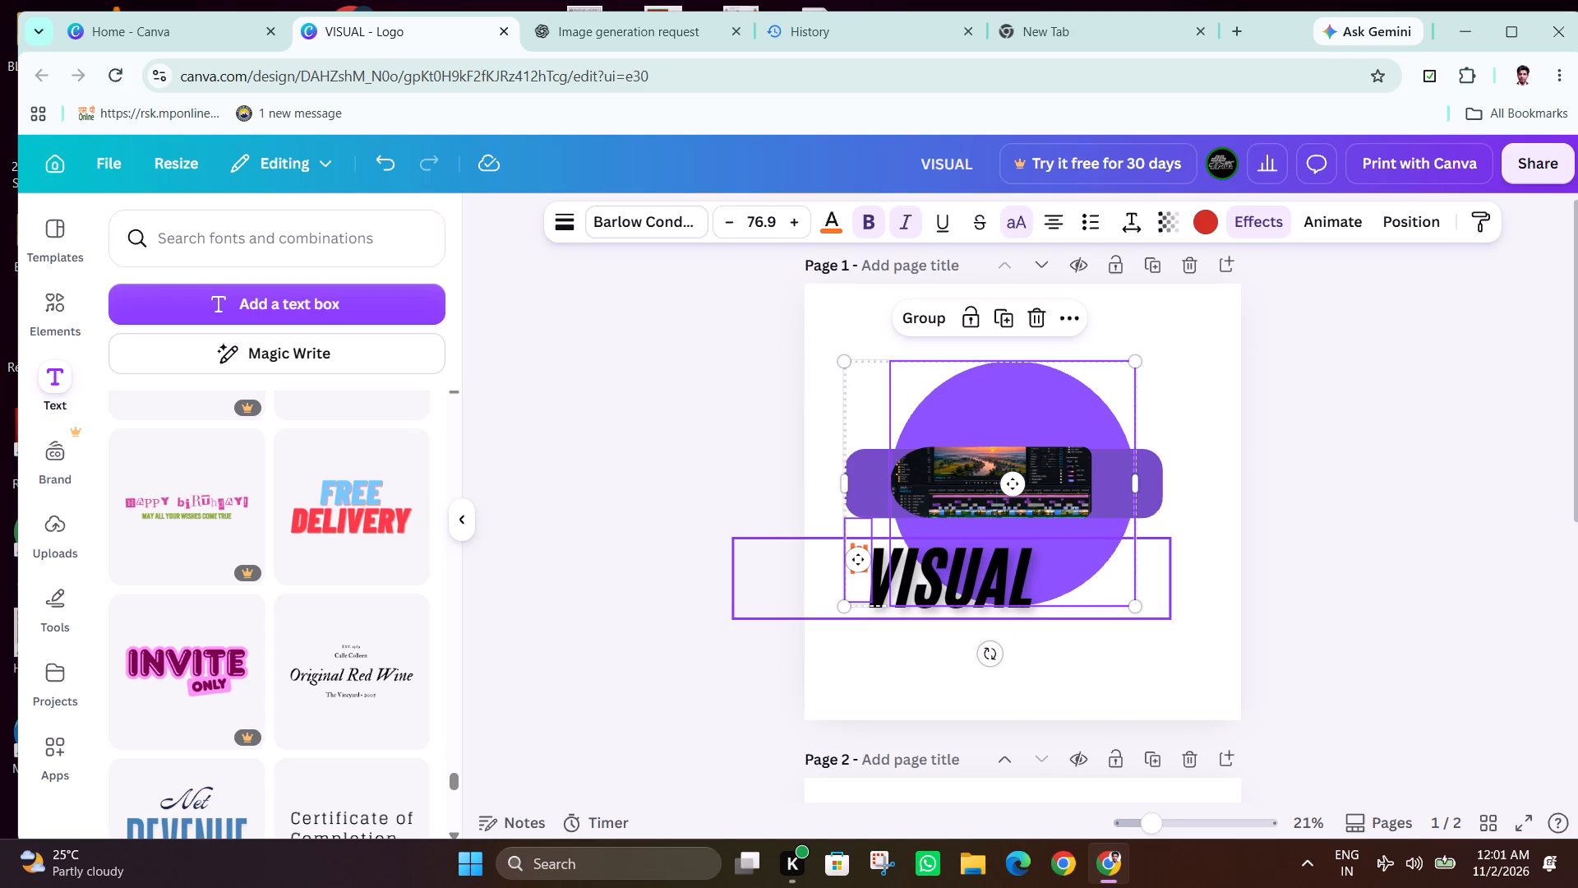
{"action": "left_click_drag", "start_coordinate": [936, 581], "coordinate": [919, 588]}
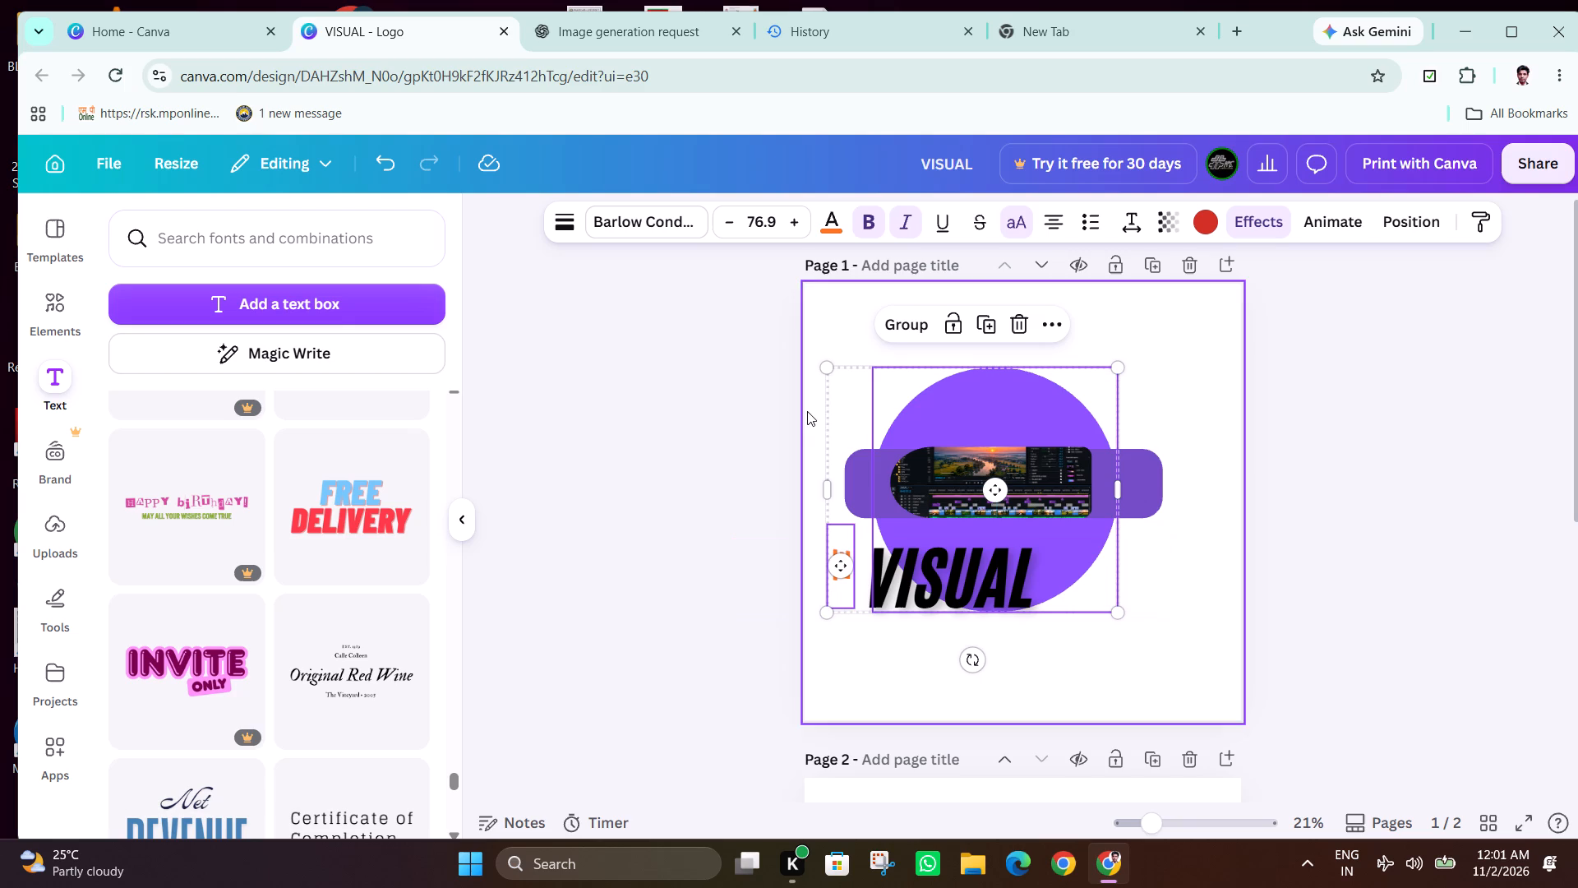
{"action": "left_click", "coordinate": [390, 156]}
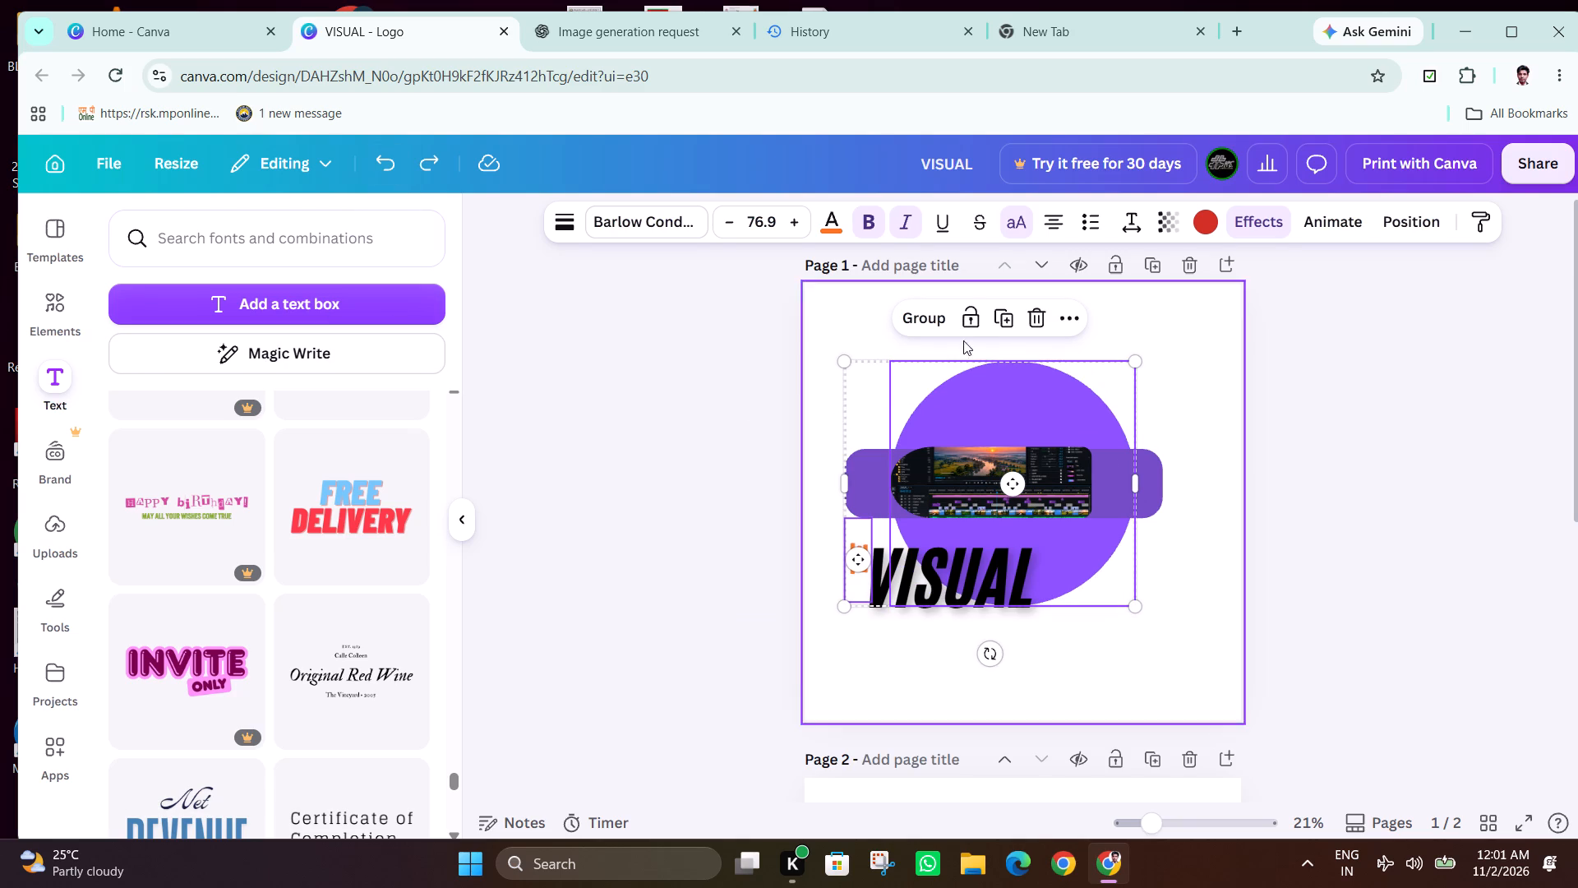
Group the purple circle with the rounded purple banner shape and lock the group in place.
{"action": "left_click_drag", "start_coordinate": [831, 327], "coordinate": [873, 391]}
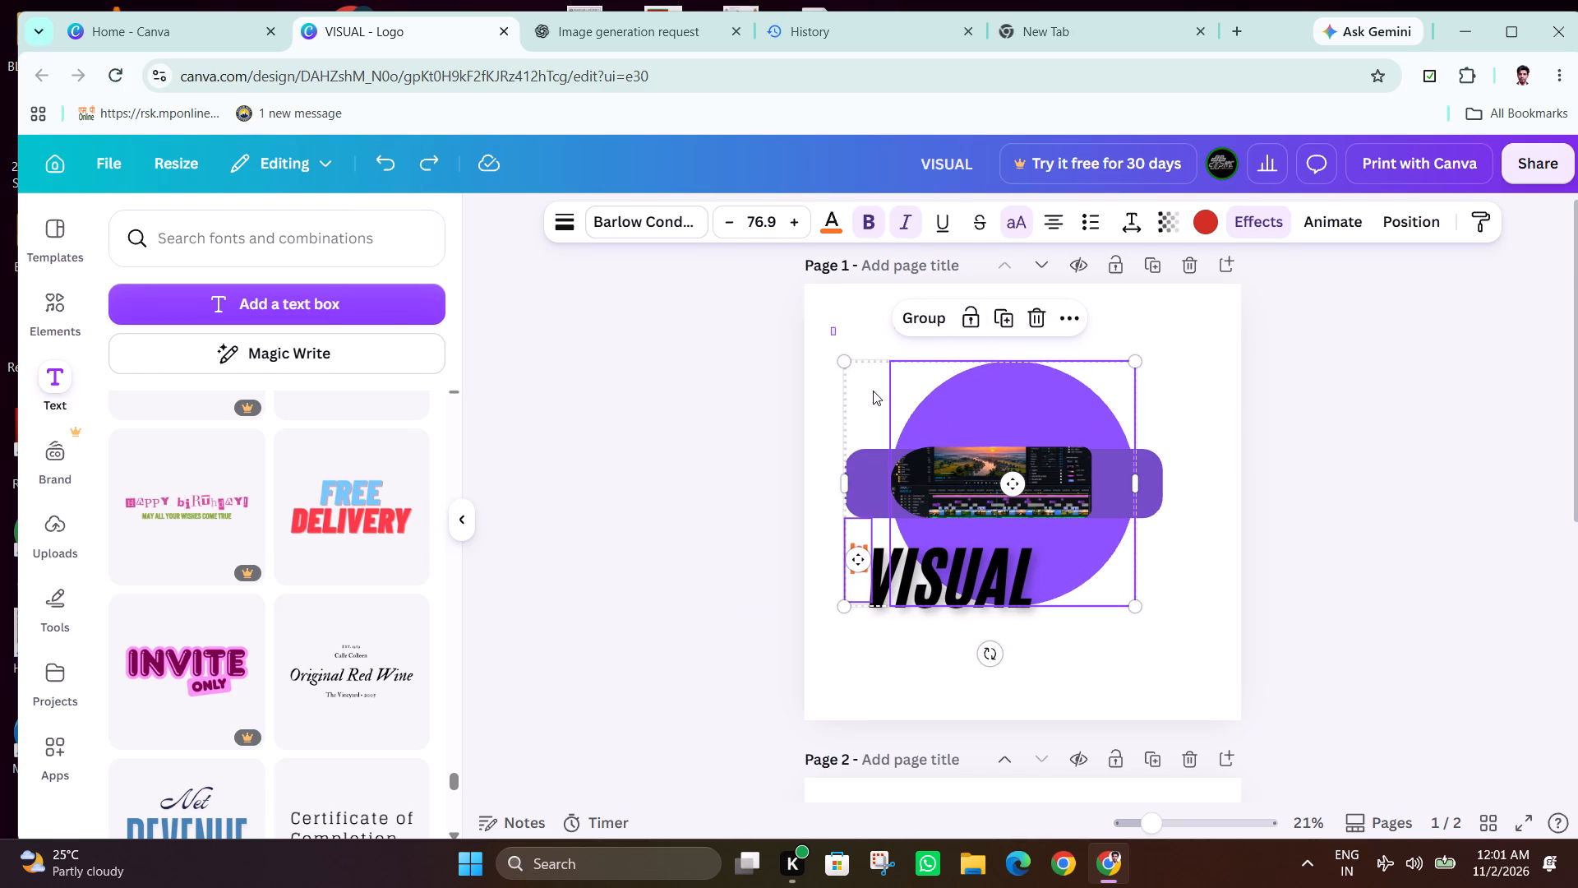
{"action": "left_click_drag", "start_coordinate": [873, 391], "coordinate": [1177, 485]}
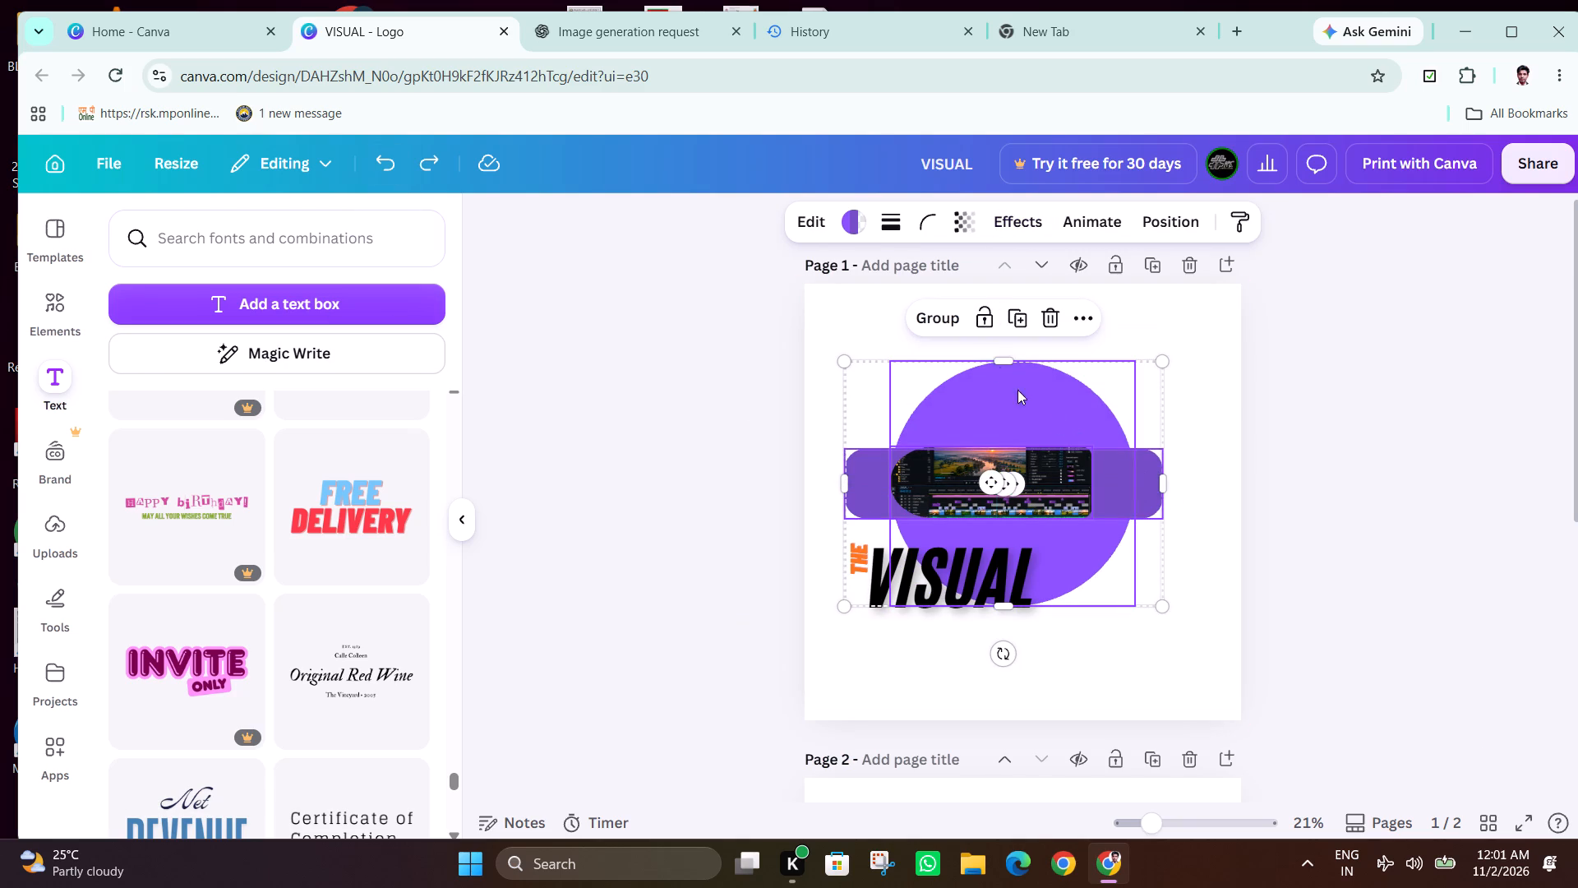
{"action": "left_click", "coordinate": [943, 314]}
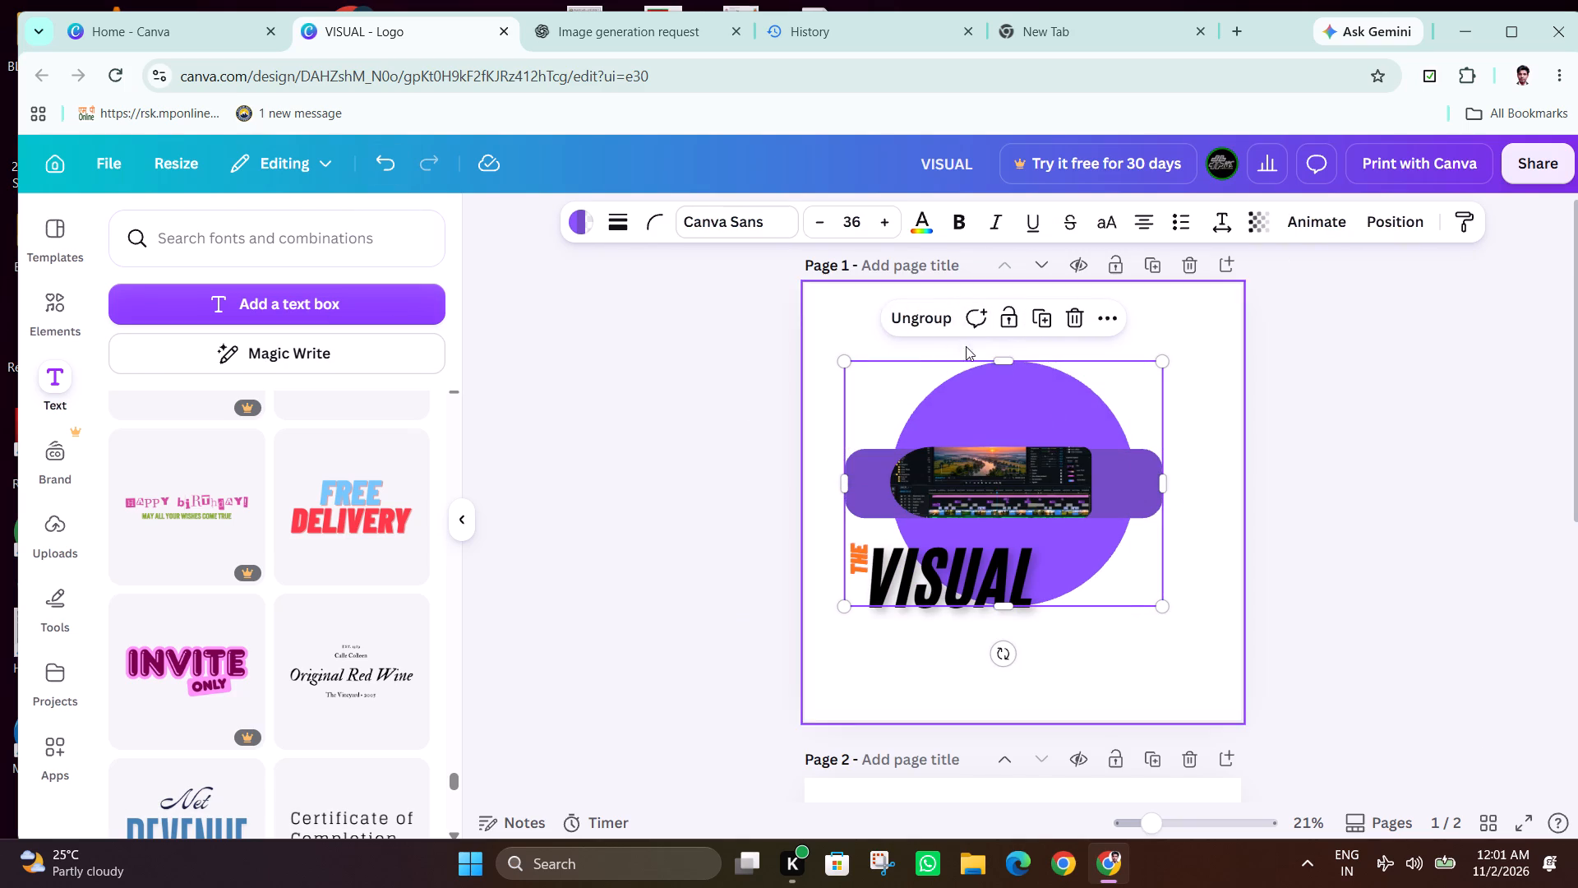
{"action": "left_click", "coordinate": [1008, 324]}
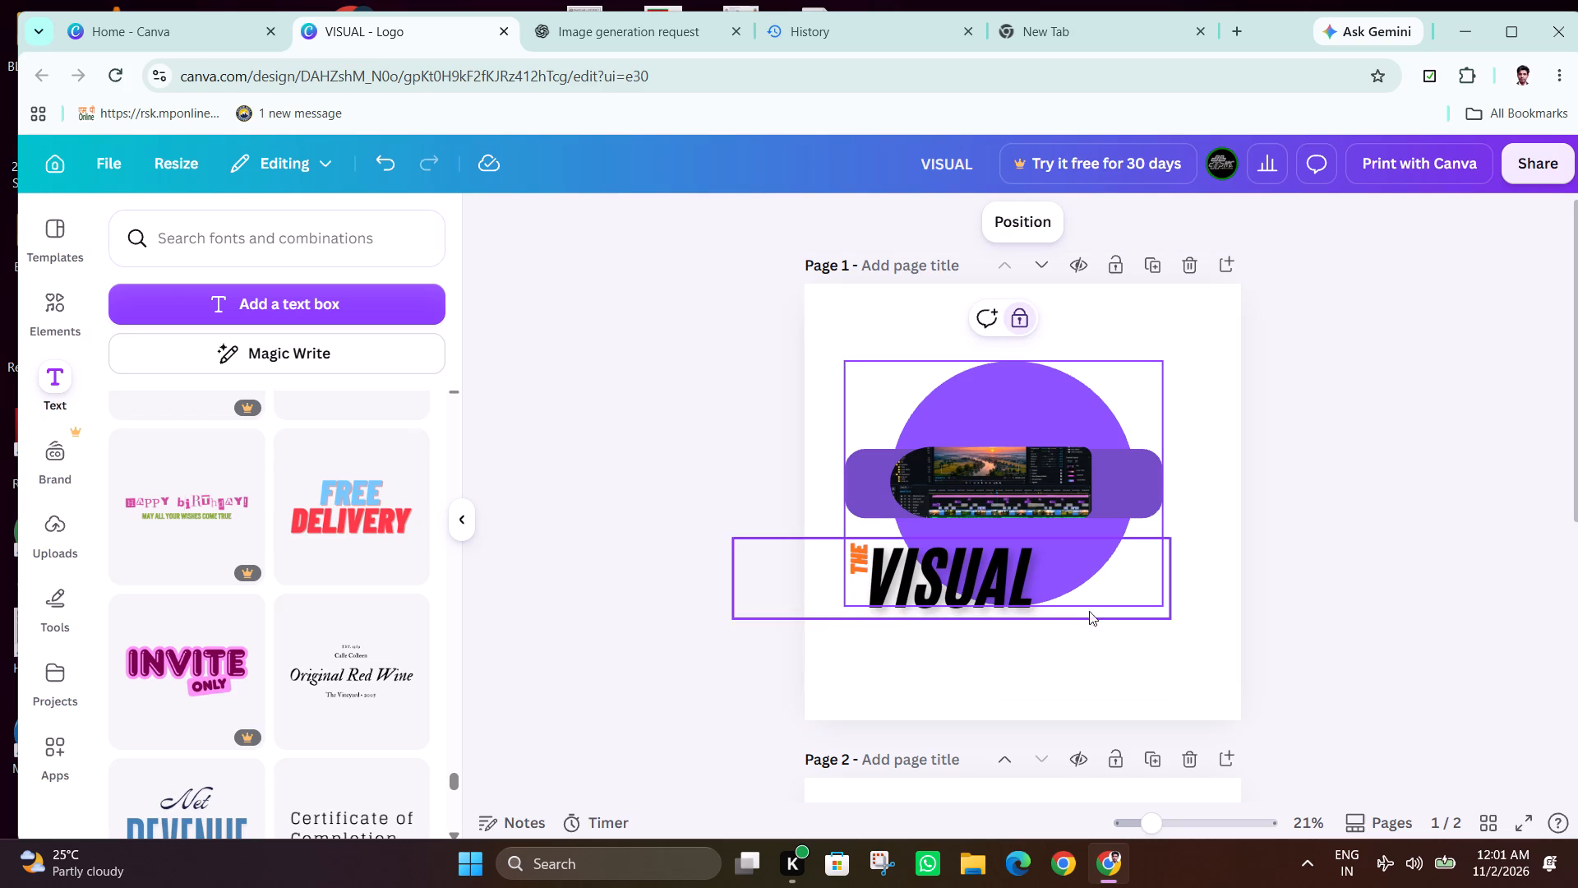
Move the THE and VISUAL lettering together slightly left and up, so they sit just below the banner.
{"action": "left_click_drag", "start_coordinate": [1050, 661], "coordinate": [833, 573]}
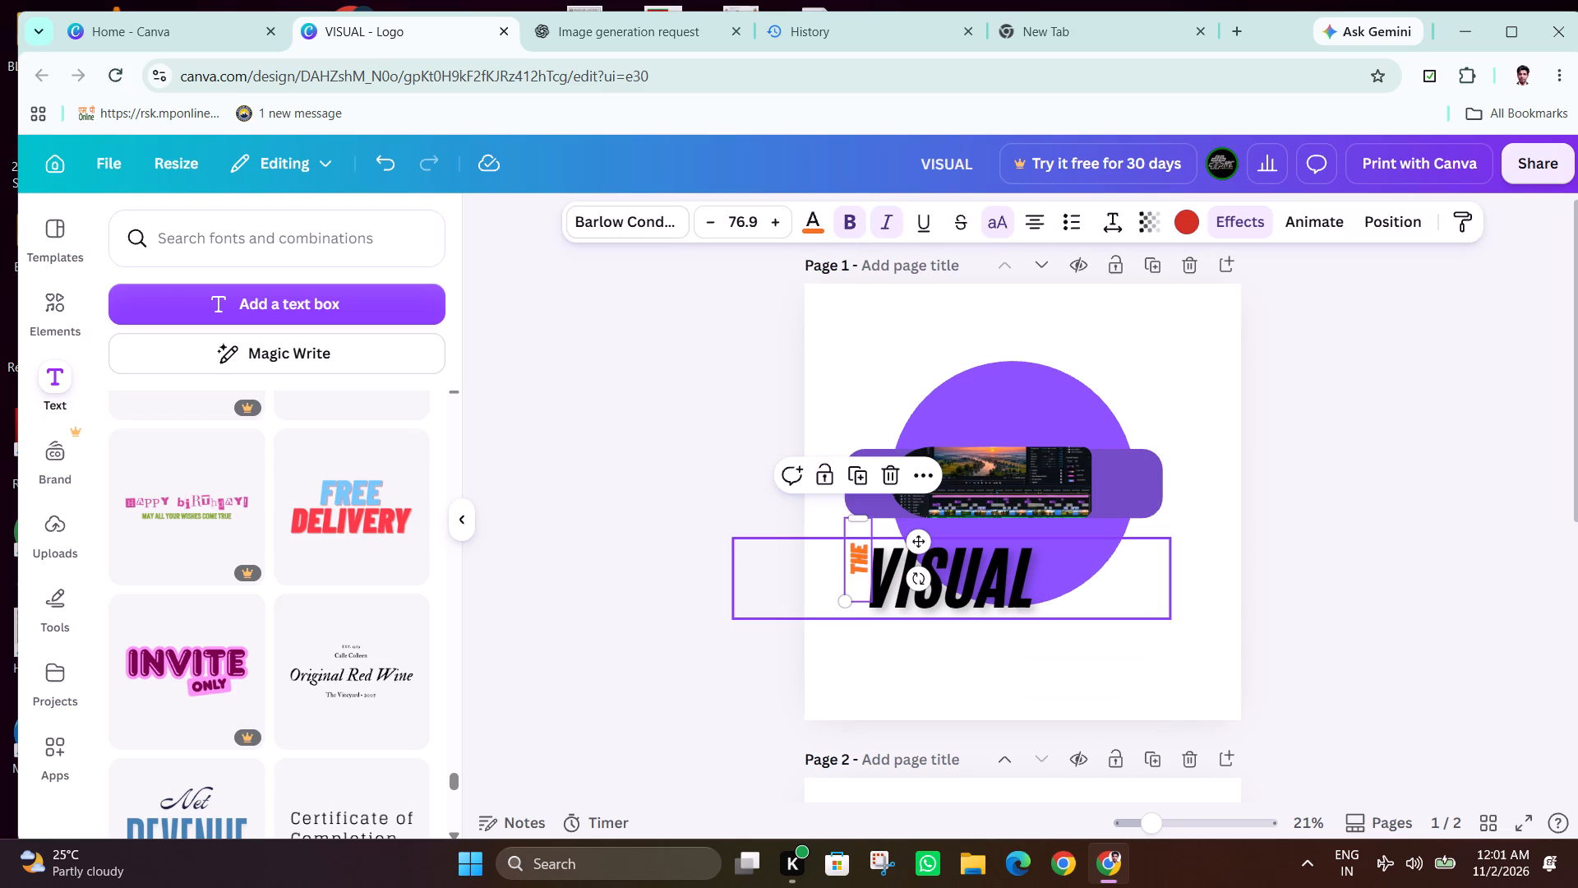
{"action": "left_click", "coordinate": [985, 593]}
{"action": "left_click", "coordinate": [965, 493]}
{"action": "left_click_drag", "start_coordinate": [978, 665], "coordinate": [837, 556]}
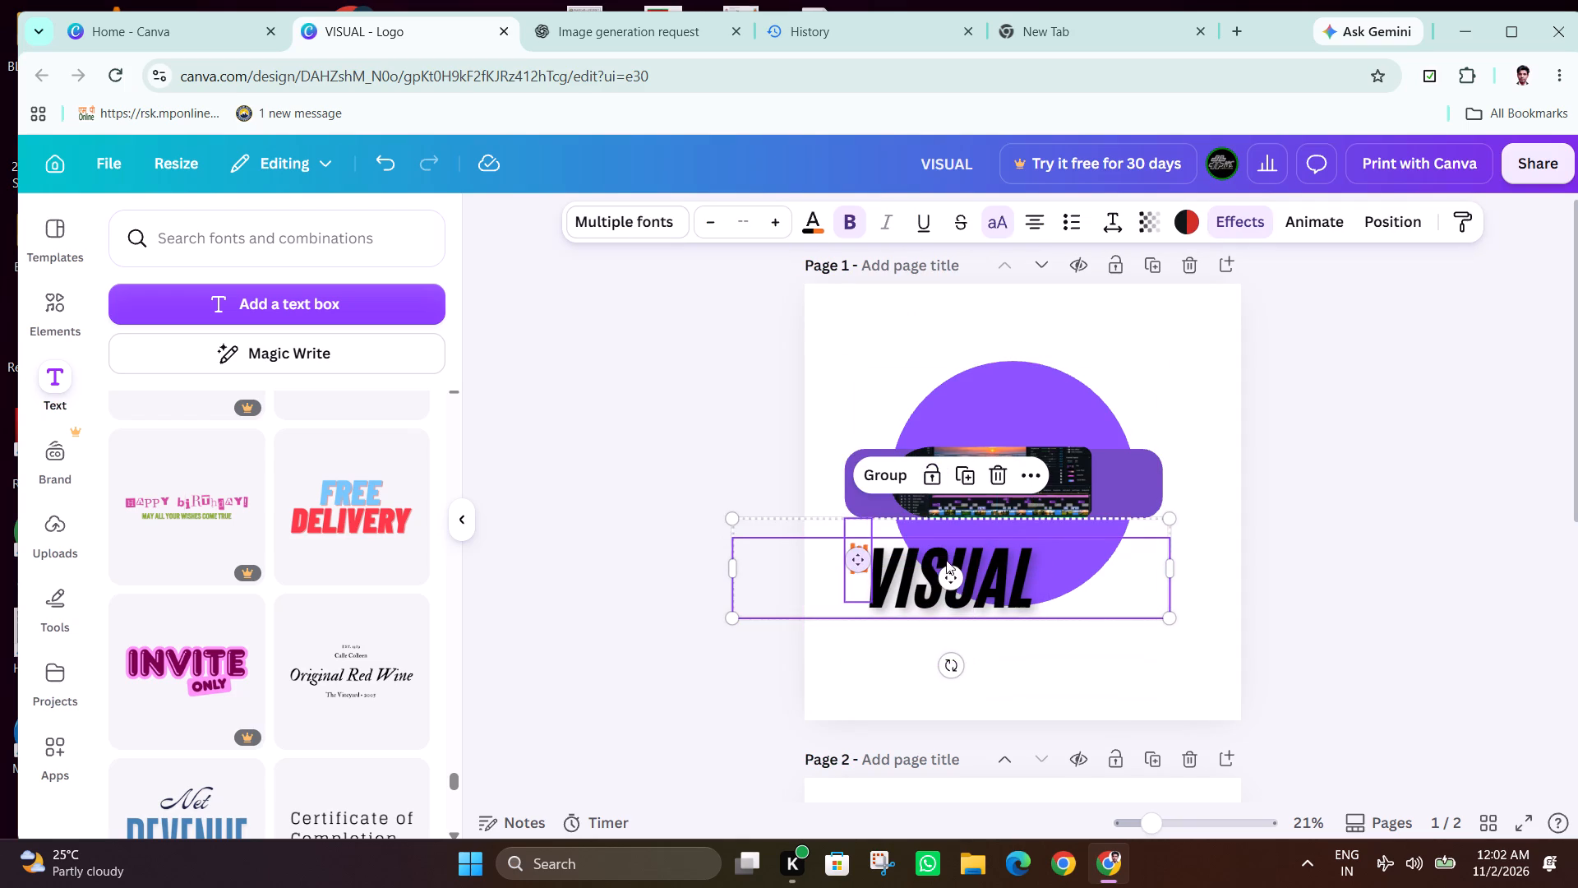
{"action": "left_click_drag", "start_coordinate": [1012, 561], "coordinate": [996, 562]}
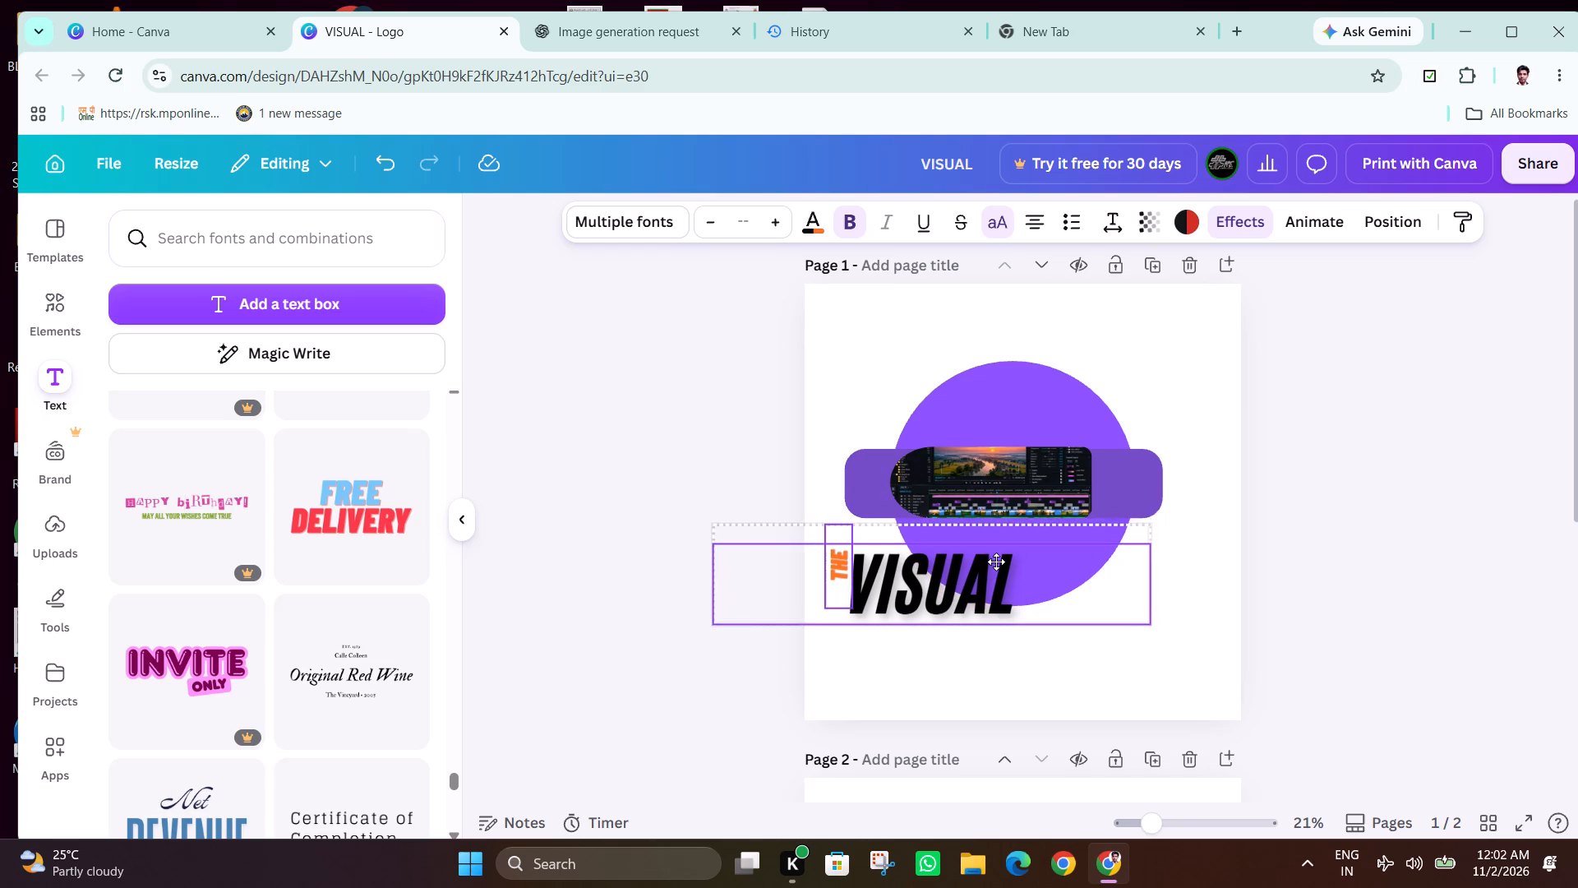
{"action": "left_click_drag", "start_coordinate": [996, 562], "coordinate": [987, 553]}
{"action": "left_click", "coordinate": [1345, 495]}
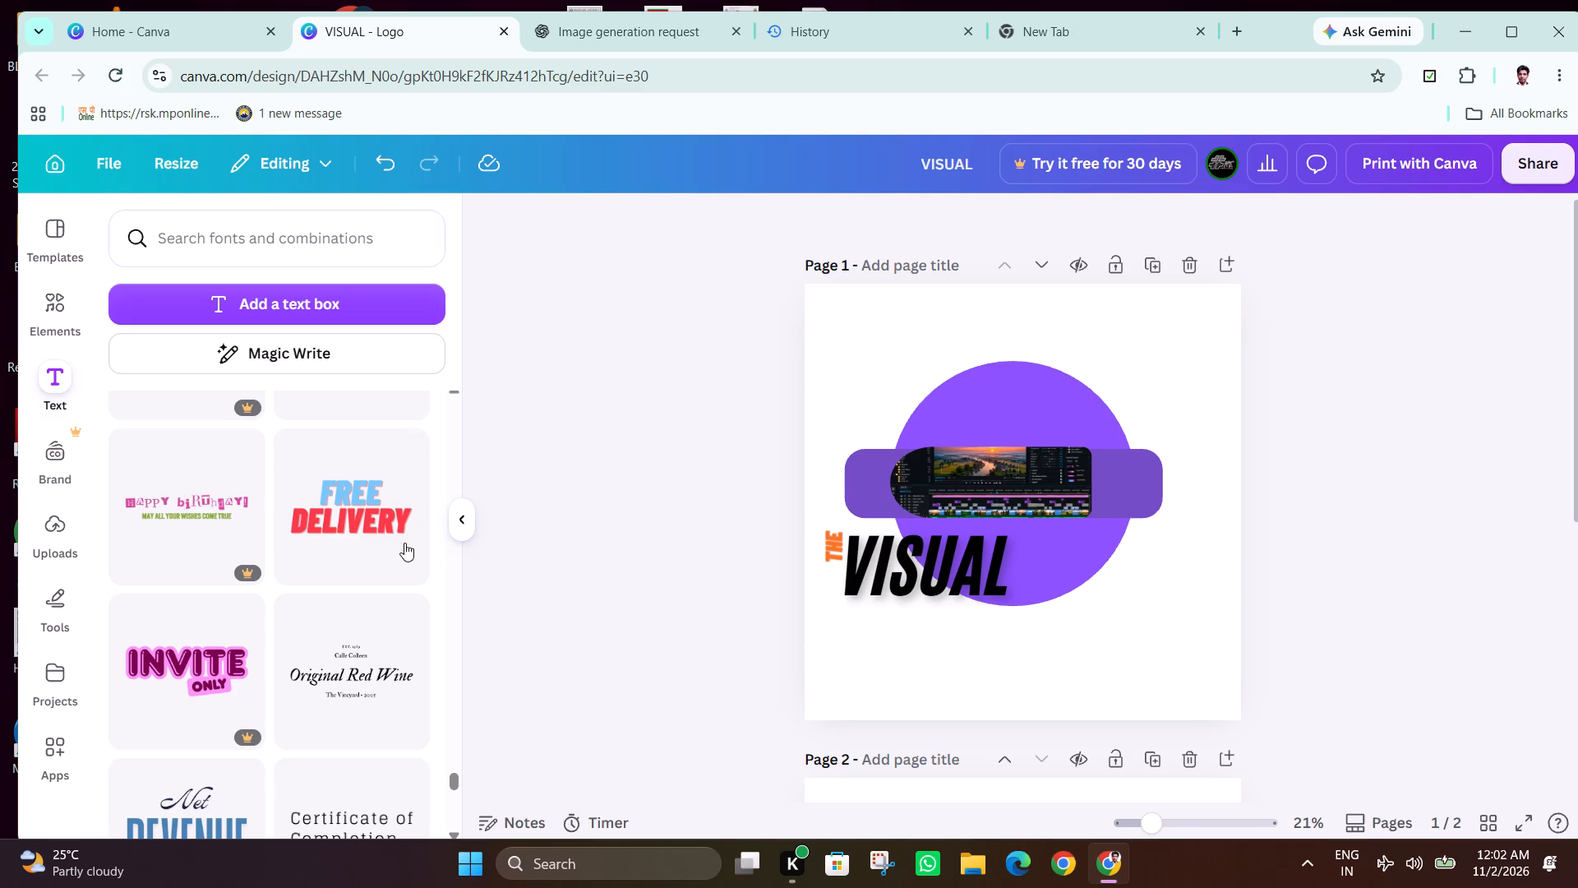
Lock the VISUAL lettering in place.
{"action": "left_click", "coordinate": [917, 568]}
{"action": "left_click", "coordinate": [892, 468]}
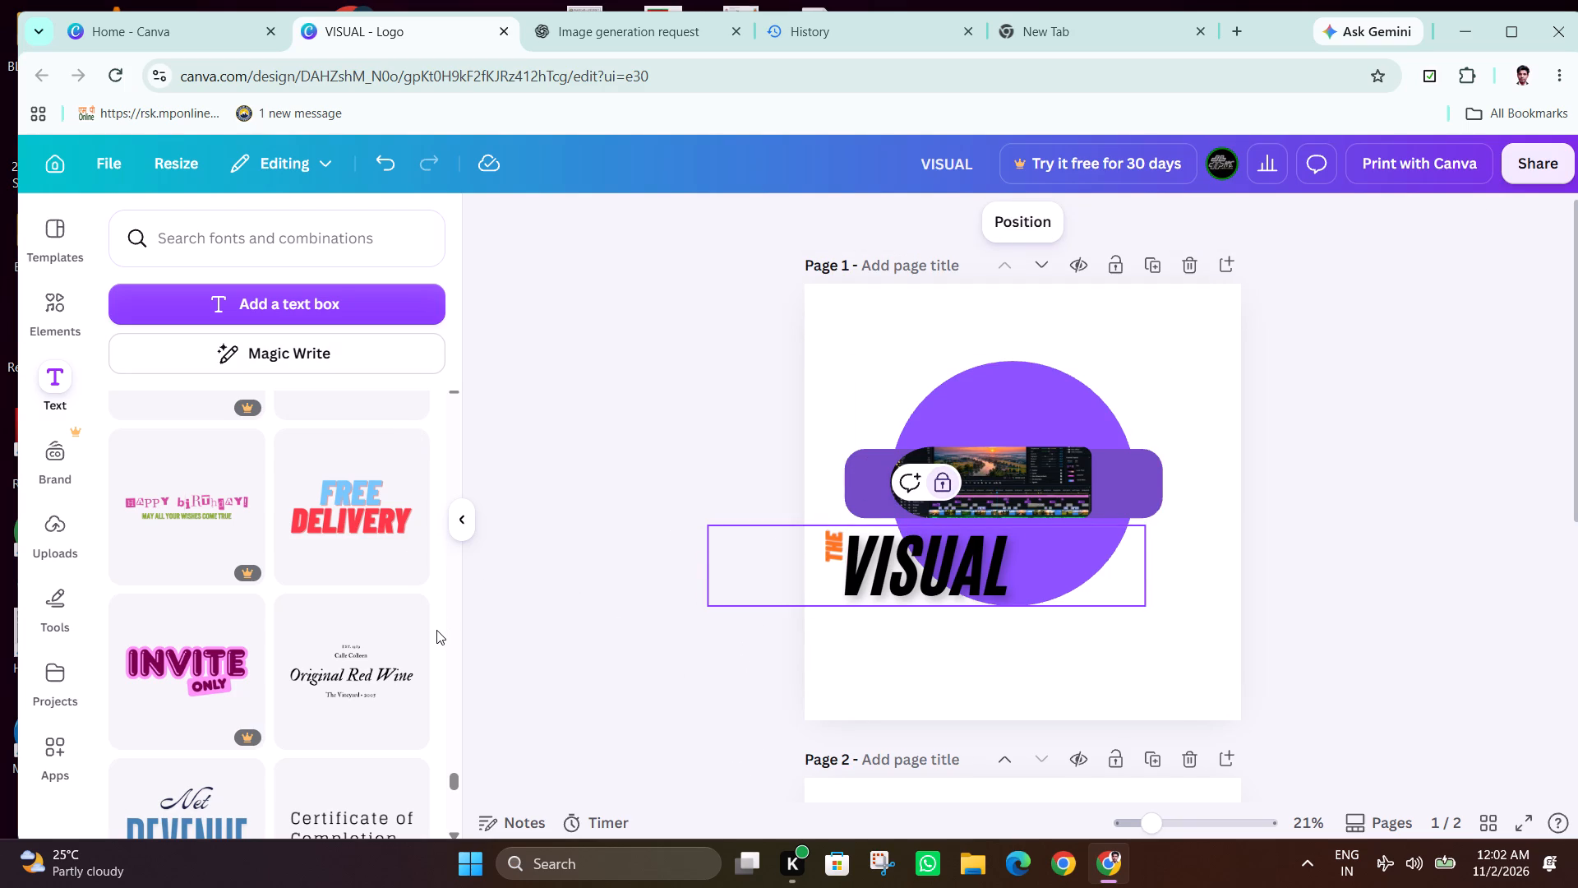
Add the orange outlined ACTION text style below VISUAL and replace its wording with STUDIO.
{"action": "scroll", "coordinate": [341, 671], "scroll_direction": "down", "scroll_amount": 6}
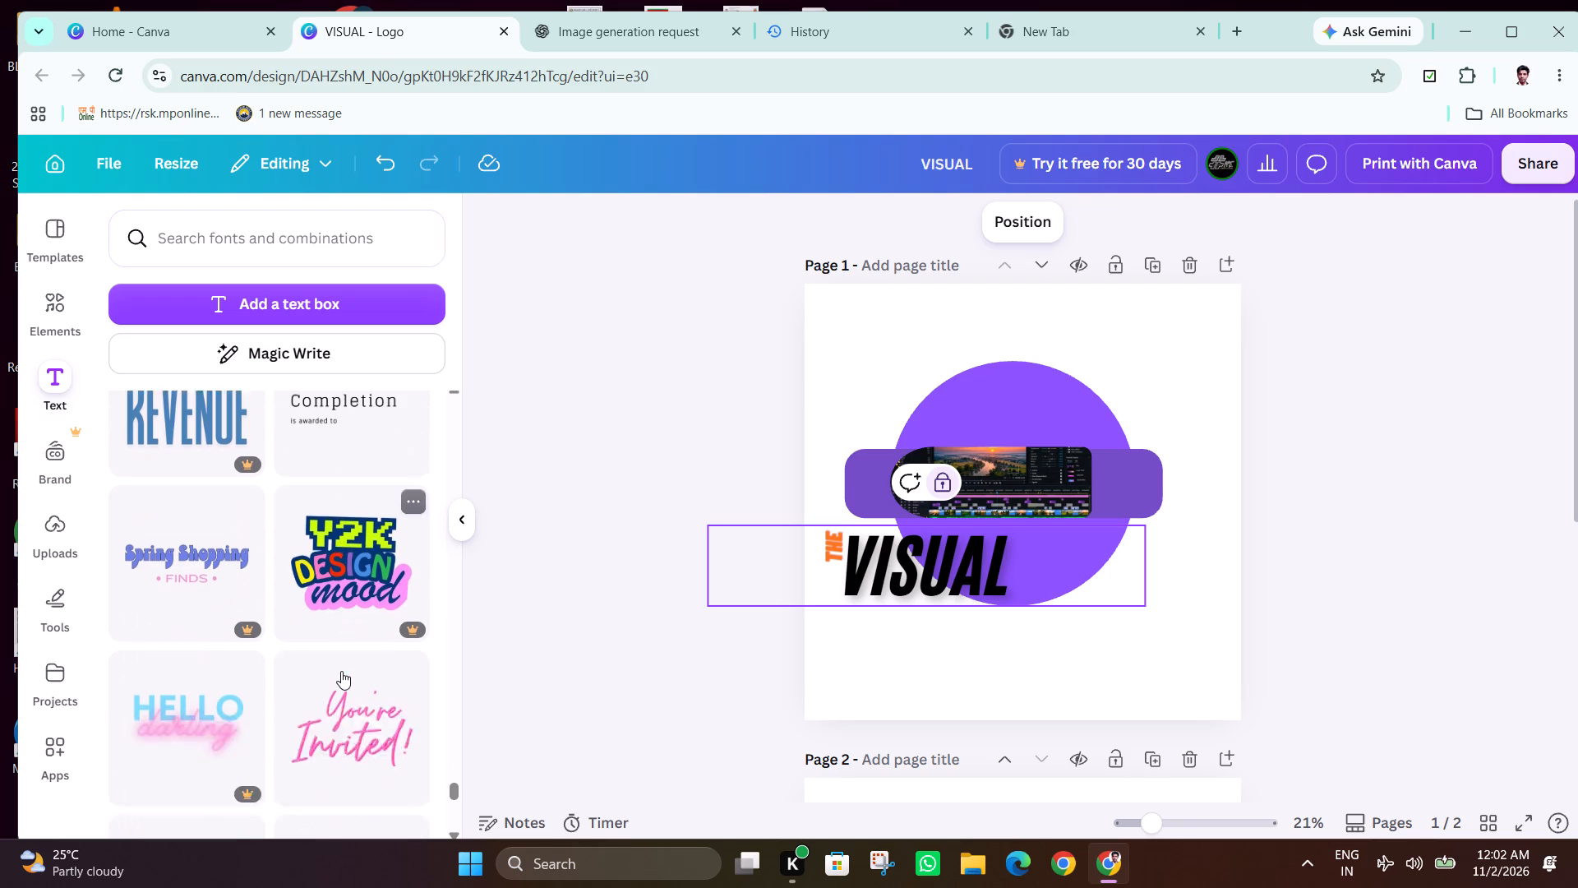
{"action": "scroll", "coordinate": [341, 671], "scroll_direction": "down", "scroll_amount": 7}
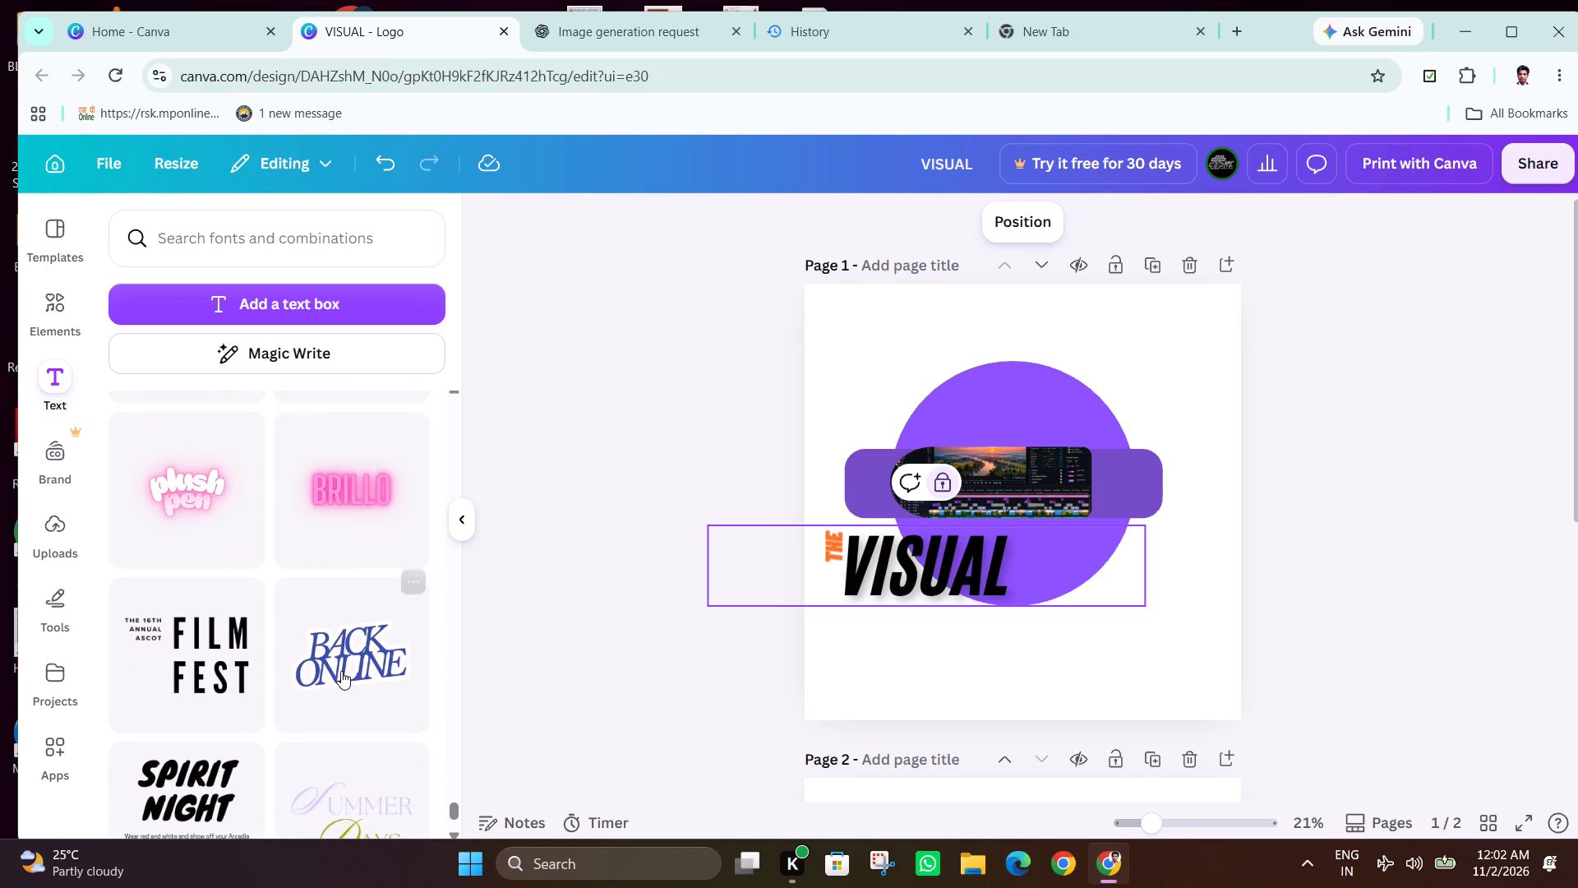
{"action": "scroll", "coordinate": [341, 671], "scroll_direction": "down", "scroll_amount": 8}
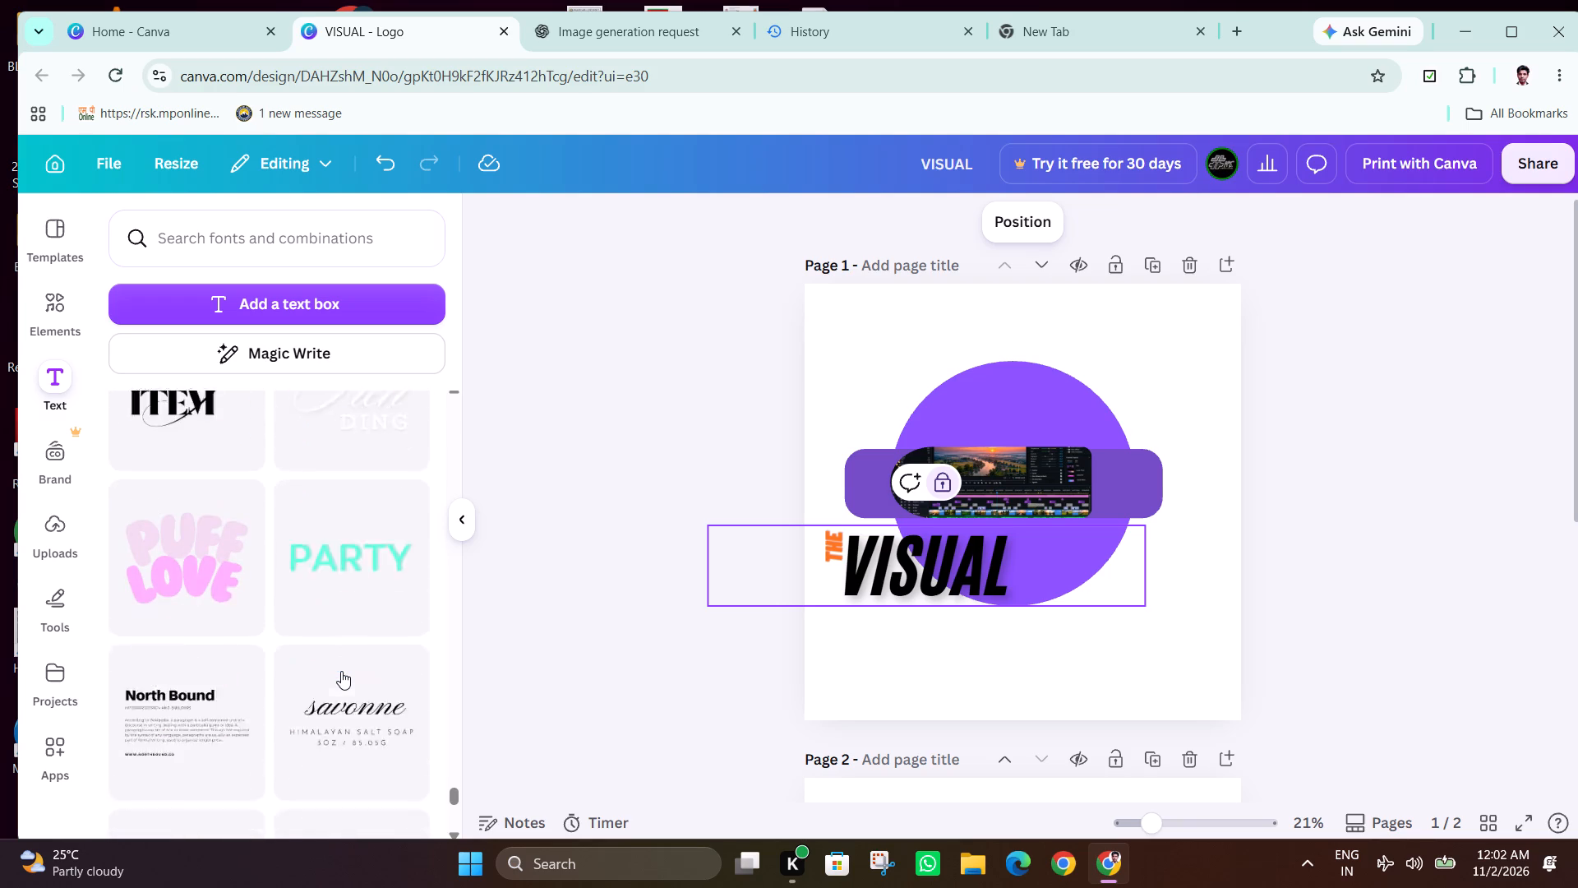
{"action": "scroll", "coordinate": [341, 671], "scroll_direction": "down", "scroll_amount": 4}
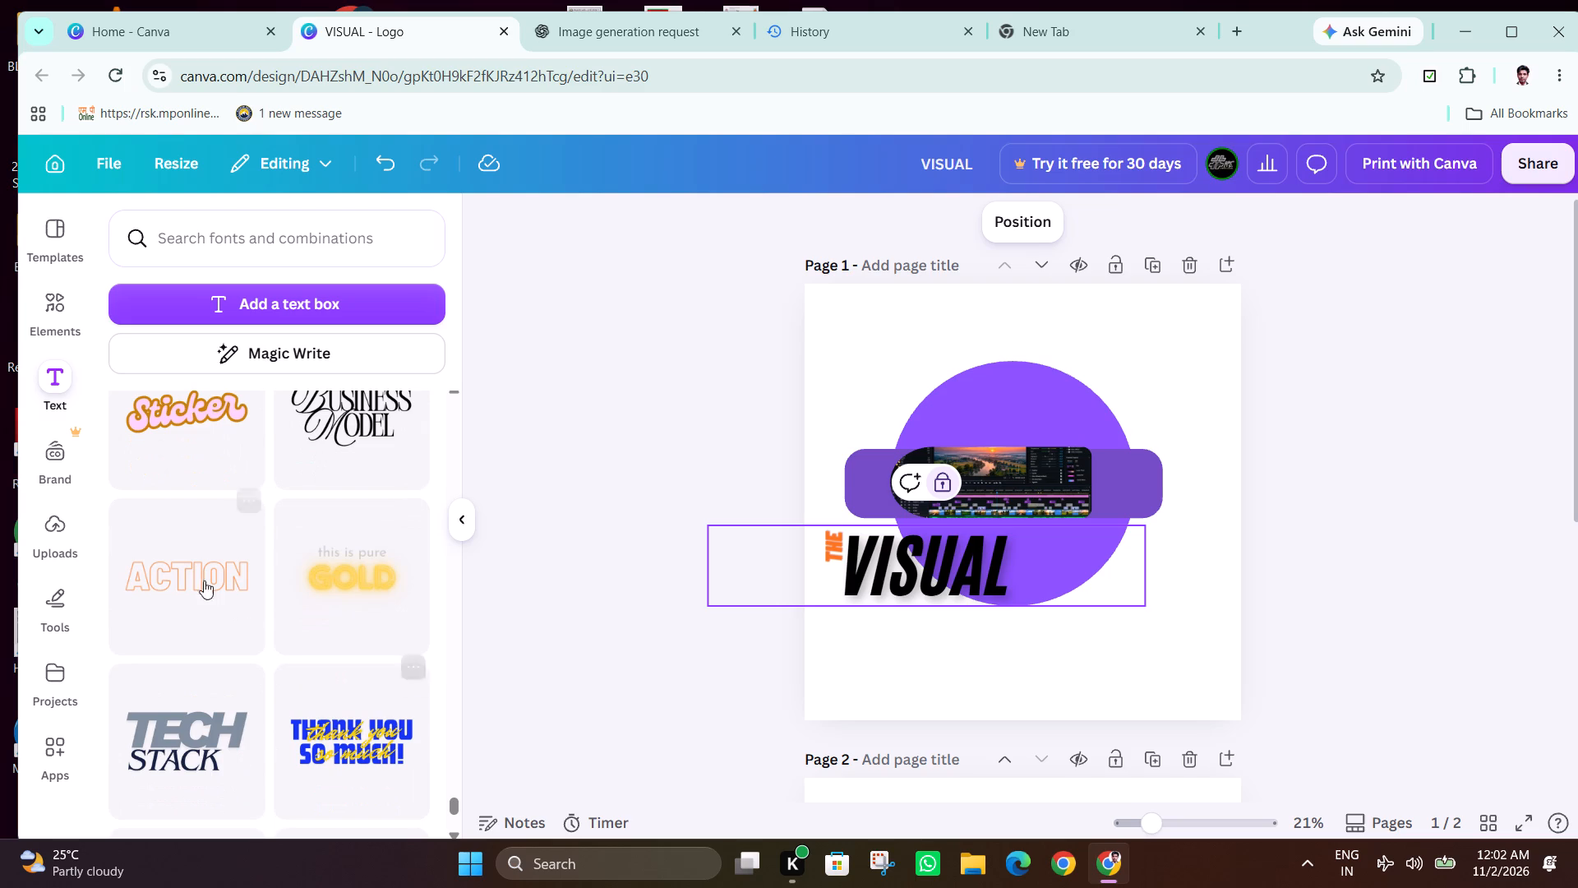
{"action": "left_click_drag", "start_coordinate": [192, 567], "coordinate": [992, 659]}
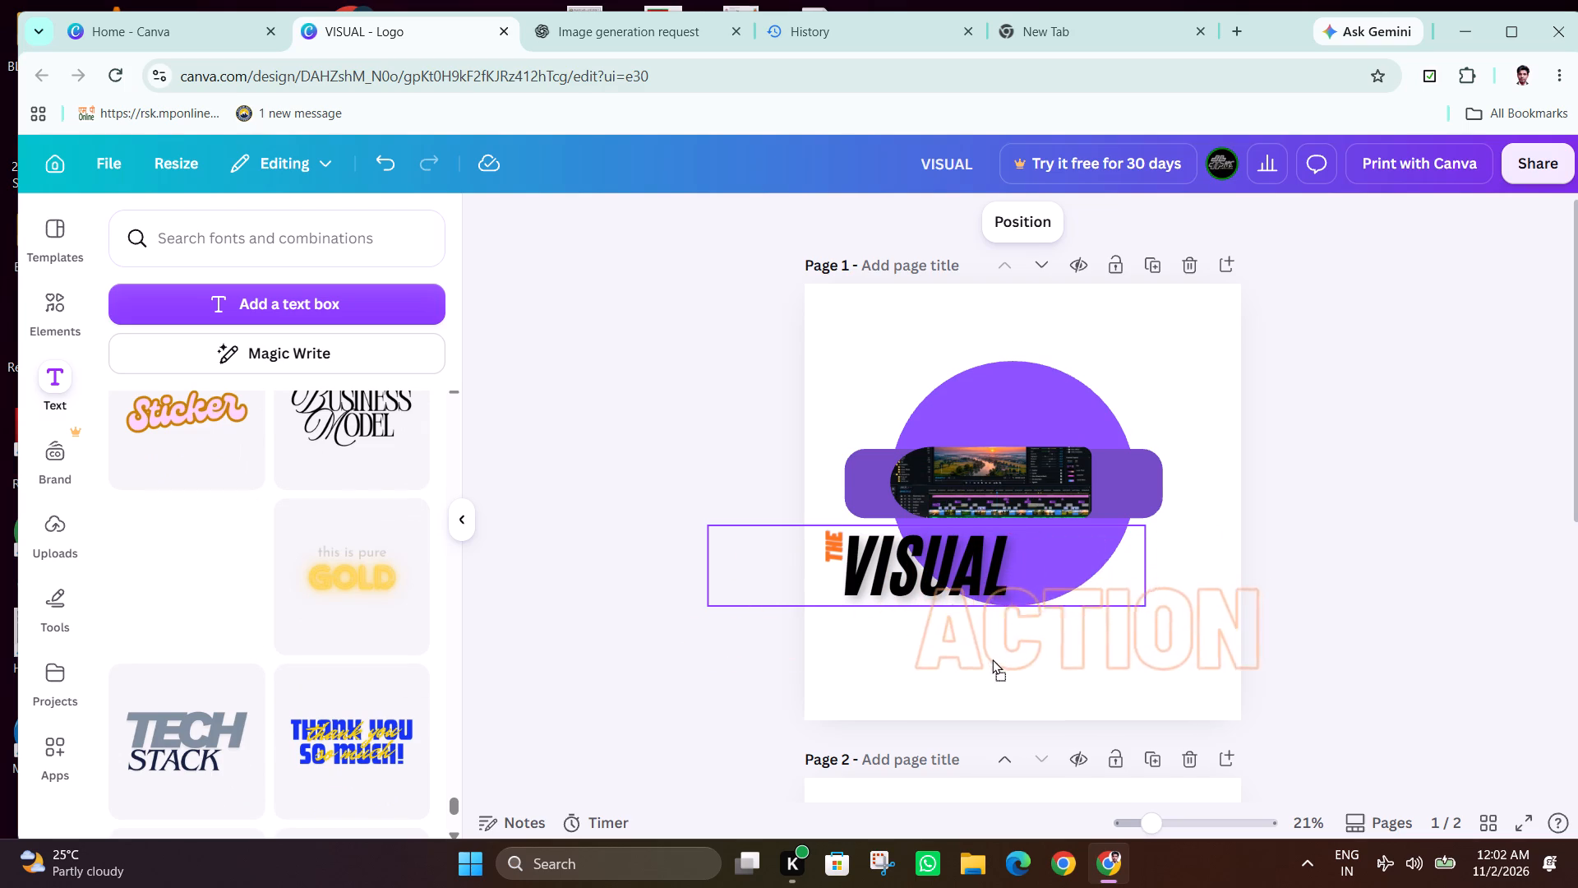
{"action": "left_click_drag", "start_coordinate": [992, 659], "coordinate": [974, 669]}
{"action": "left_click_drag", "start_coordinate": [1037, 673], "coordinate": [1016, 614]}
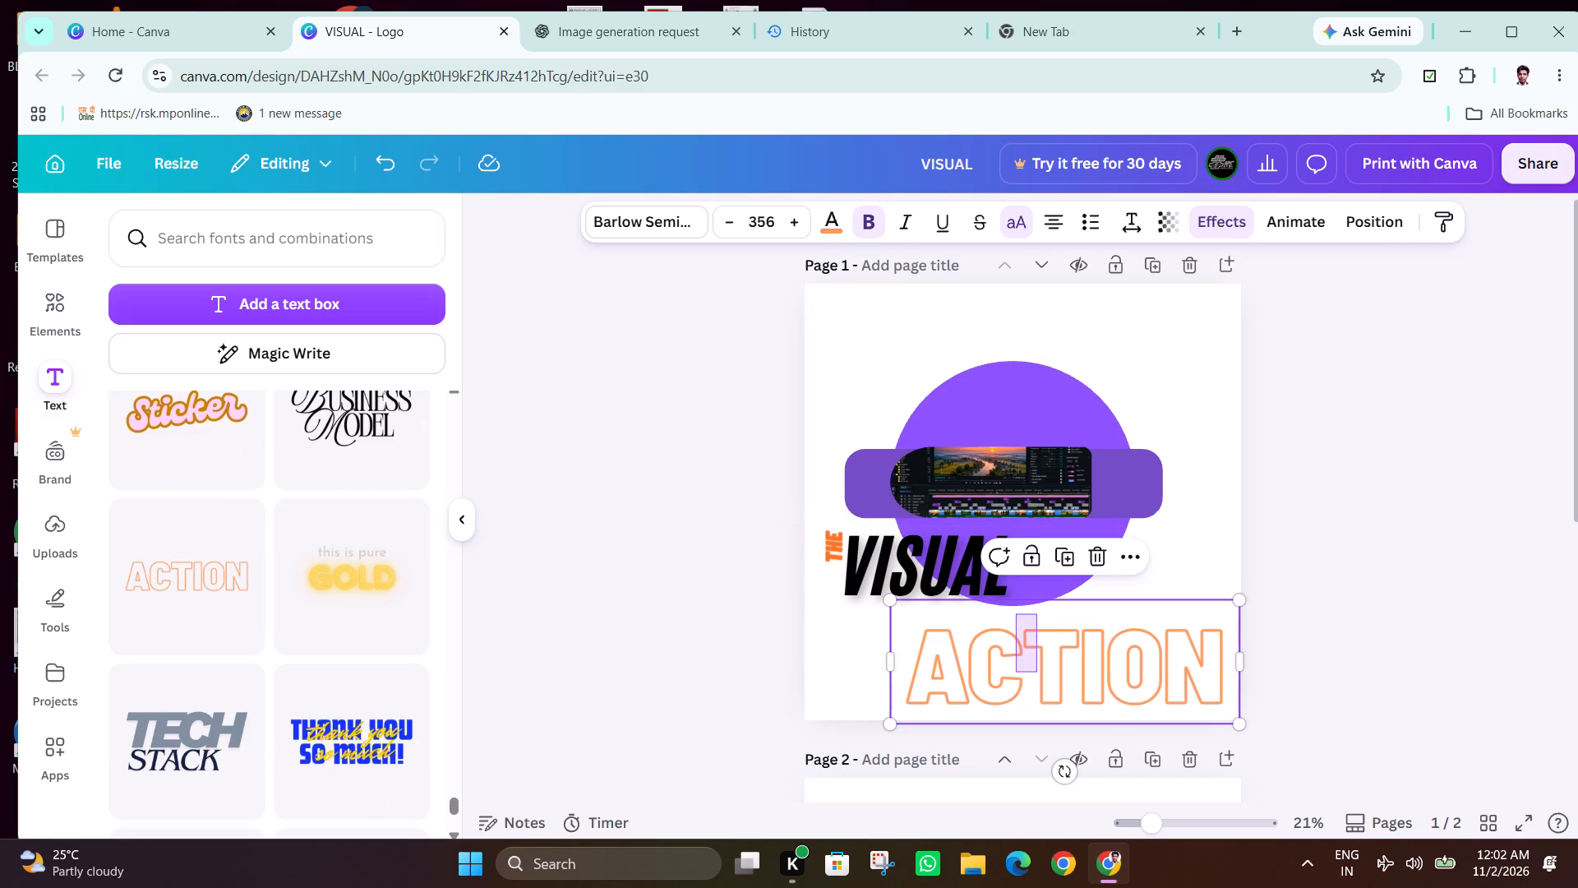
{"action": "left_click_drag", "start_coordinate": [1016, 614], "coordinate": [1013, 597]}
{"action": "double_click", "coordinate": [1066, 671]}
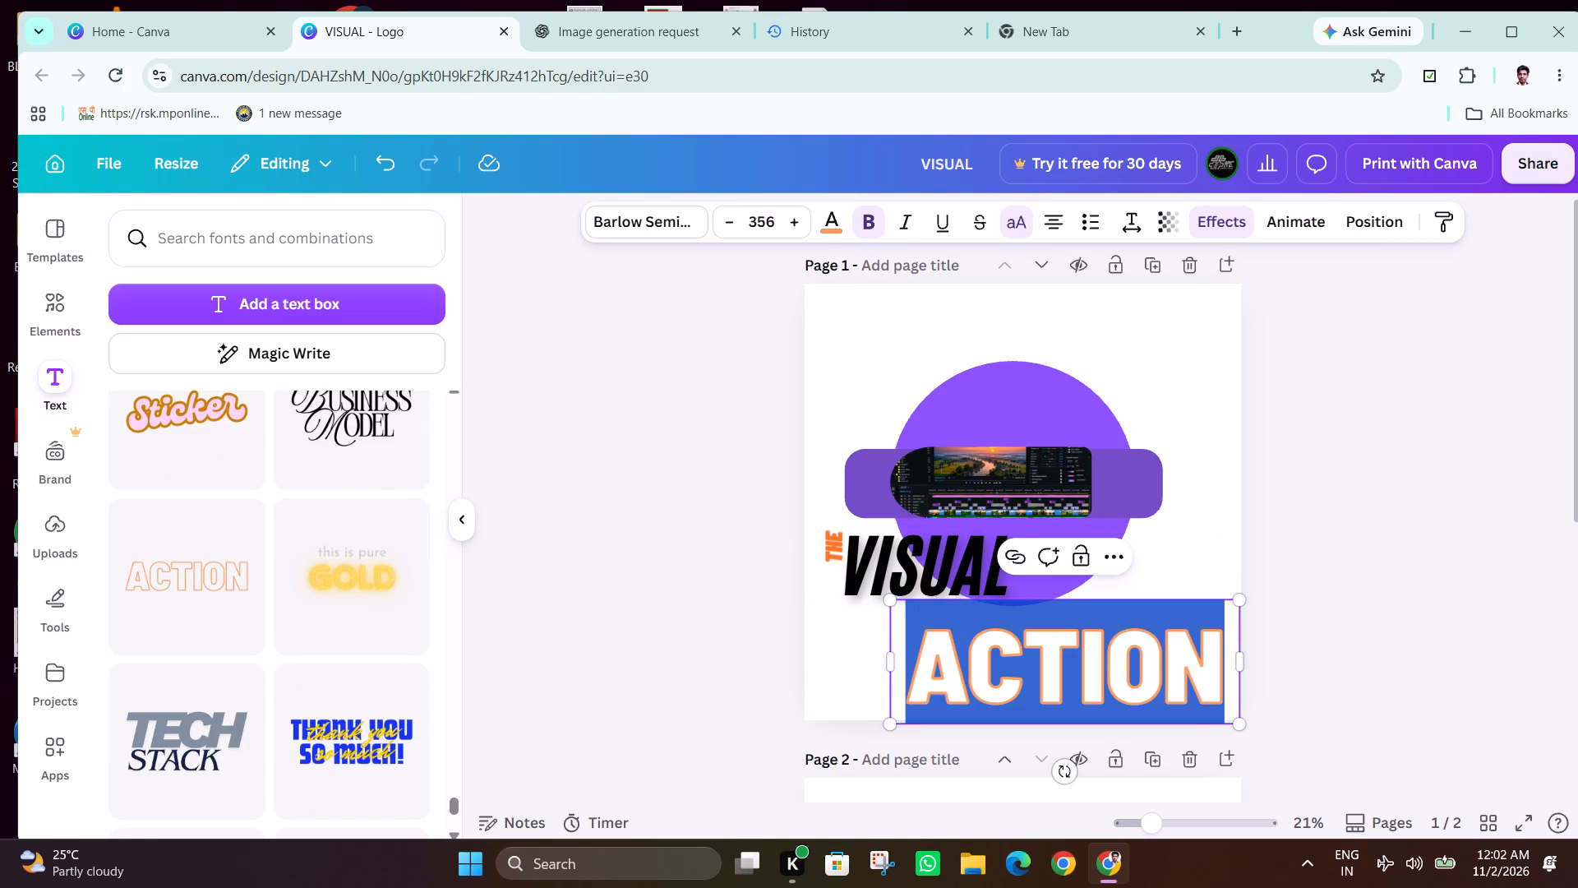
{"action": "type", "text": "STUDIO"}
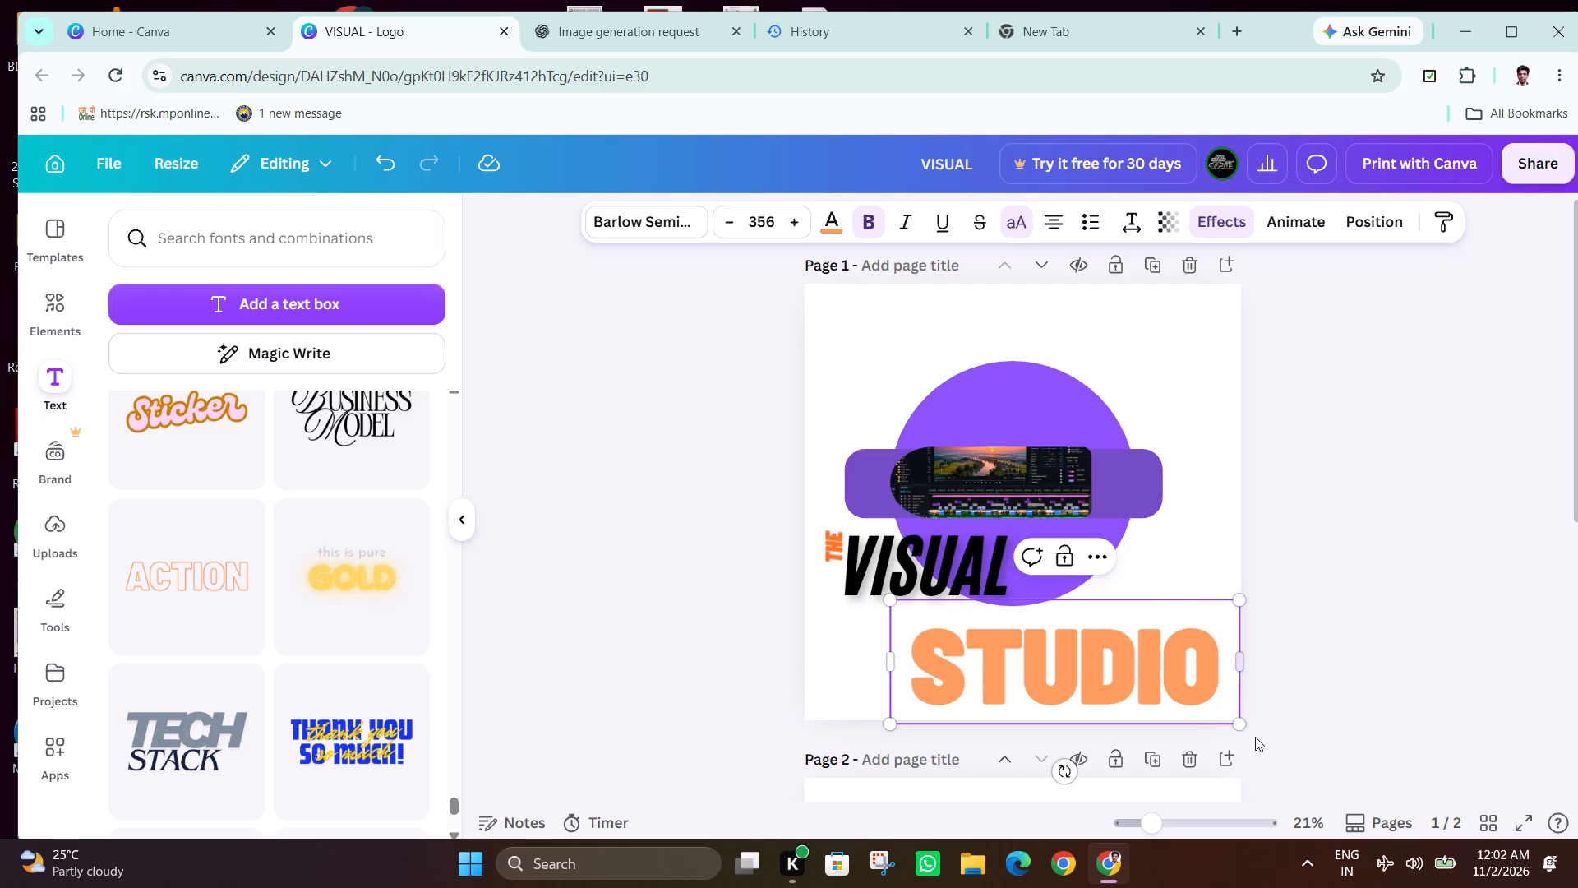
Shrink the STUDIO lettering to about size 135 and position it under the right end of VISUAL.
{"action": "left_click_drag", "start_coordinate": [1243, 728], "coordinate": [1027, 679]}
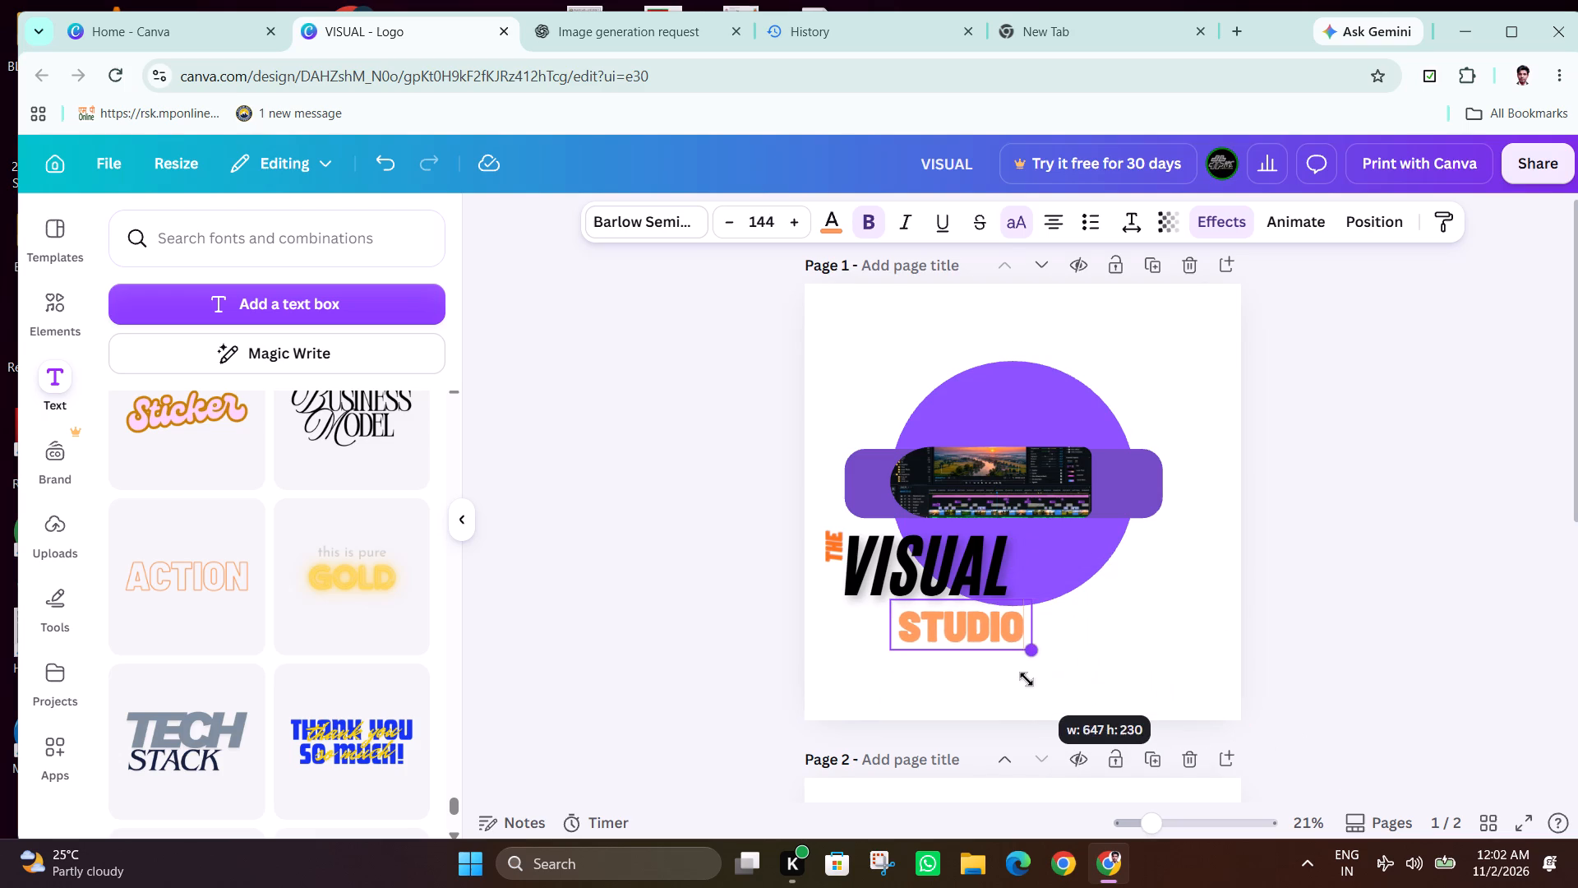
{"action": "left_click_drag", "start_coordinate": [1027, 679], "coordinate": [1017, 673]}
{"action": "left_click_drag", "start_coordinate": [961, 623], "coordinate": [994, 620]}
{"action": "left_click", "coordinate": [1076, 645]}
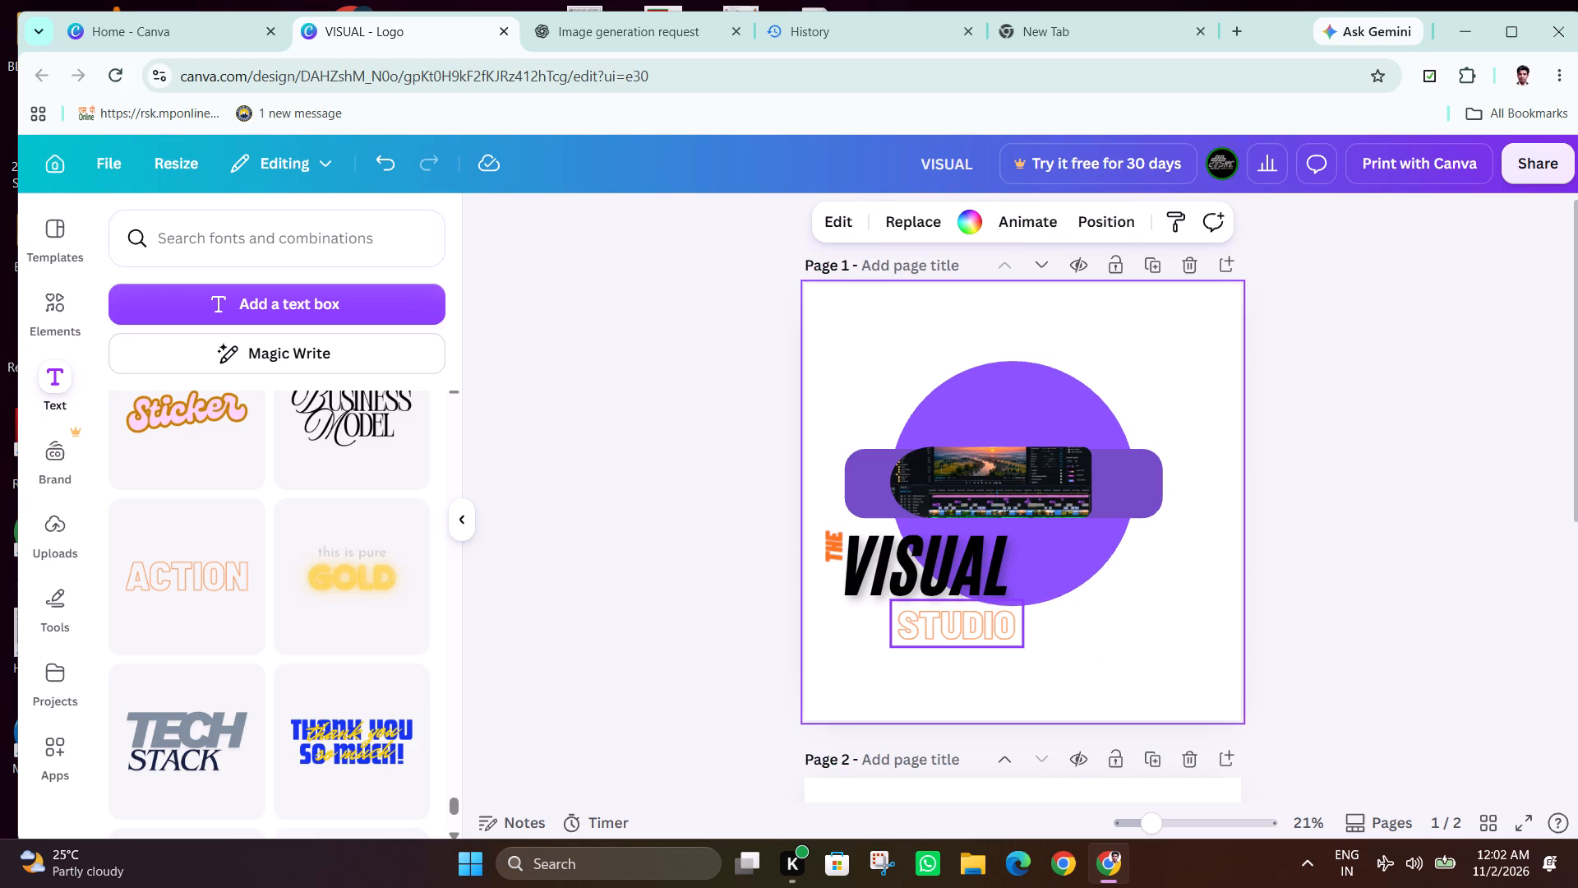
{"action": "left_click_drag", "start_coordinate": [957, 634], "coordinate": [1029, 626]}
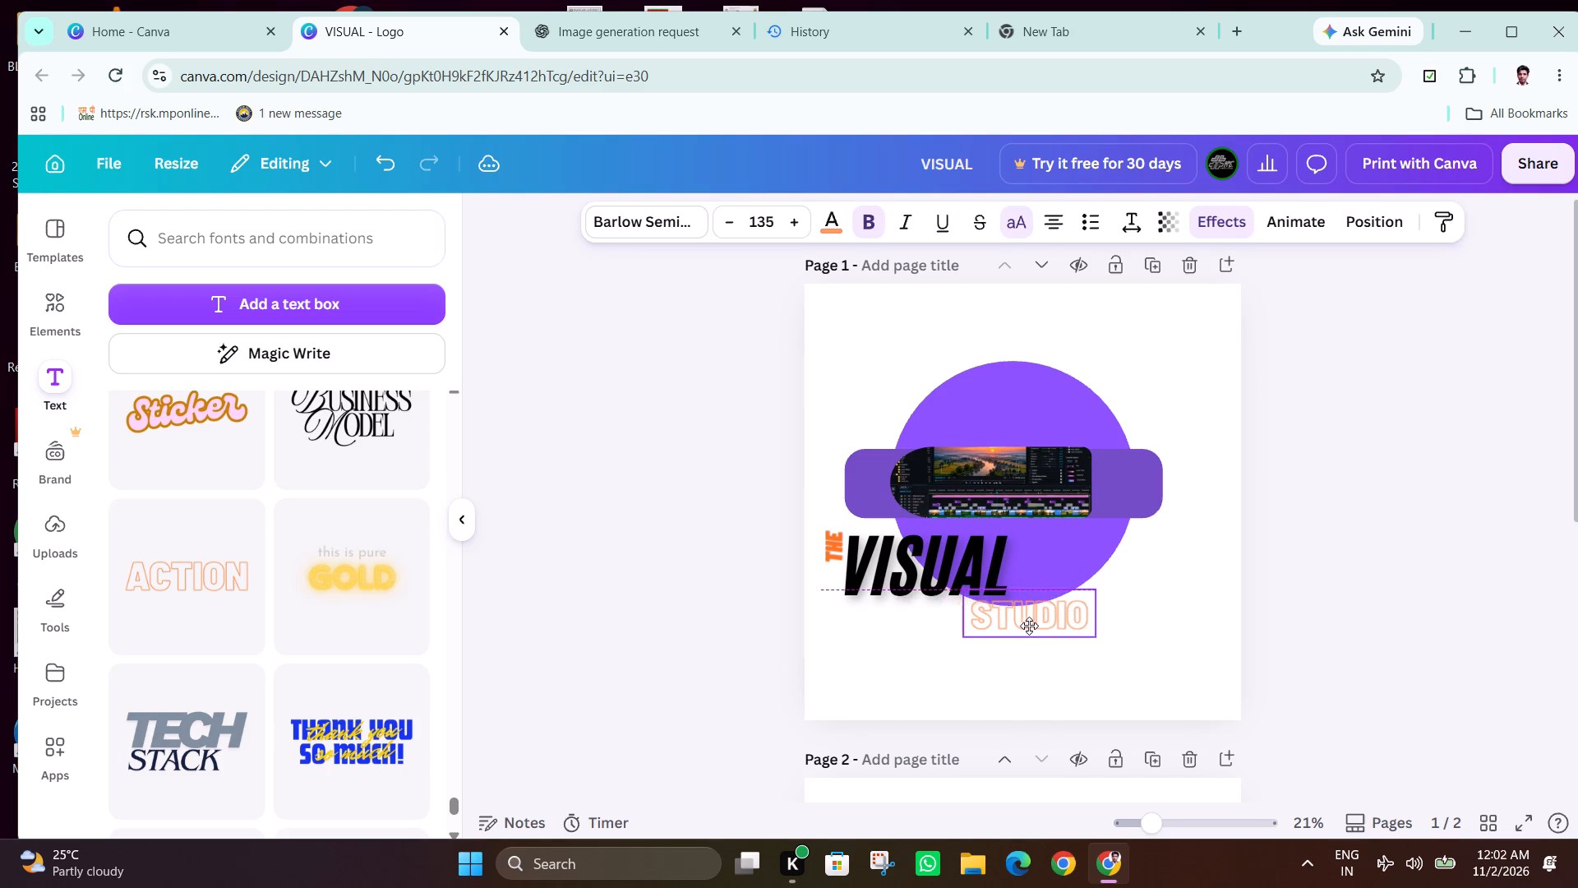
{"action": "left_click_drag", "start_coordinate": [1029, 626], "coordinate": [1008, 622]}
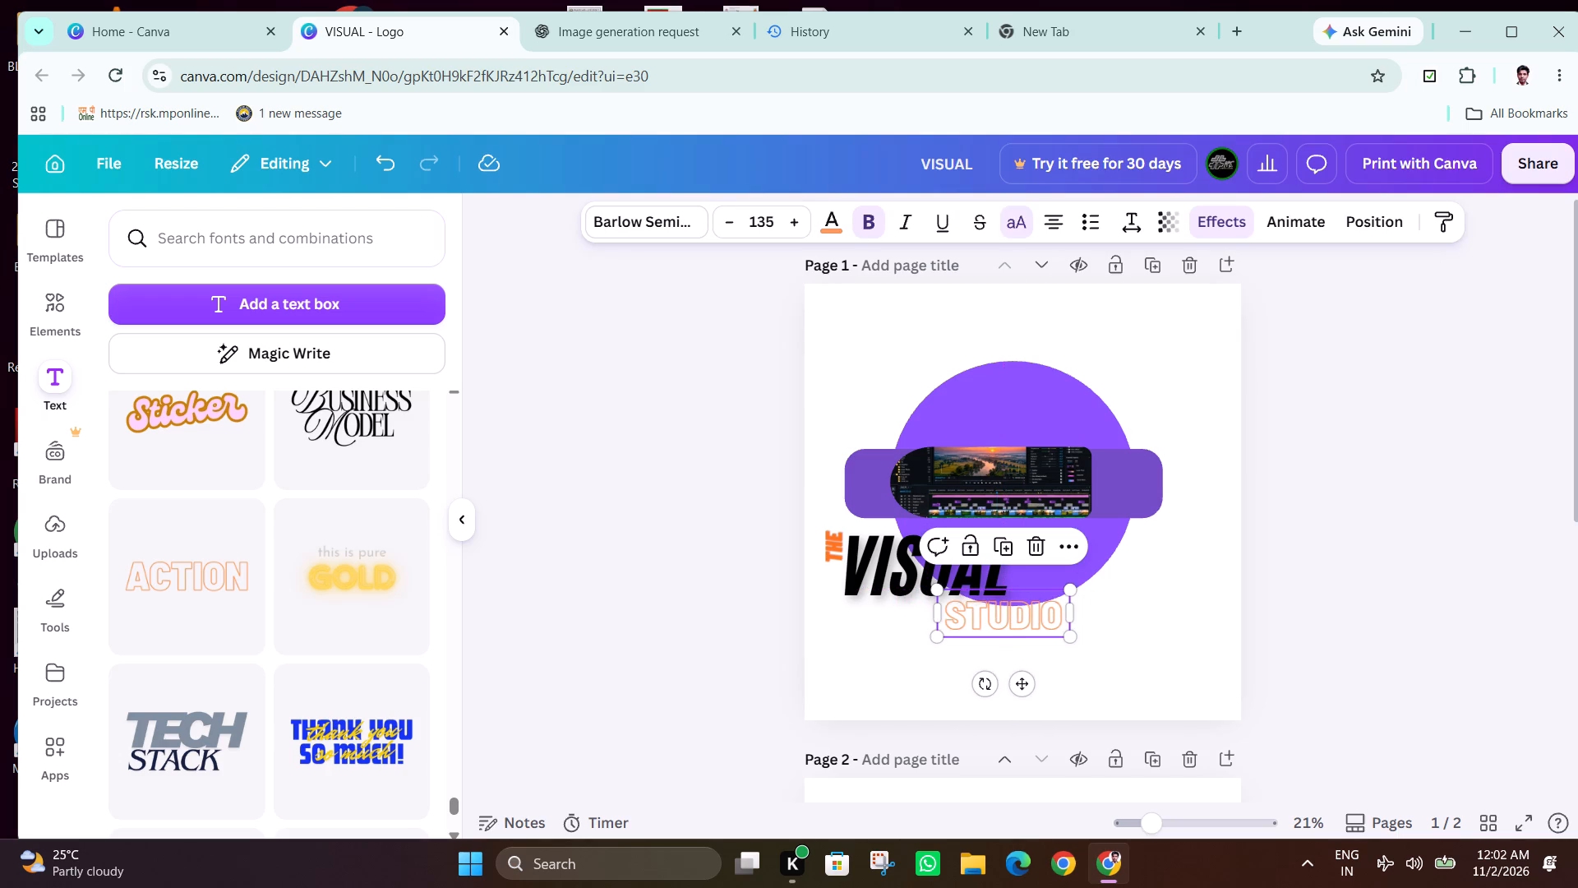
{"action": "left_click", "coordinate": [1312, 595]}
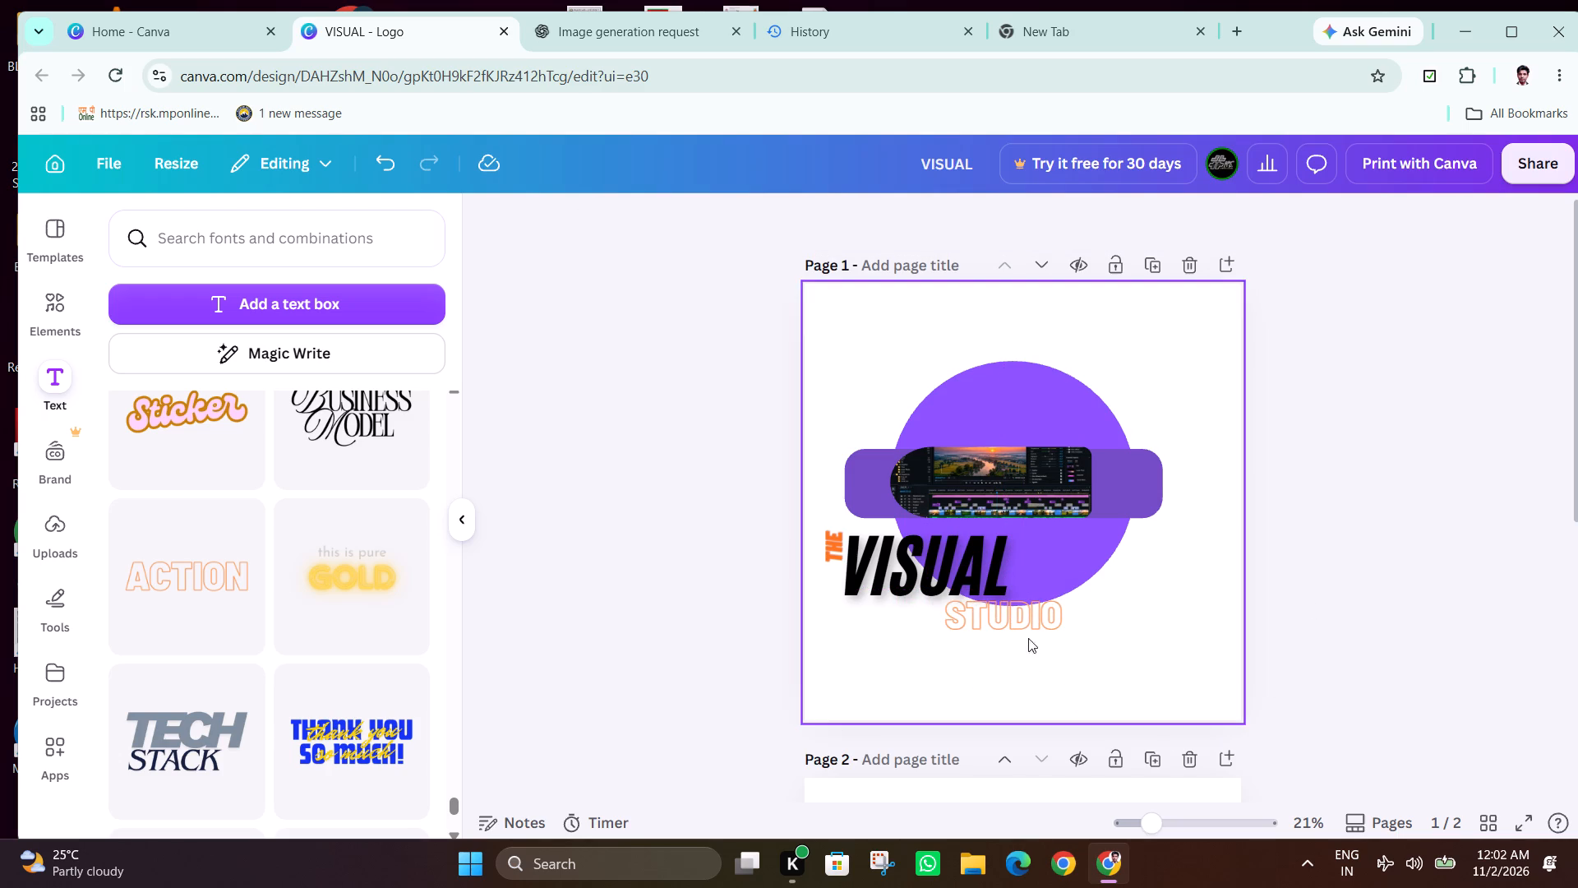
Reduce the STUDIO lettering further to about size 76.2, keeping it tucked beneath the last letters of VISUAL.
{"action": "left_click", "coordinate": [1009, 619]}
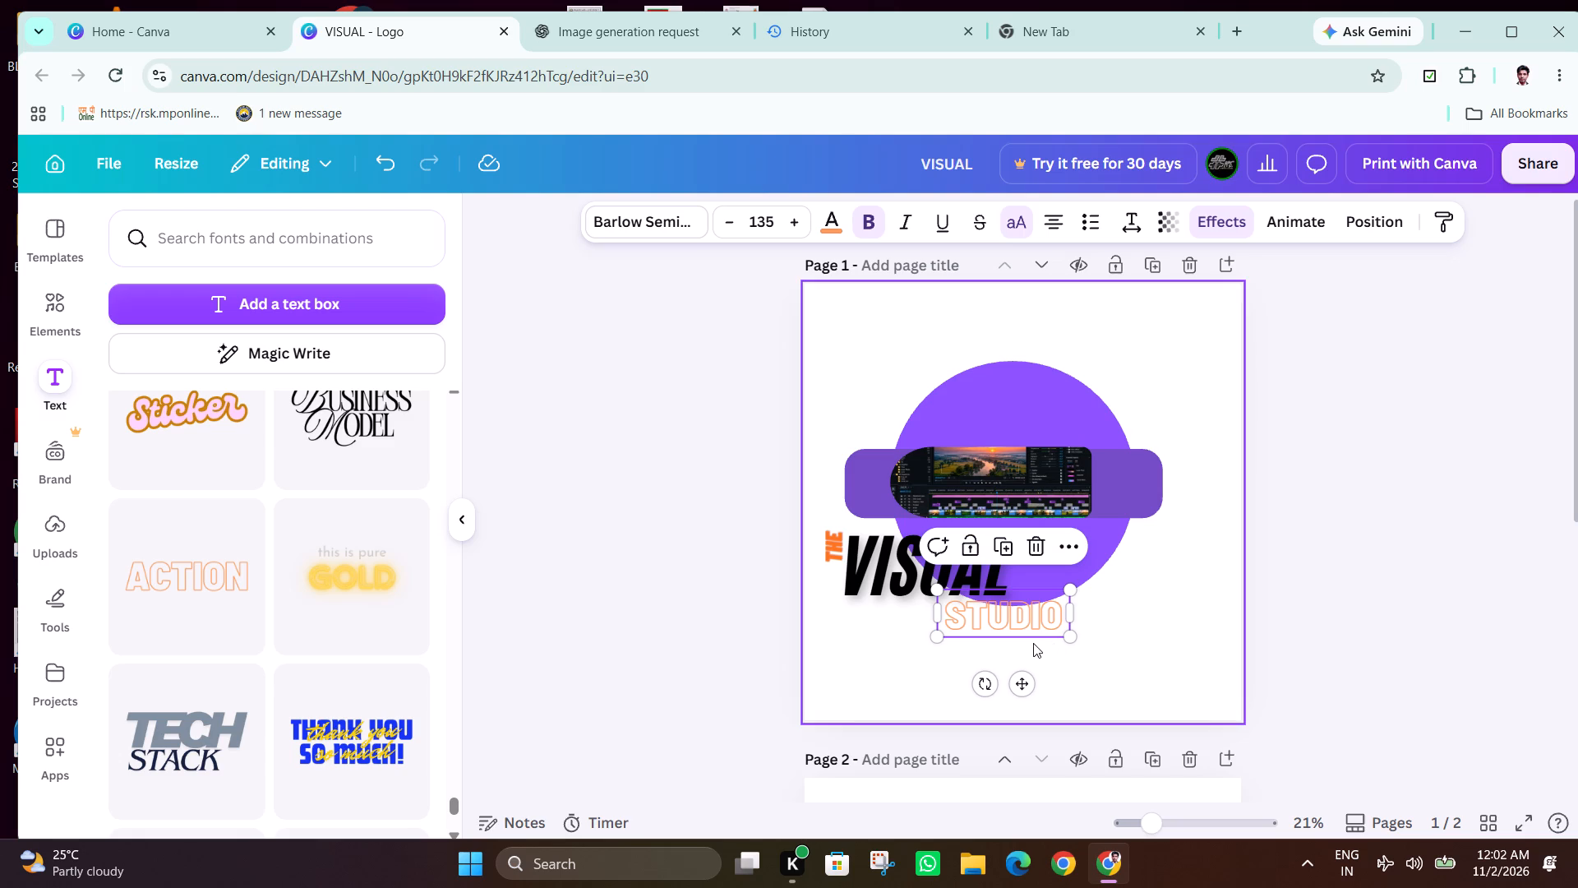
{"action": "left_click_drag", "start_coordinate": [1073, 640], "coordinate": [1020, 610]}
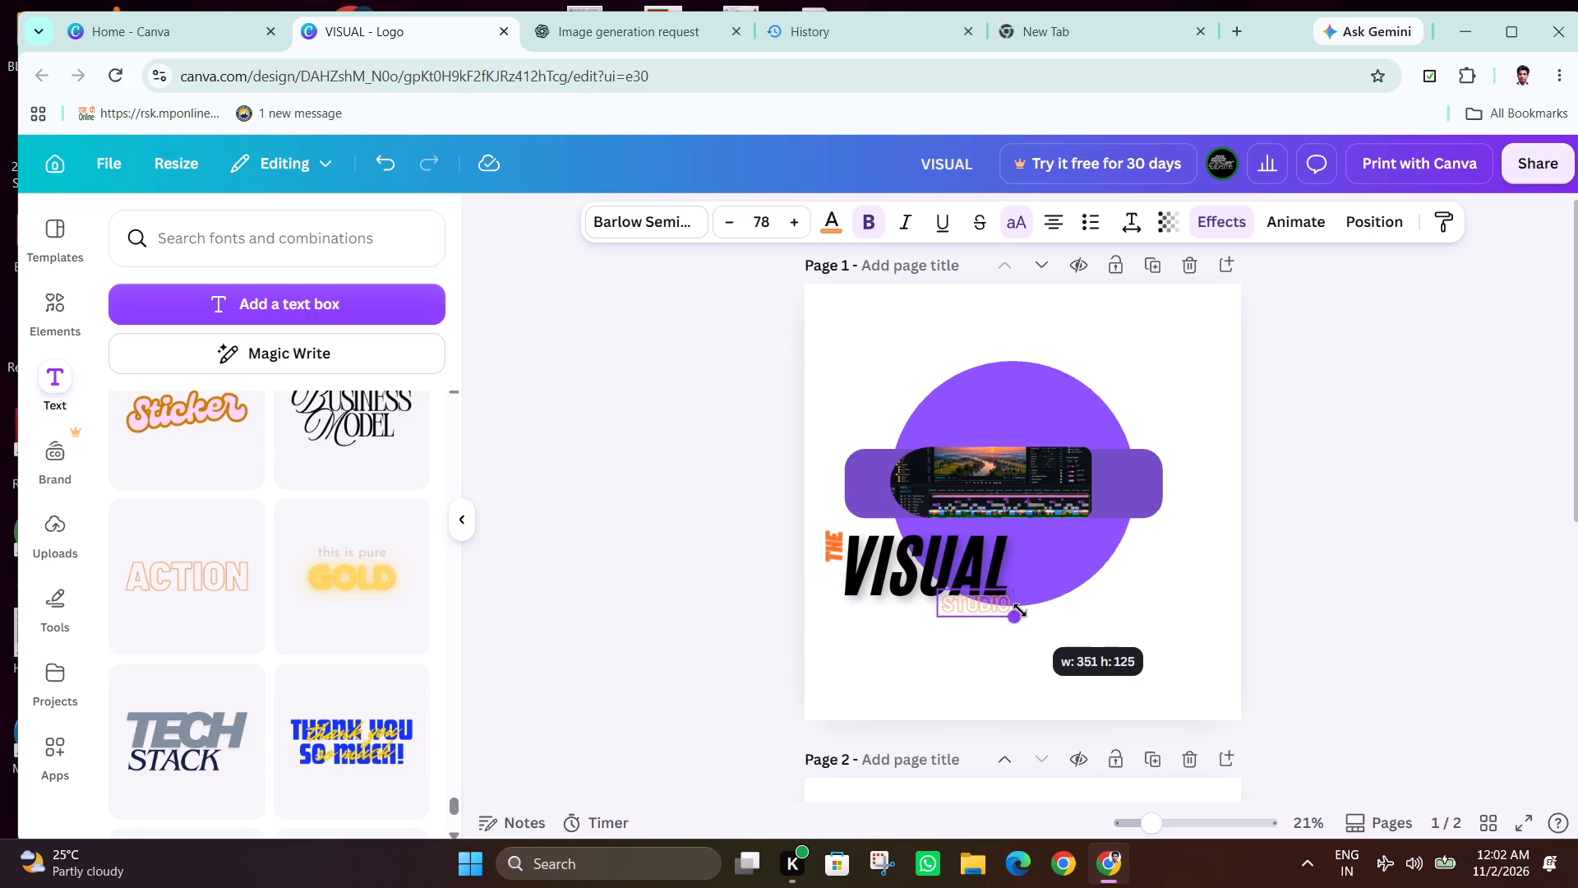
{"action": "left_click_drag", "start_coordinate": [1020, 610], "coordinate": [1018, 610]}
{"action": "left_click", "coordinate": [984, 606]}
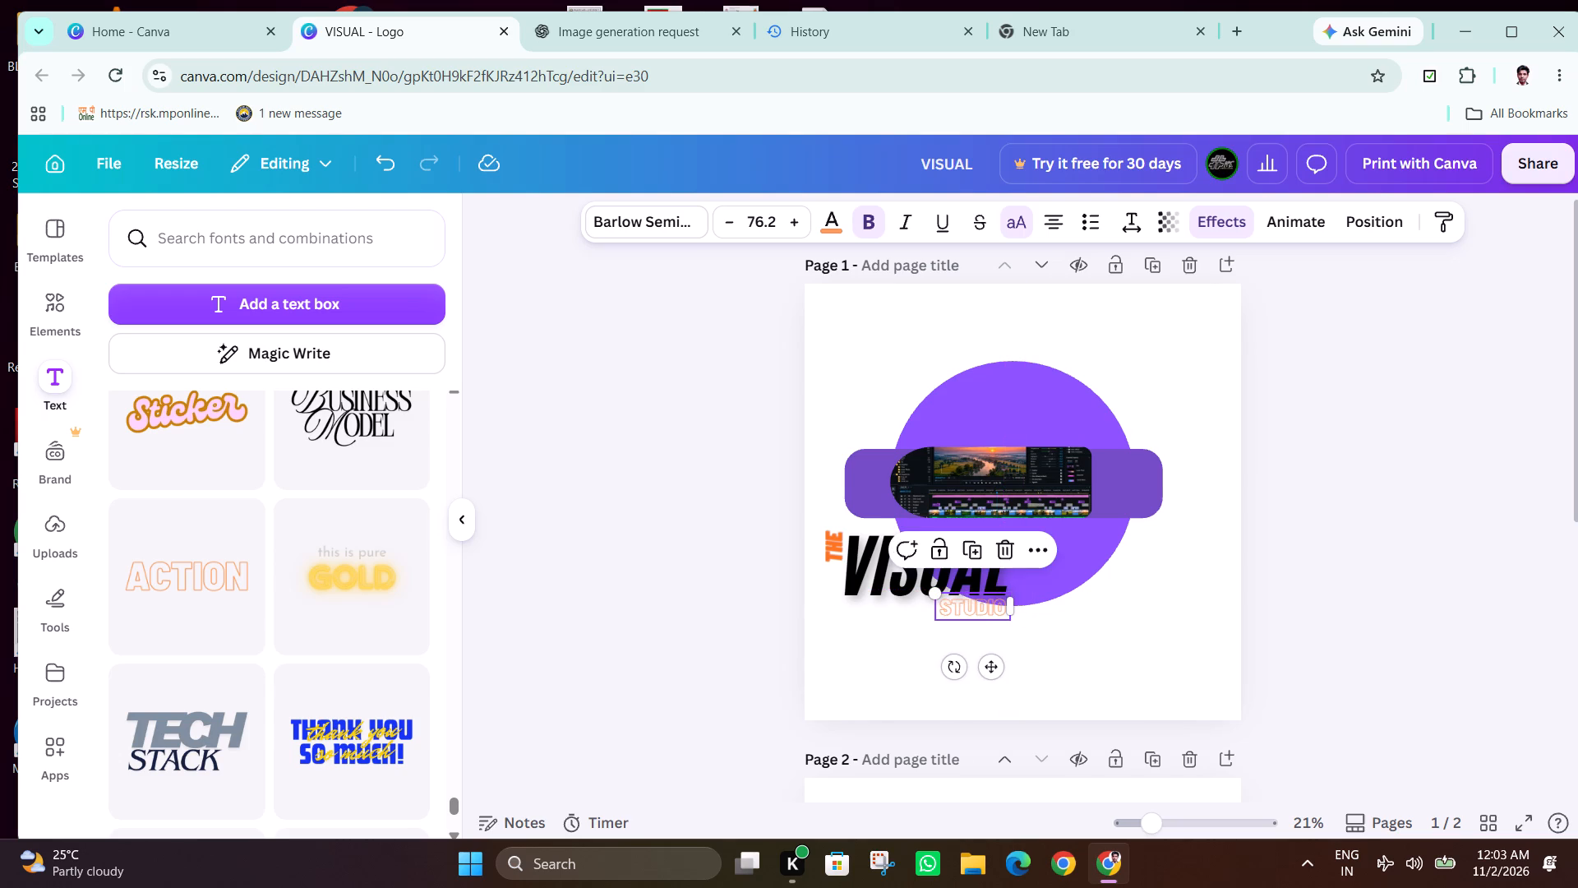
{"action": "left_click", "coordinate": [1345, 571]}
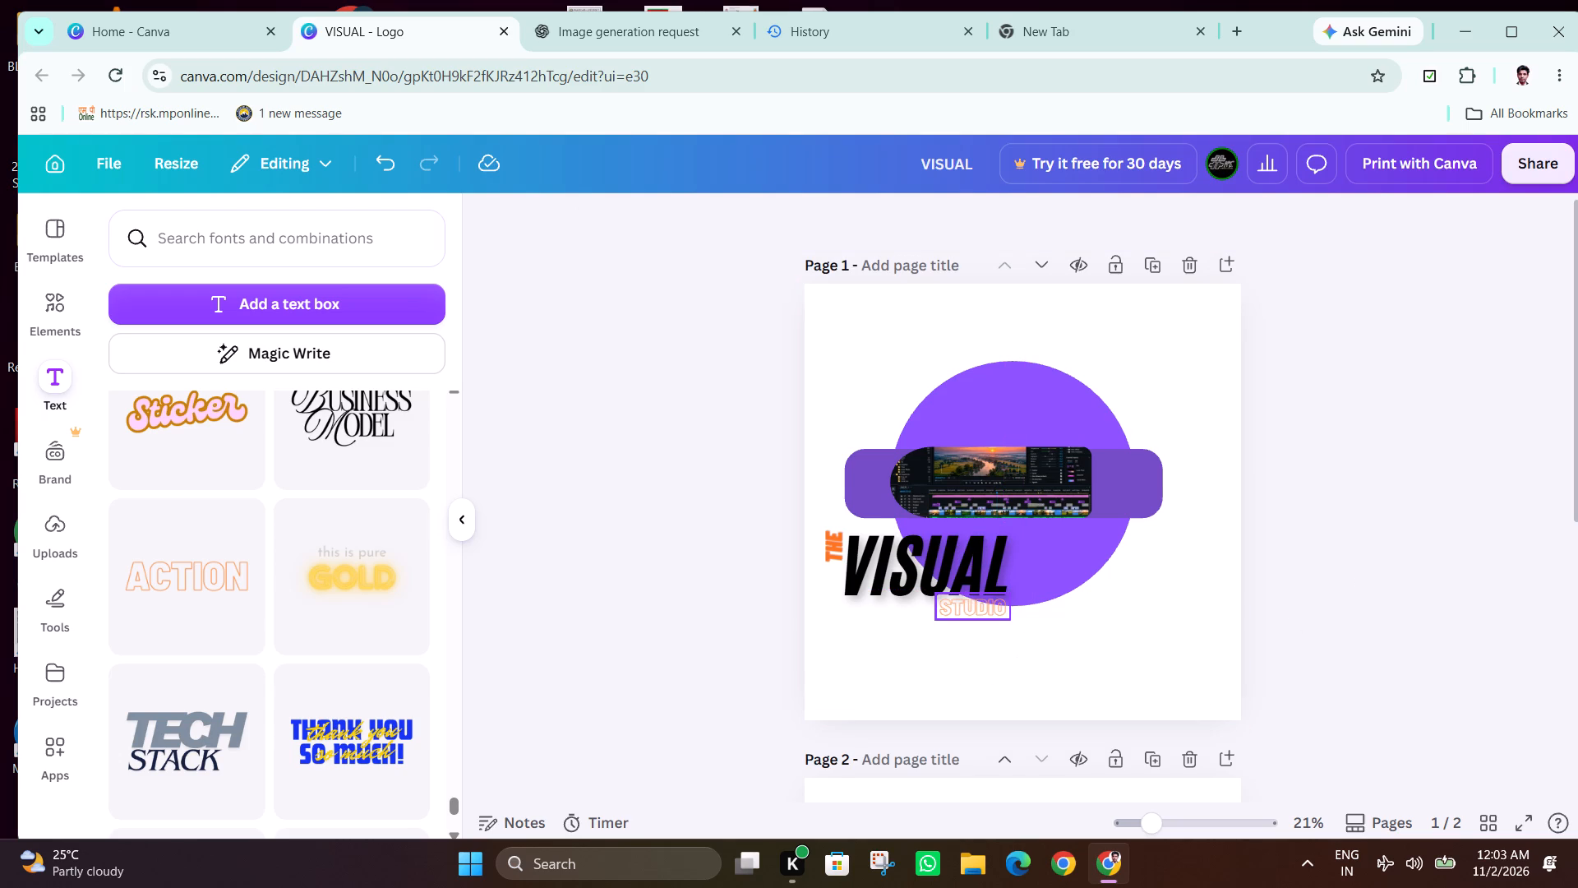
Change the STUDIO lettering's text color to the darker orange #ff751f already used in the design.
{"action": "left_click", "coordinate": [976, 615]}
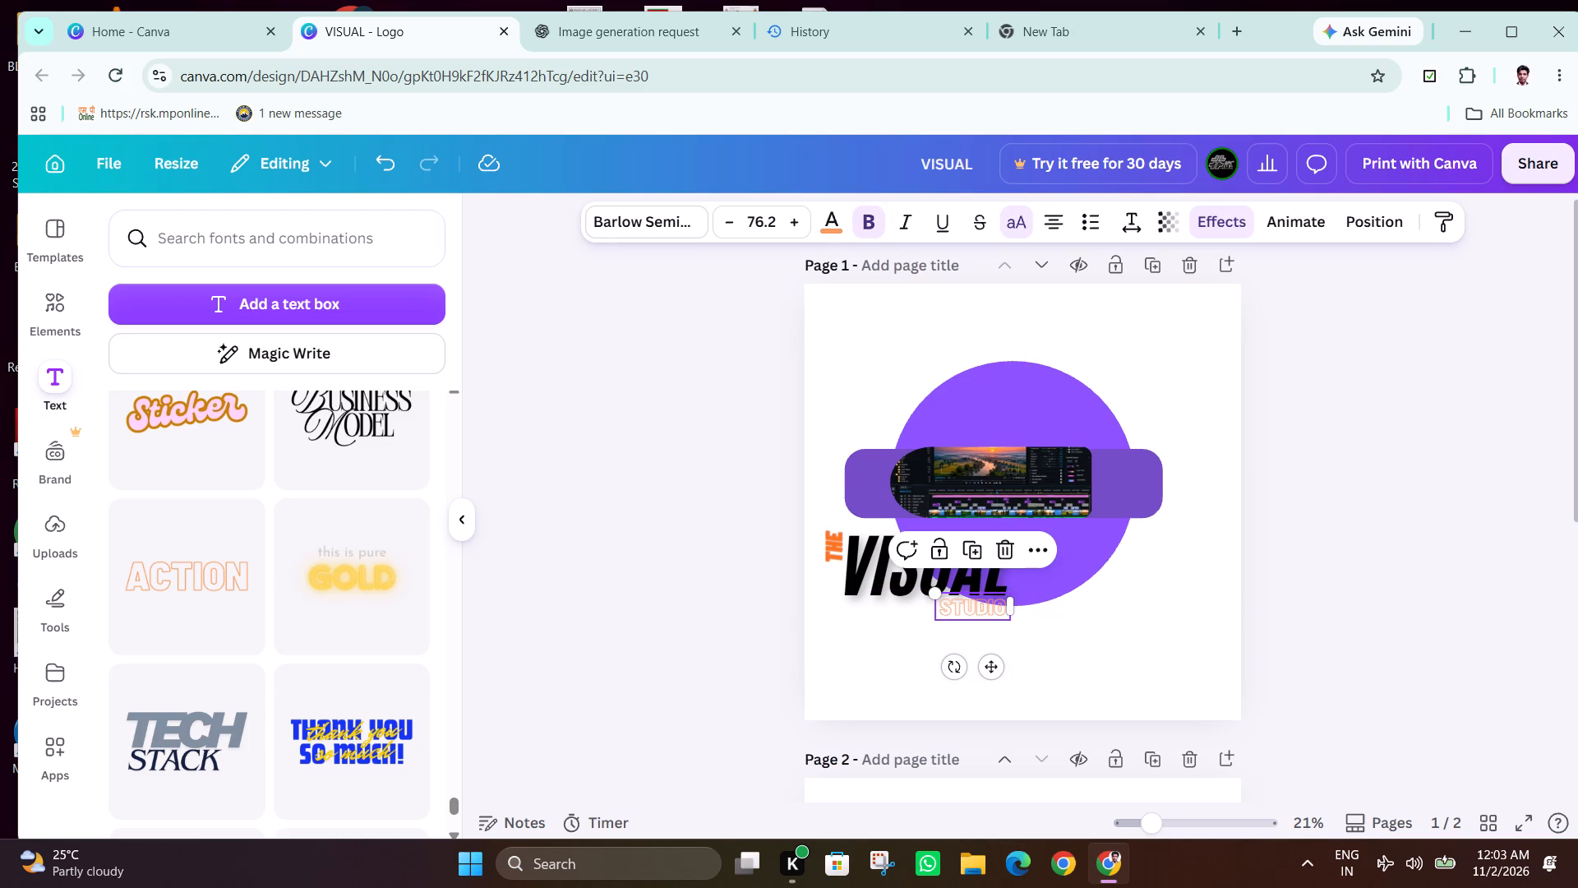
{"action": "scroll", "coordinate": [228, 696], "scroll_direction": "down", "scroll_amount": 3}
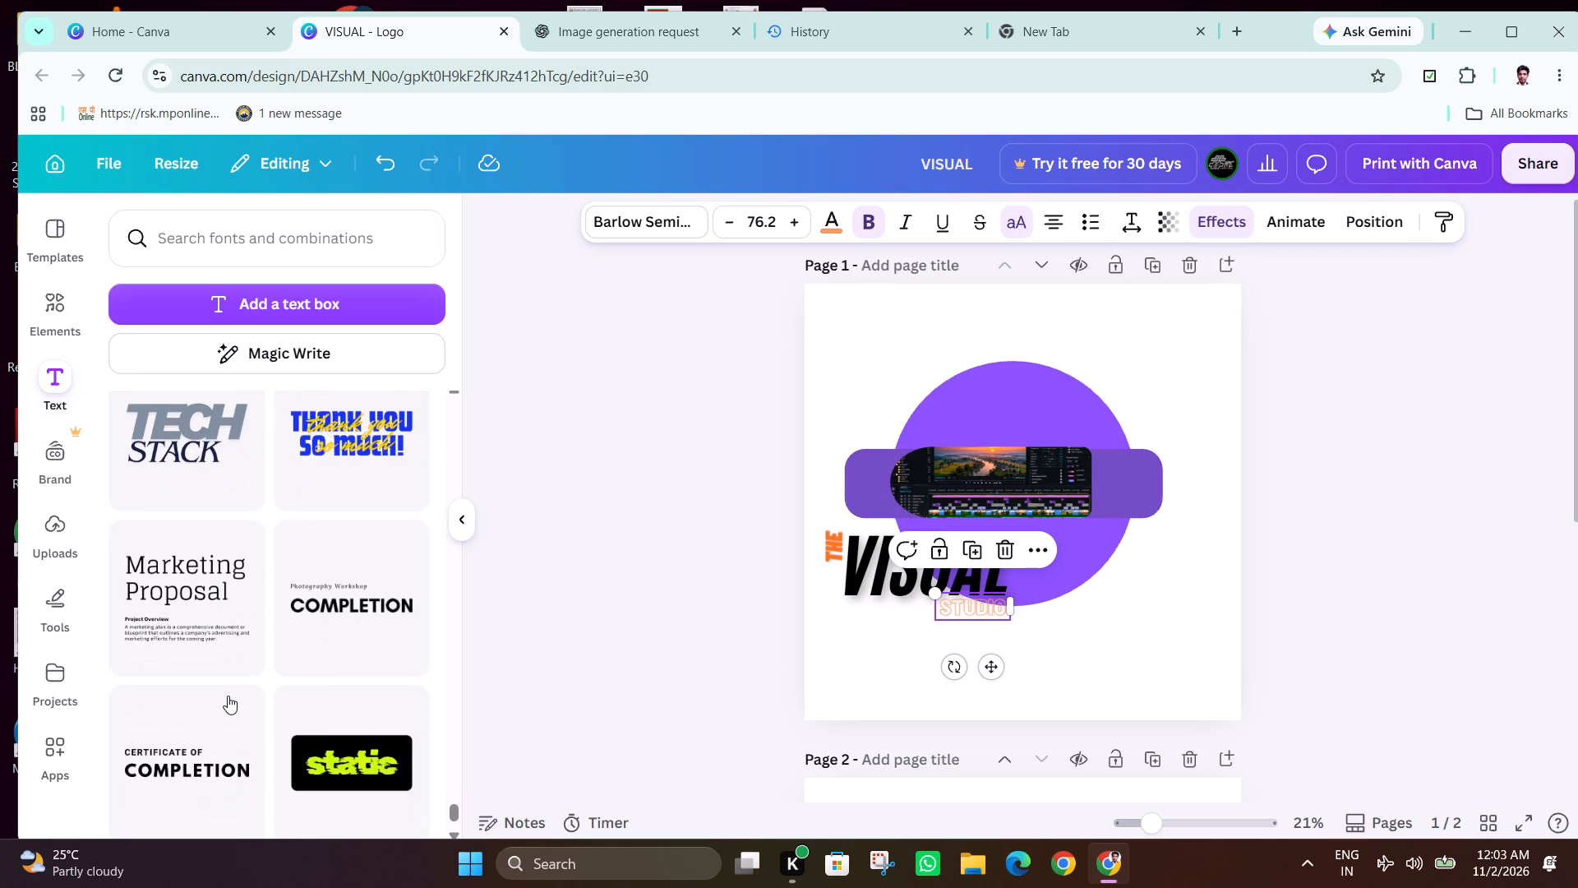
{"action": "scroll", "coordinate": [228, 696], "scroll_direction": "down", "scroll_amount": 5}
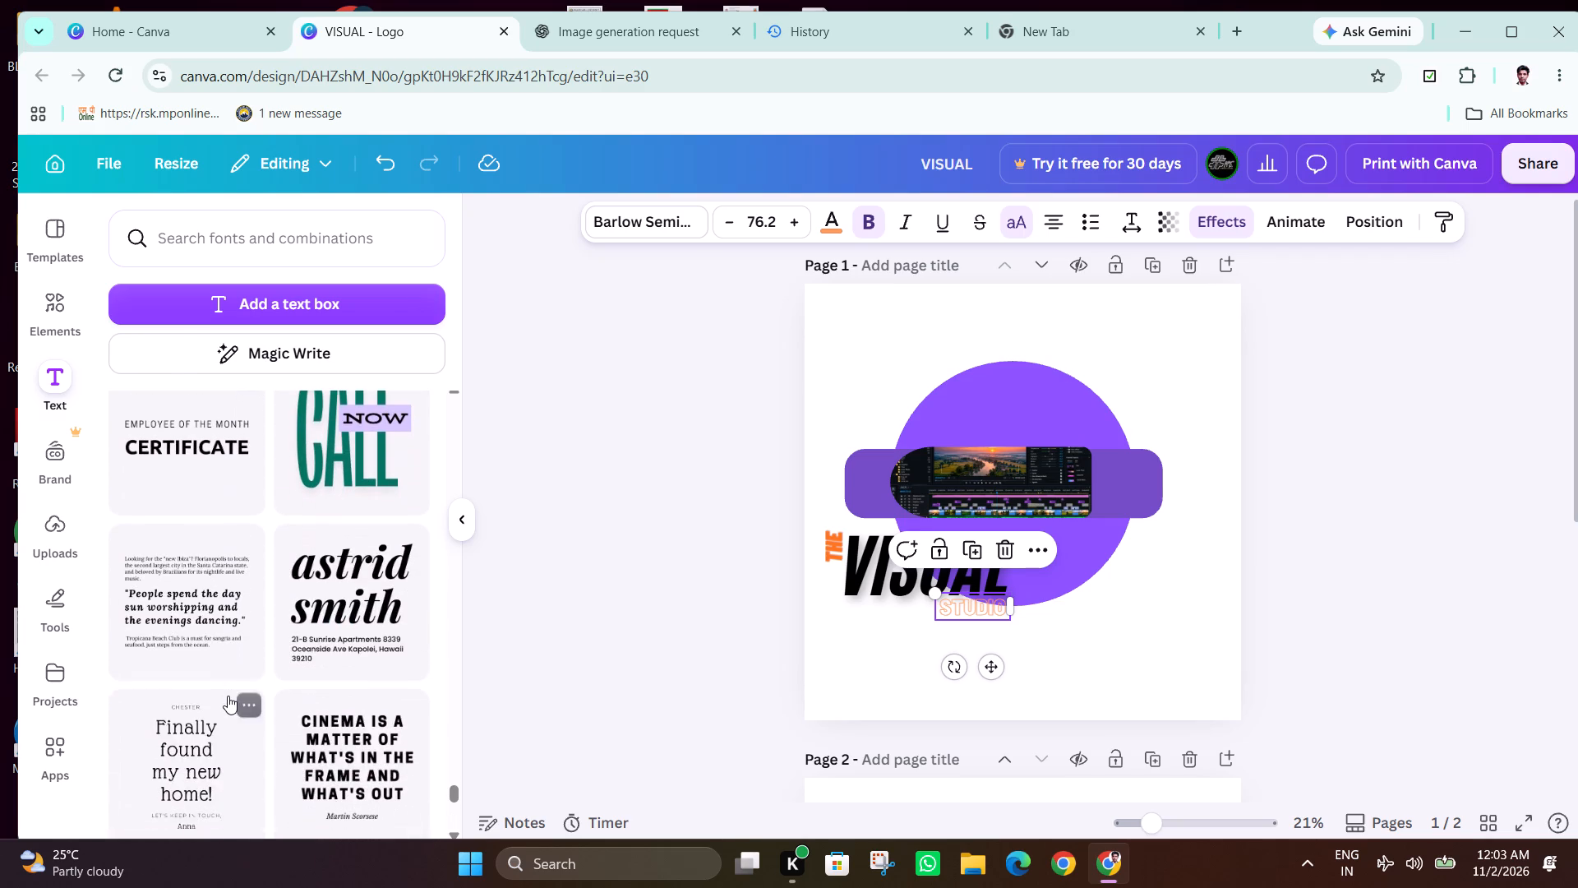
{"action": "scroll", "coordinate": [228, 696], "scroll_direction": "down", "scroll_amount": 7}
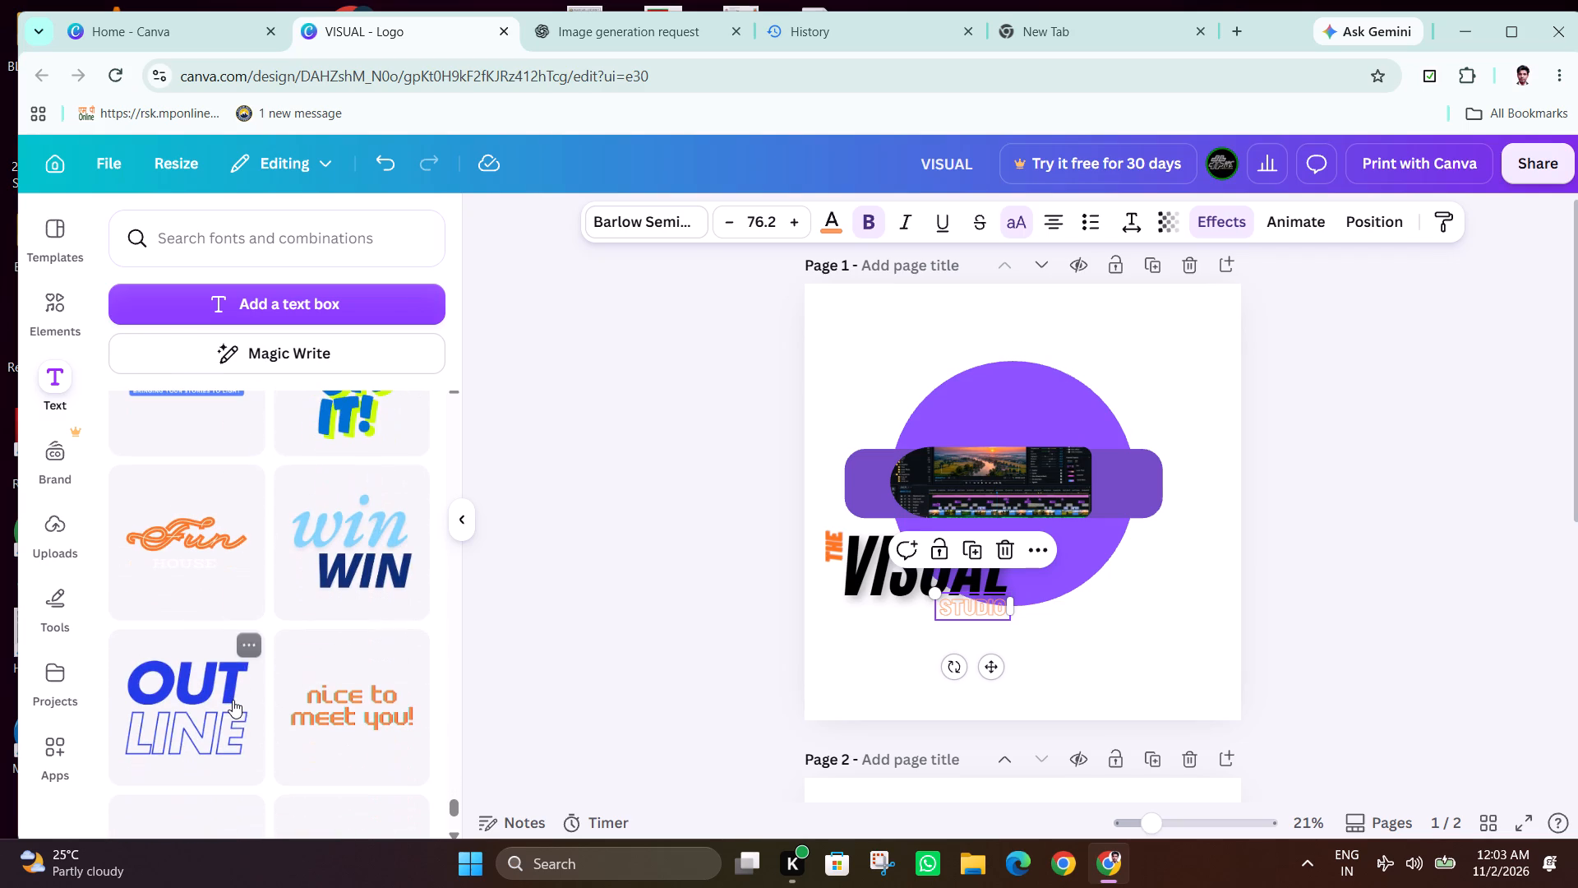
{"action": "left_click", "coordinate": [830, 215]}
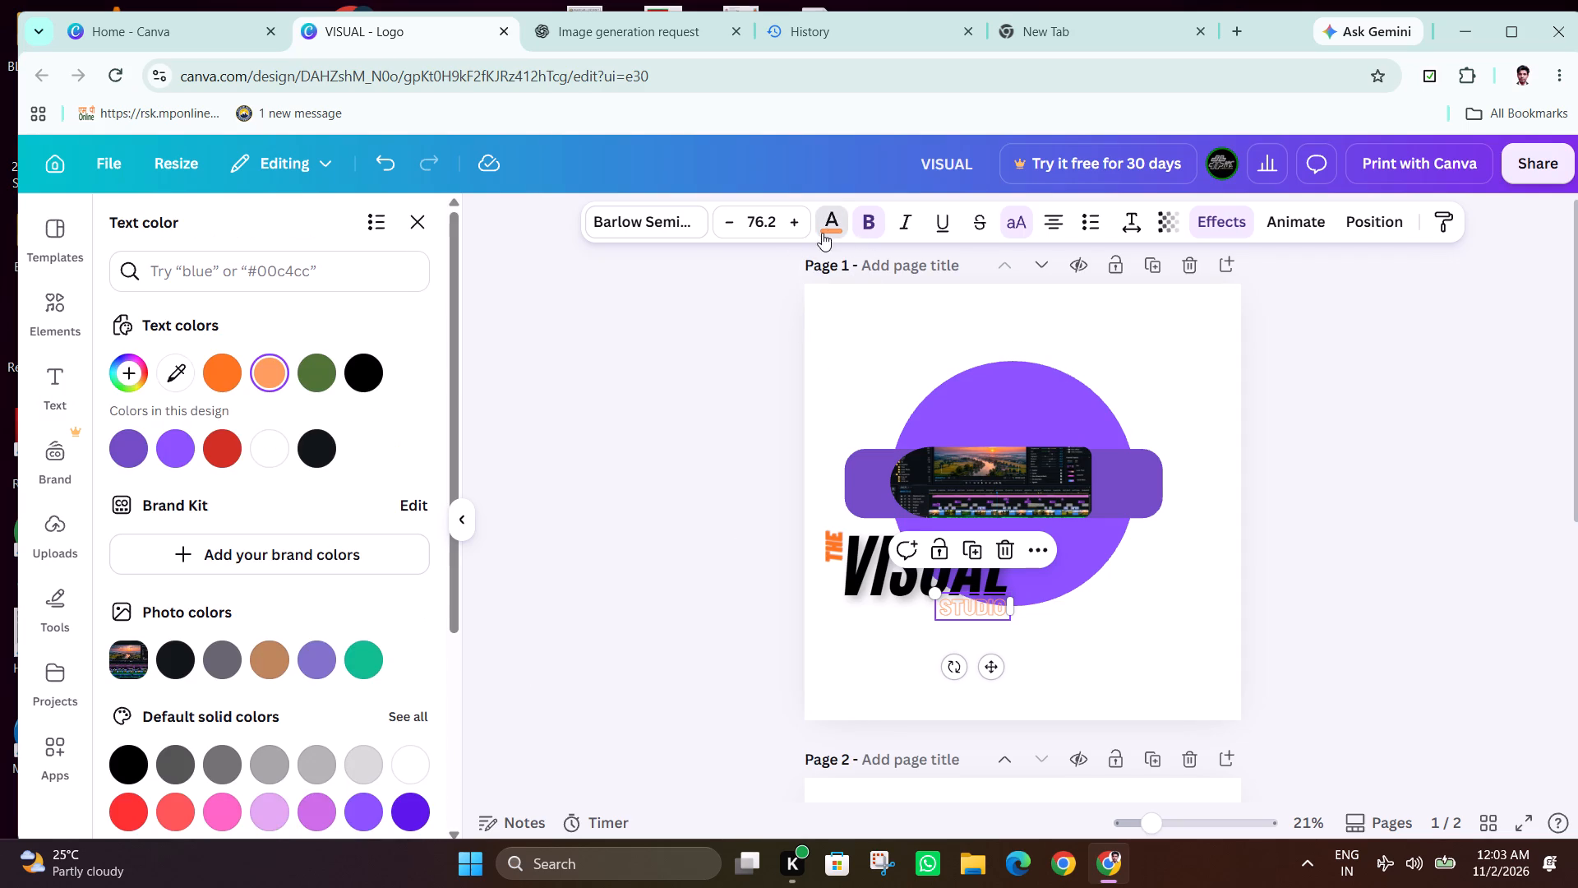
{"action": "left_click", "coordinate": [225, 373]}
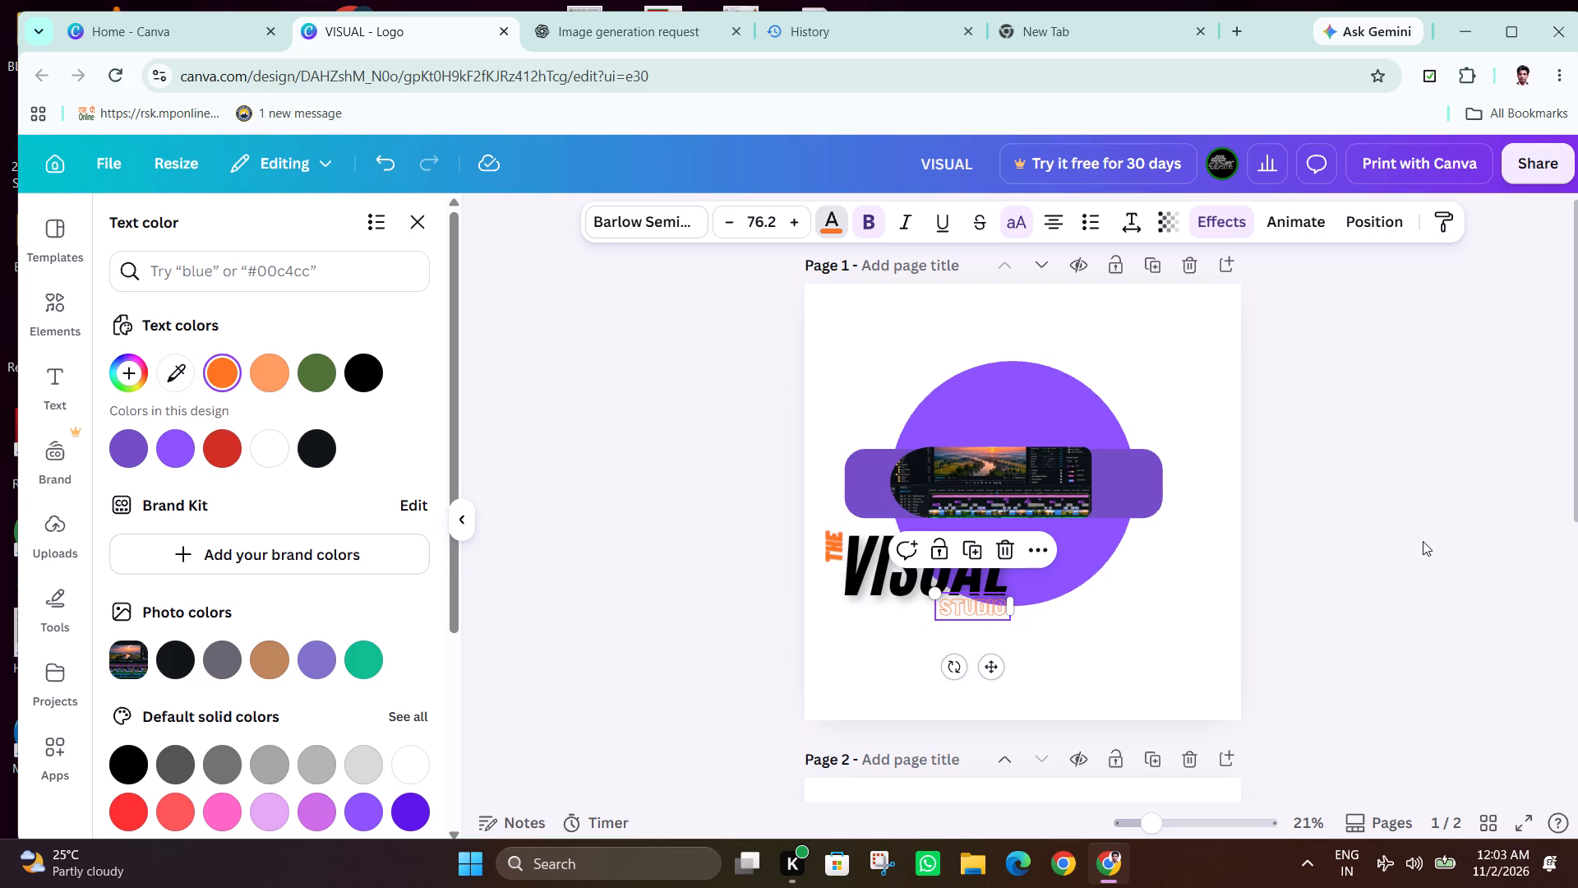
{"action": "left_click", "coordinate": [1423, 541]}
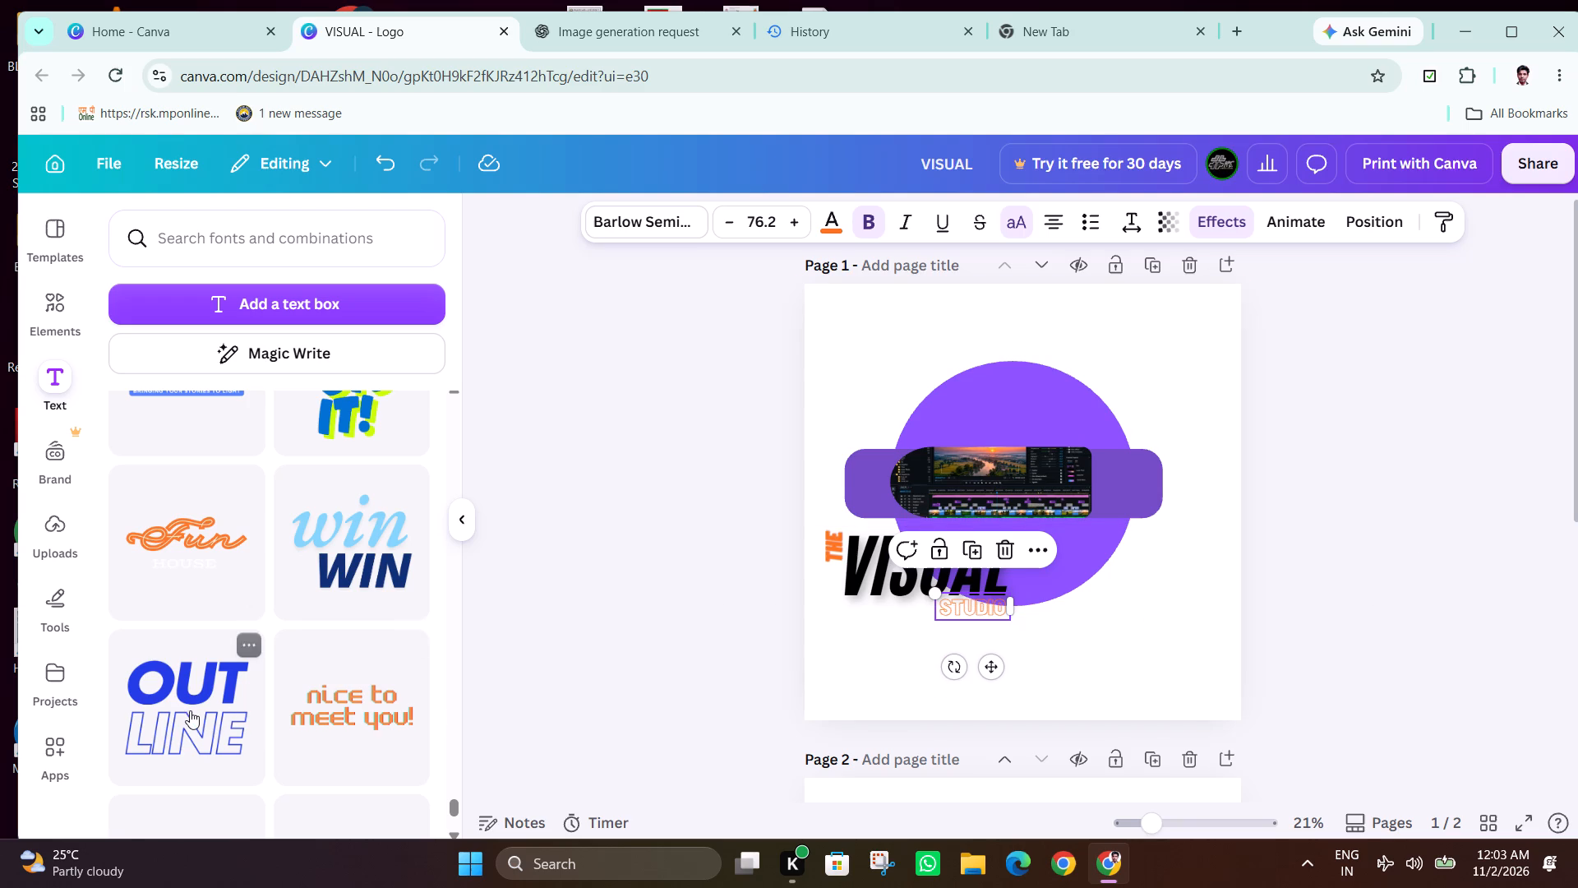
Browse the ready-made font combinations for an alternative text style for the STUDIO lettering.
{"action": "scroll", "coordinate": [190, 710], "scroll_direction": "down", "scroll_amount": 7}
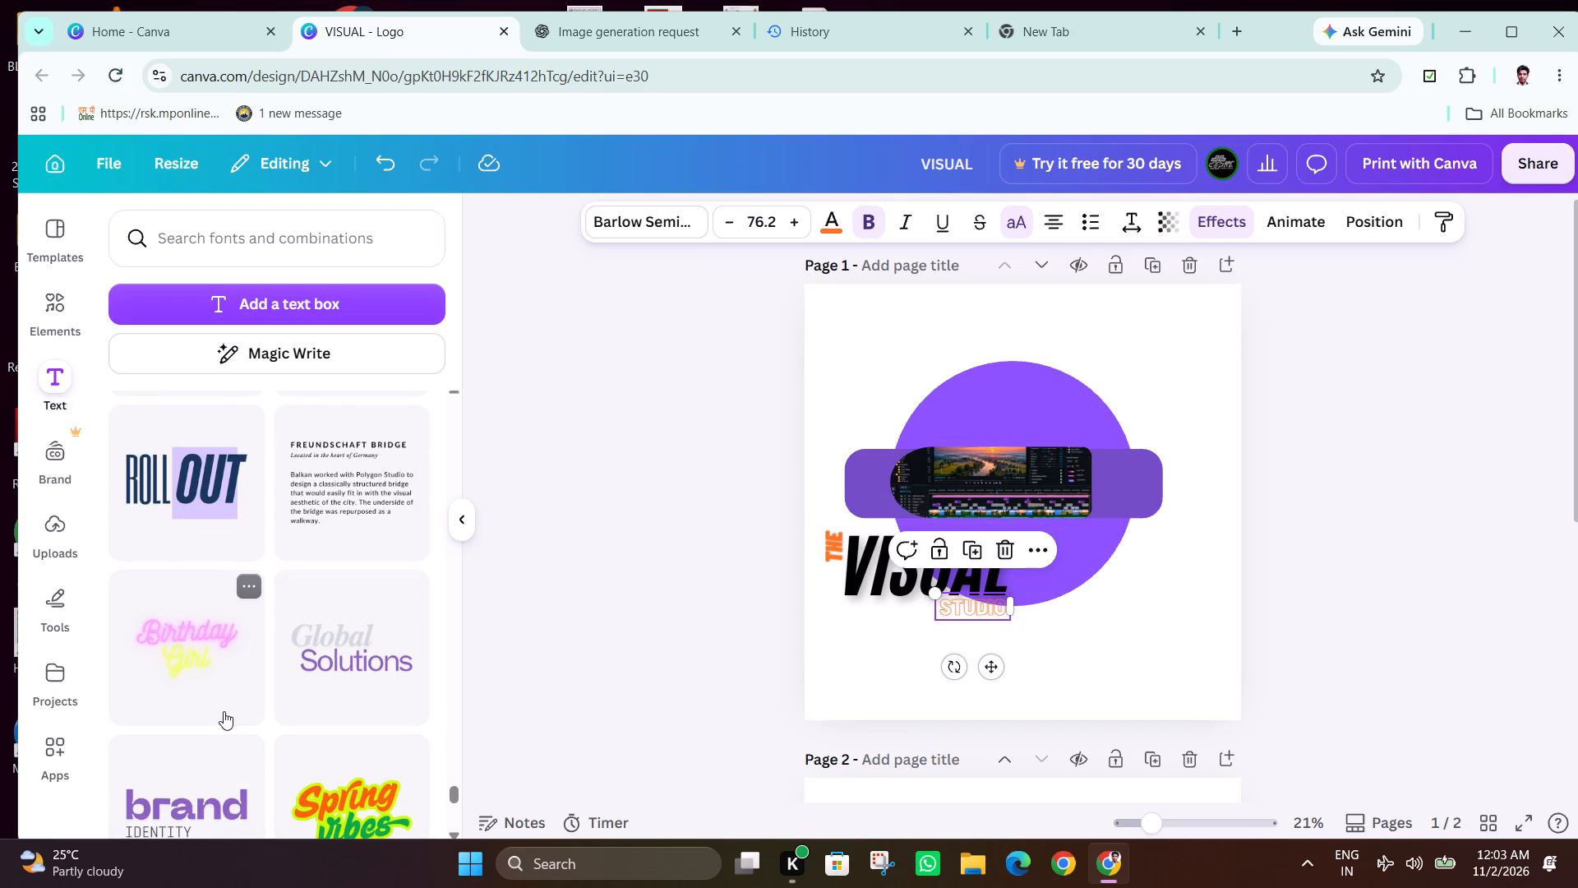
{"action": "scroll", "coordinate": [224, 711], "scroll_direction": "down", "scroll_amount": 3}
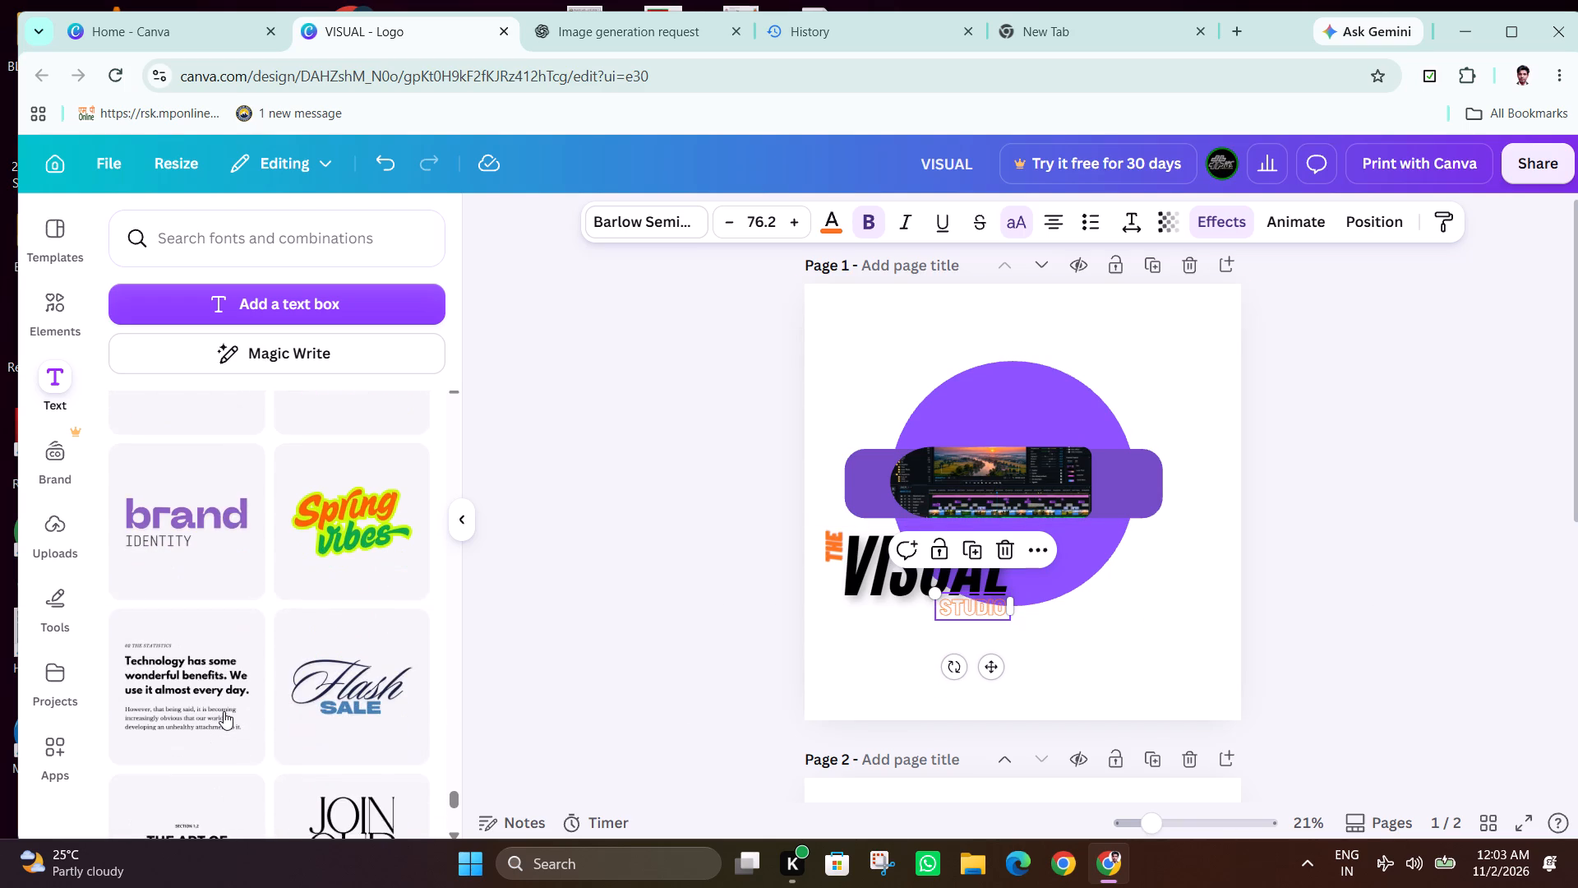
{"action": "scroll", "coordinate": [224, 711], "scroll_direction": "up", "scroll_amount": 2}
{"action": "scroll", "coordinate": [224, 711], "scroll_direction": "down", "scroll_amount": 1}
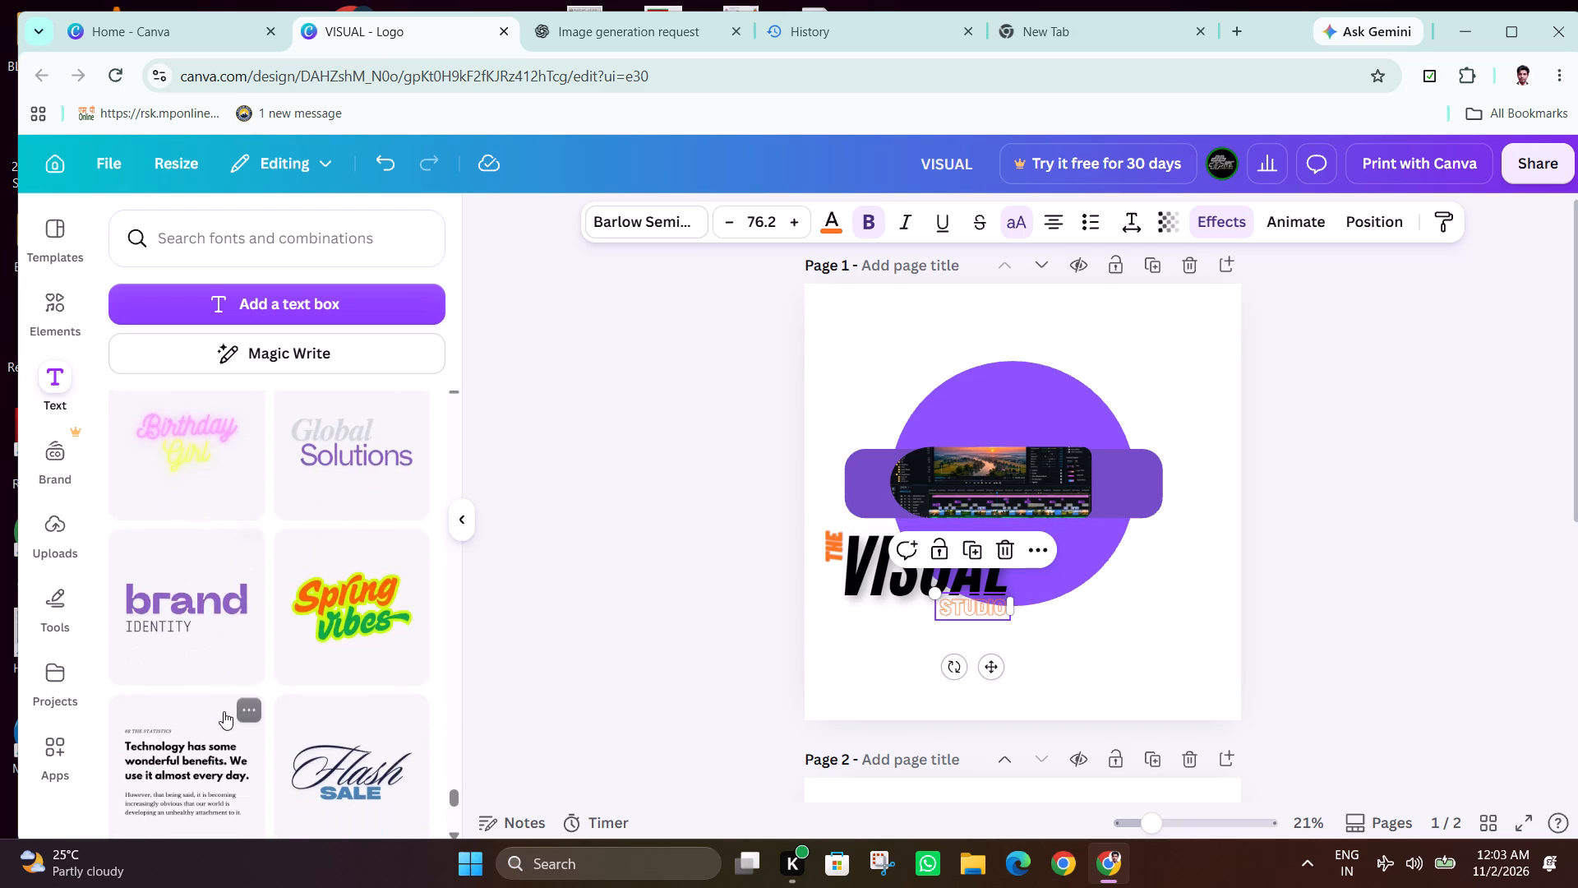
{"action": "scroll", "coordinate": [224, 711], "scroll_direction": "down", "scroll_amount": 9}
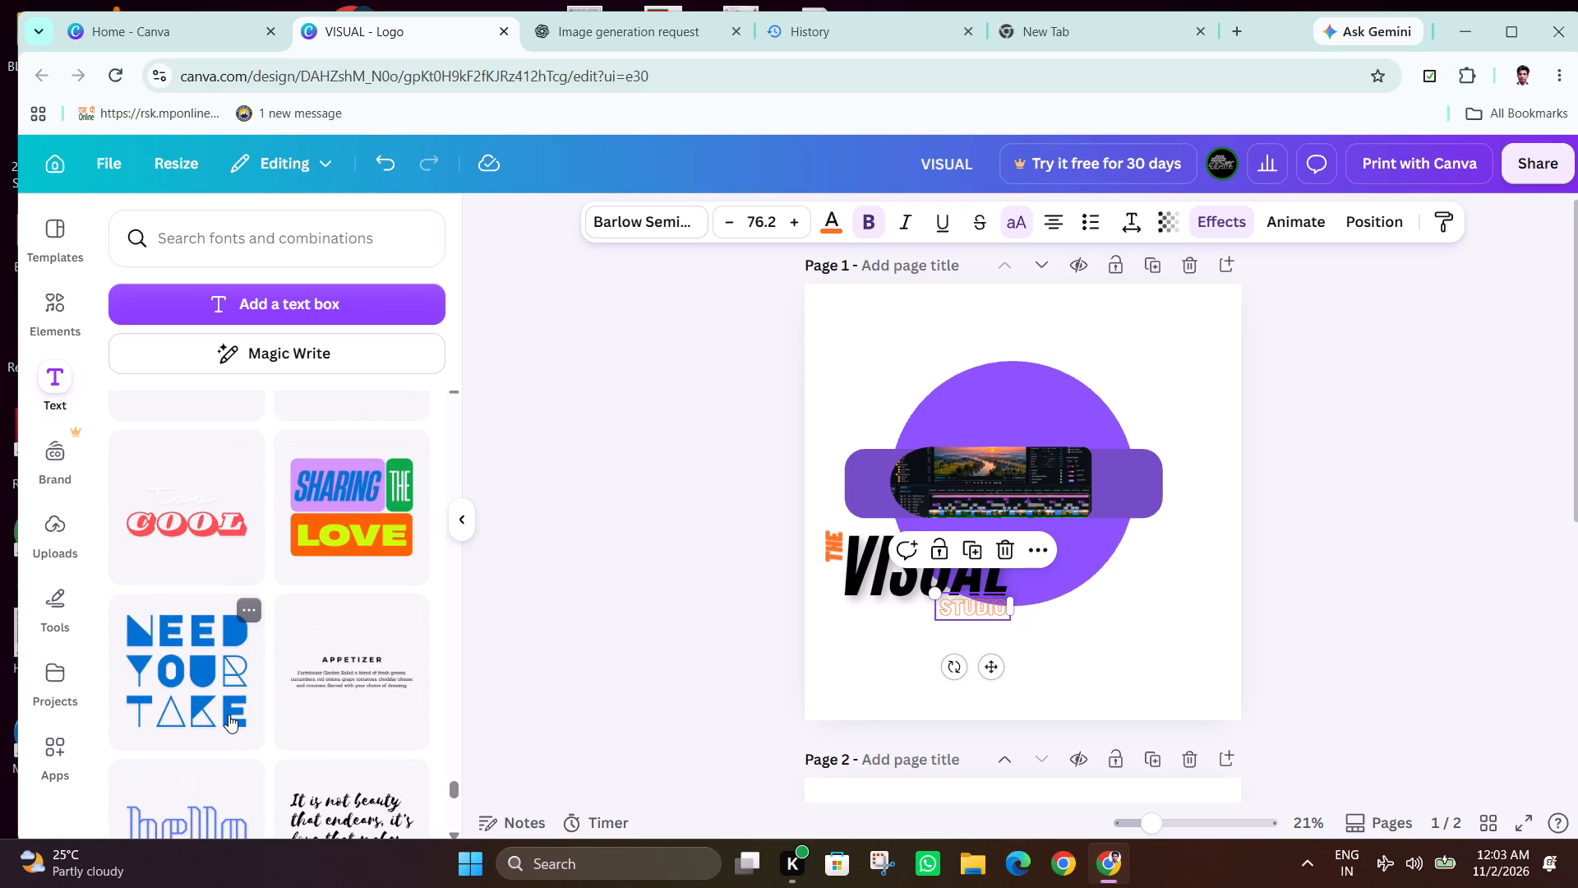
{"action": "scroll", "coordinate": [228, 715], "scroll_direction": "down", "scroll_amount": 3}
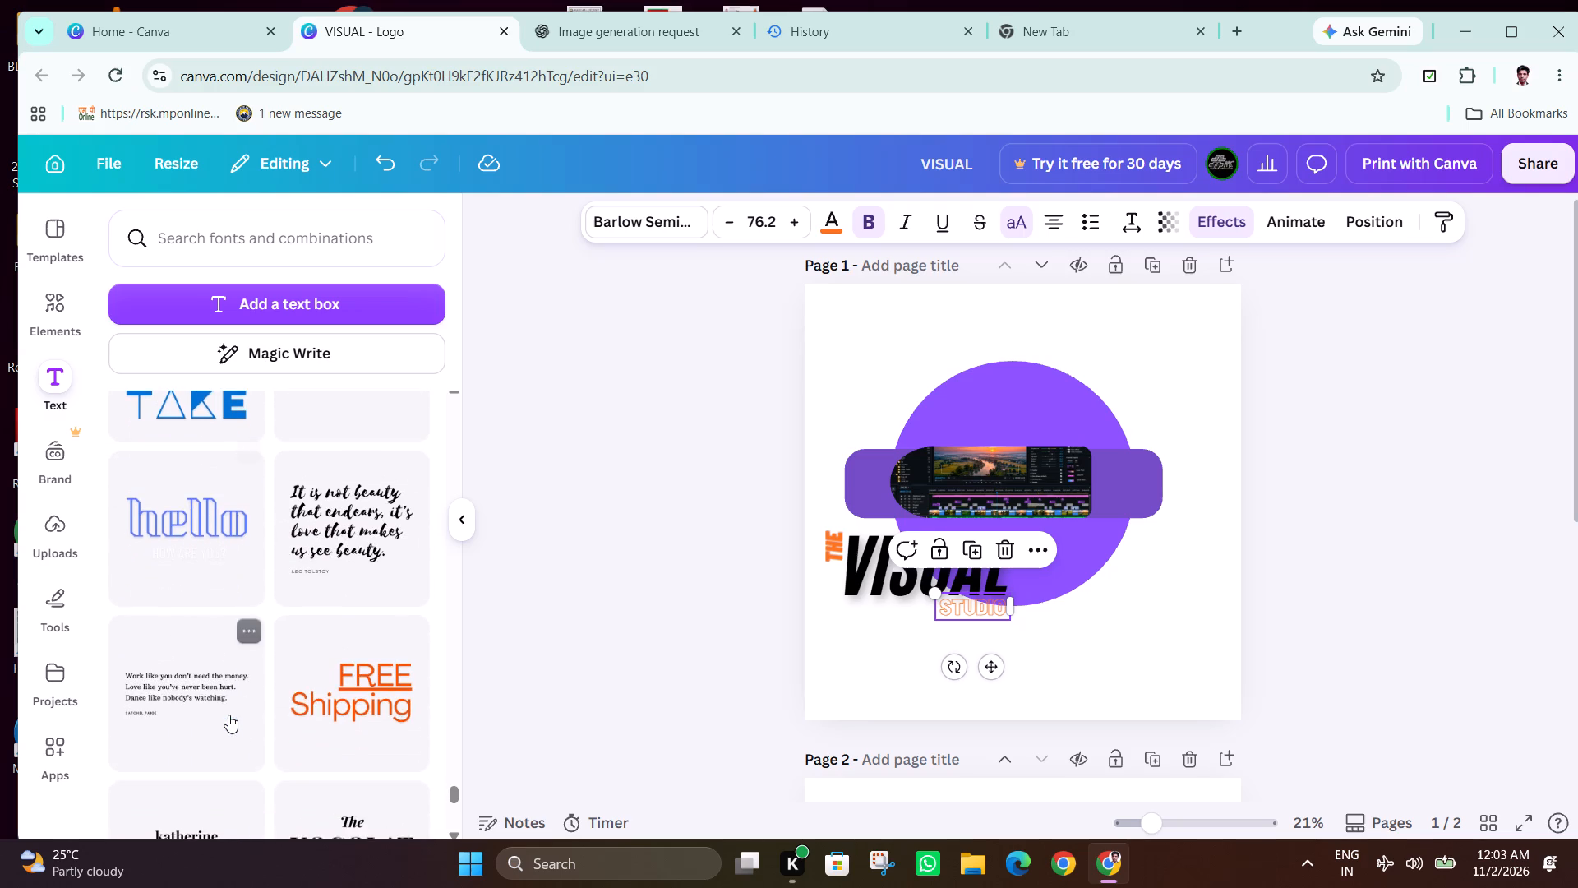
{"action": "scroll", "coordinate": [228, 715], "scroll_direction": "down", "scroll_amount": 9}
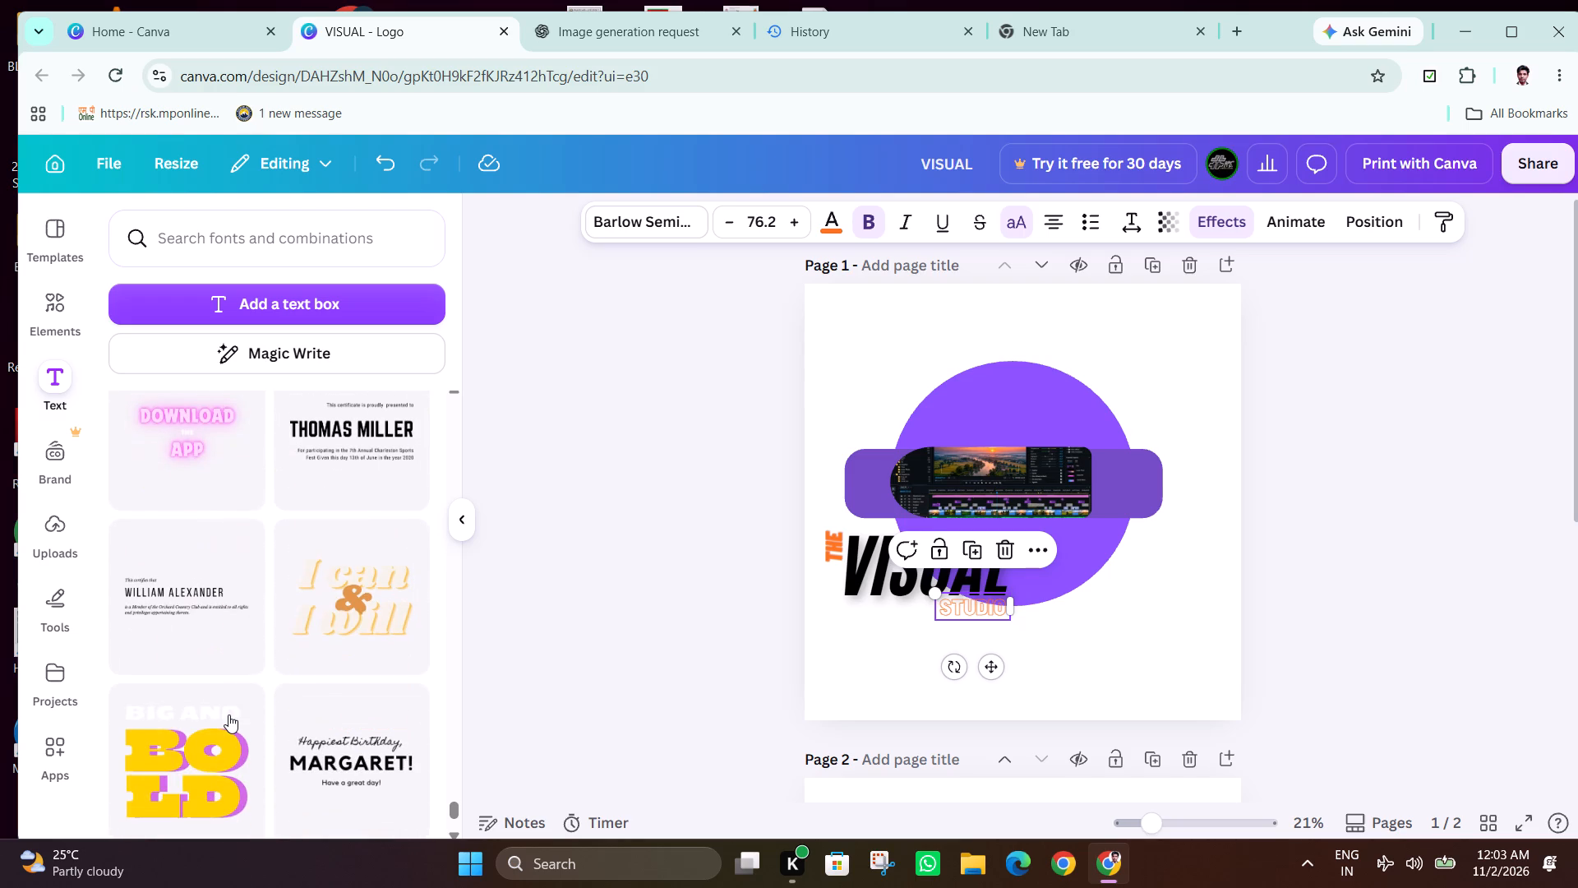
{"action": "scroll", "coordinate": [228, 715], "scroll_direction": "down", "scroll_amount": 8}
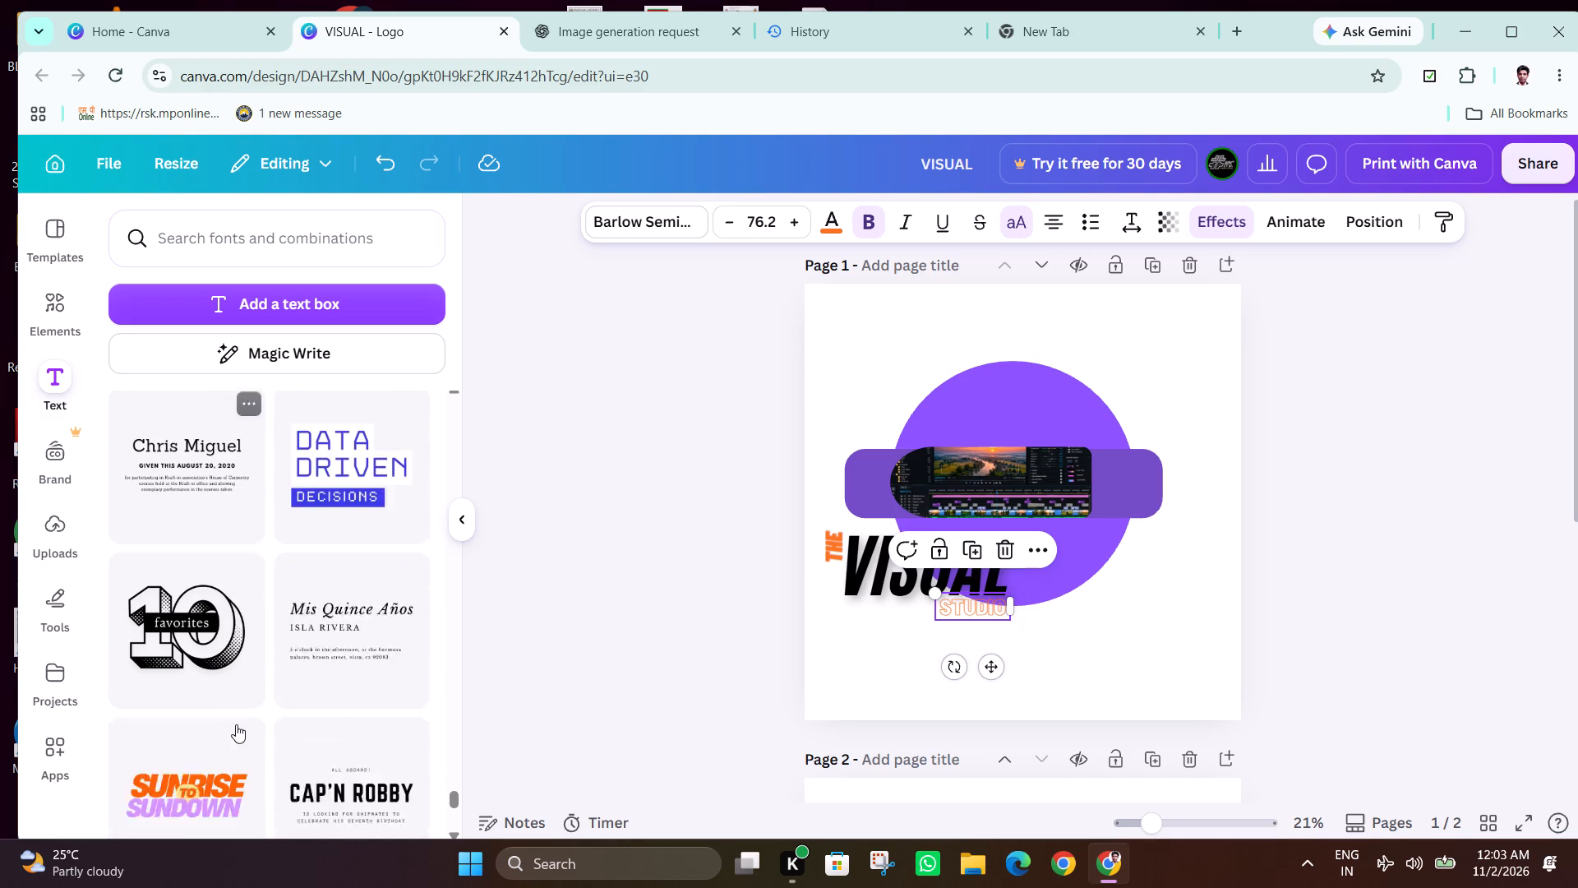
{"action": "scroll", "coordinate": [236, 724], "scroll_direction": "down", "scroll_amount": 2}
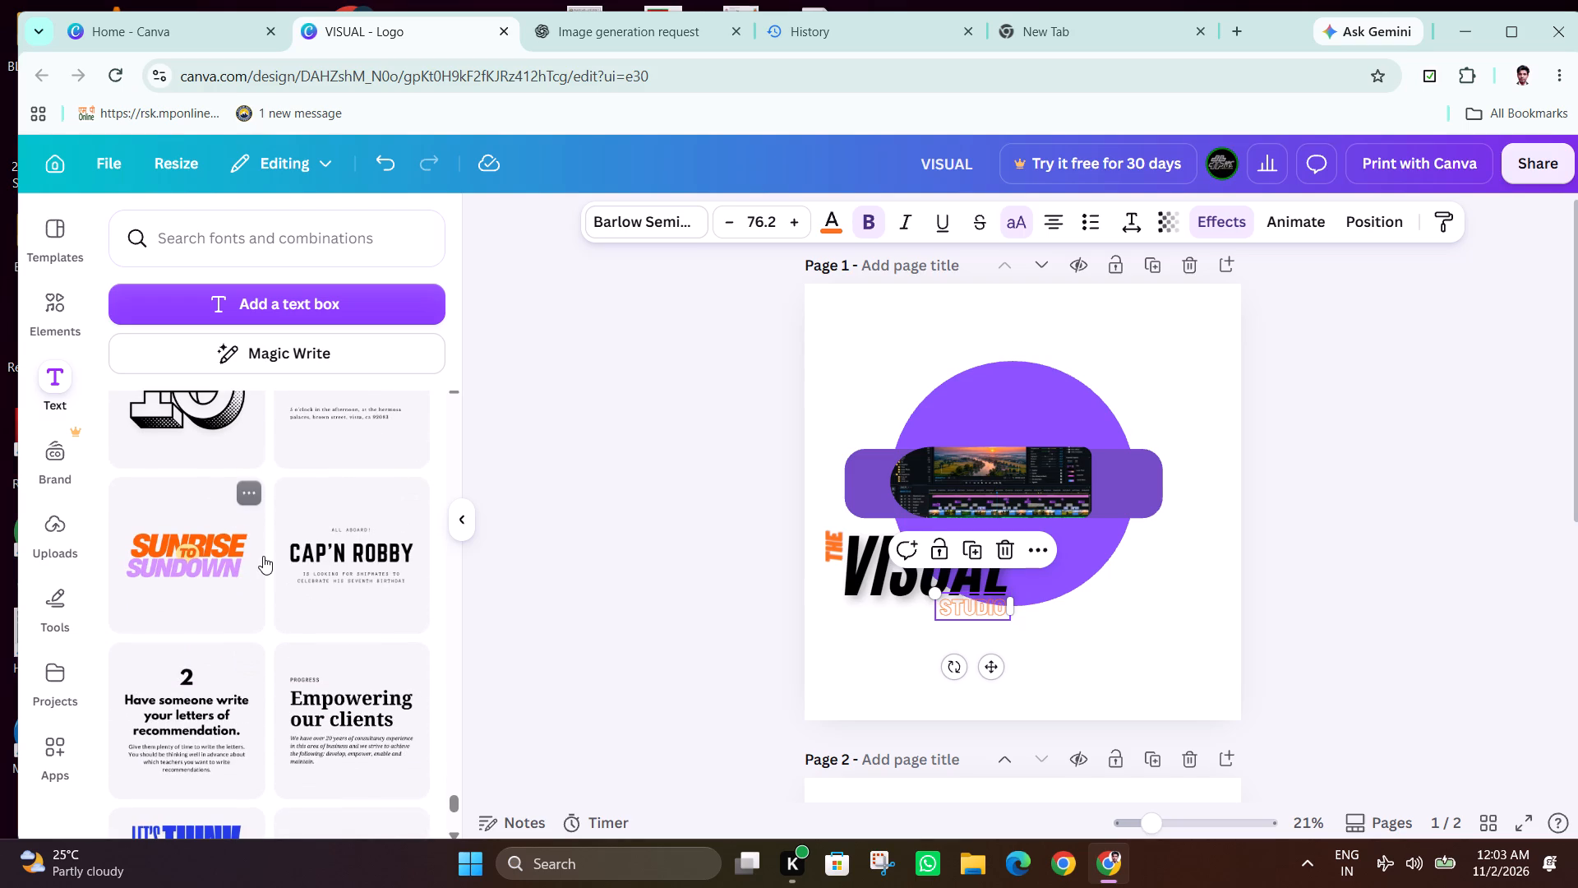
{"action": "scroll", "coordinate": [268, 599], "scroll_direction": "down", "scroll_amount": 6}
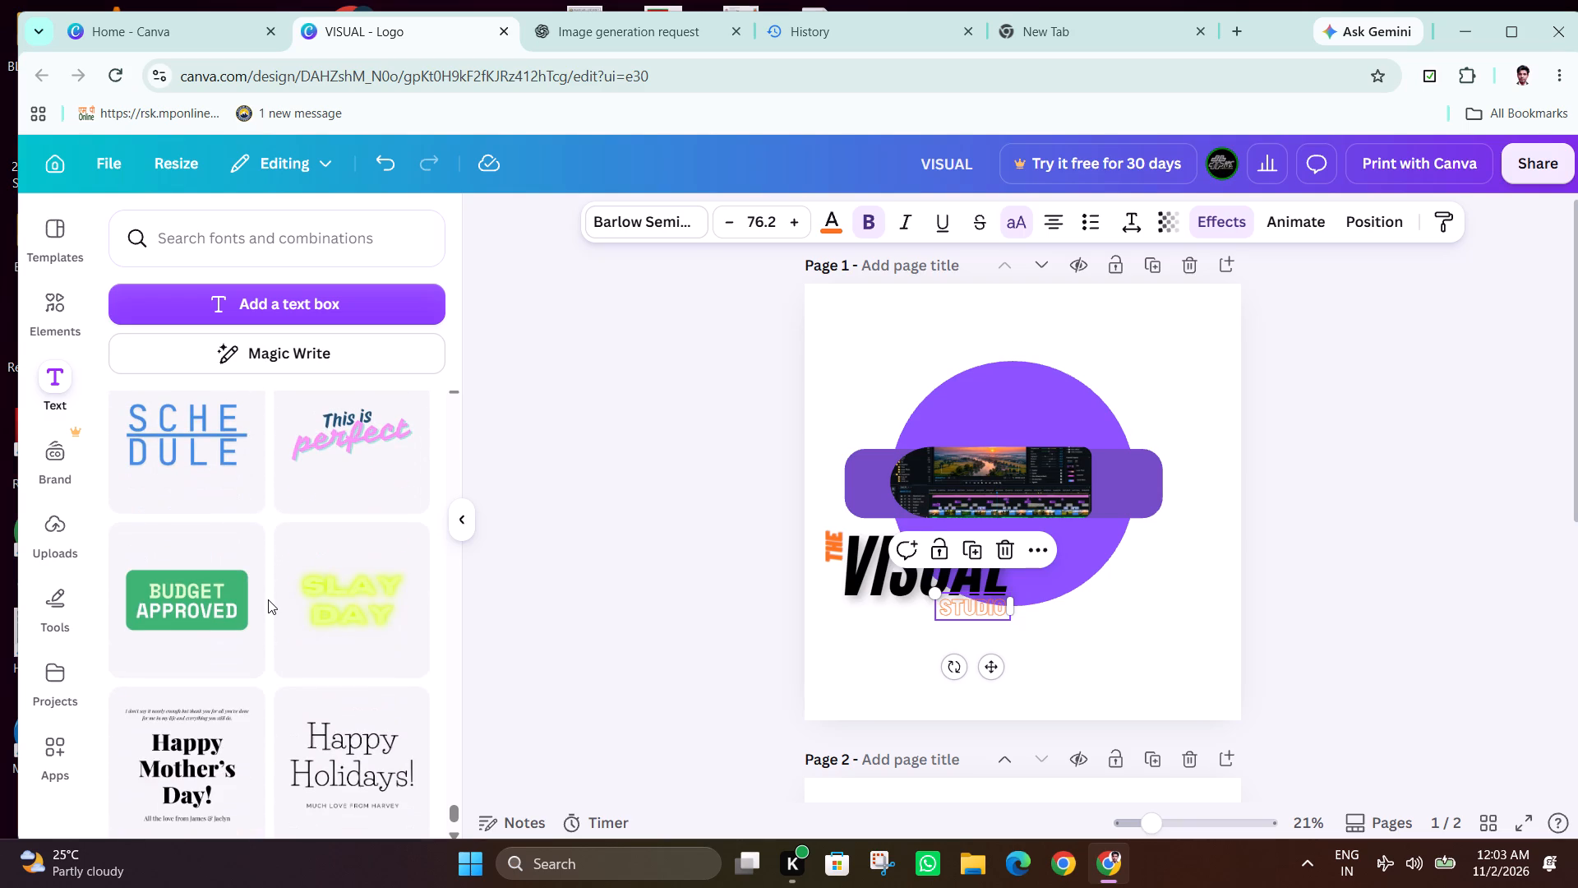
{"action": "scroll", "coordinate": [268, 599], "scroll_direction": "down", "scroll_amount": 5}
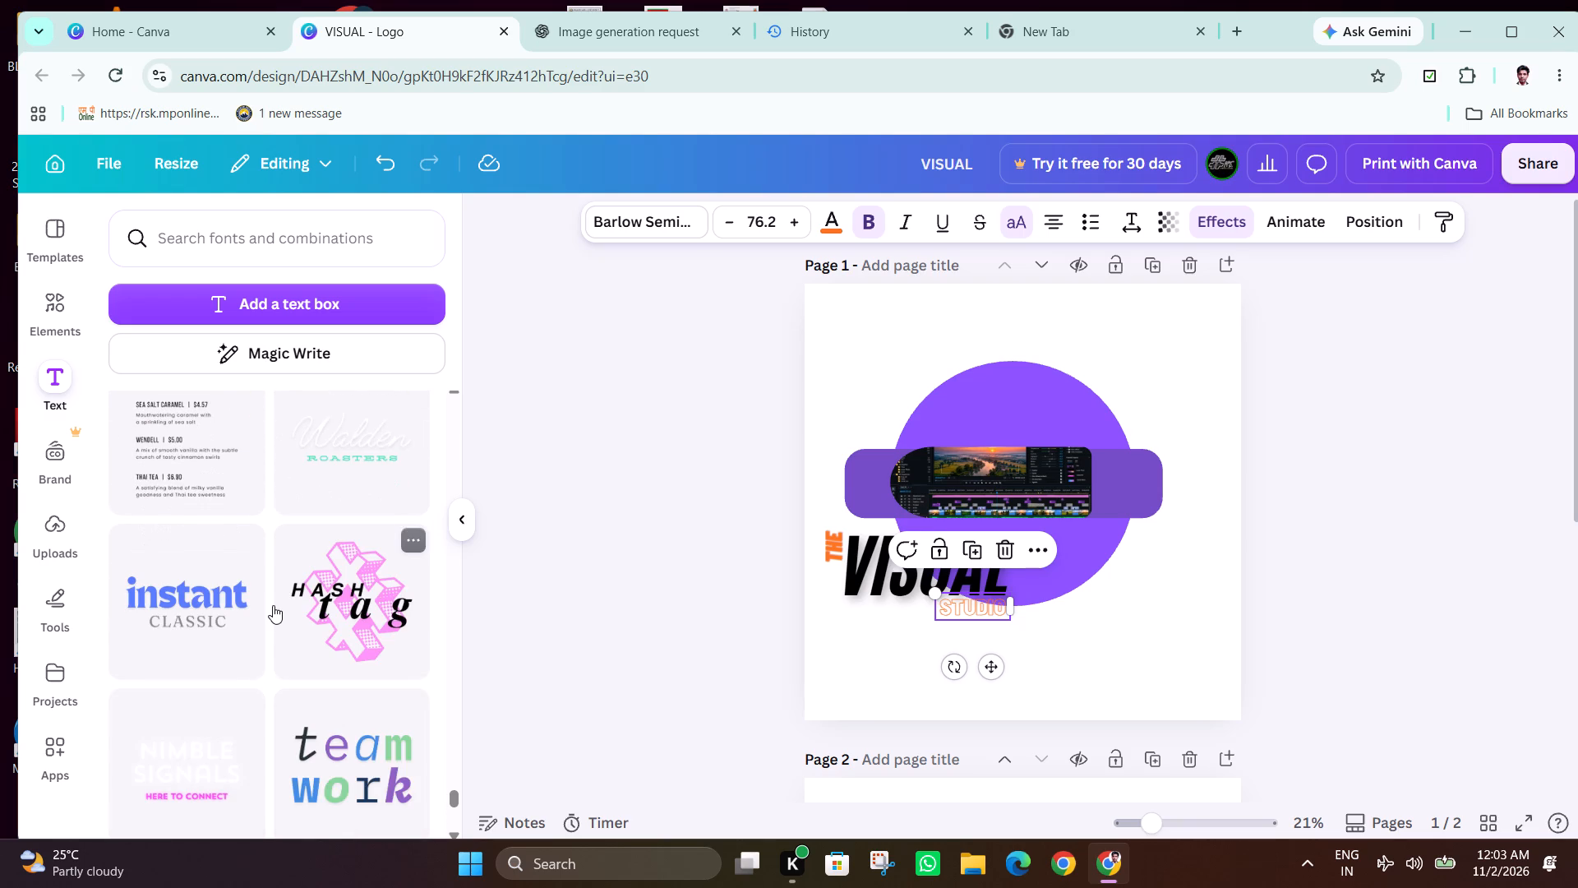
{"action": "scroll", "coordinate": [273, 605], "scroll_direction": "down", "scroll_amount": 6}
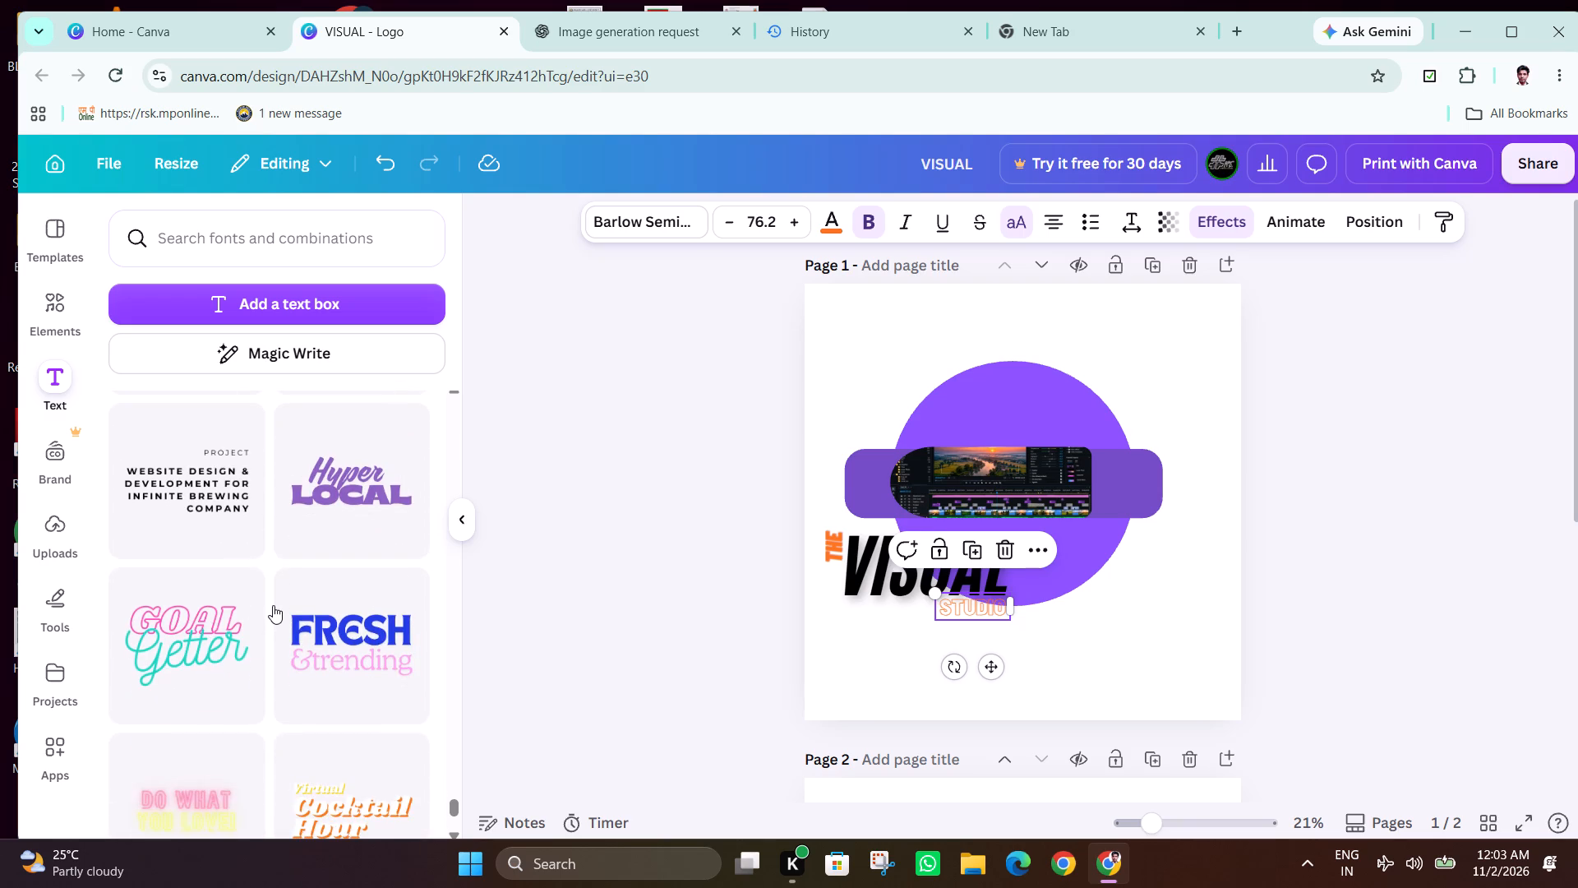
{"action": "scroll", "coordinate": [273, 605], "scroll_direction": "down", "scroll_amount": 8}
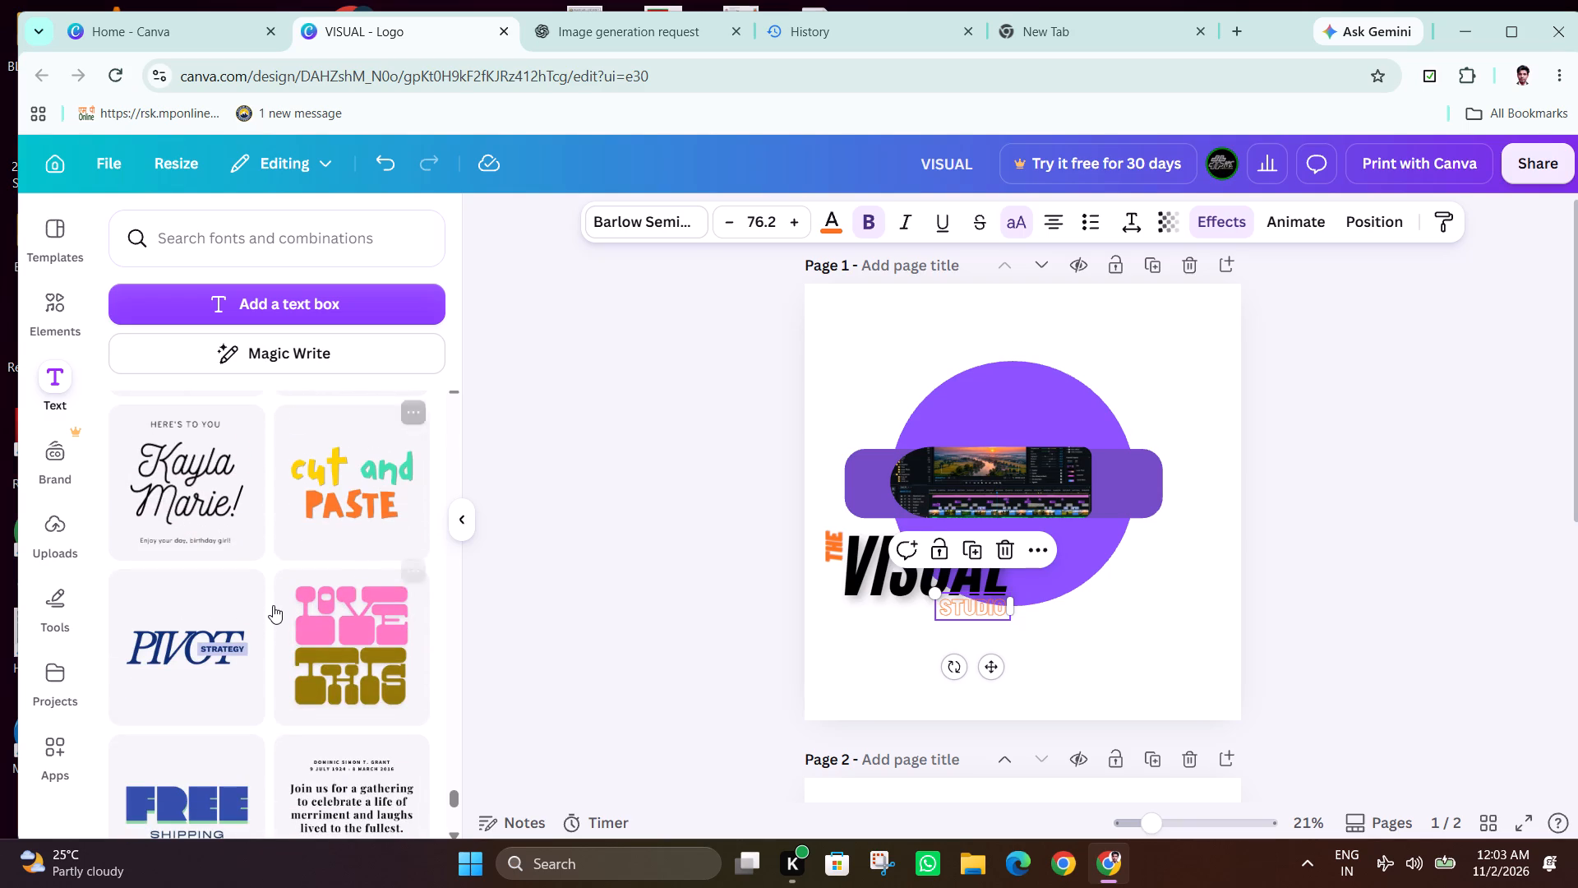
{"action": "scroll", "coordinate": [273, 605], "scroll_direction": "down", "scroll_amount": 10}
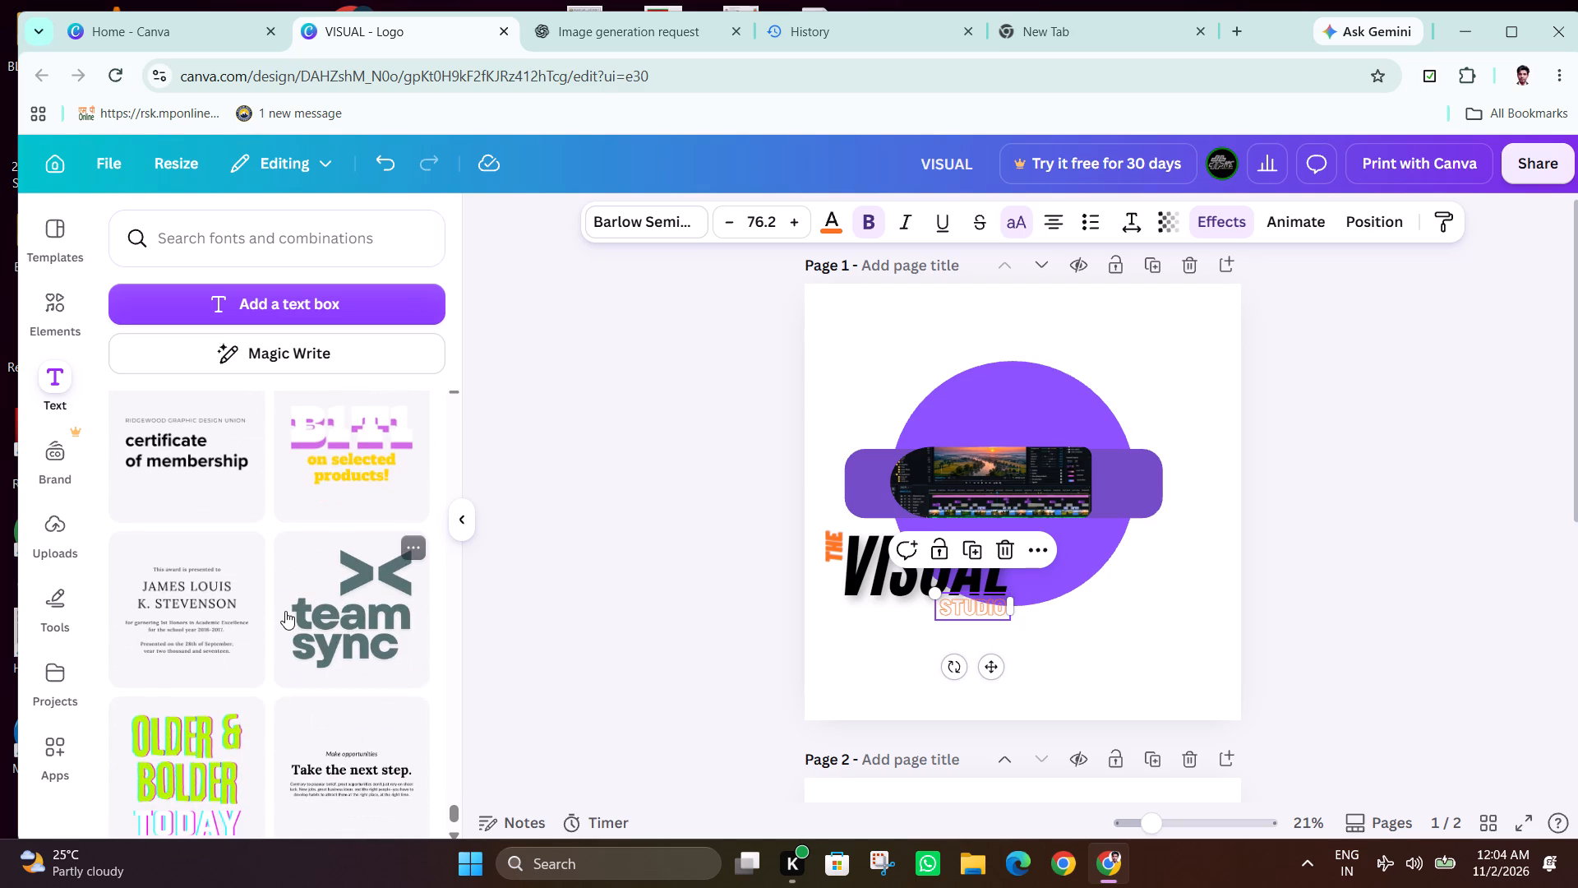
{"action": "scroll", "coordinate": [285, 611], "scroll_direction": "down", "scroll_amount": 8}
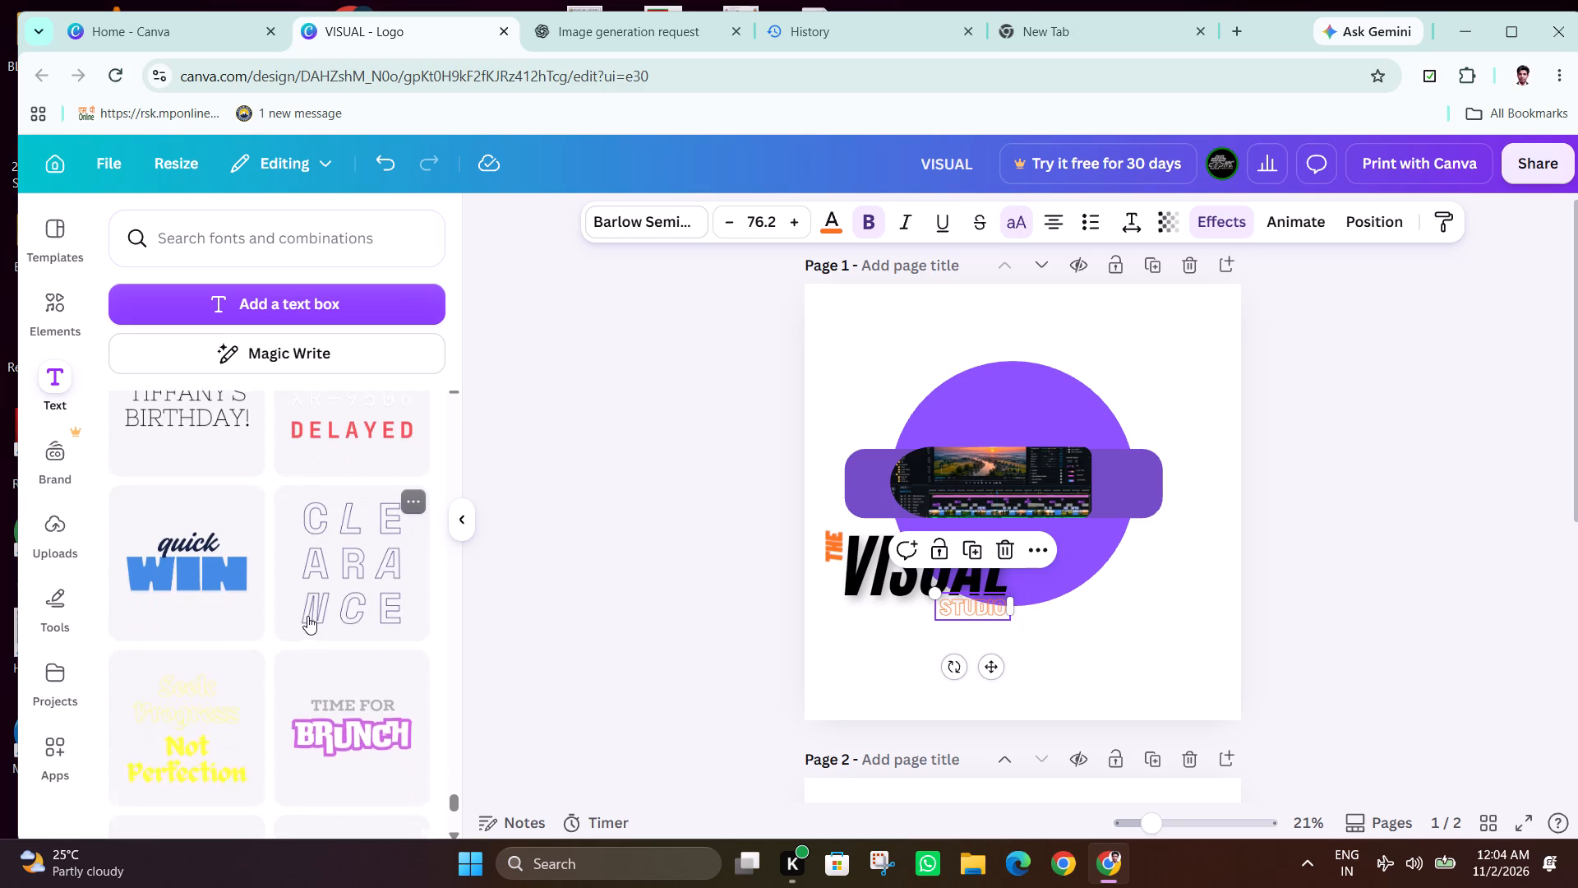
{"action": "scroll", "coordinate": [307, 616], "scroll_direction": "down", "scroll_amount": 5}
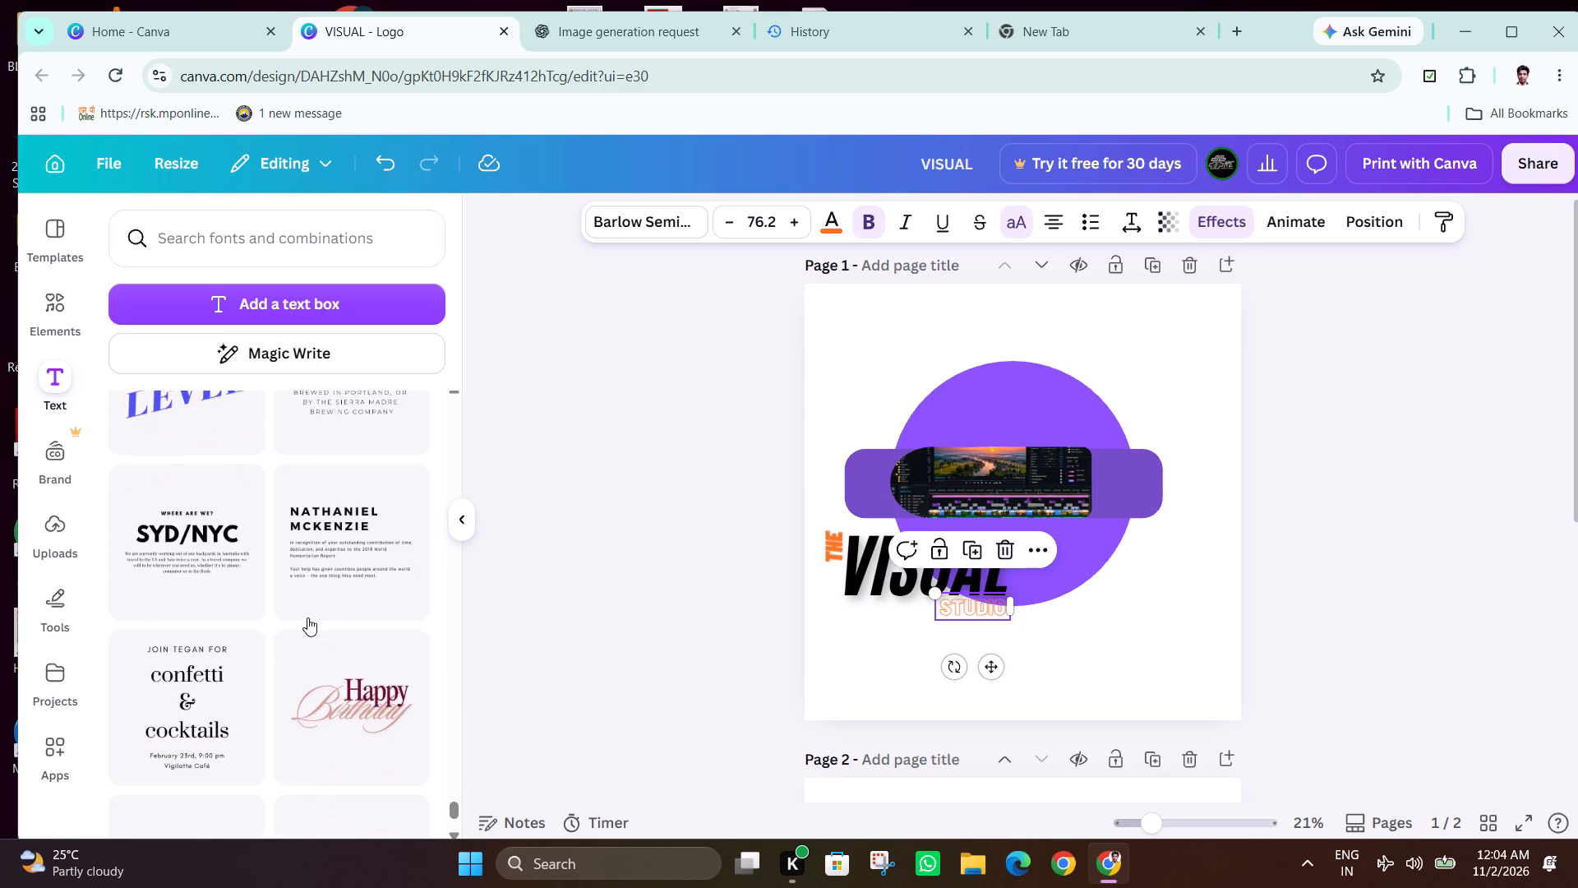
{"action": "scroll", "coordinate": [307, 617], "scroll_direction": "down", "scroll_amount": 8}
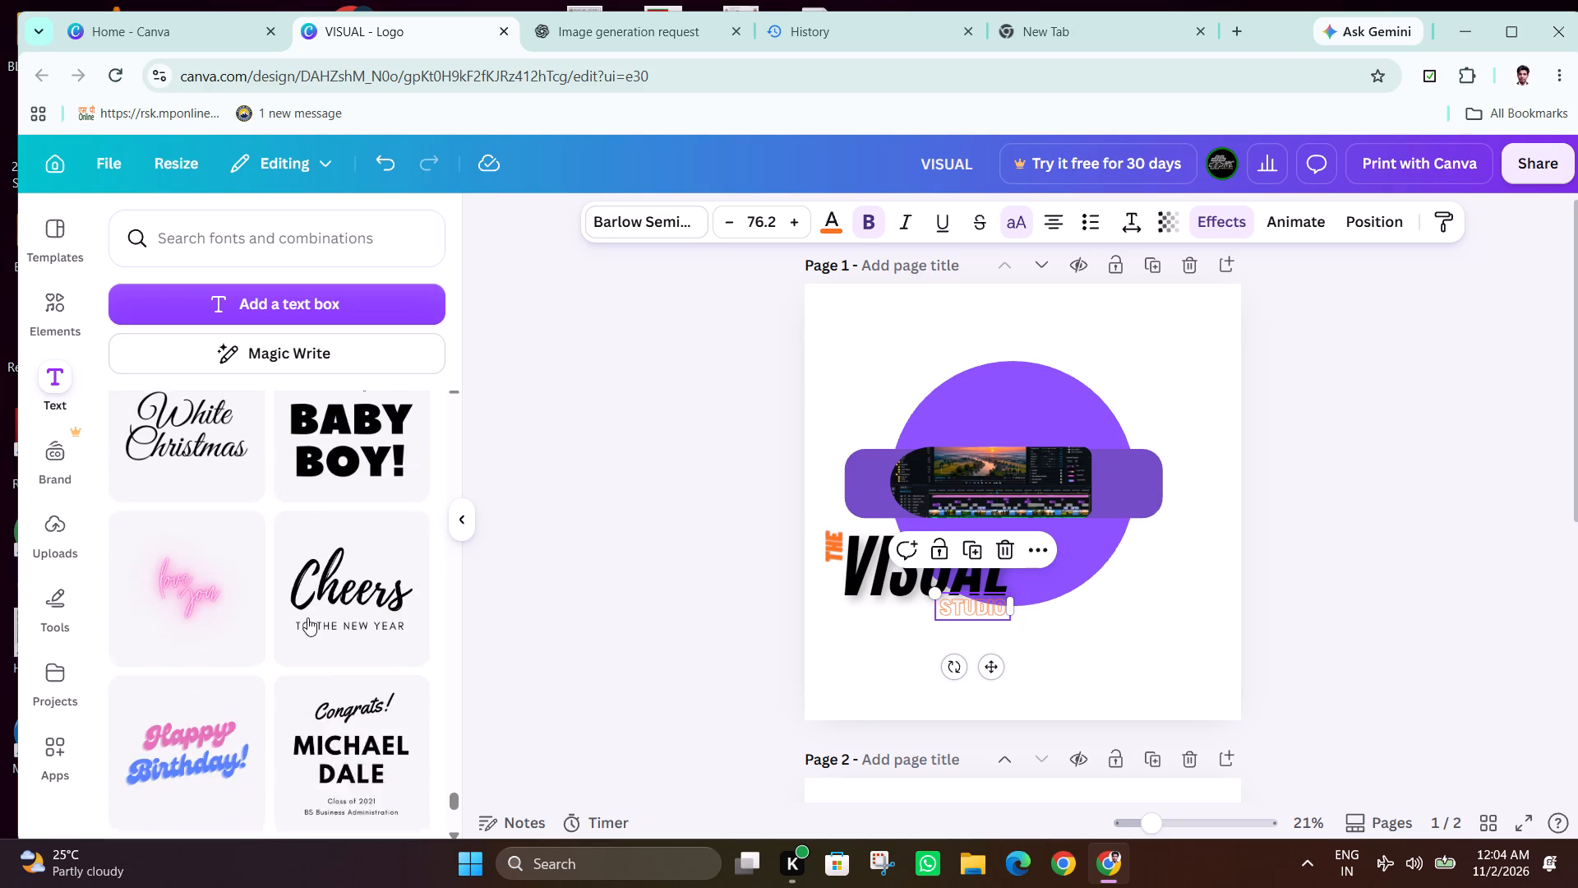
{"action": "scroll", "coordinate": [307, 617], "scroll_direction": "down", "scroll_amount": 3}
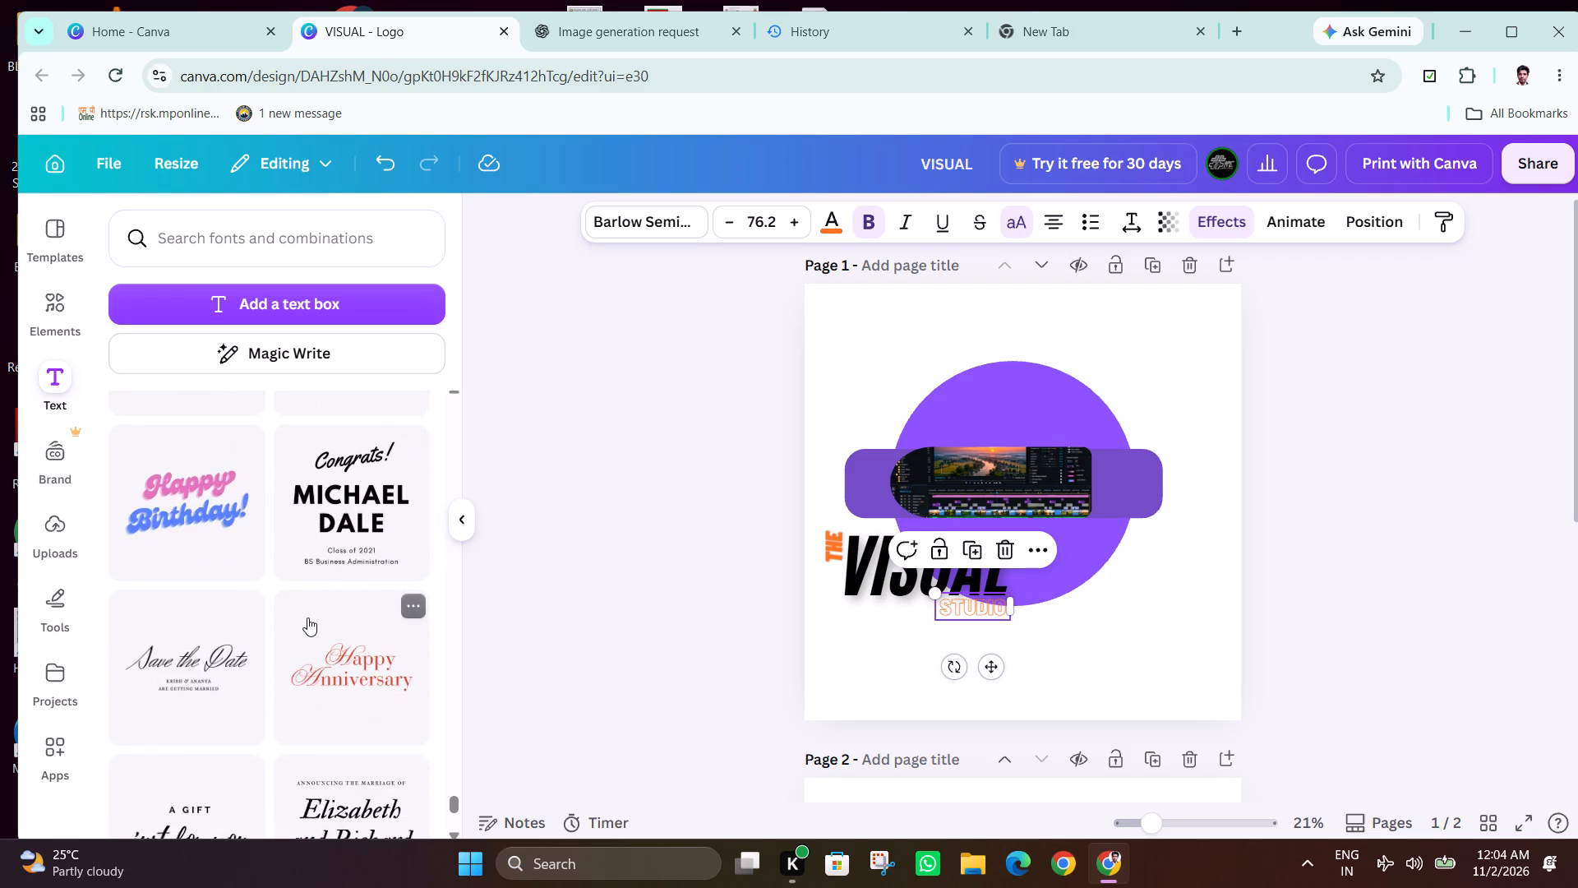
{"action": "scroll", "coordinate": [307, 617], "scroll_direction": "down", "scroll_amount": 6}
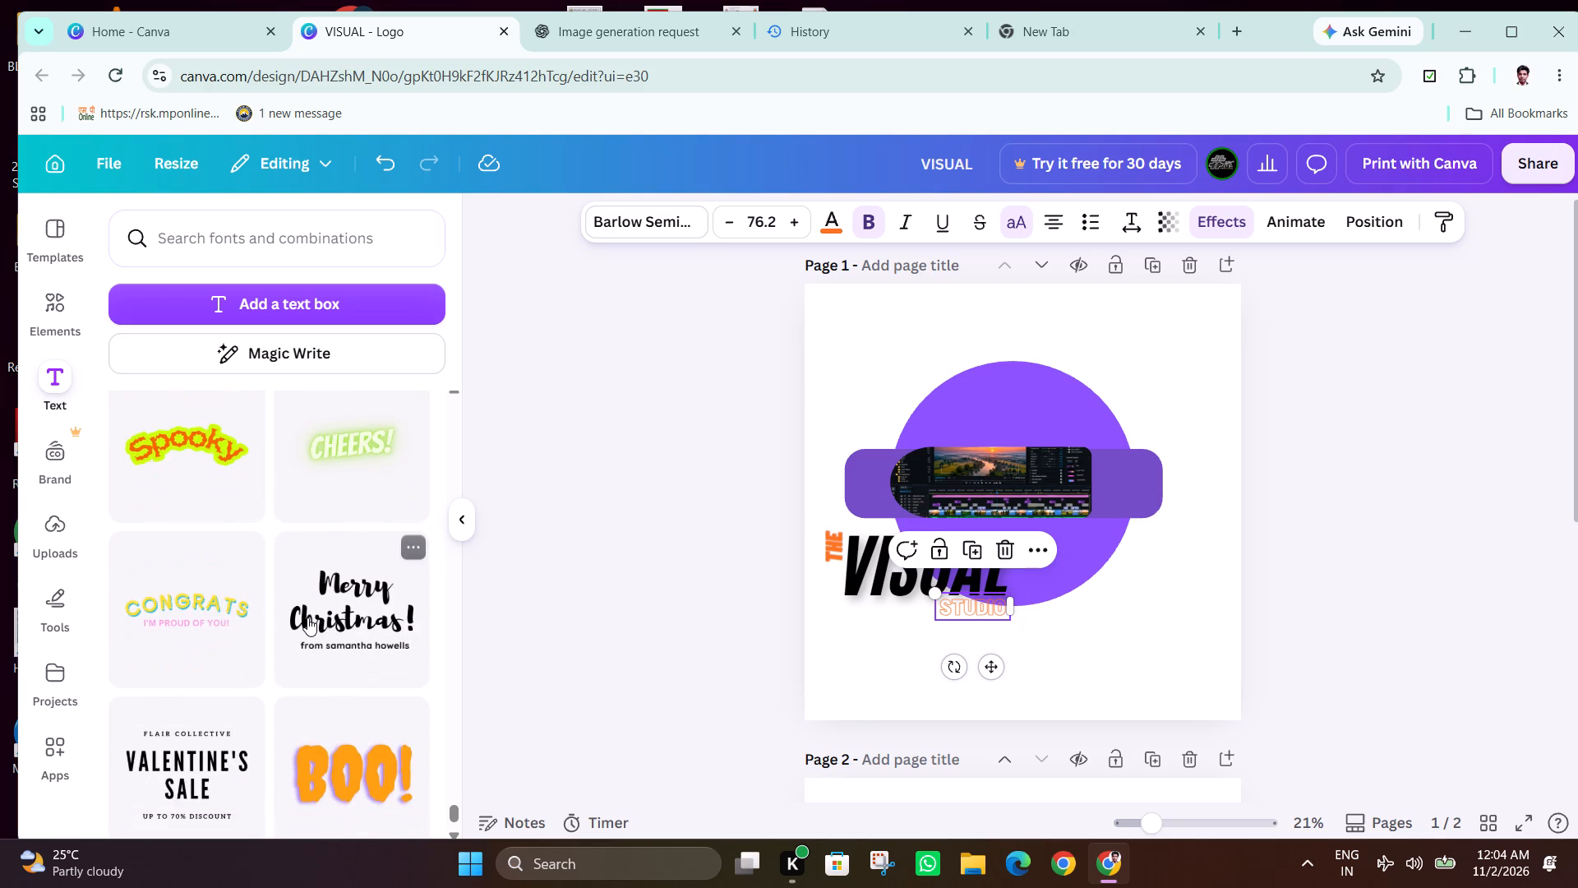
{"action": "scroll", "coordinate": [307, 617], "scroll_direction": "down", "scroll_amount": 9}
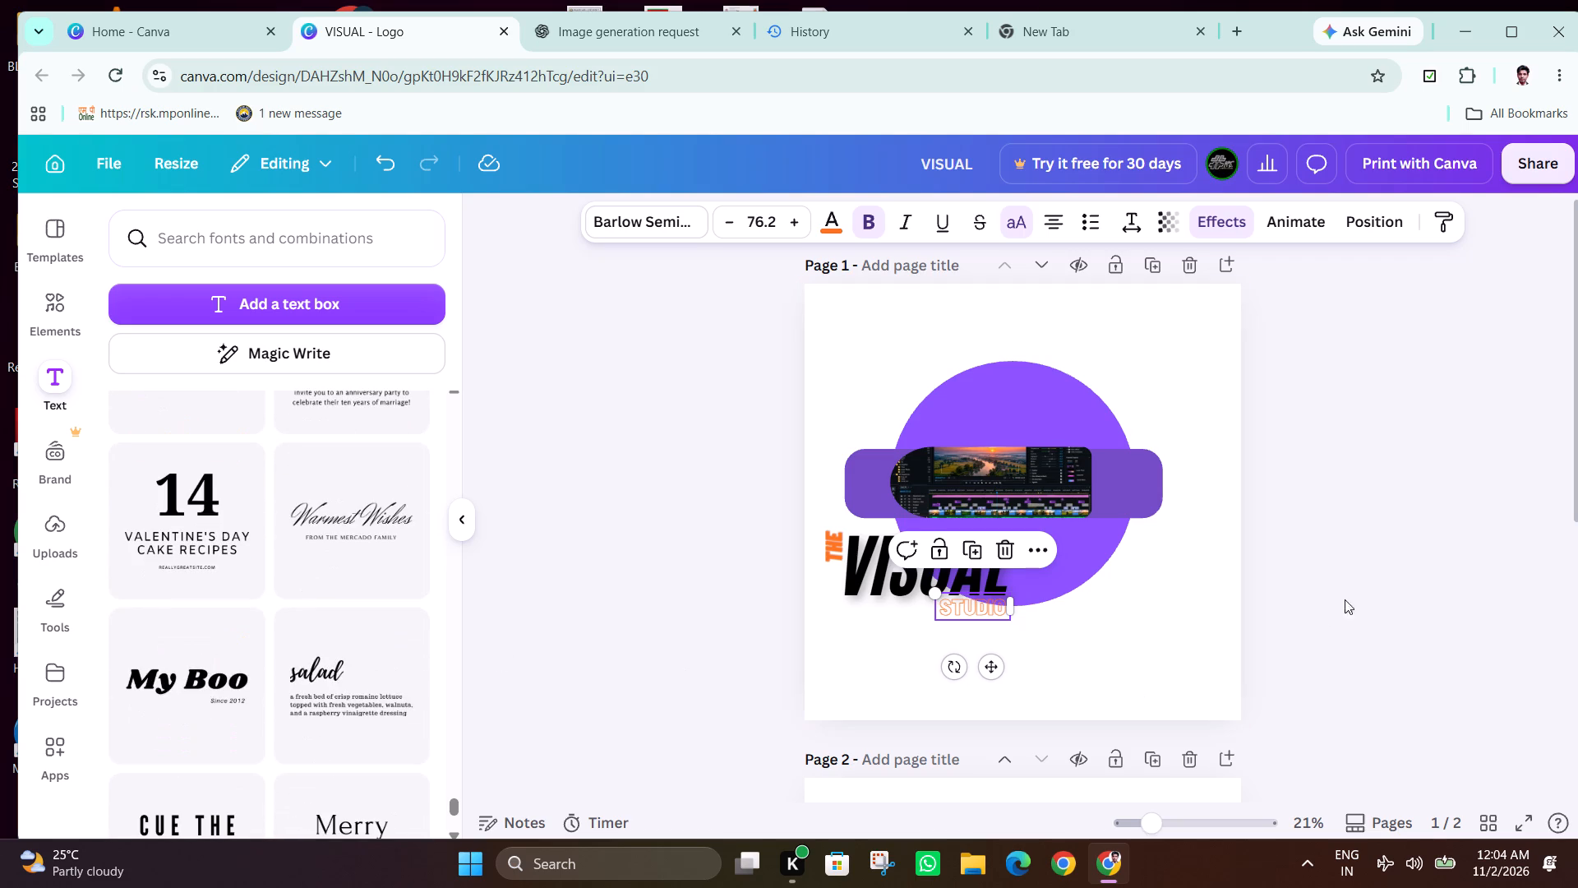
{"action": "left_click", "coordinate": [1379, 562]}
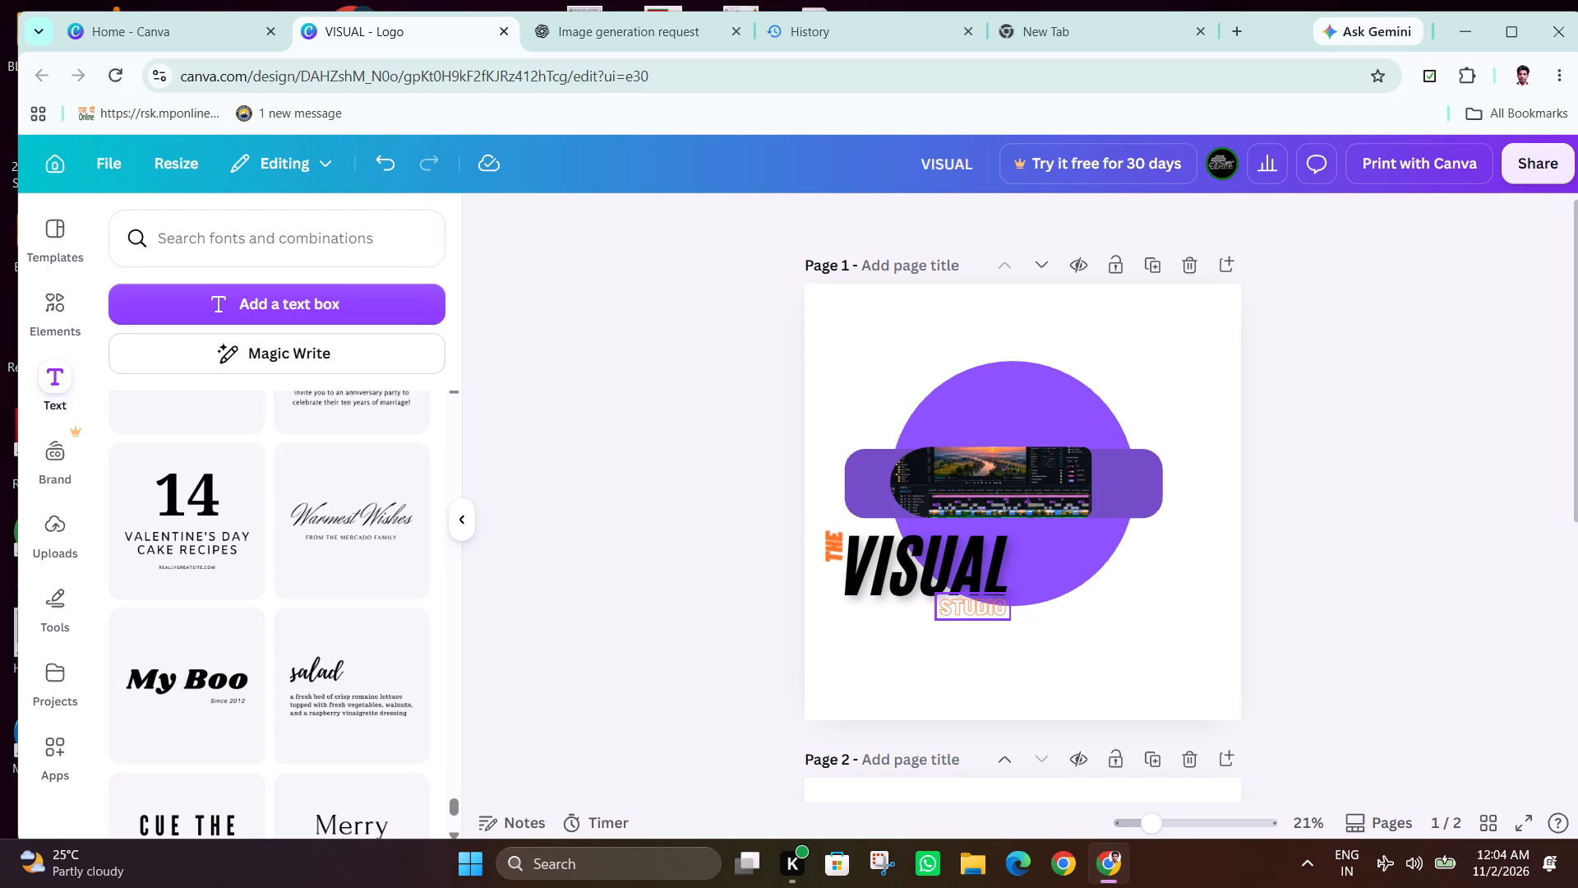
Unlock the VISUAL lettering and group it with the vertical THE lettering.
{"action": "right_click", "coordinate": [890, 589]}
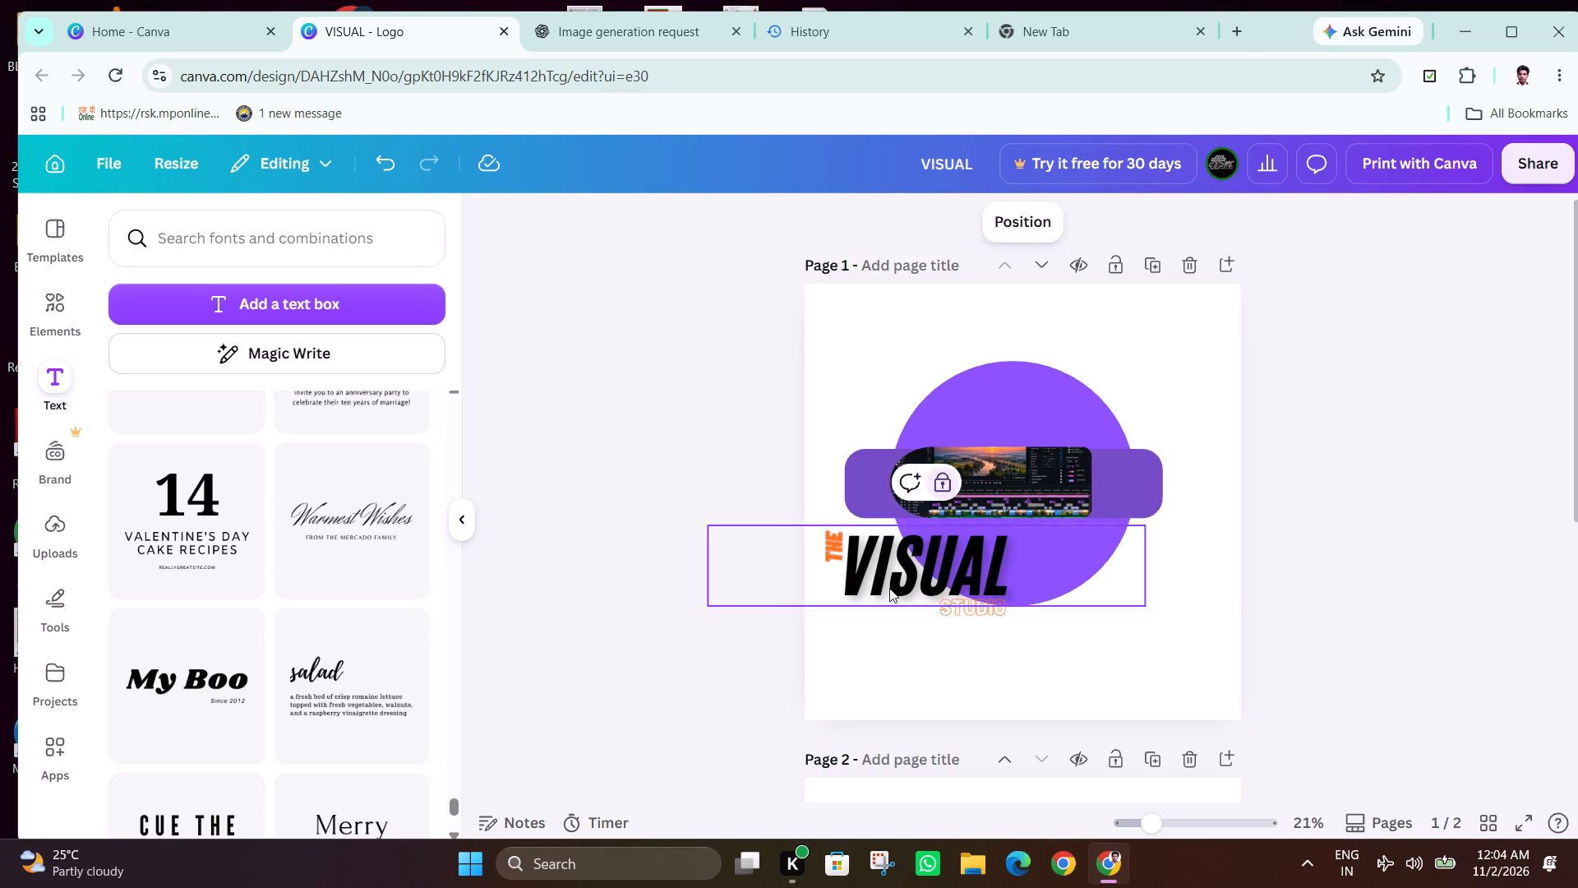
{"action": "left_click", "coordinate": [847, 557]}
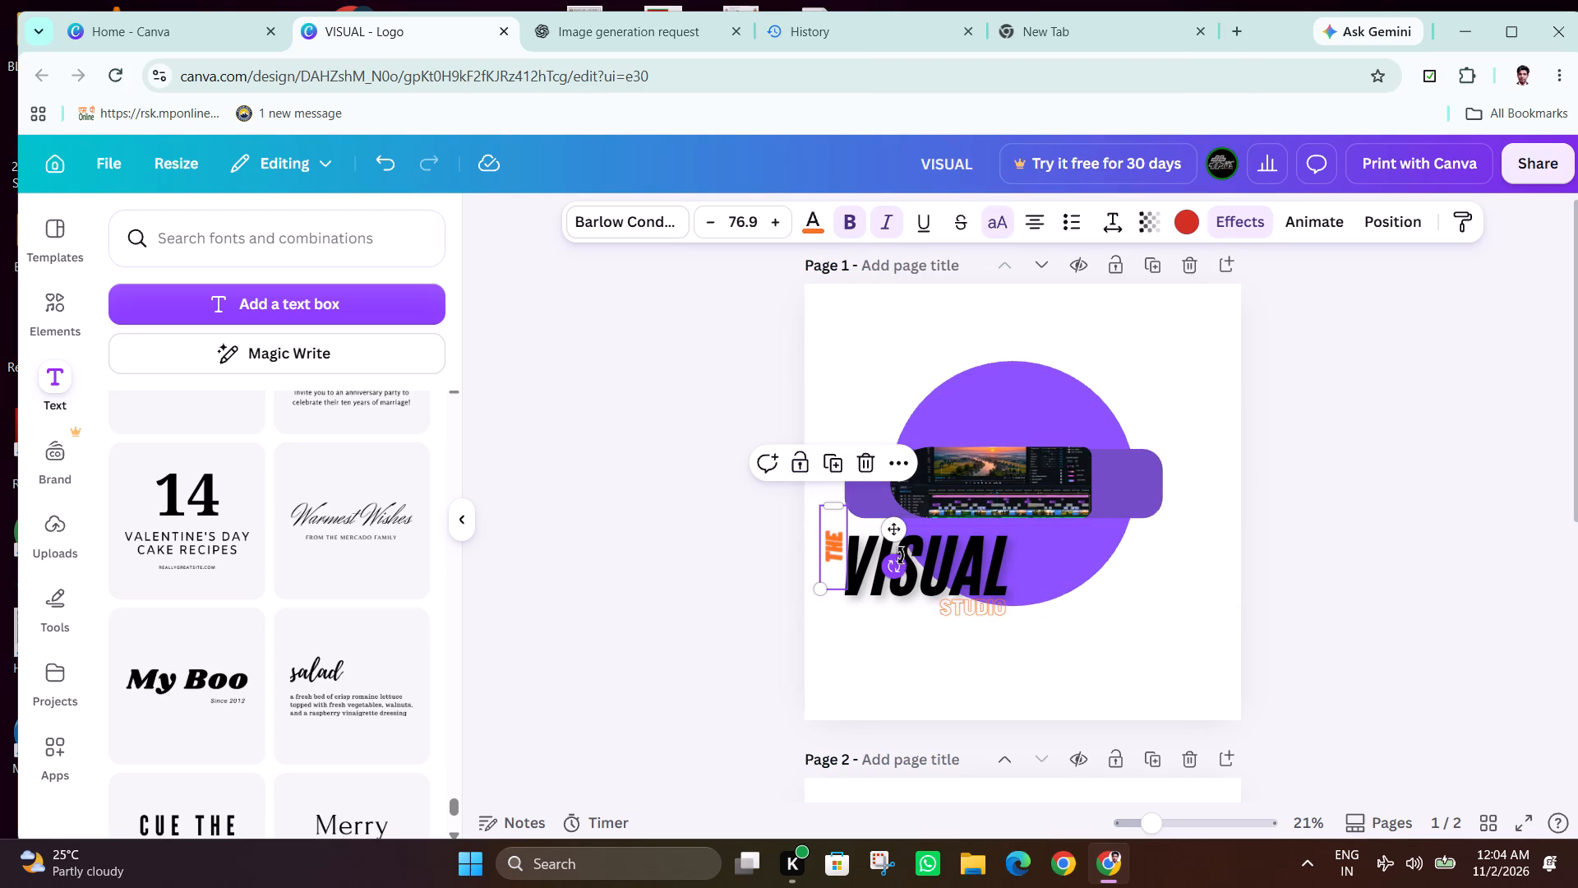
{"action": "left_click", "coordinate": [951, 565]}
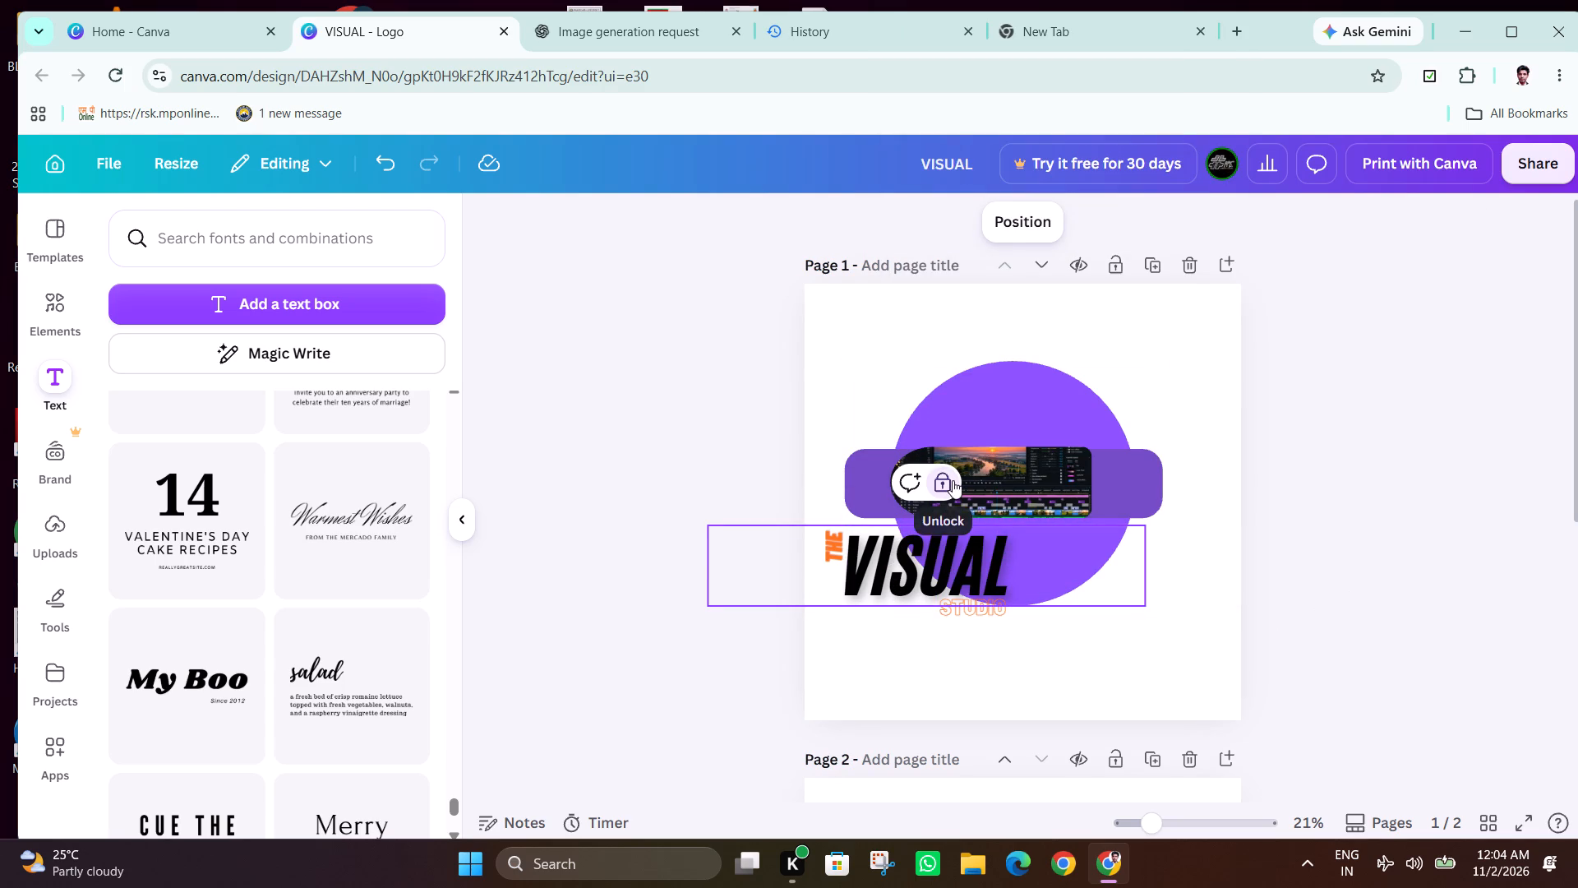
{"action": "left_click", "coordinate": [945, 480]}
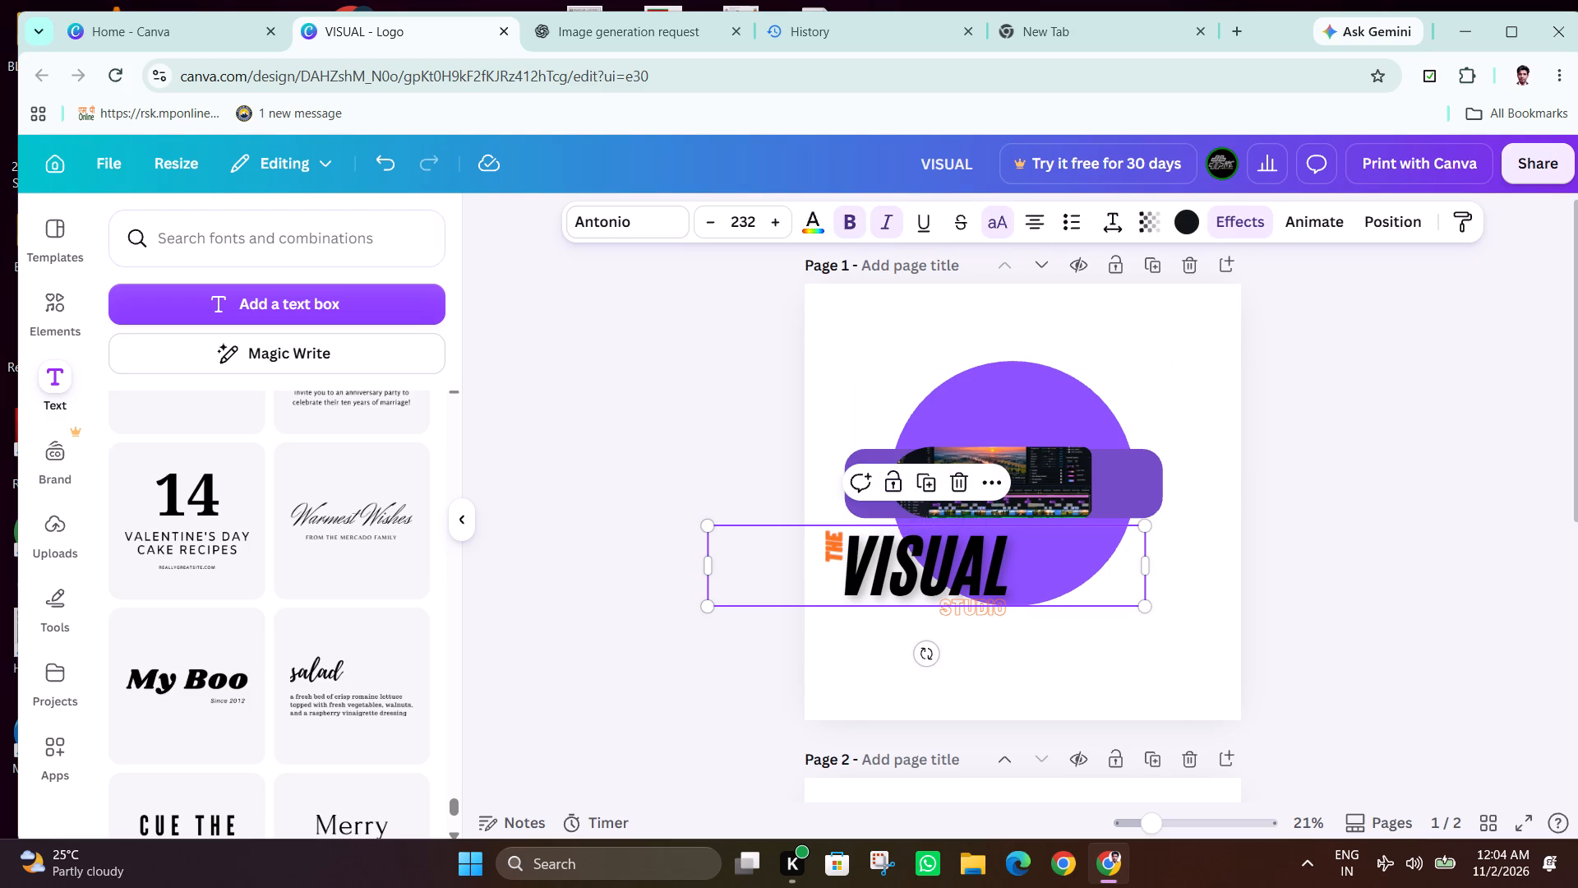
{"action": "left_click_drag", "start_coordinate": [842, 643], "coordinate": [904, 554]}
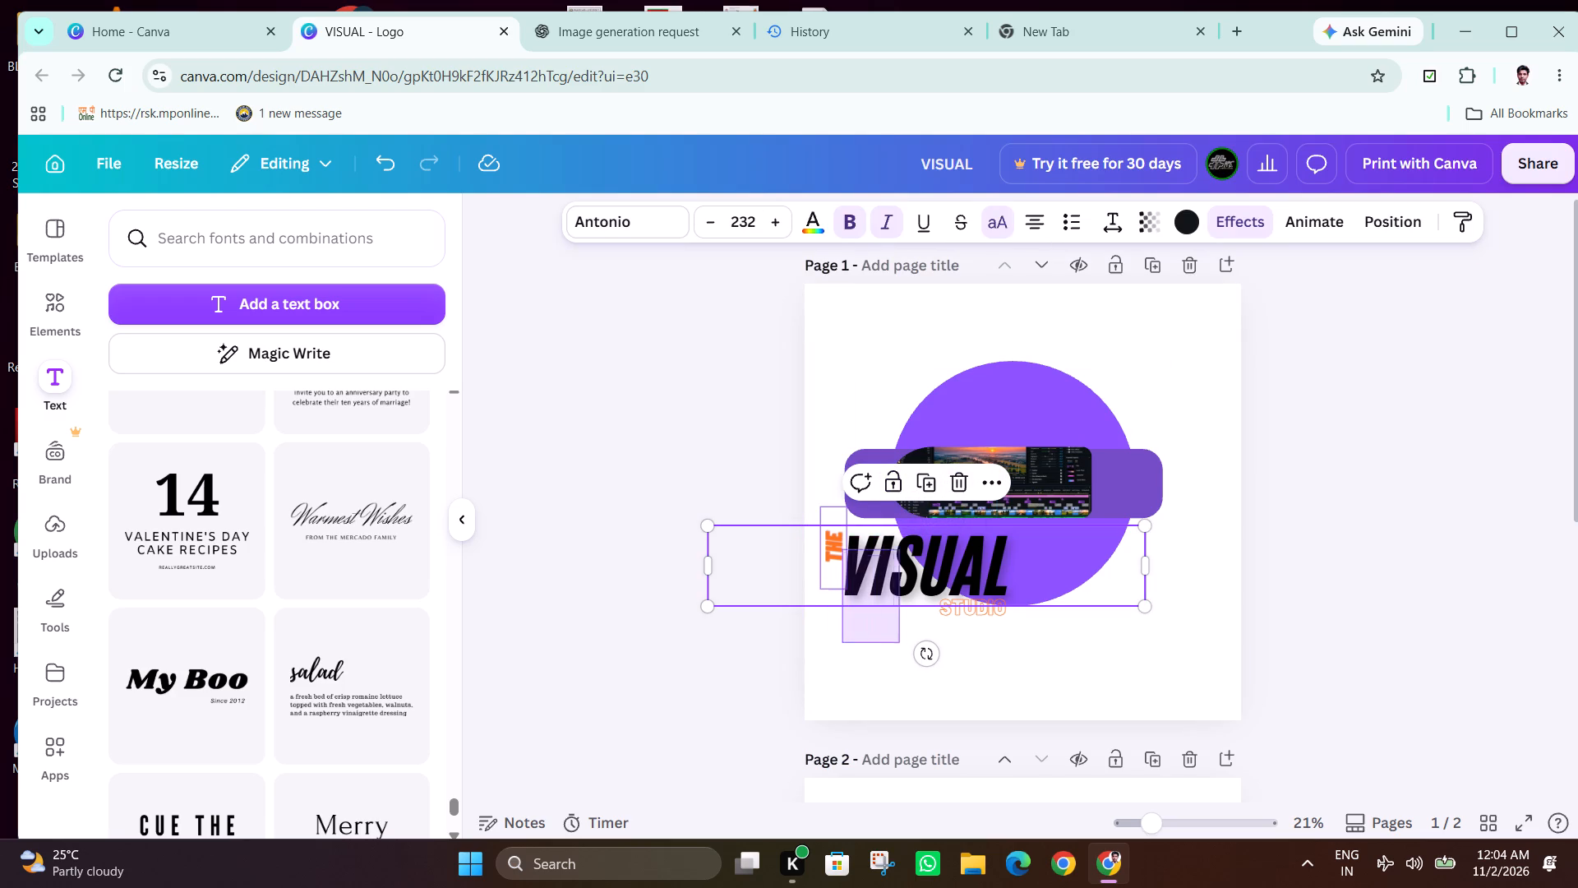
{"action": "left_click_drag", "start_coordinate": [904, 554], "coordinate": [907, 558]}
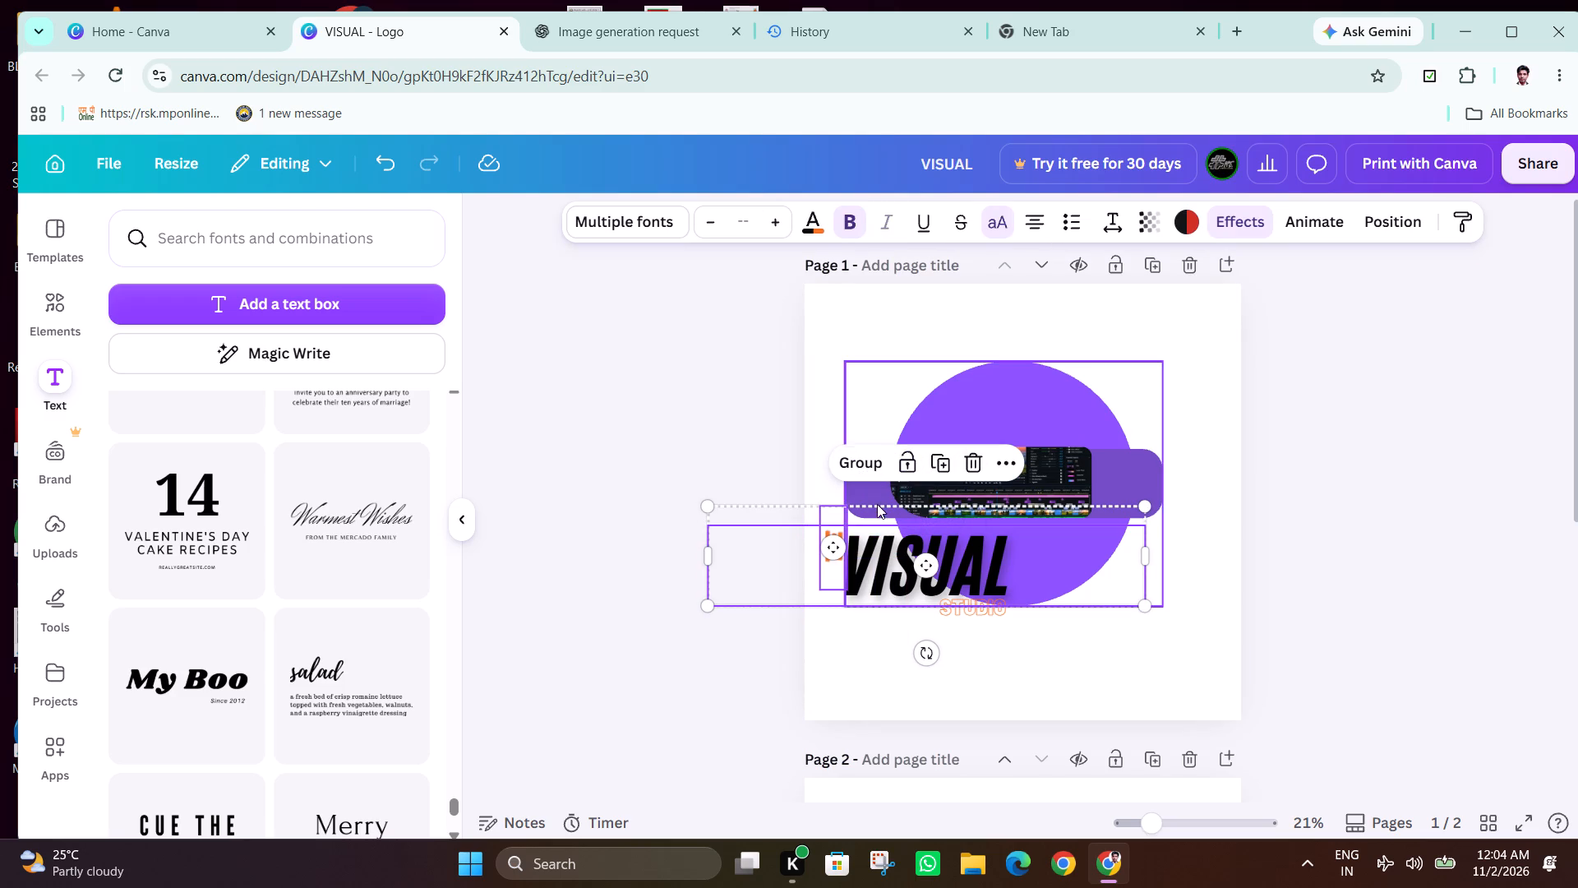
{"action": "left_click", "coordinate": [863, 458]}
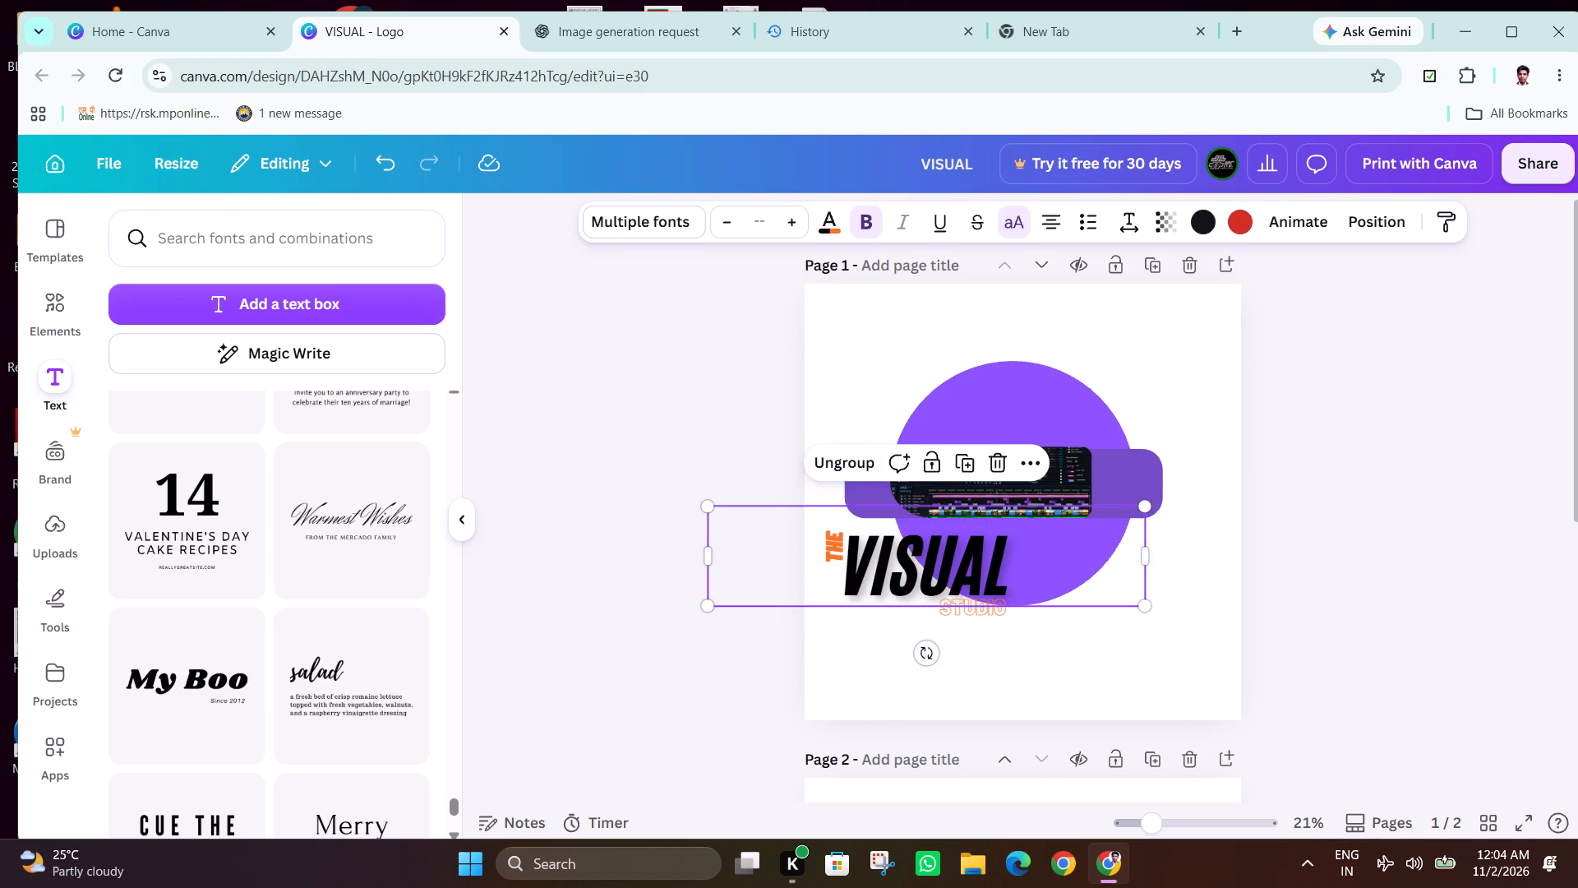
Move the THE VISUAL group slightly lower below the timeline banner and lock it in place.
{"action": "left_click_drag", "start_coordinate": [874, 560], "coordinate": [871, 582]}
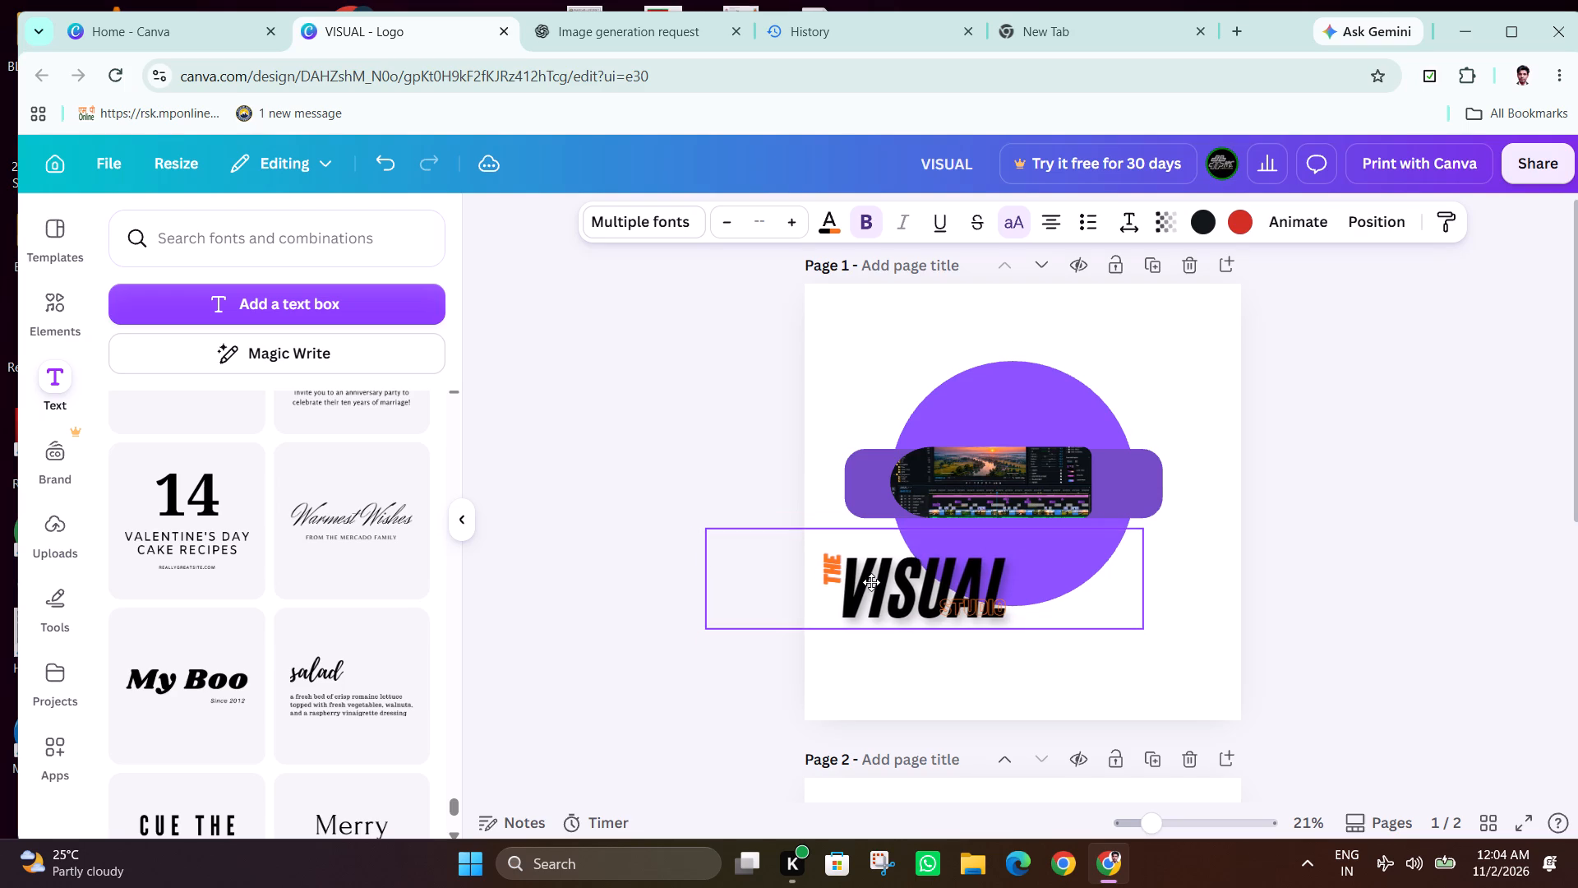
{"action": "left_click_drag", "start_coordinate": [871, 582], "coordinate": [871, 575]}
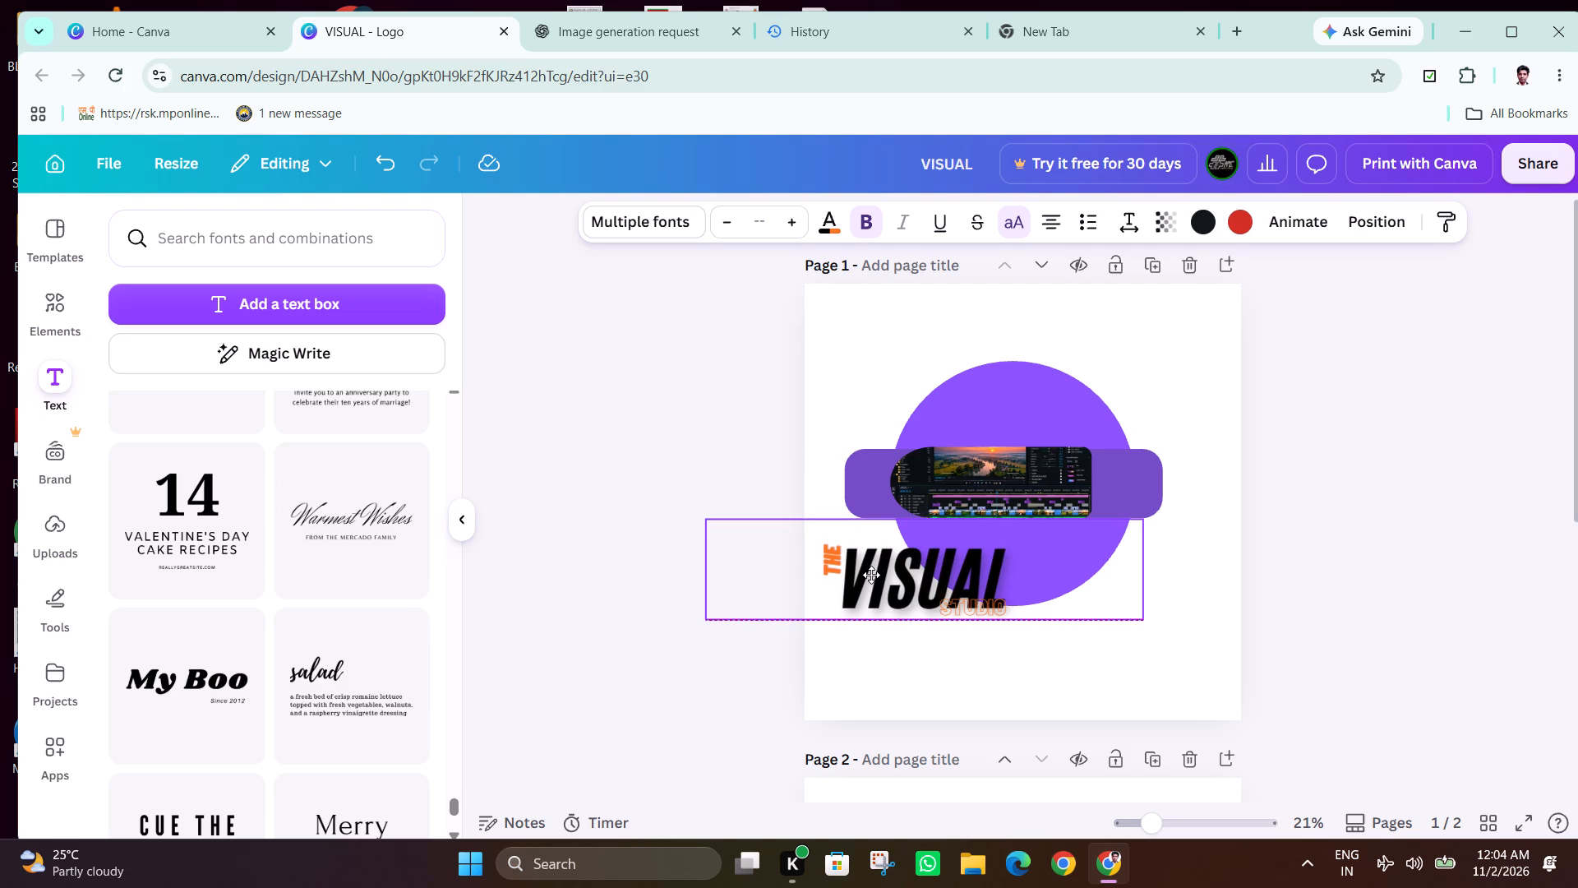
{"action": "left_click_drag", "start_coordinate": [871, 575], "coordinate": [873, 574]}
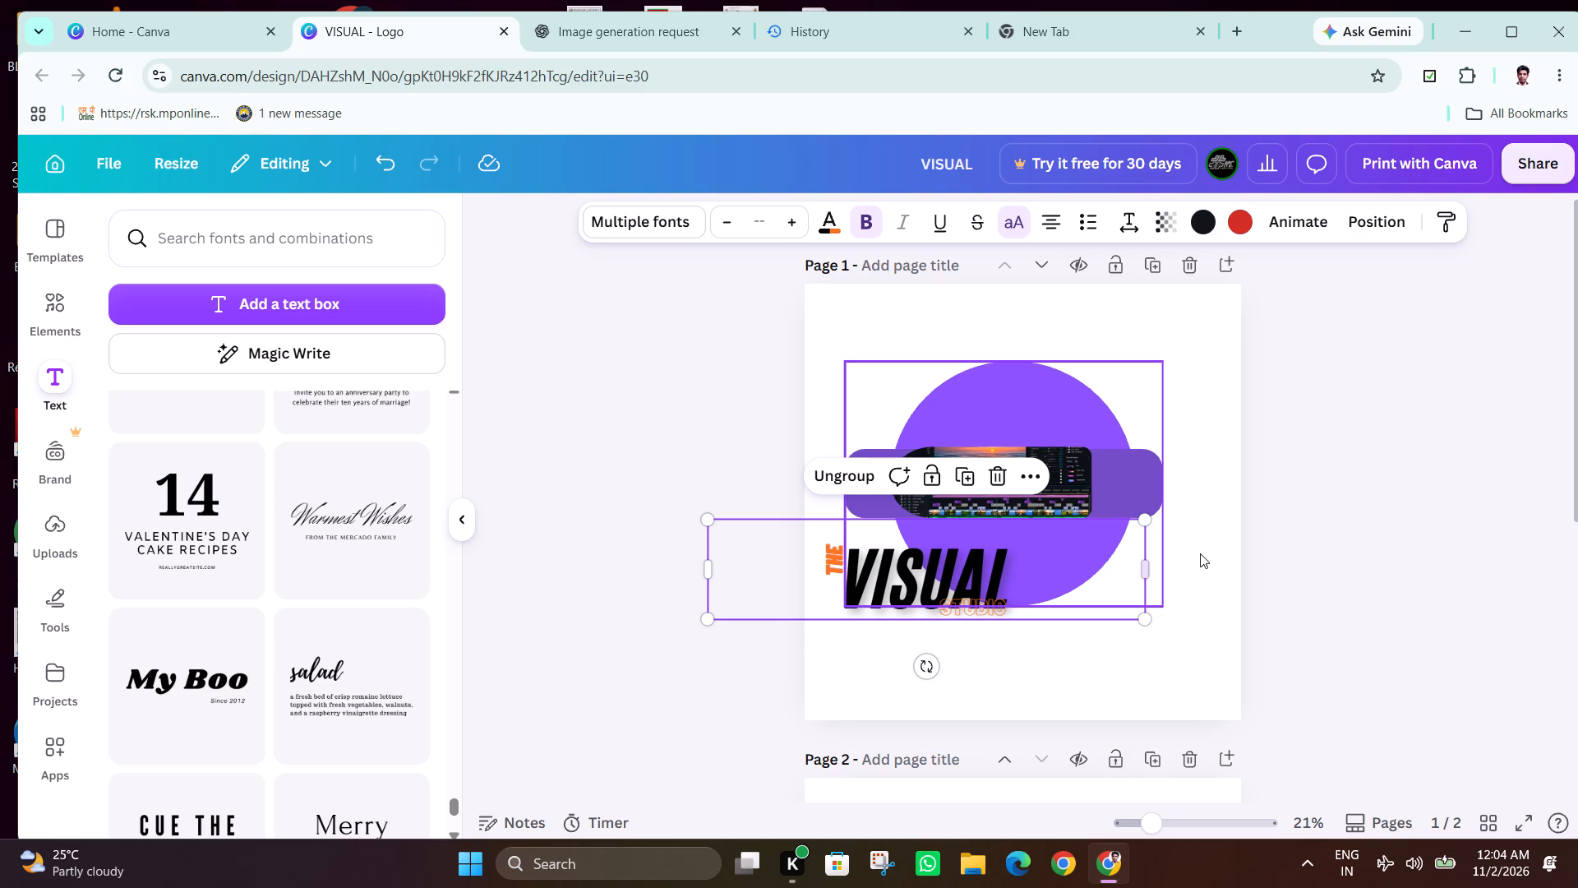
{"action": "left_click", "coordinate": [939, 472]}
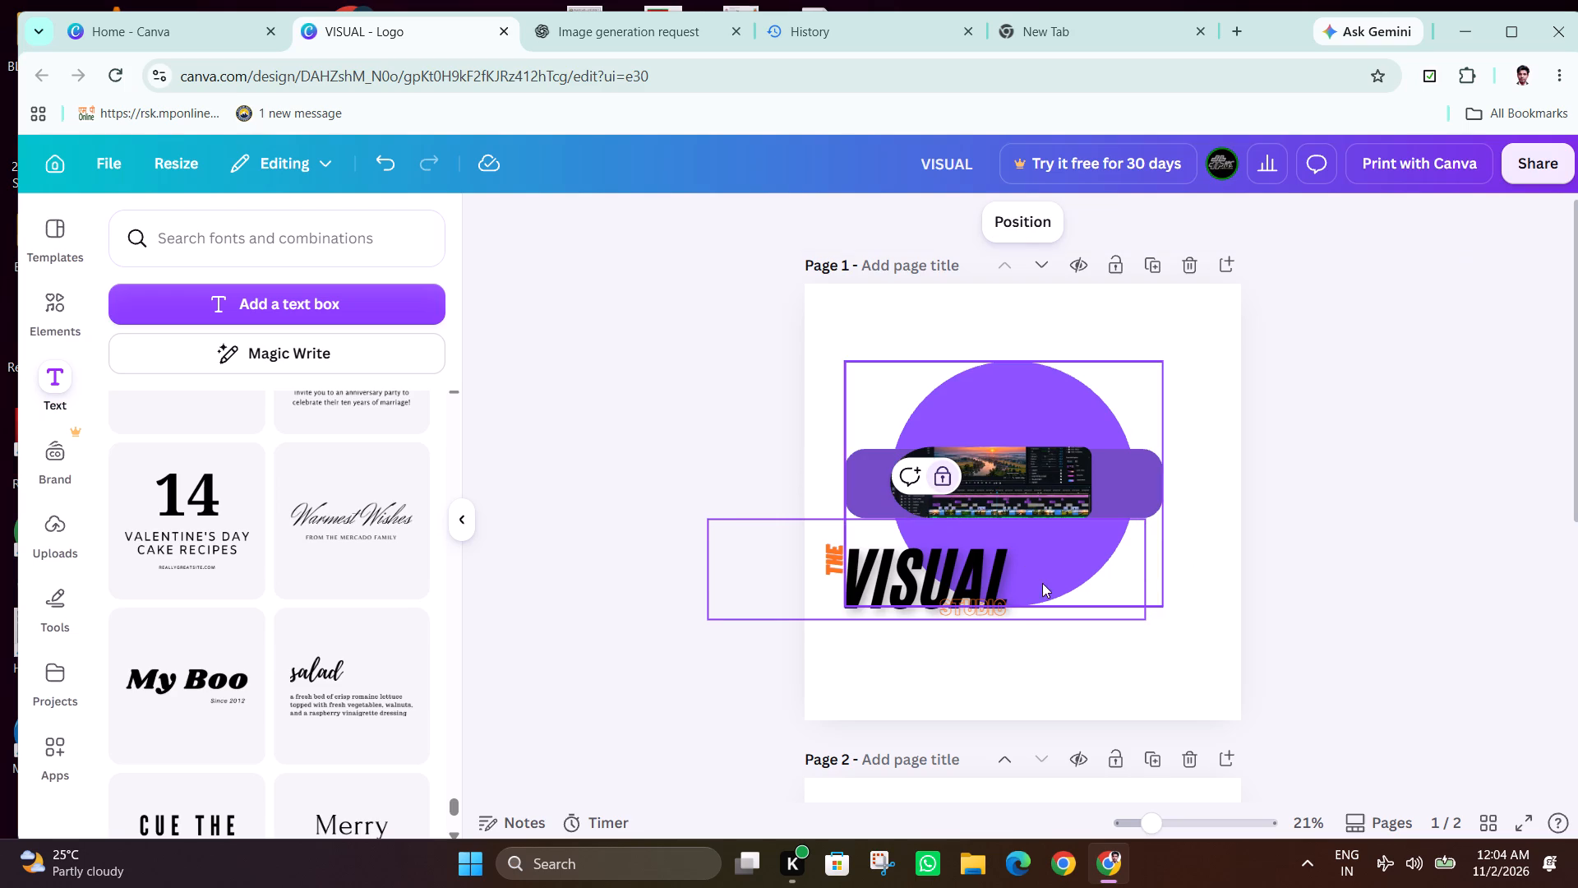
Reposition the STUDIO lettering so it sits just beneath the final letters of VISUAL, at the bottom edge of the purple circle.
{"action": "left_click_drag", "start_coordinate": [980, 614], "coordinate": [1002, 624]}
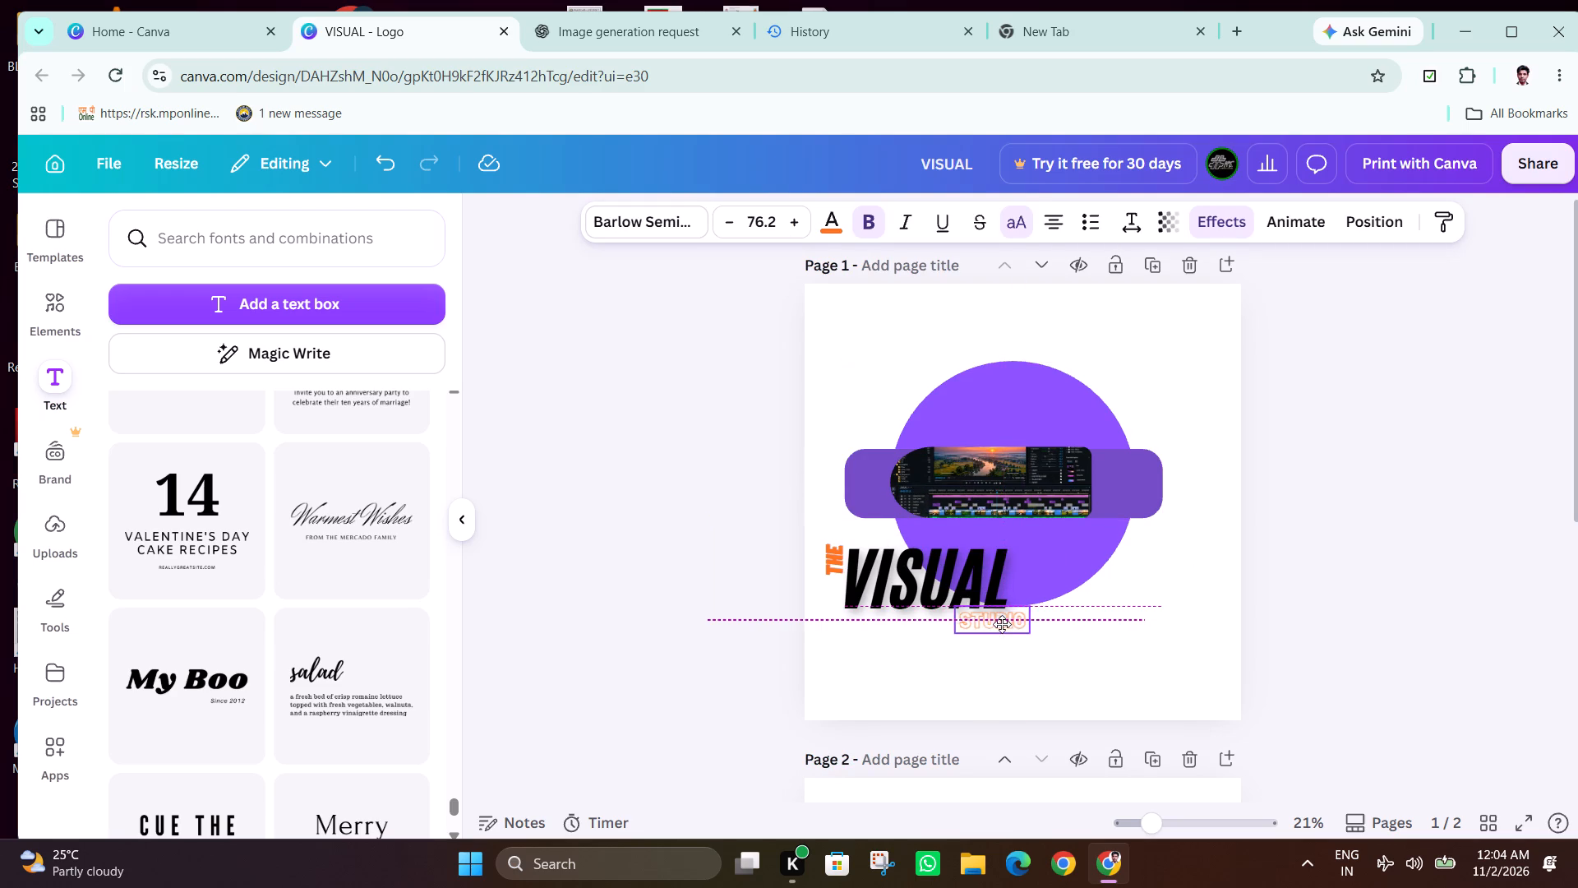
{"action": "left_click_drag", "start_coordinate": [1002, 624], "coordinate": [1015, 623]}
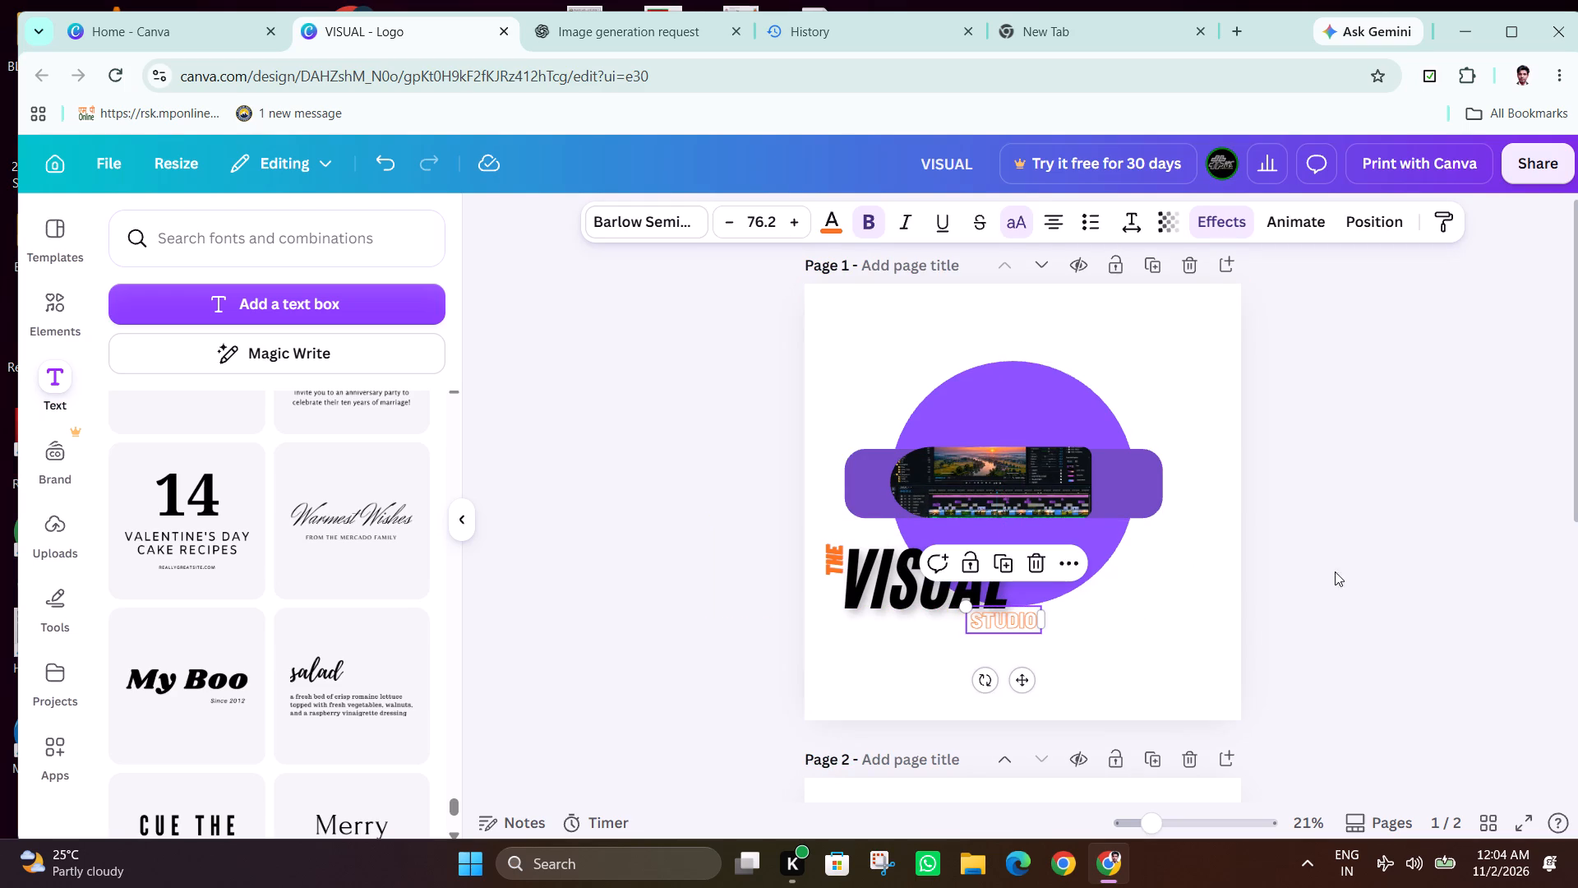
{"action": "left_click", "coordinate": [1342, 563]}
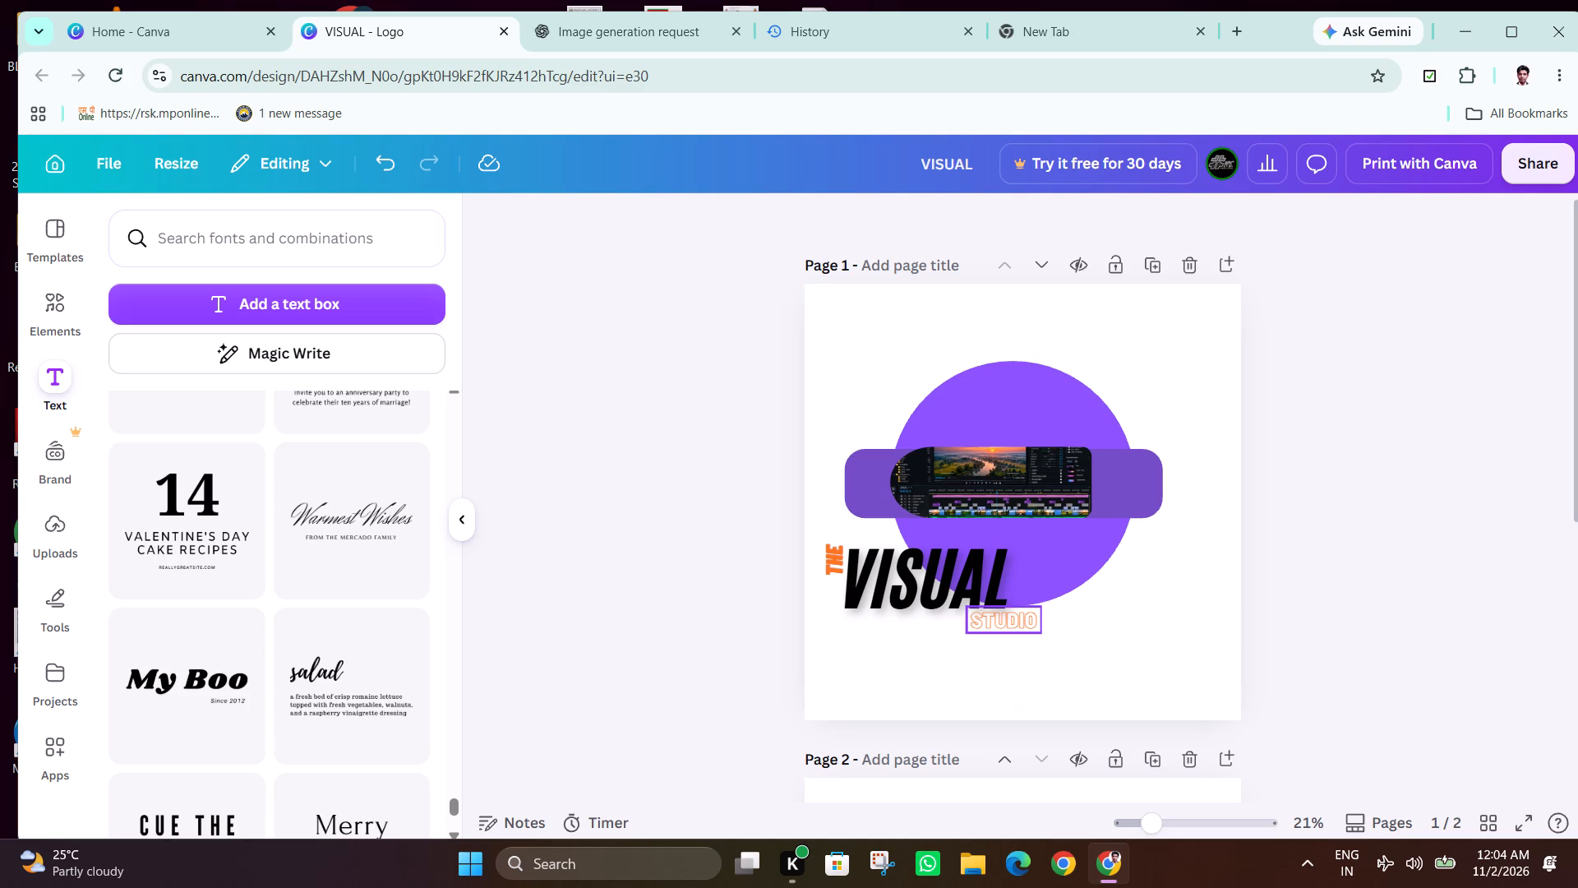
{"action": "left_click_drag", "start_coordinate": [1004, 621], "coordinate": [978, 615]}
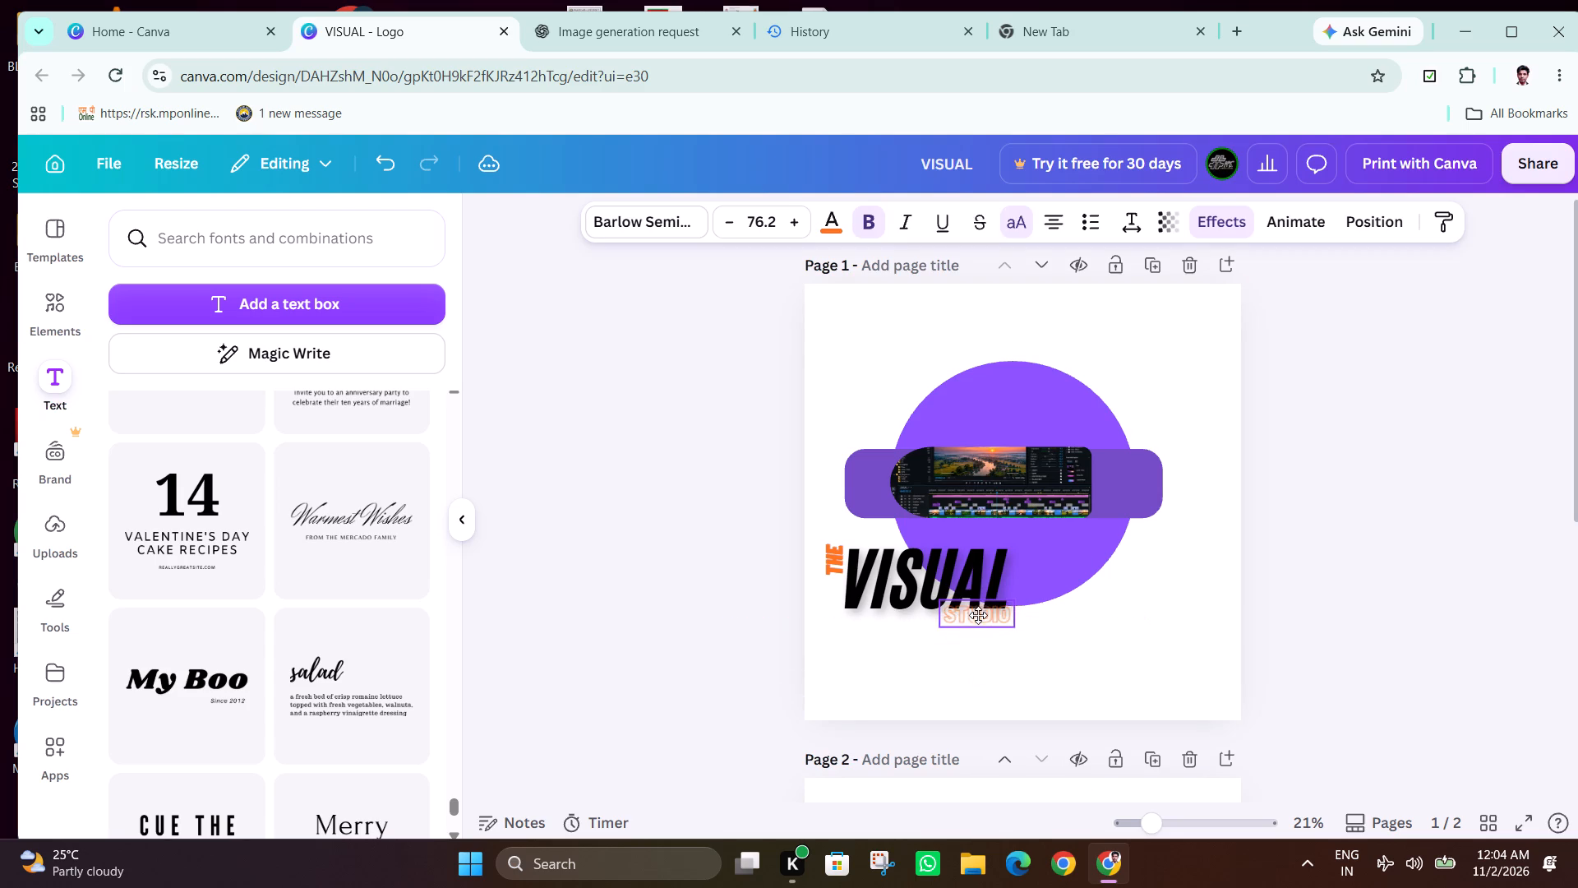
{"action": "left_click_drag", "start_coordinate": [978, 615], "coordinate": [976, 620]}
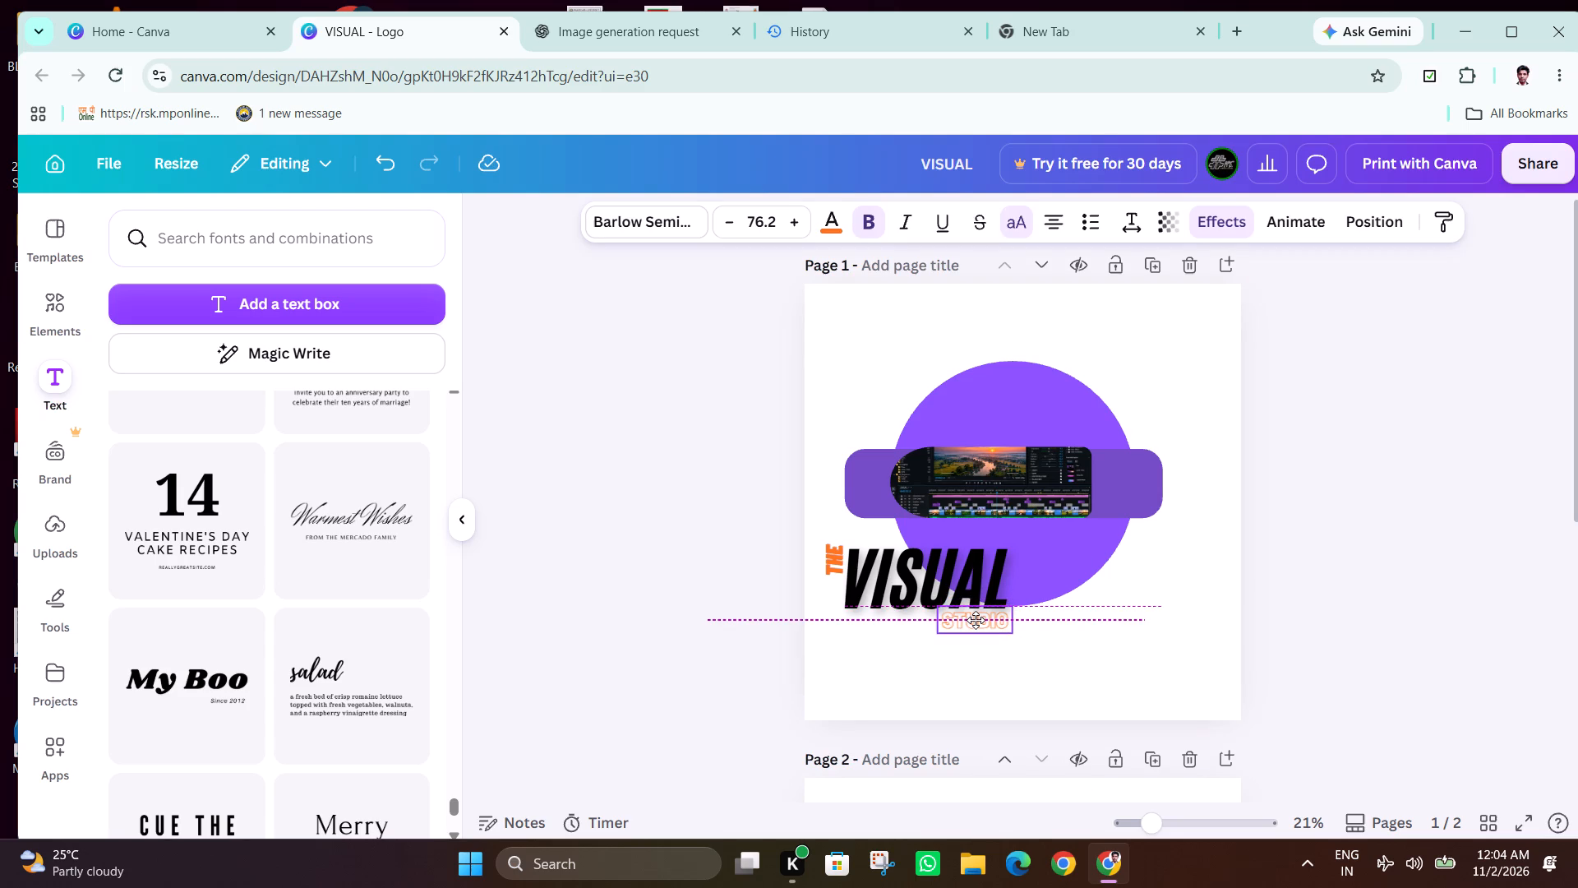
{"action": "left_click_drag", "start_coordinate": [976, 620], "coordinate": [970, 620]}
{"action": "left_click", "coordinate": [1426, 508]}
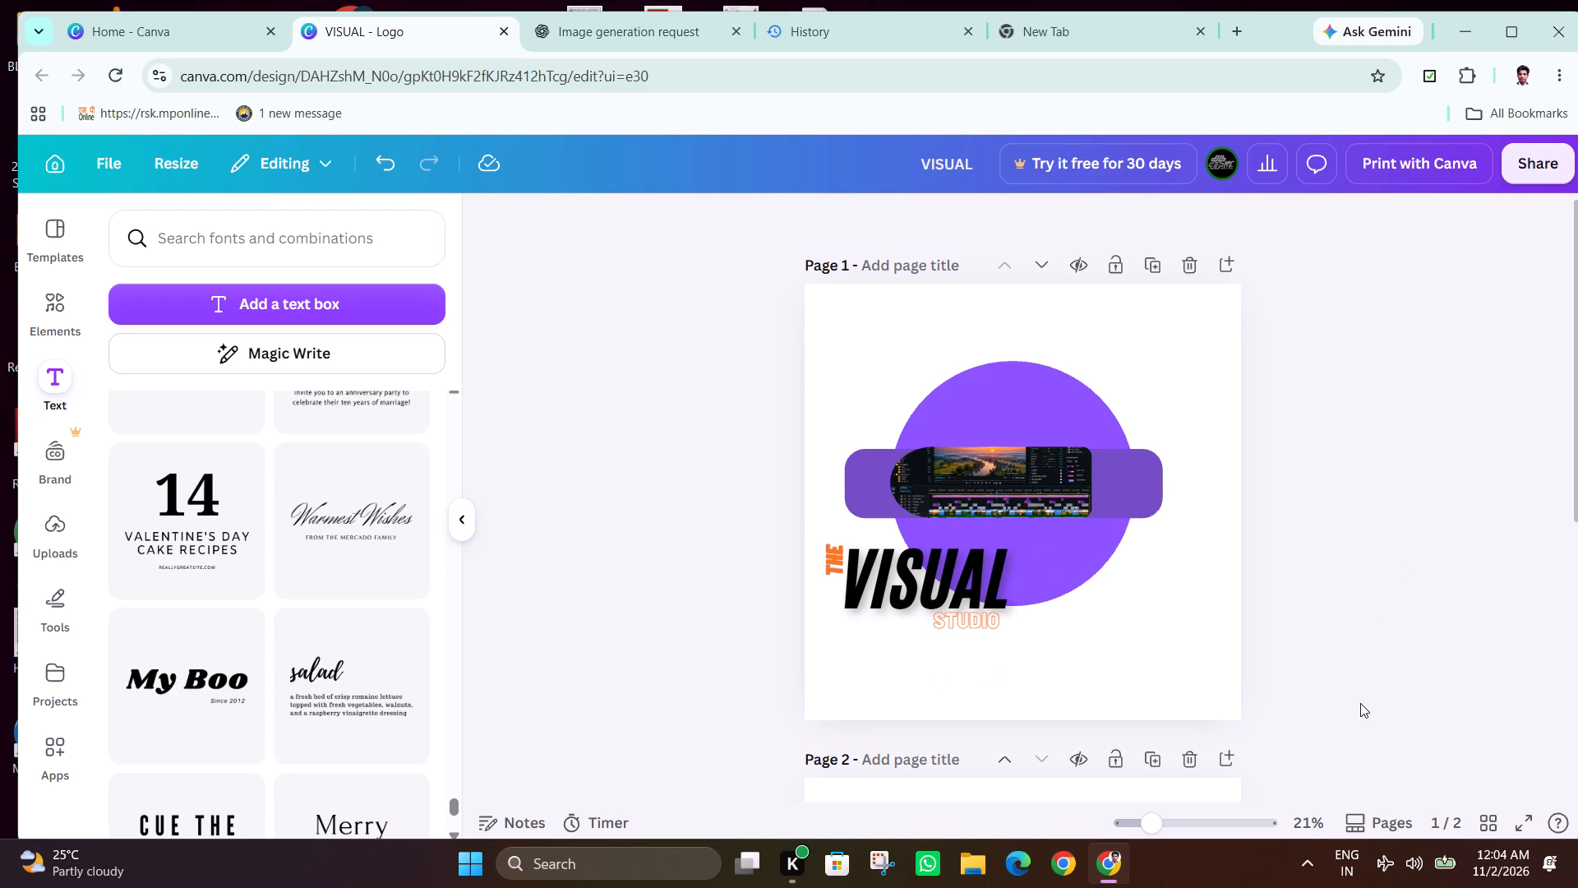
{"action": "left_click", "coordinate": [965, 623]}
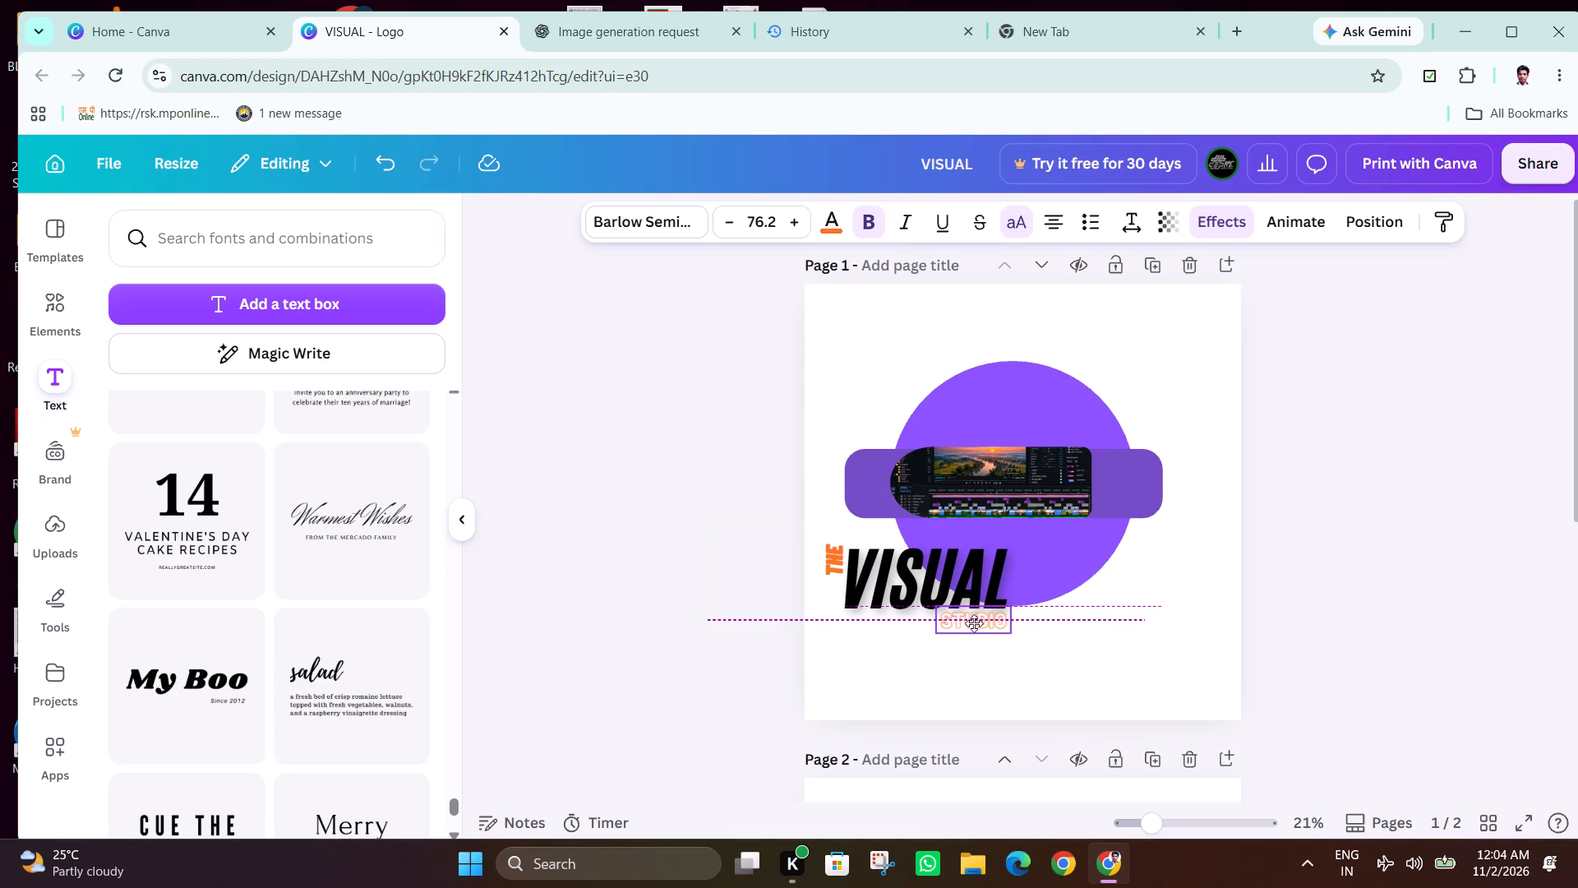
{"action": "left_click", "coordinate": [1385, 516]}
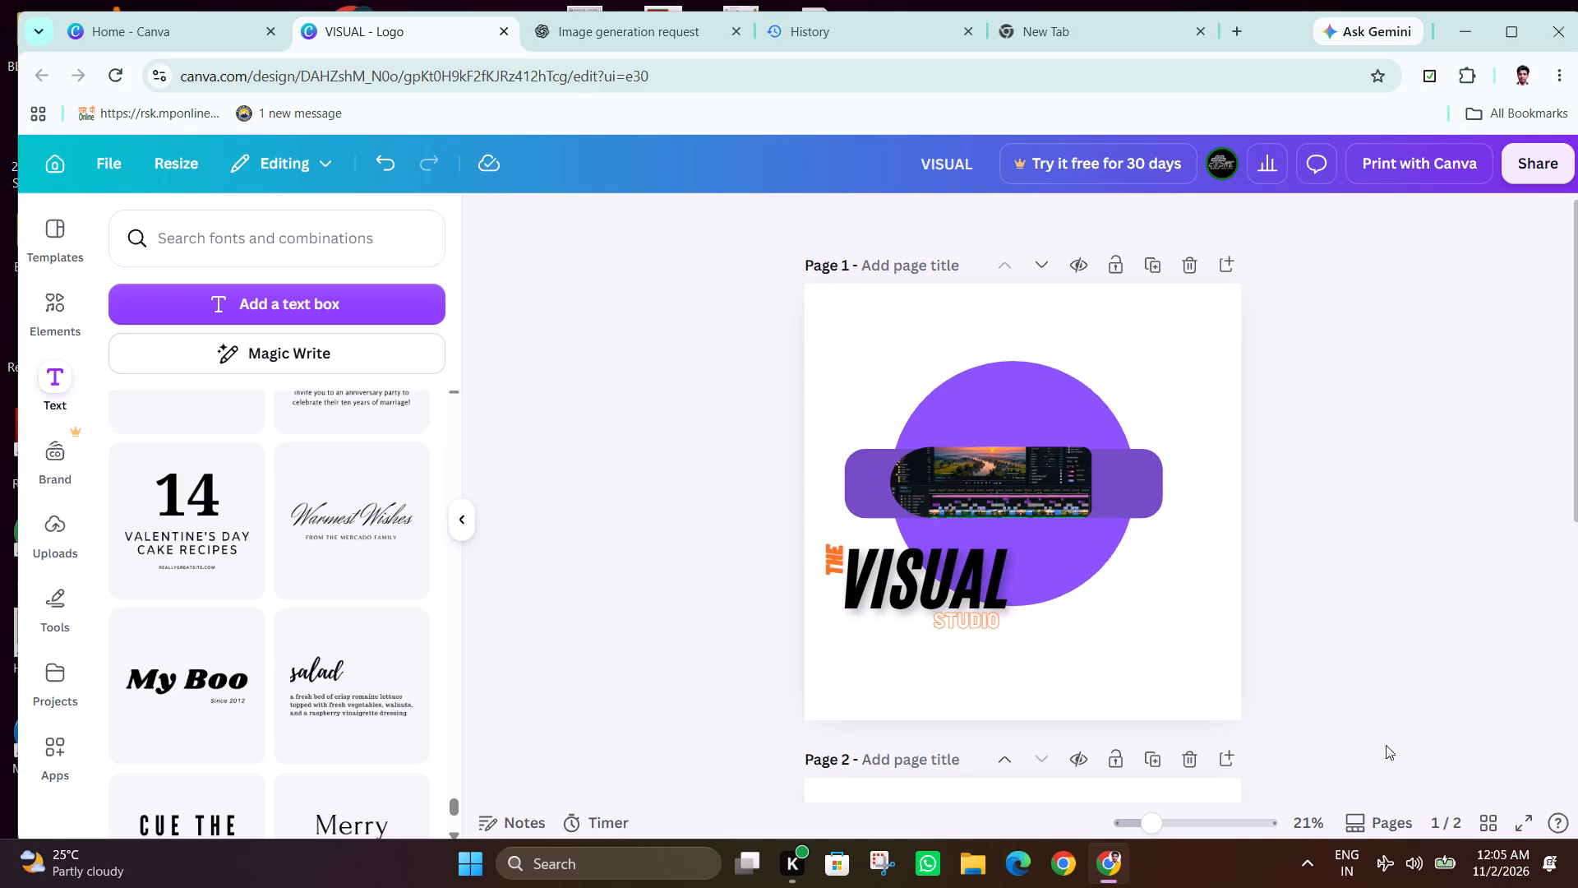
{"action": "left_click", "coordinate": [1344, 489]}
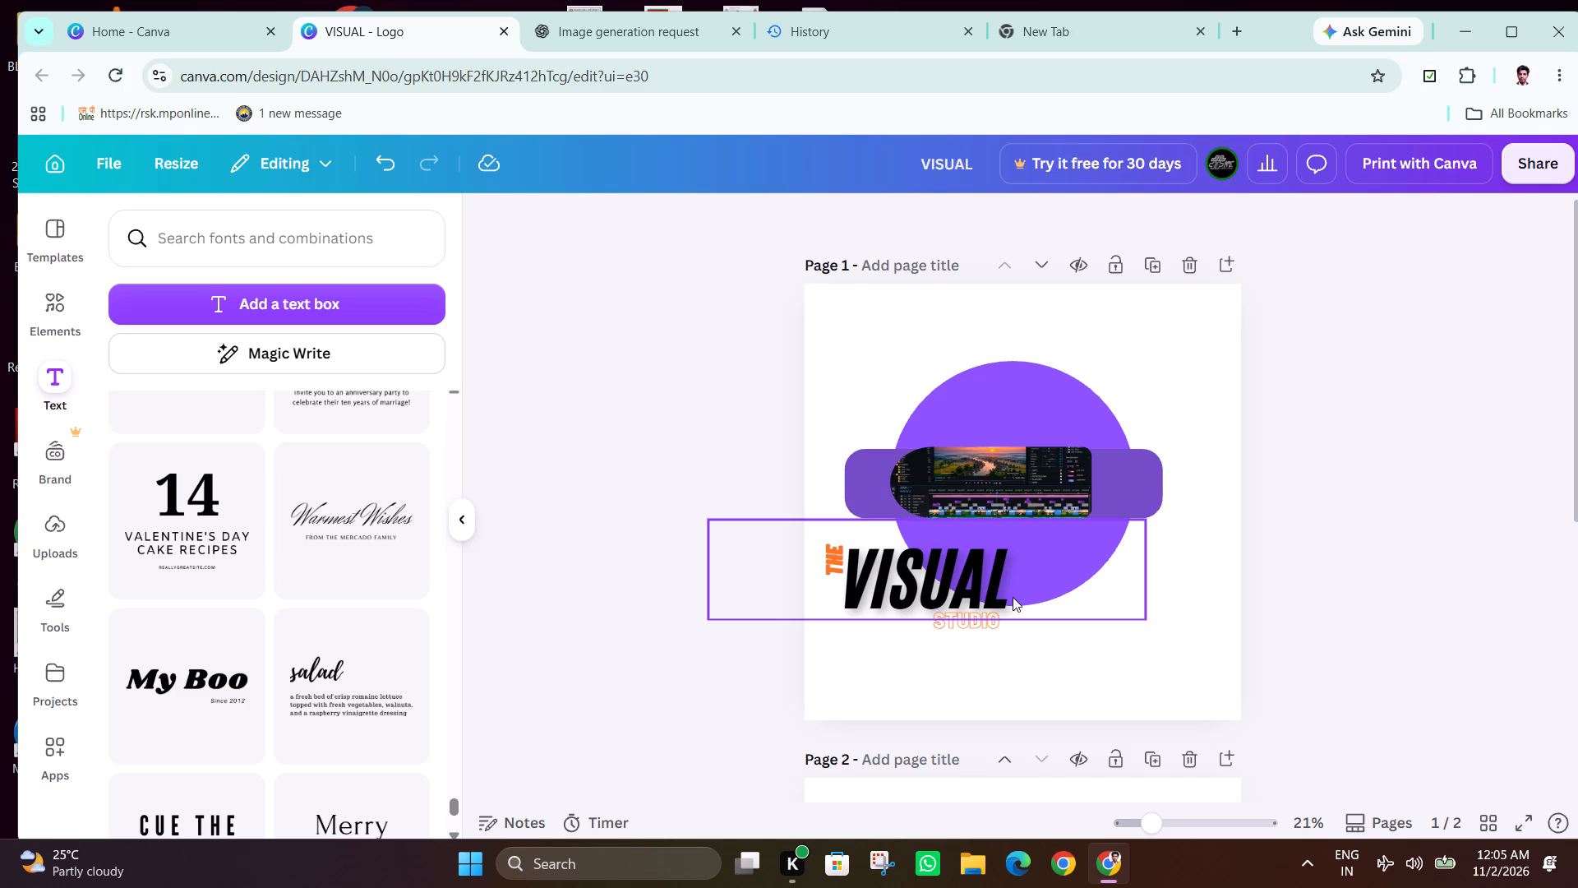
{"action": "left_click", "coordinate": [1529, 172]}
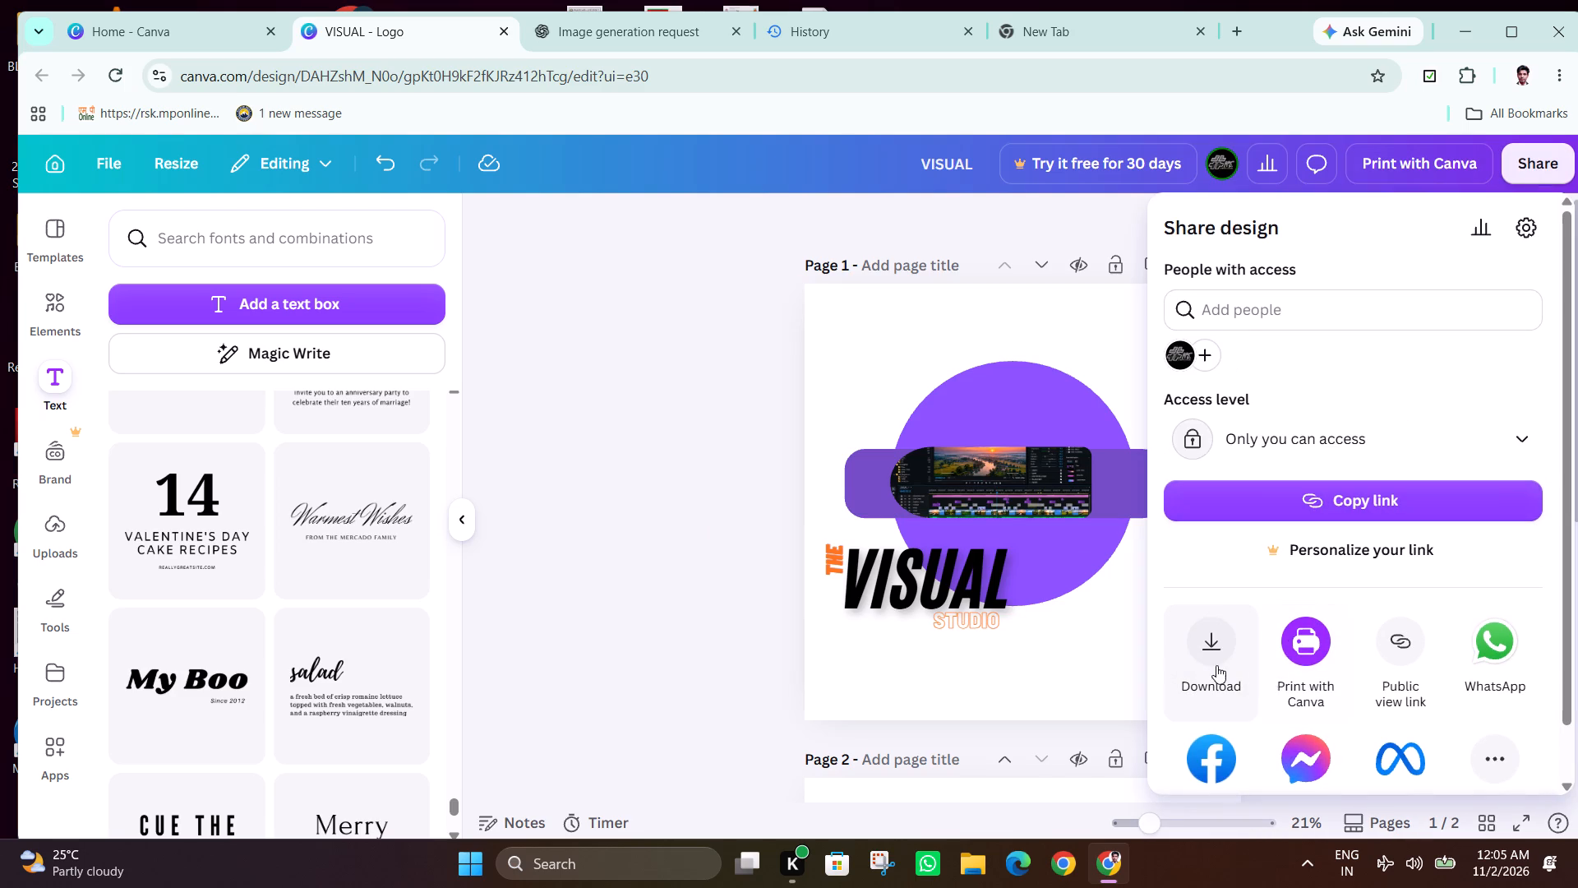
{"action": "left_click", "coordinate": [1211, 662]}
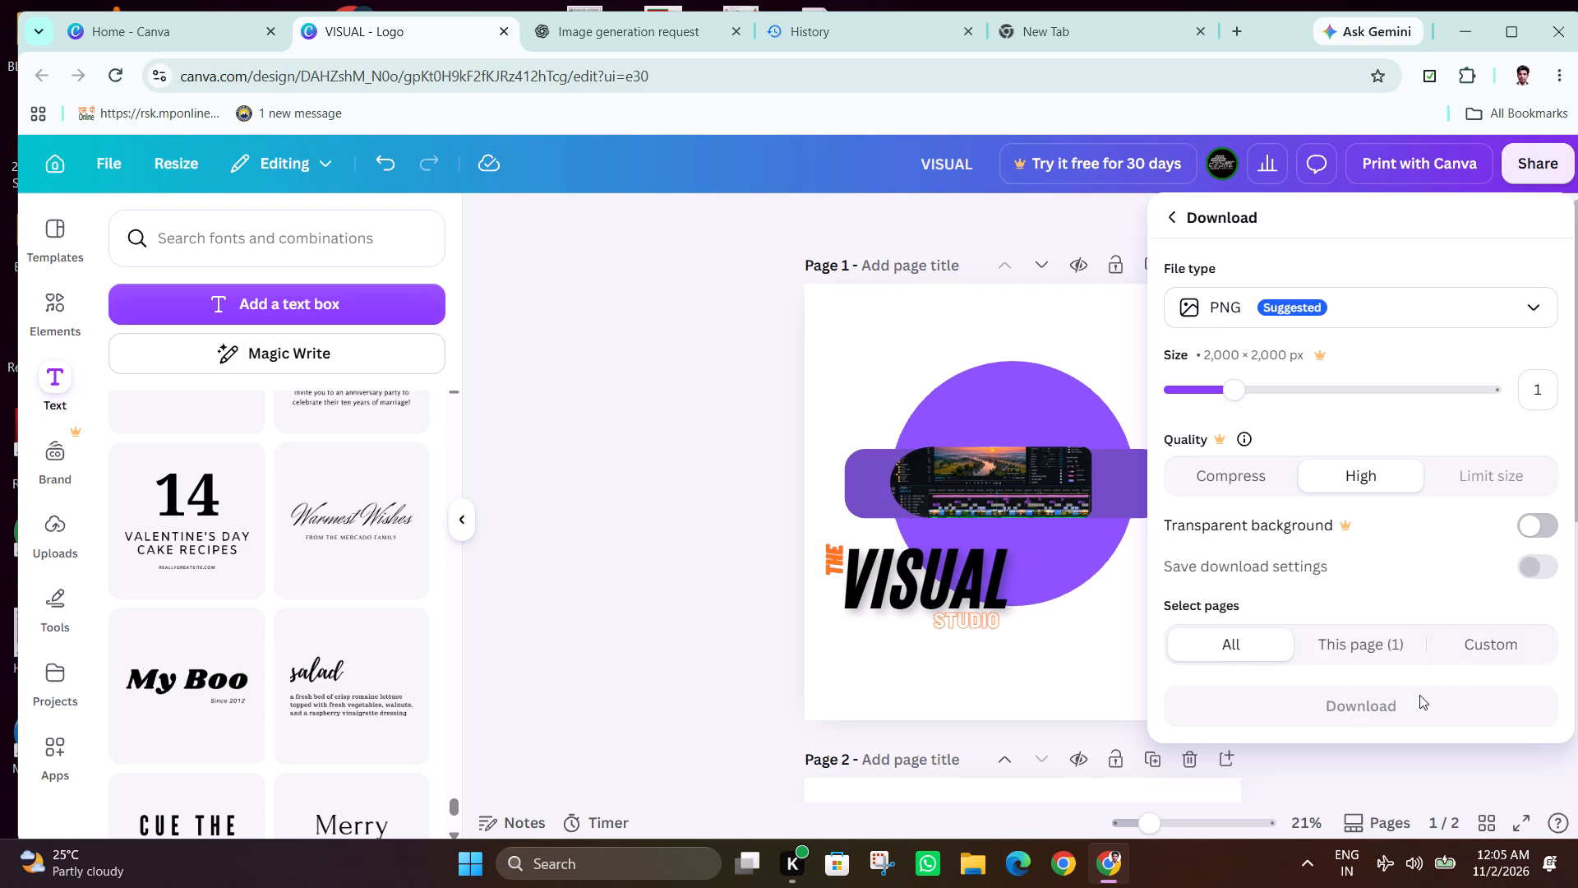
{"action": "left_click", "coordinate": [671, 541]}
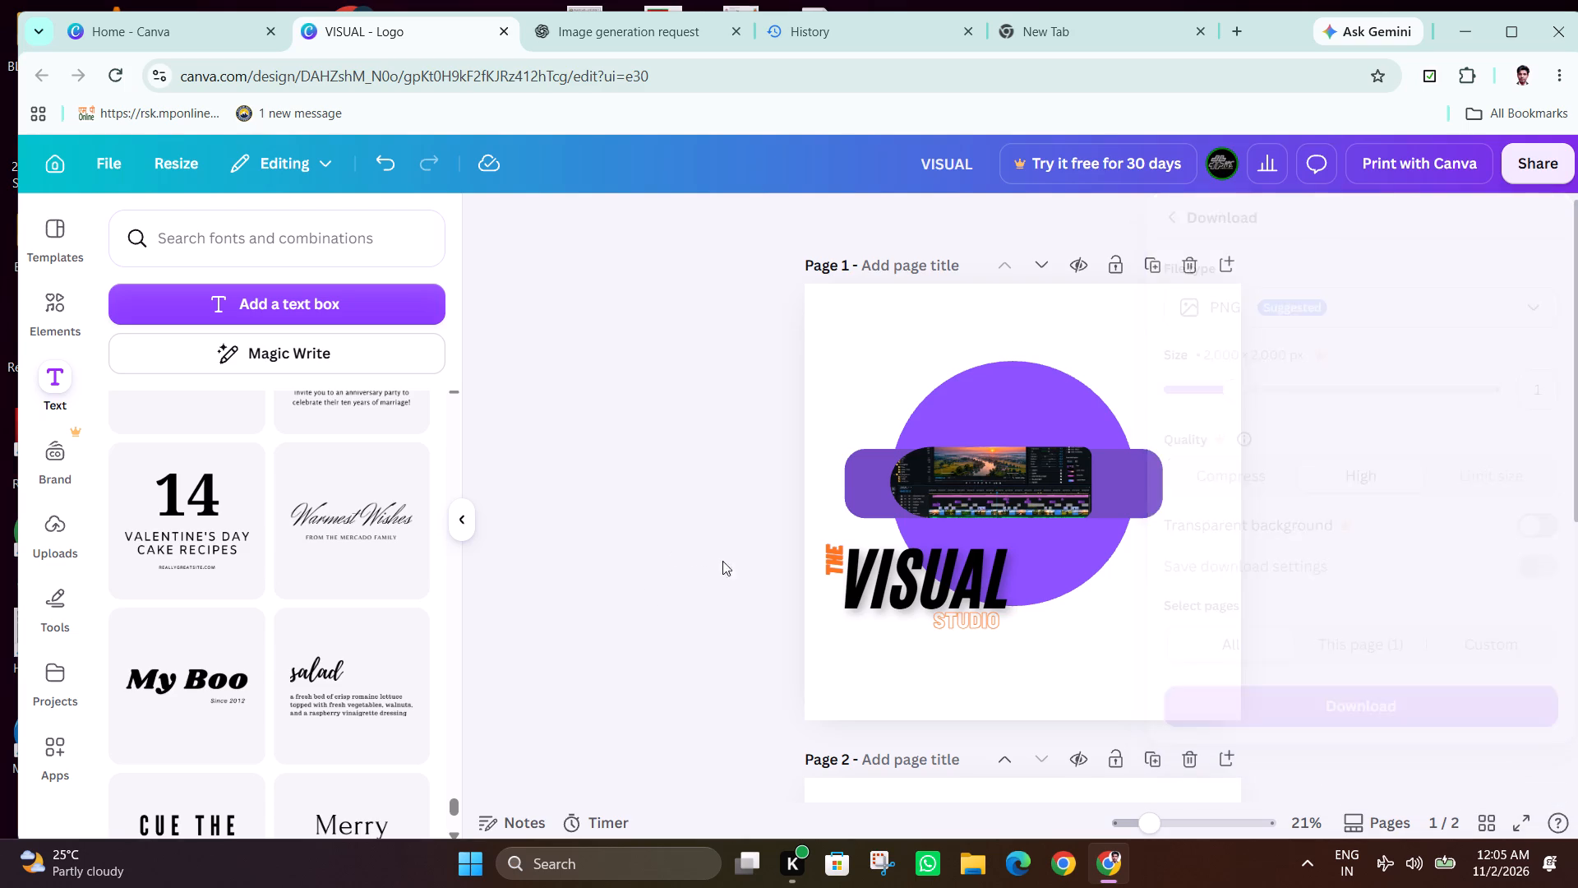
Delete page 2 so that only the logo page remains in the design.
{"action": "scroll", "coordinate": [1116, 681], "scroll_direction": "down", "scroll_amount": 3}
{"action": "left_click", "coordinate": [1198, 442]}
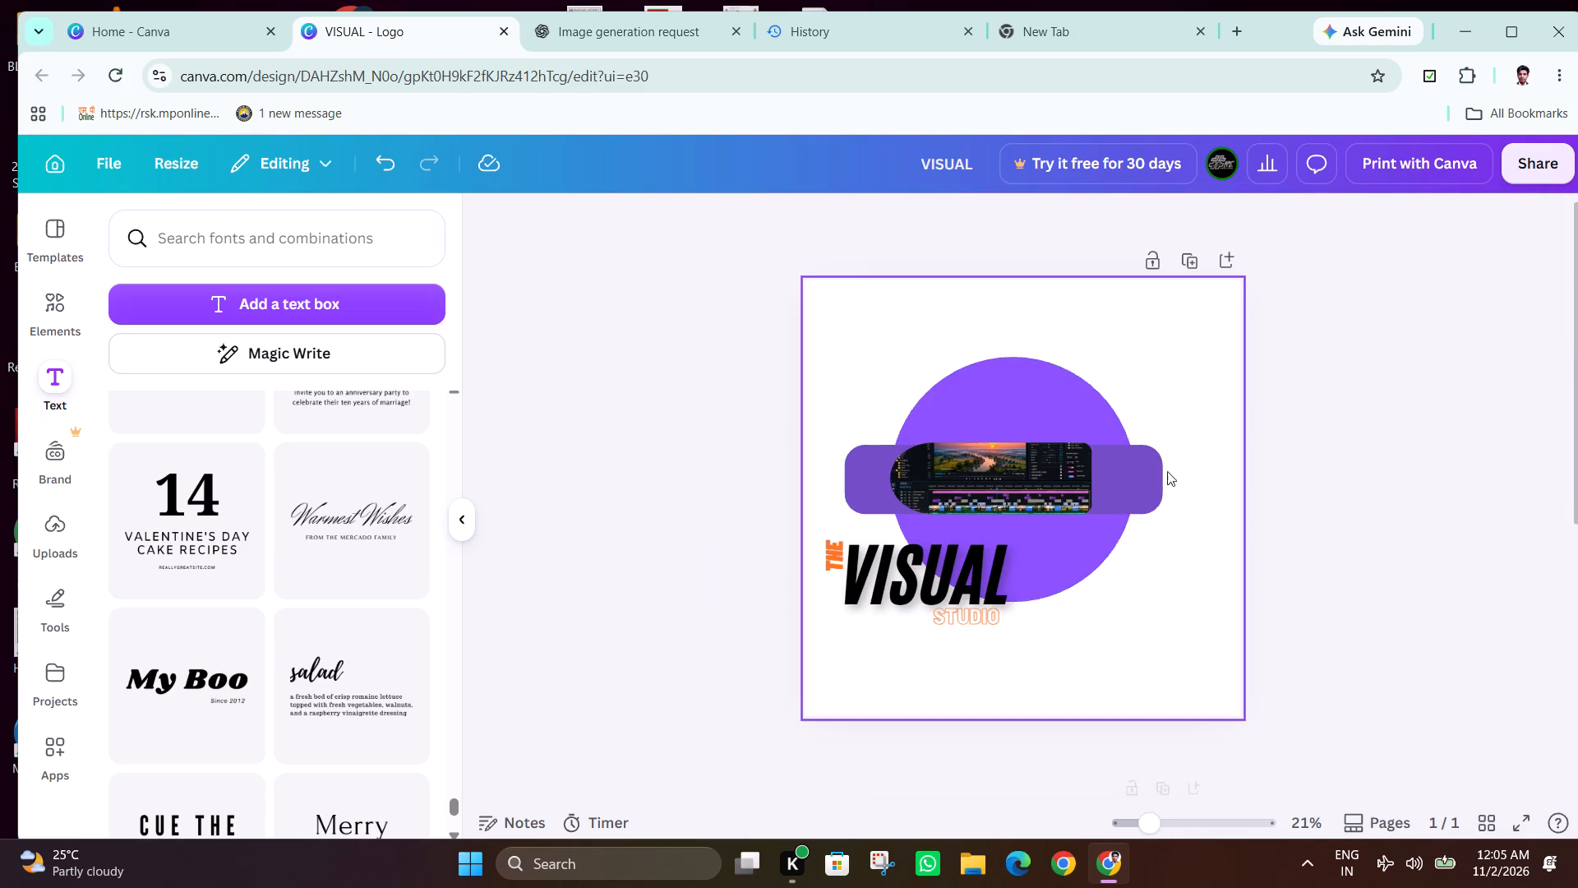
{"action": "scroll", "coordinate": [992, 633], "scroll_direction": "up", "scroll_amount": 1}
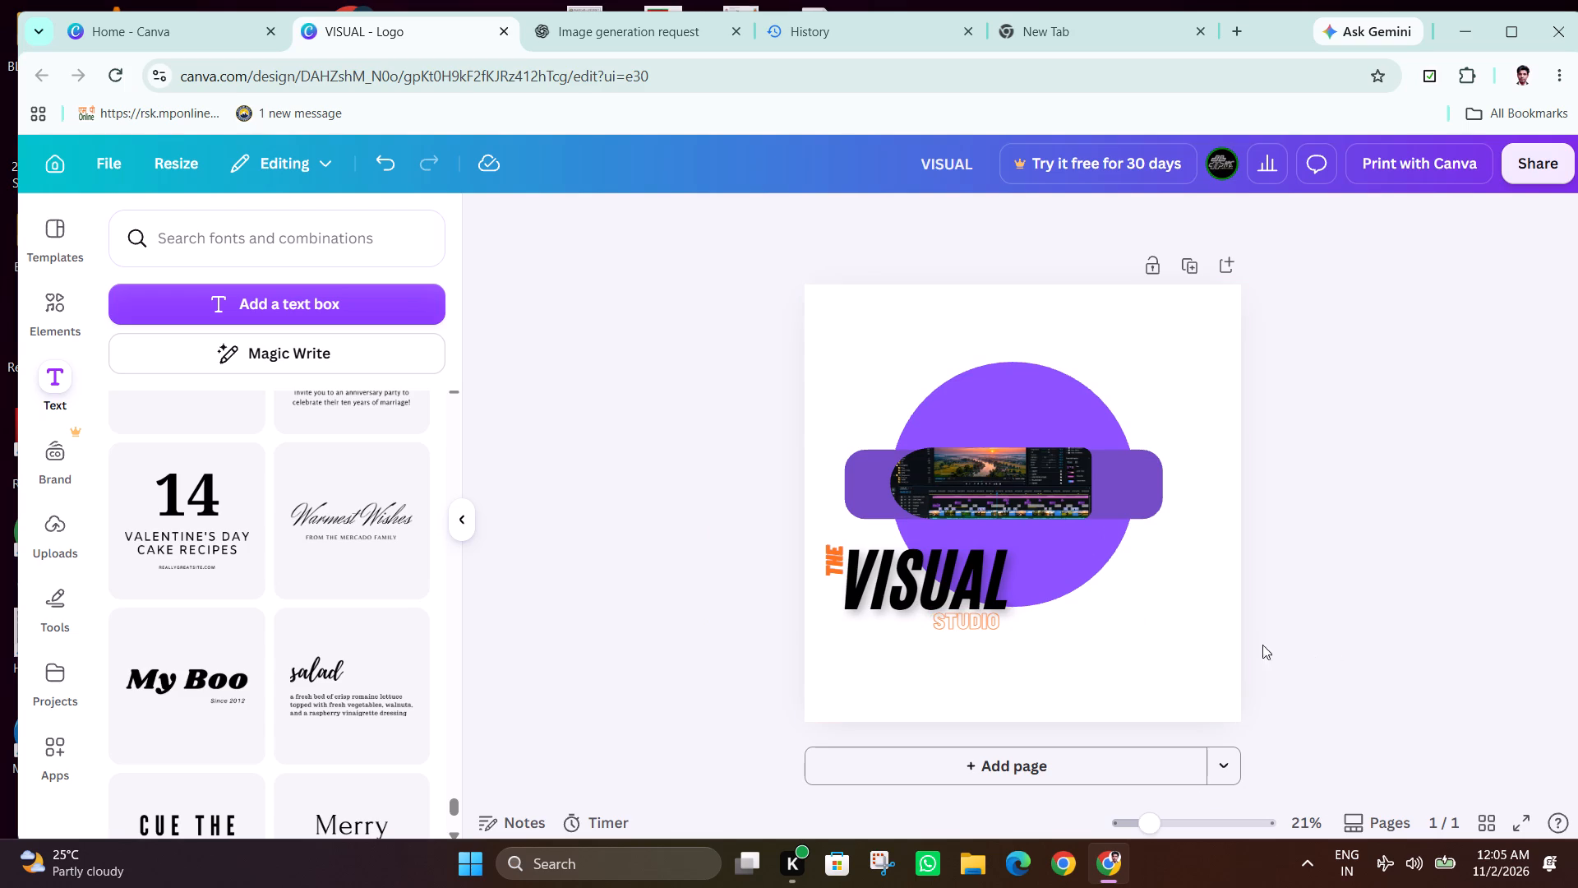
{"action": "left_click", "coordinate": [1205, 618]}
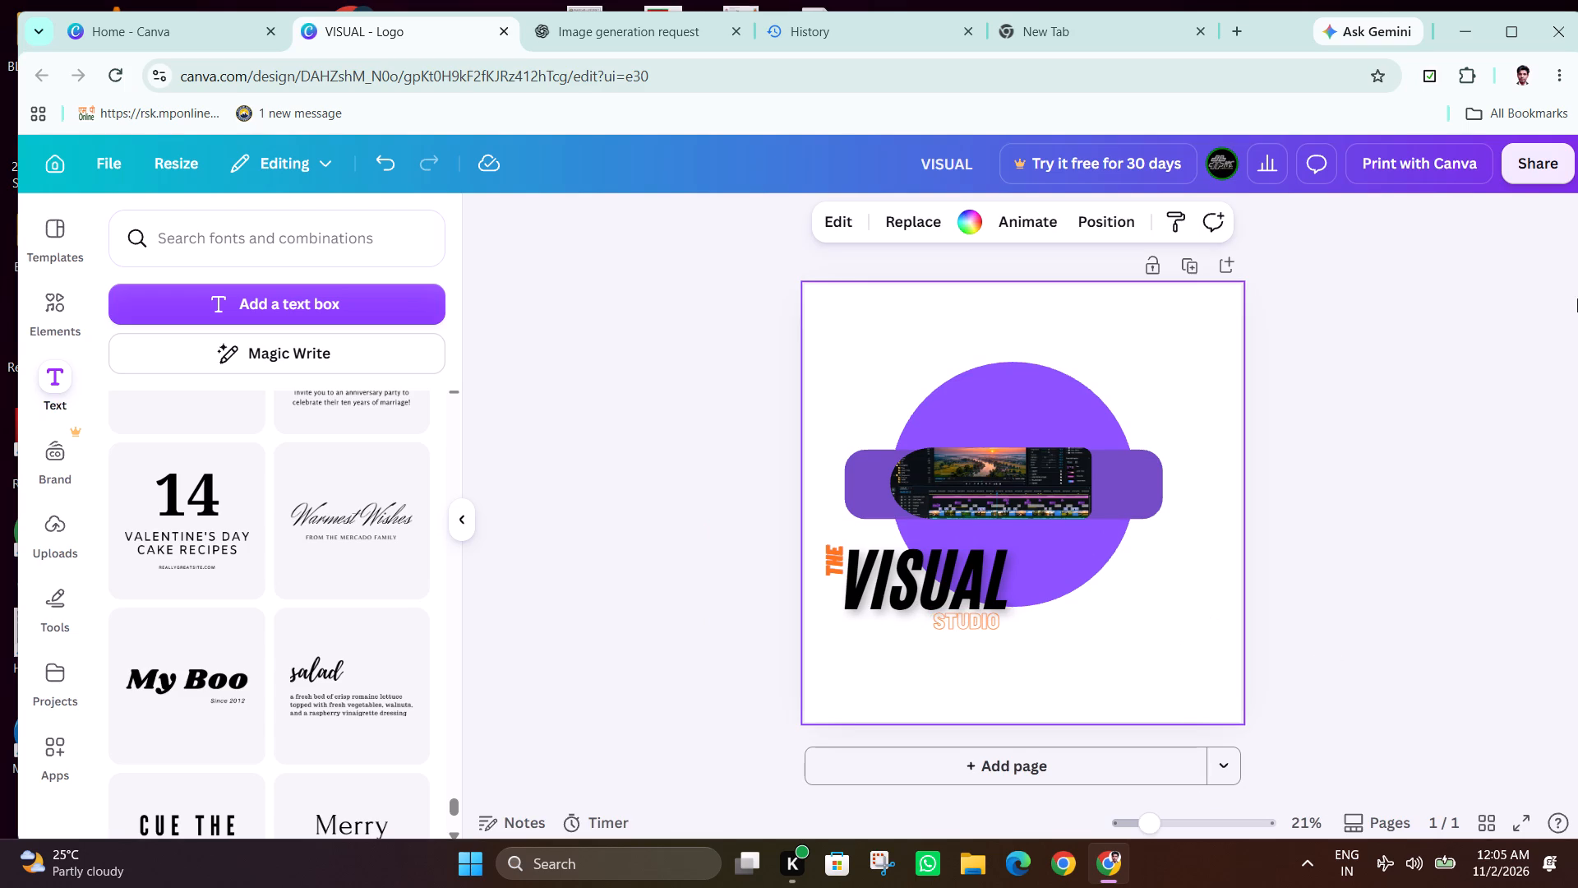
{"action": "left_click", "coordinate": [1440, 369]}
{"action": "left_click", "coordinate": [1530, 162]}
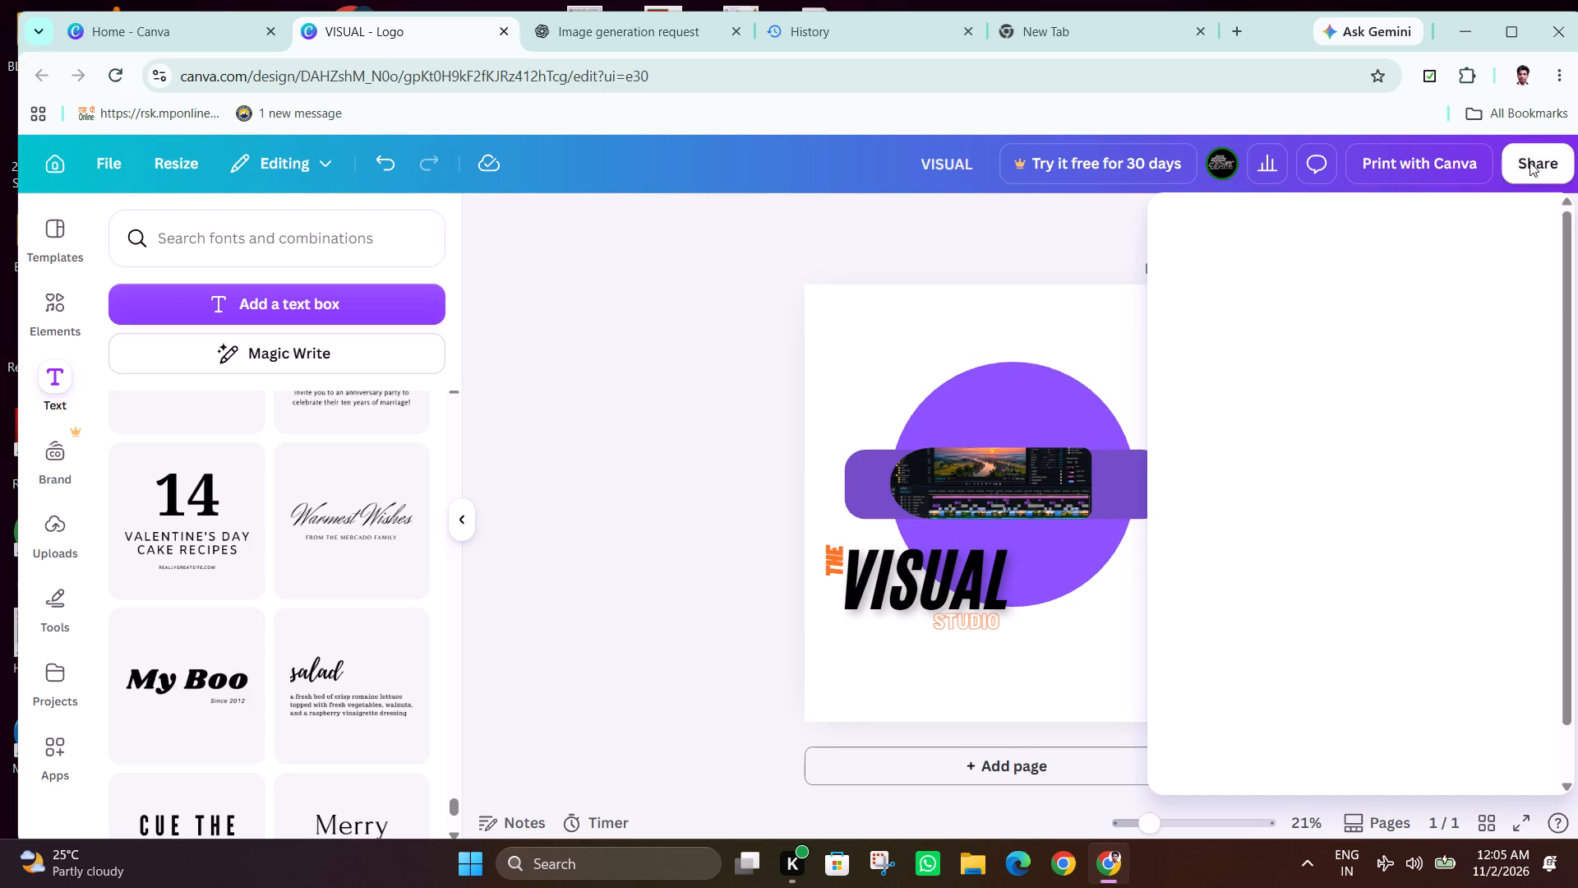
{"action": "left_click", "coordinate": [1219, 659]}
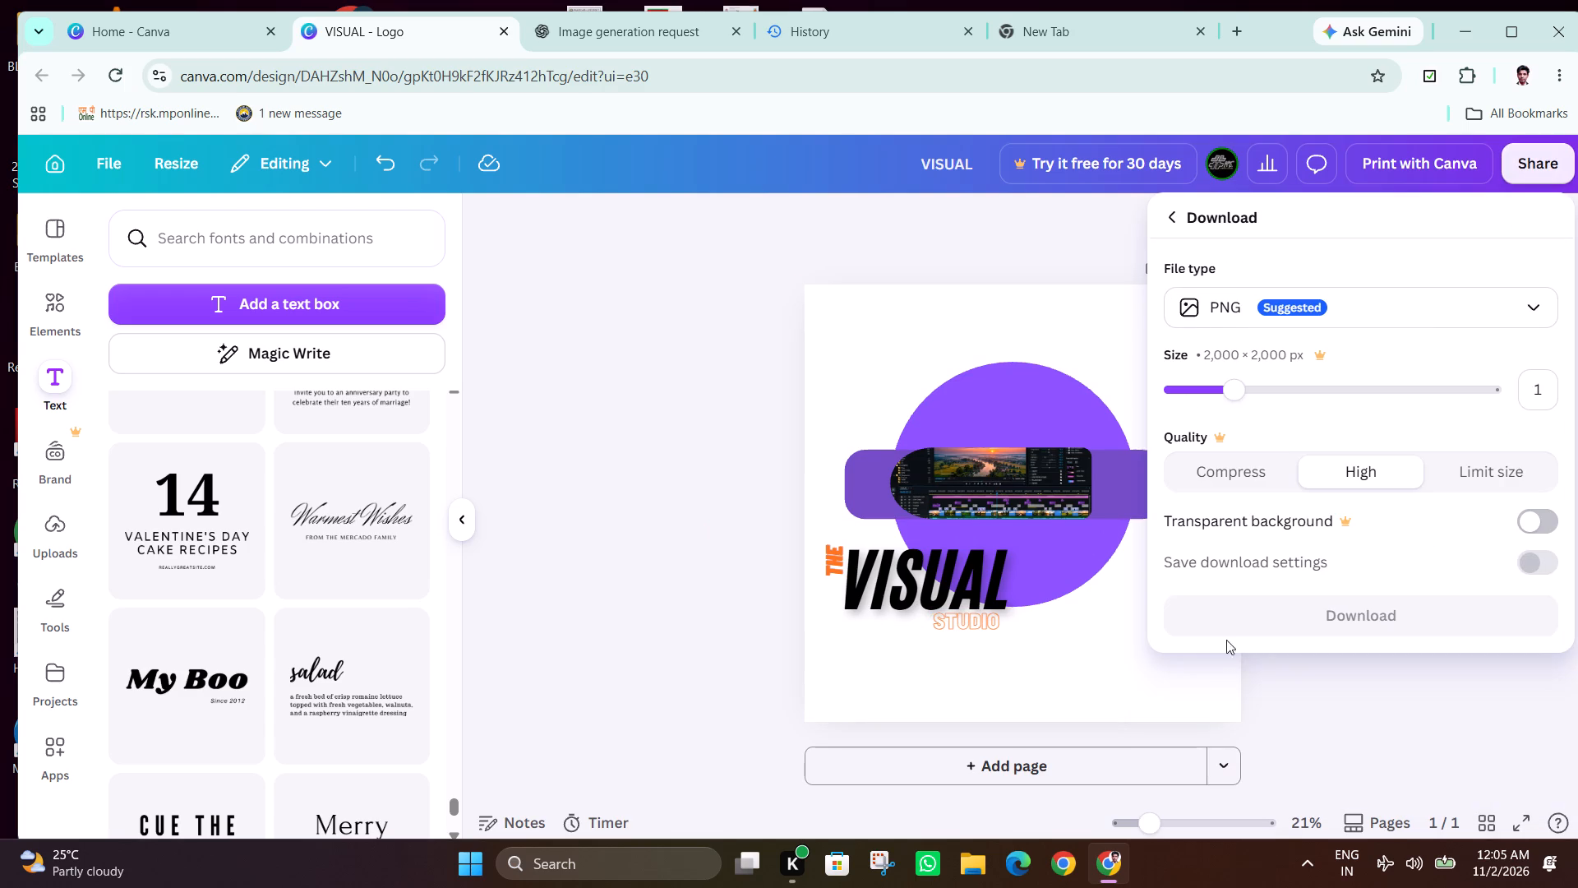
{"action": "left_click", "coordinate": [1347, 616]}
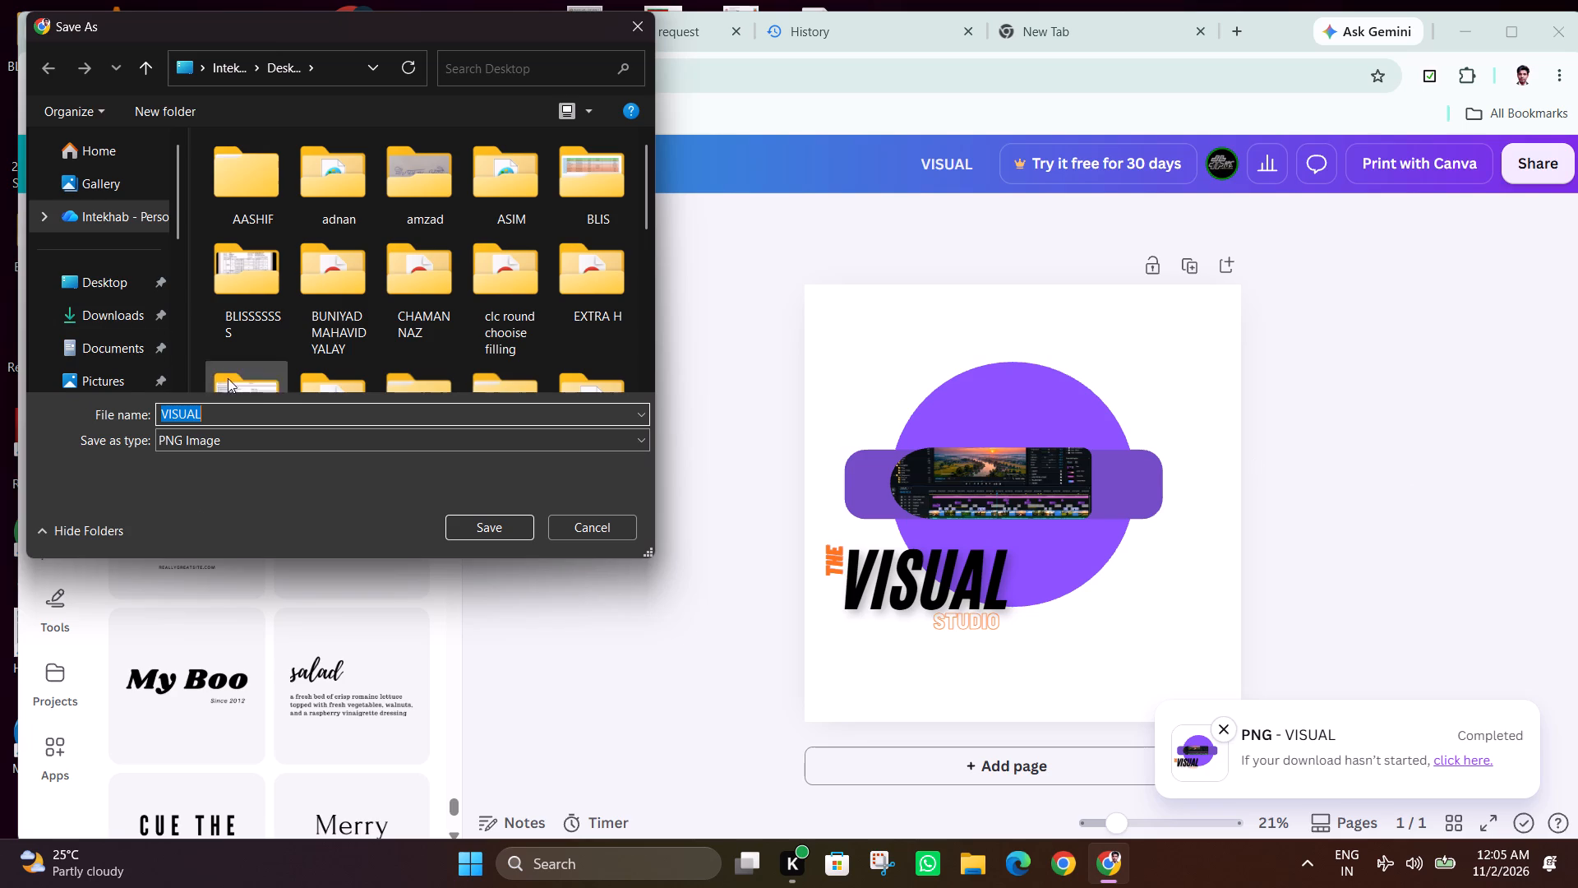